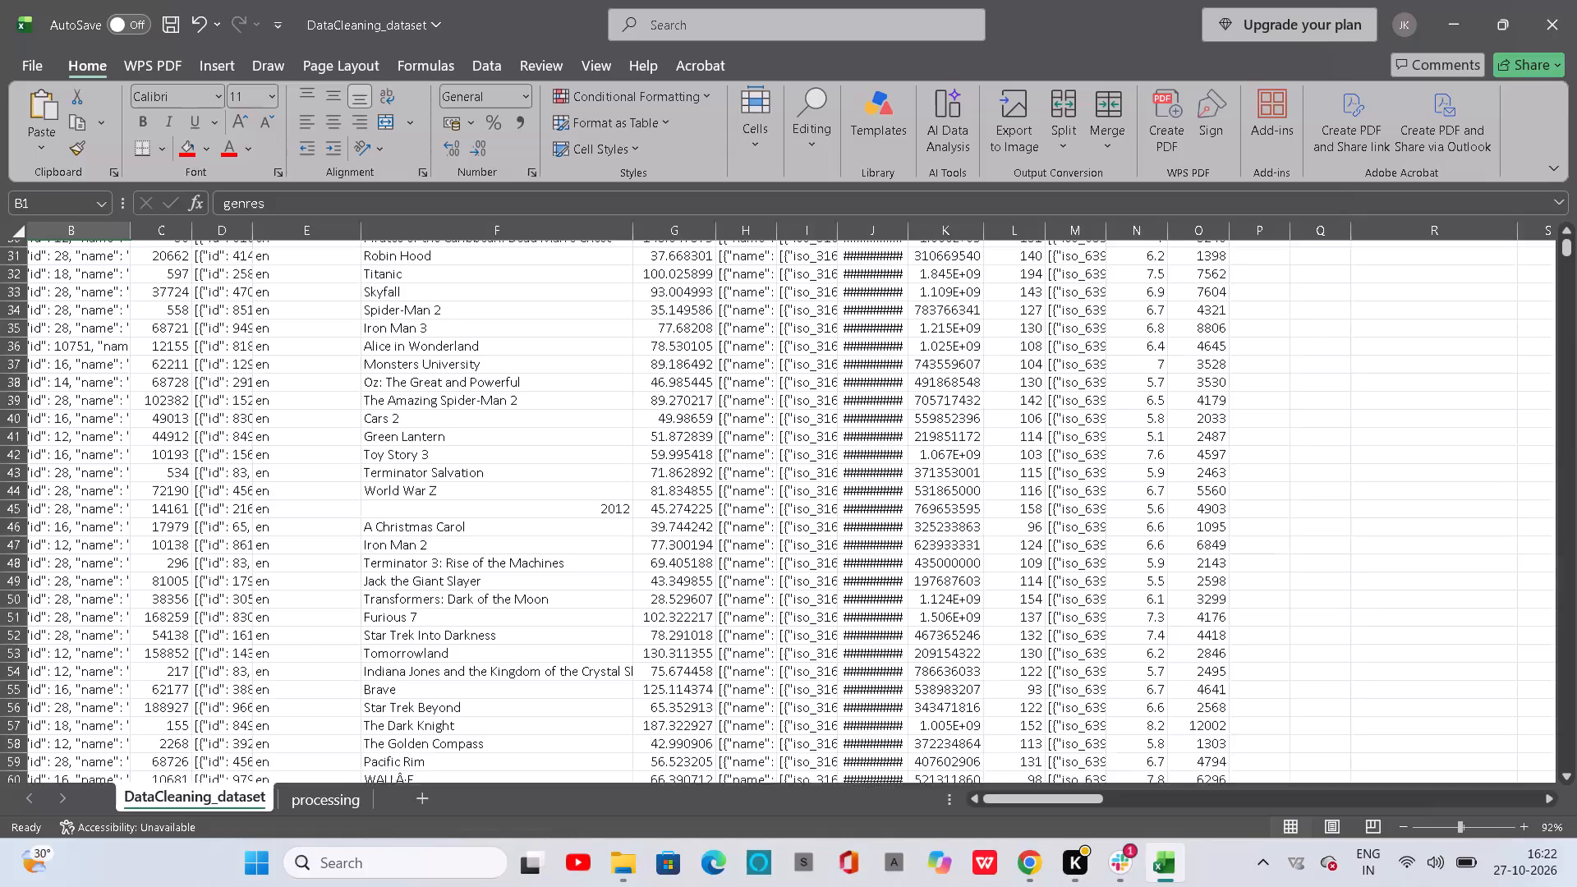
Examine the DataCleaning_dataset sheet, checking how far the combined record text beyond the movie columns extends across columns and down the rows.
scroll(821, 632, "down", 2)
scroll(821, 632, "left", 6)
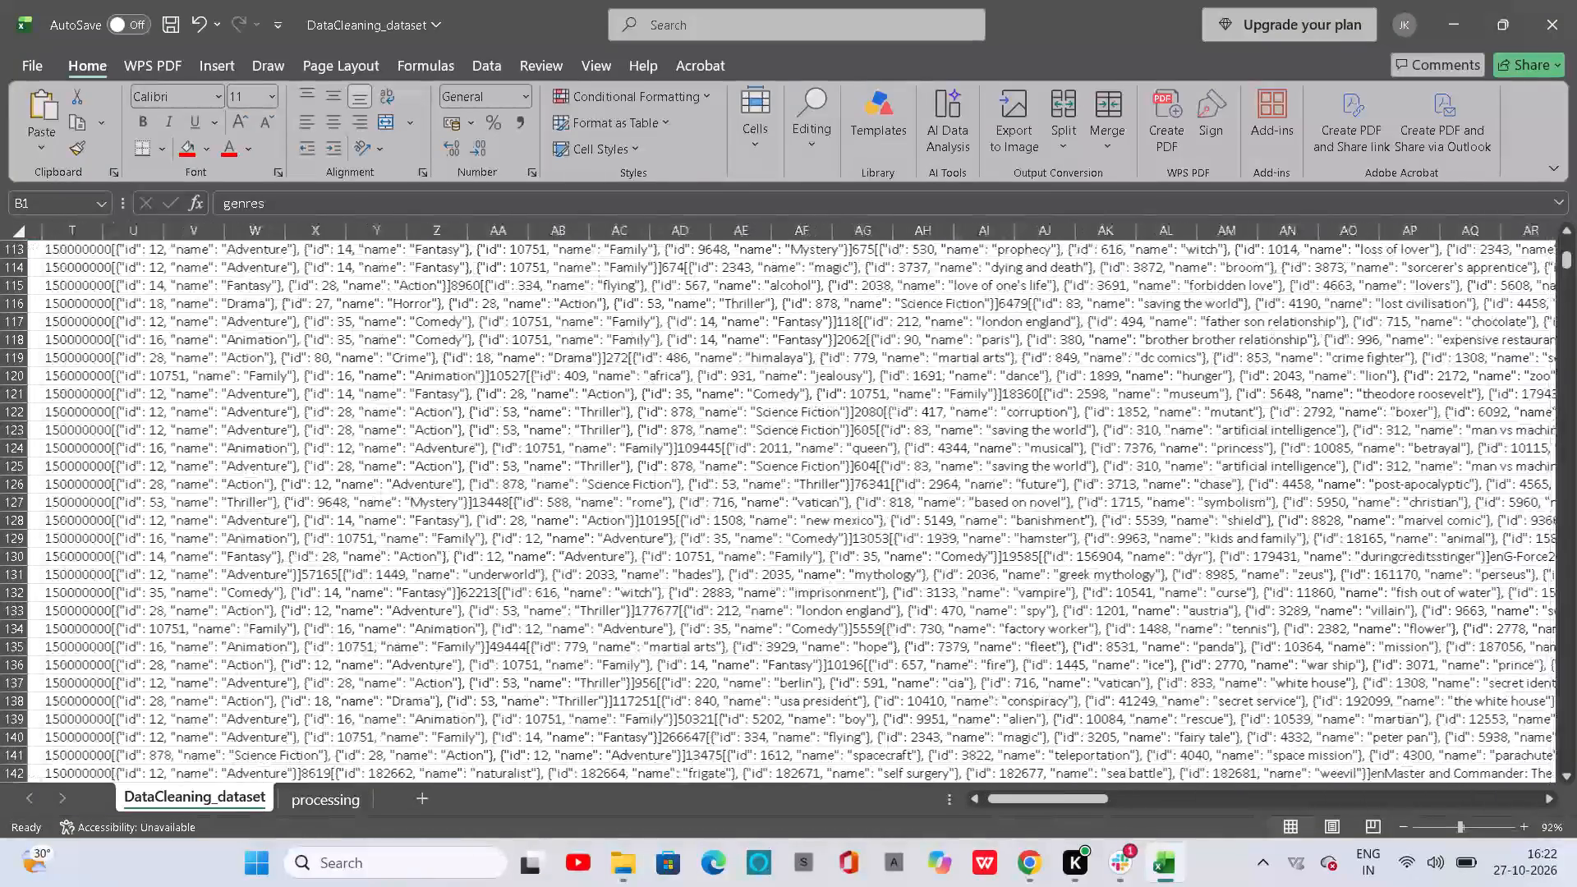
scroll(821, 632, "left", 4)
scroll(821, 632, "up", 5)
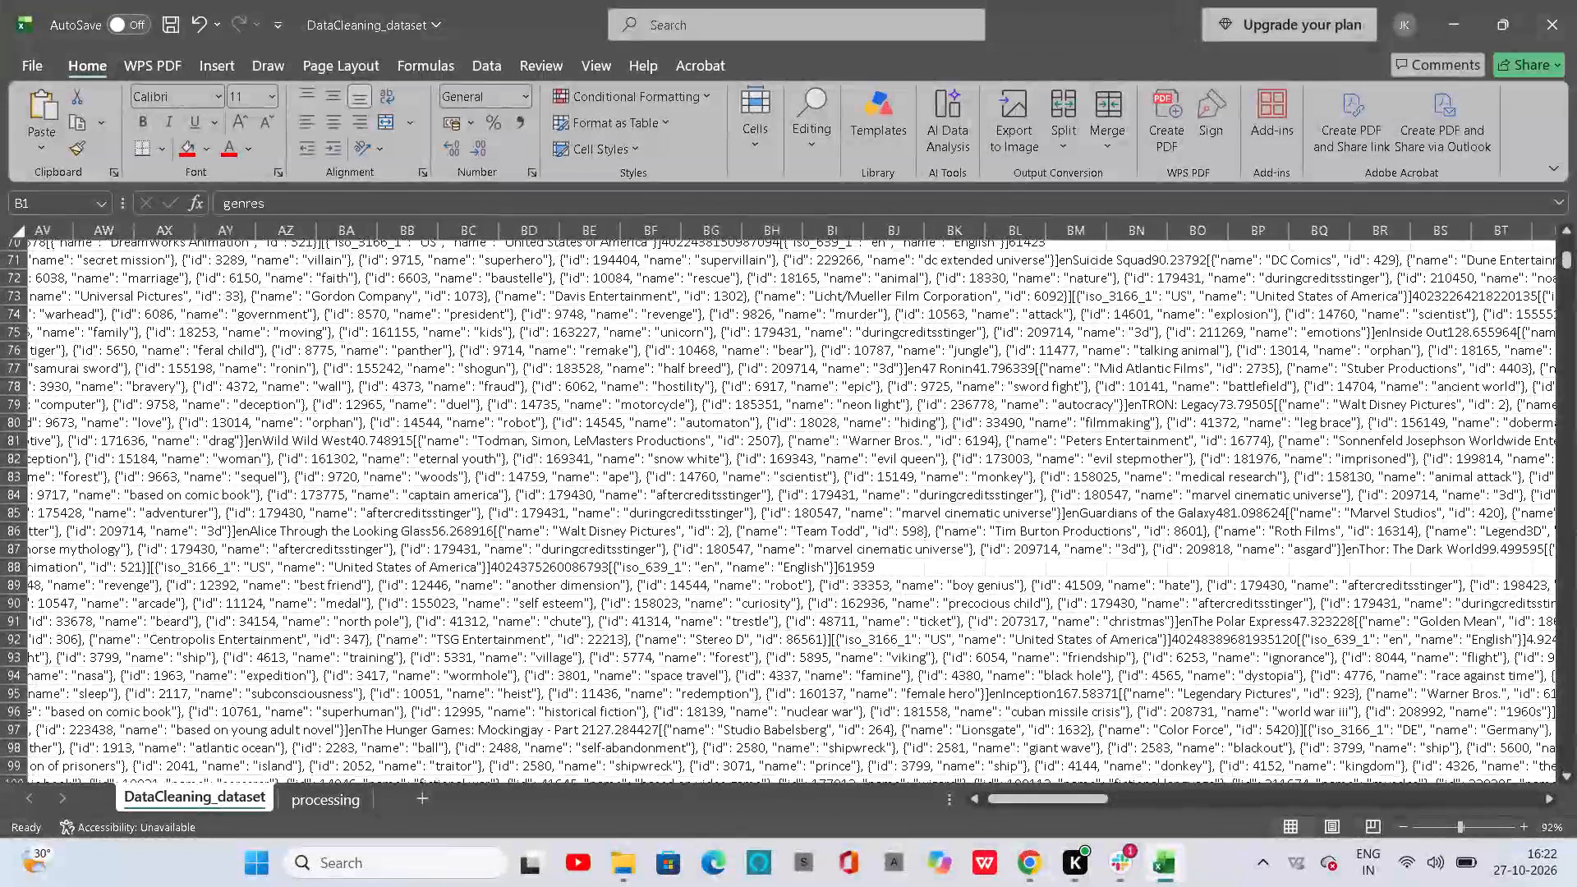
scroll(821, 632, "up", 2)
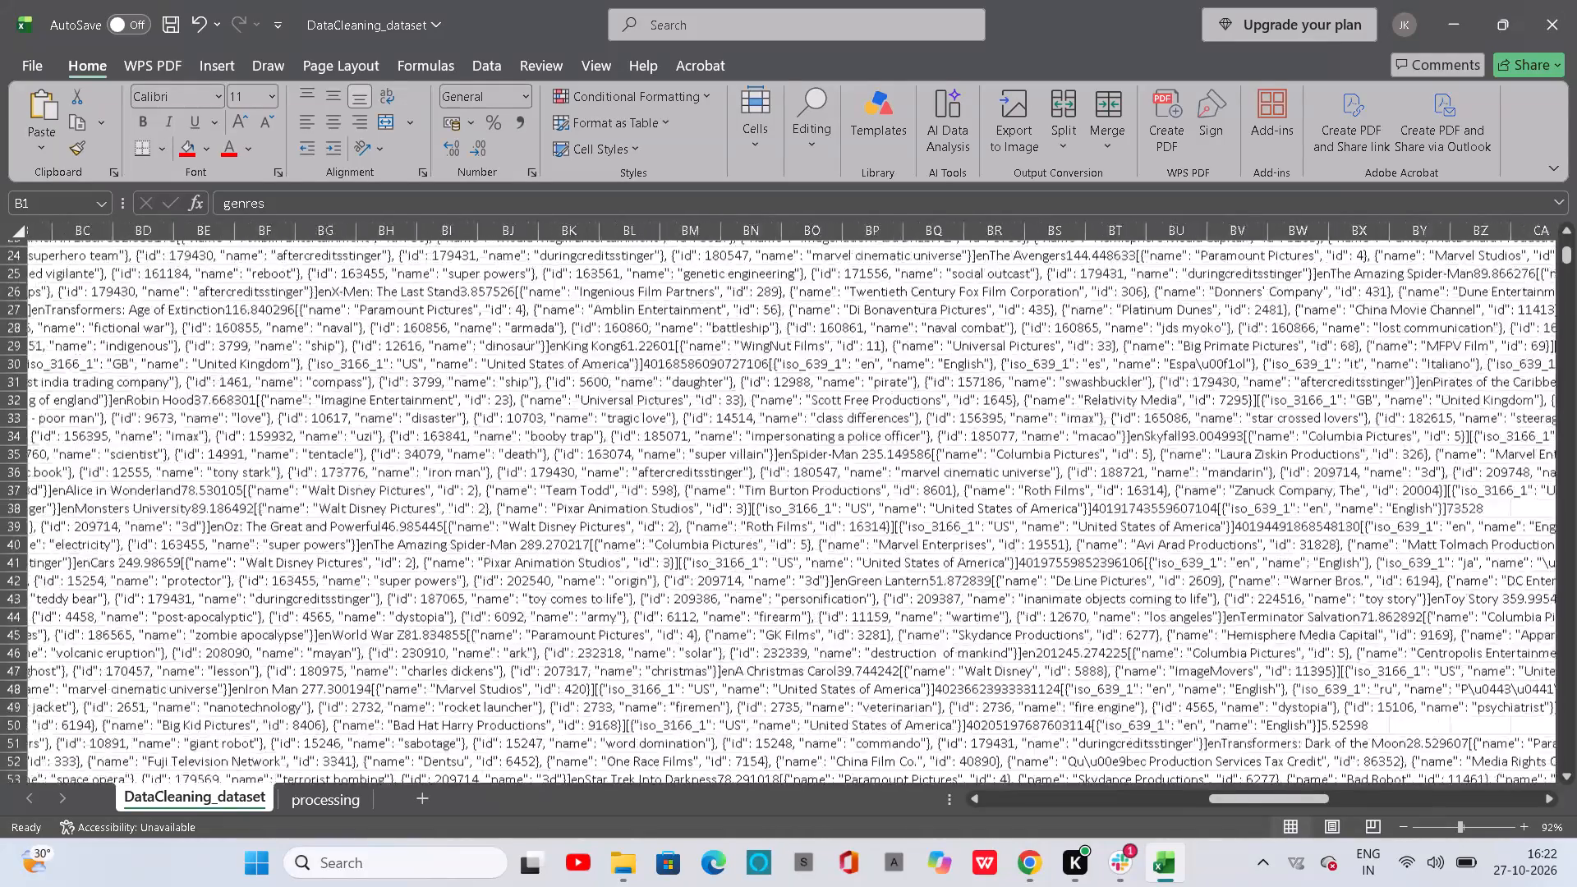
scroll(821, 632, "up", 4)
scroll(821, 632, "down", 1)
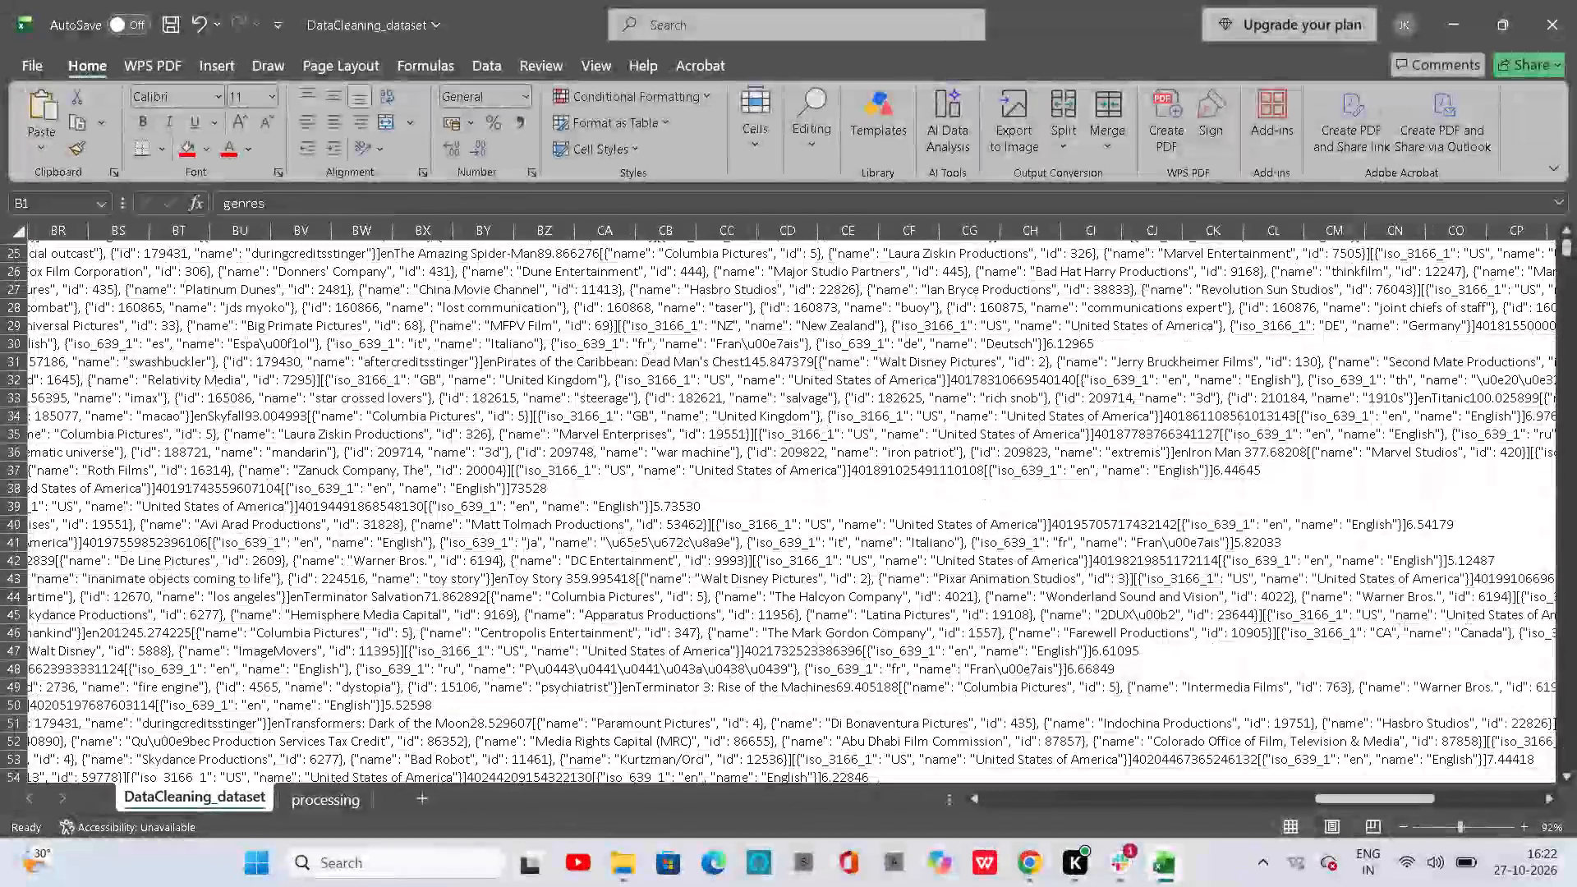
scroll(821, 632, "down", 8)
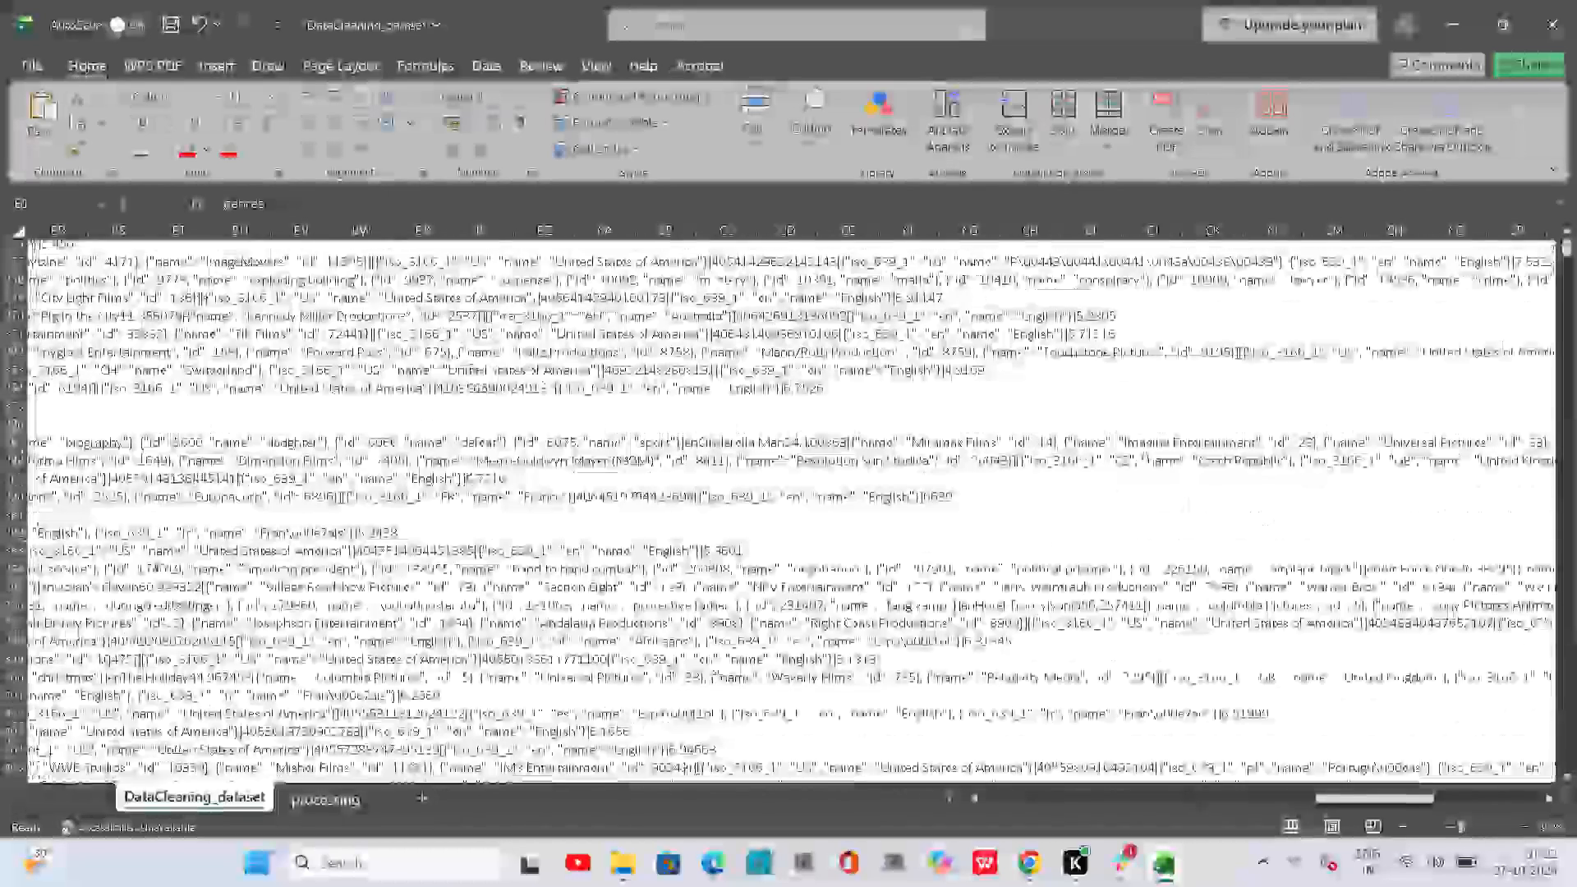
scroll(821, 632, "down", 2)
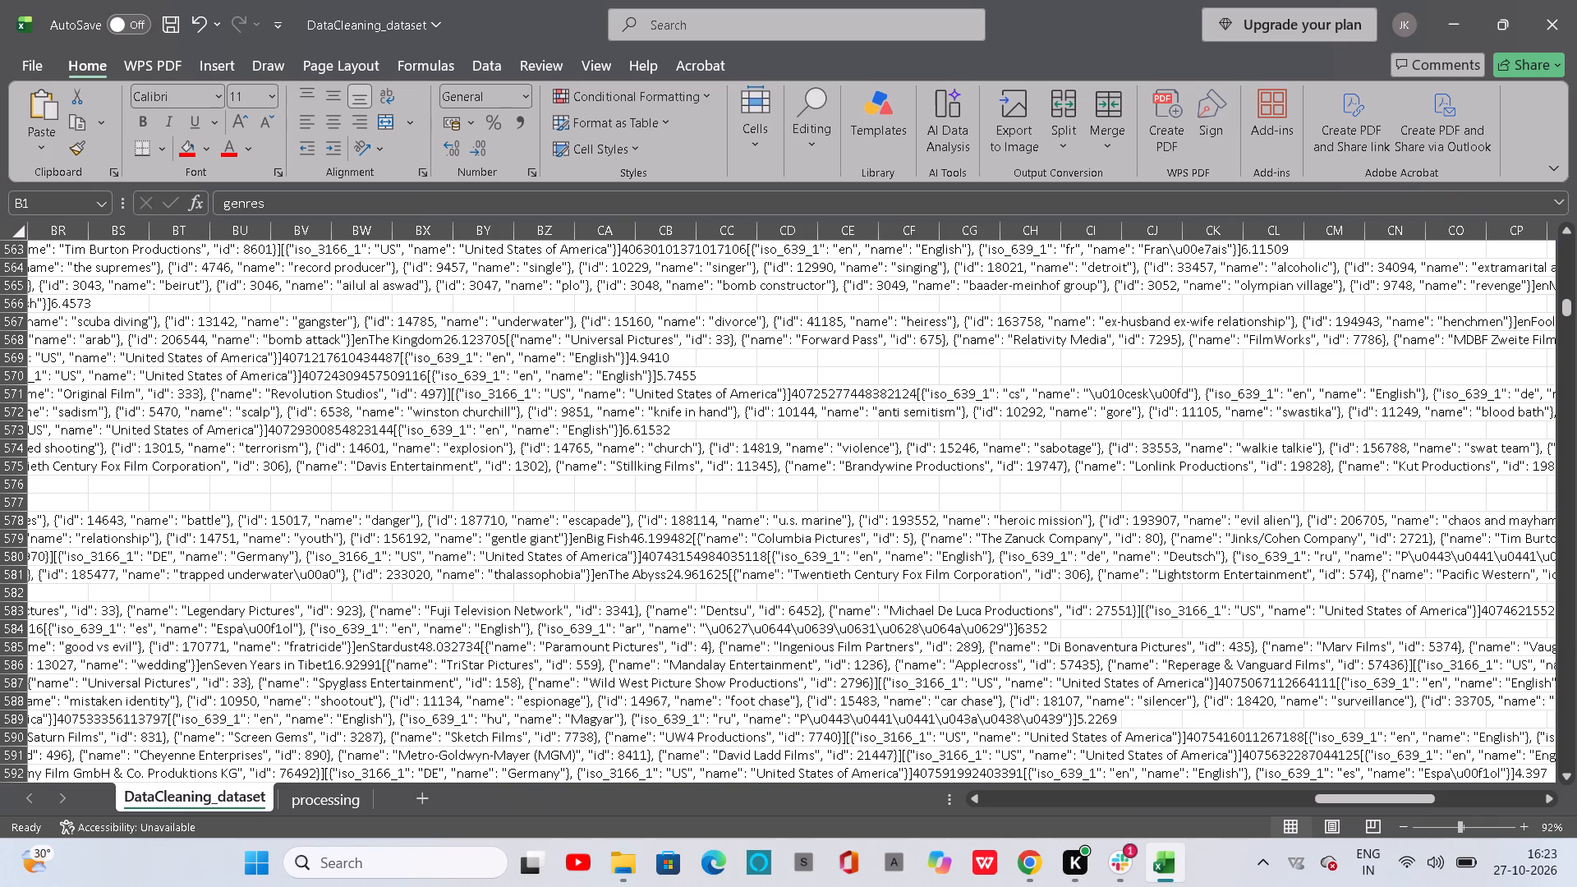
scroll(1047, 703, "up", 5)
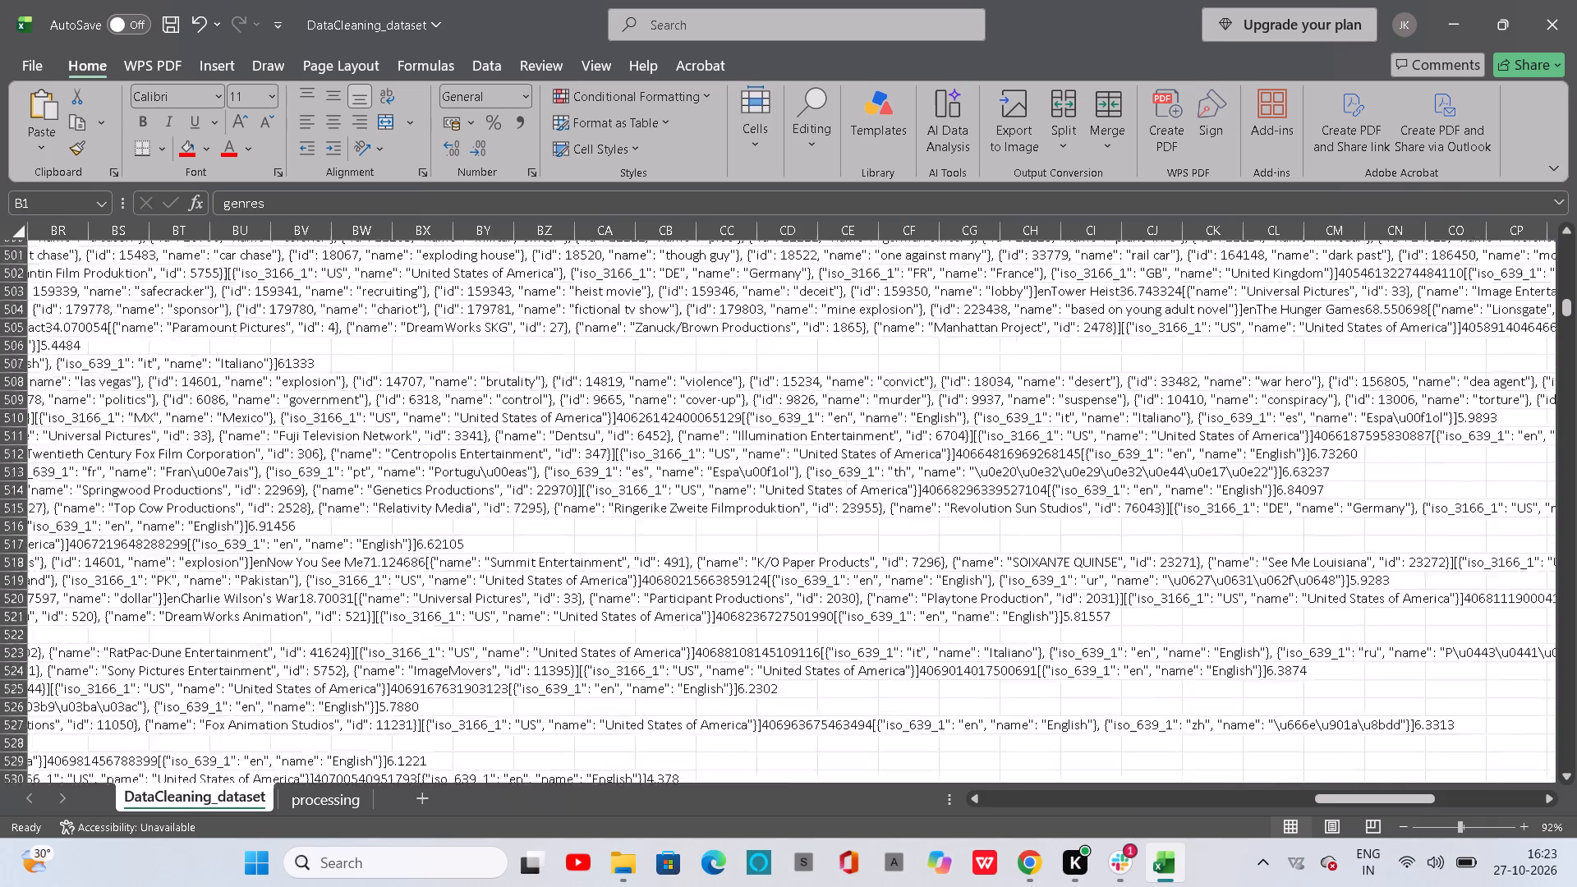
scroll(1047, 703, "up", 13)
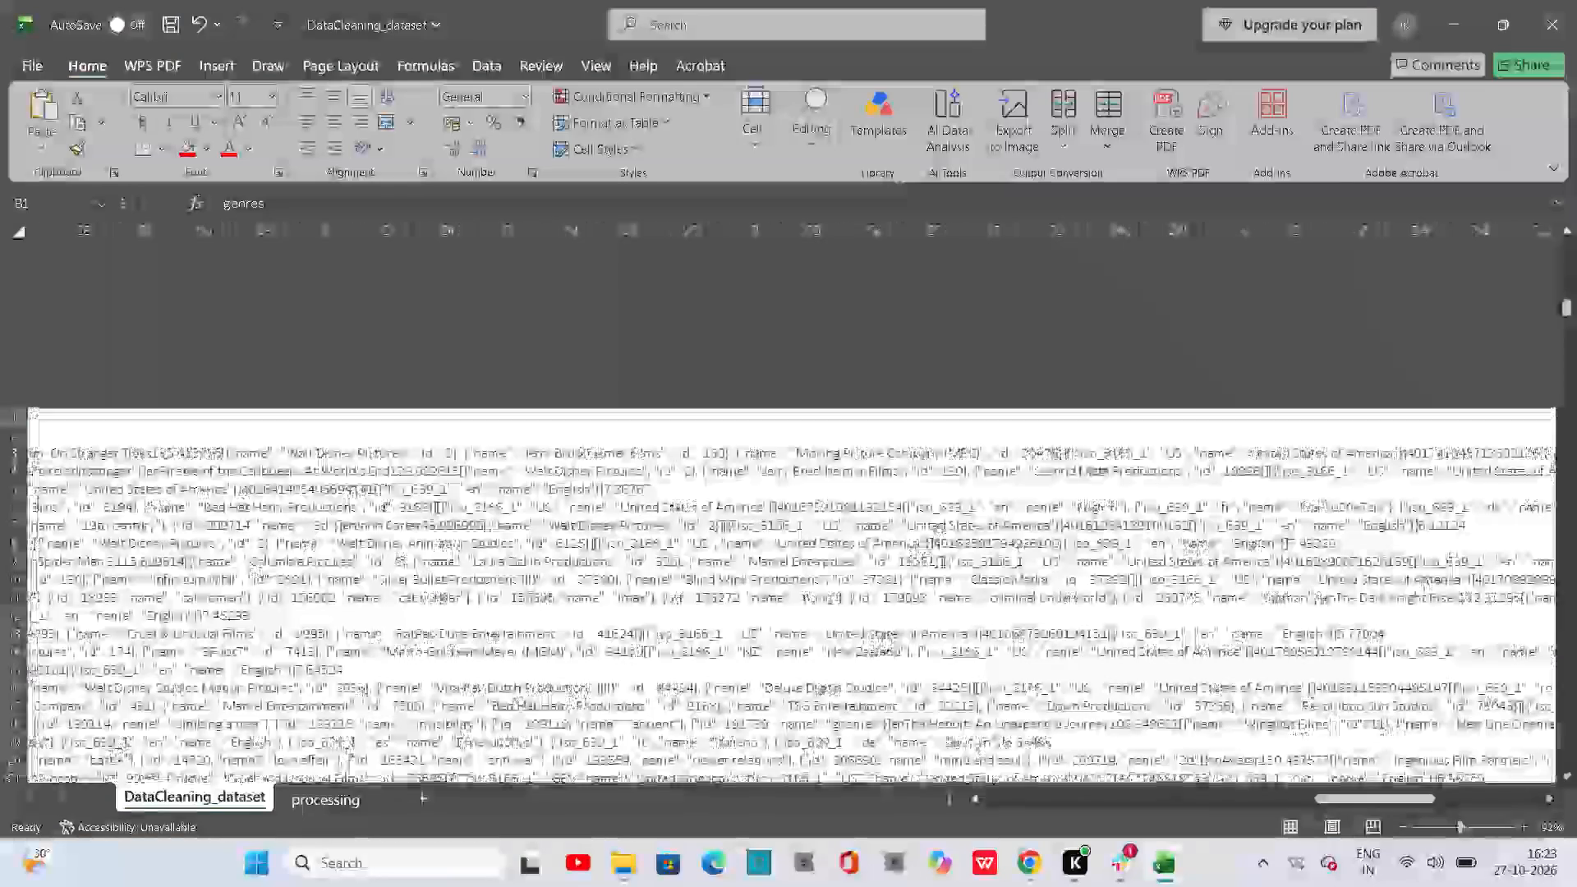
scroll(1047, 703, "left", 2)
scroll(1047, 703, "right", 5)
scroll(664, 559, "right", 4)
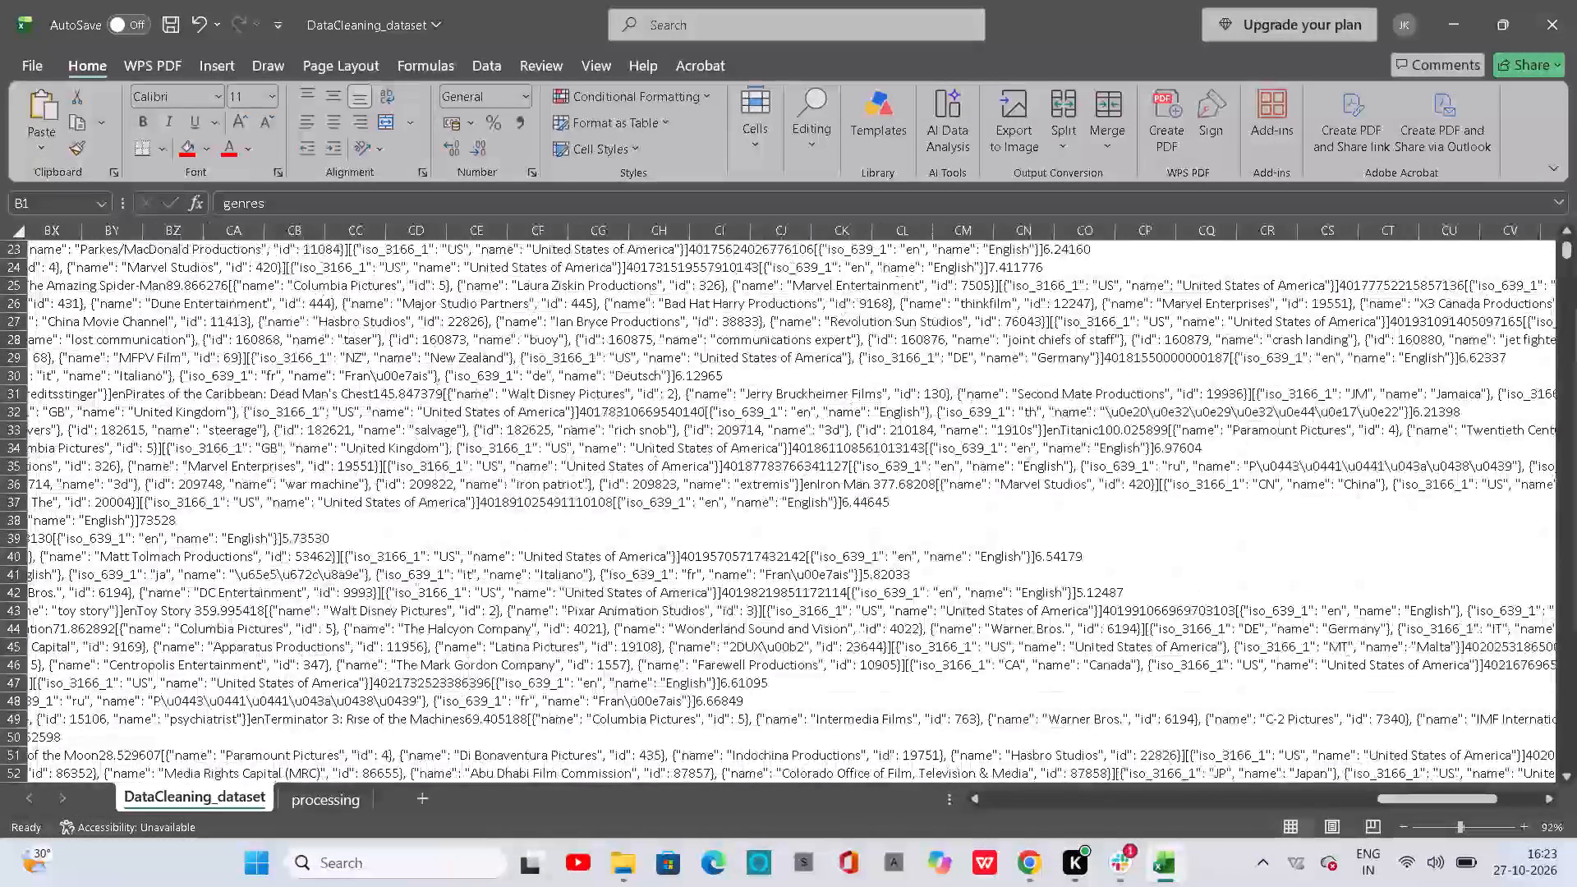
scroll(664, 559, "right", 10)
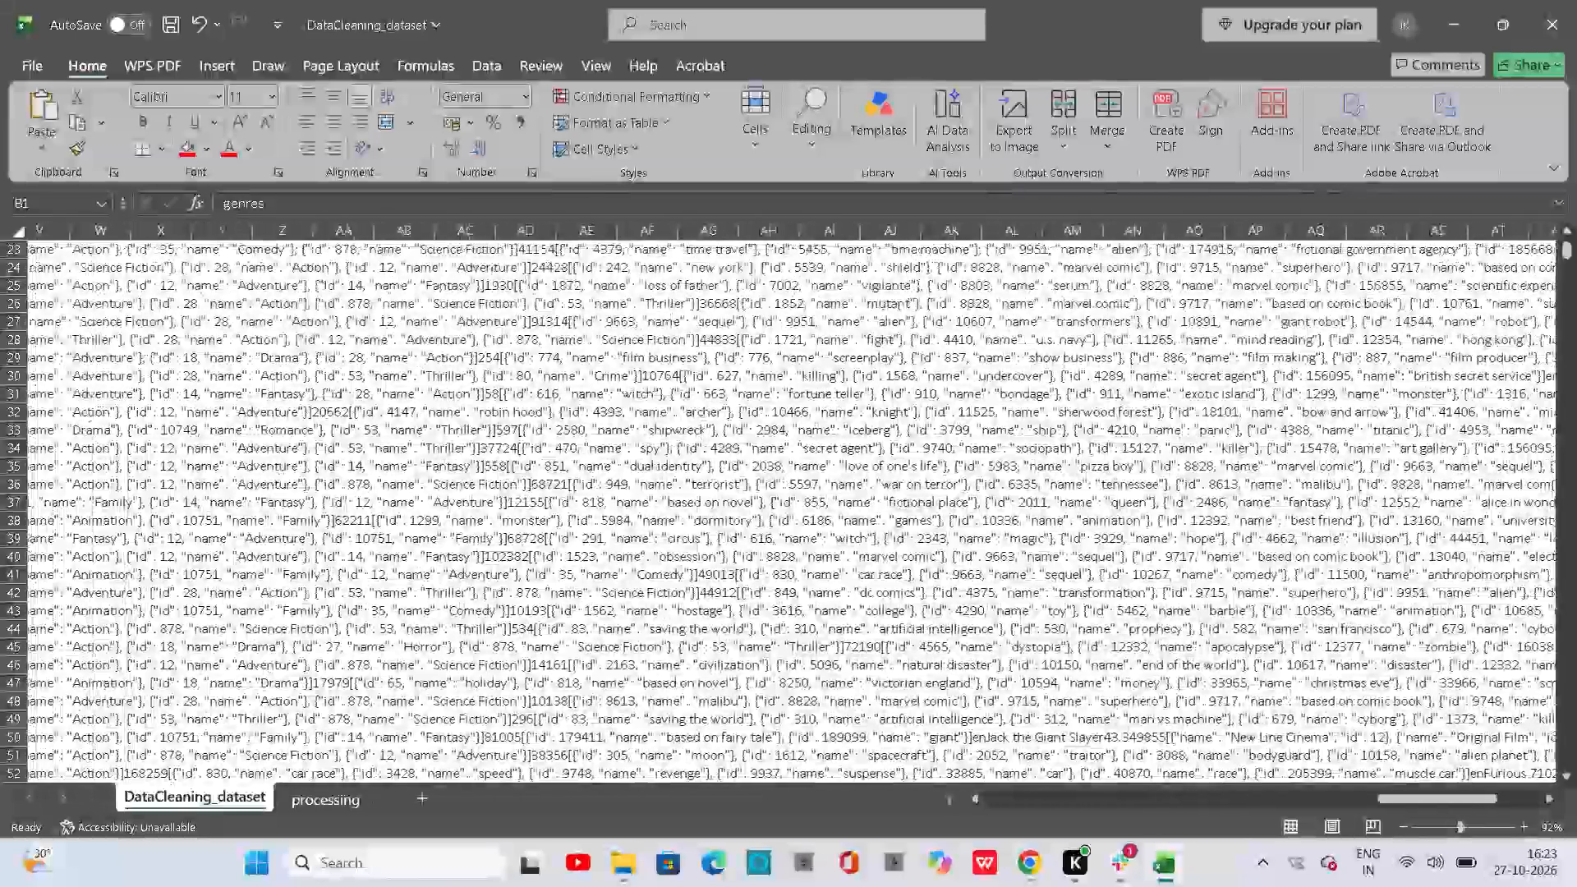
scroll(664, 559, "right", 3)
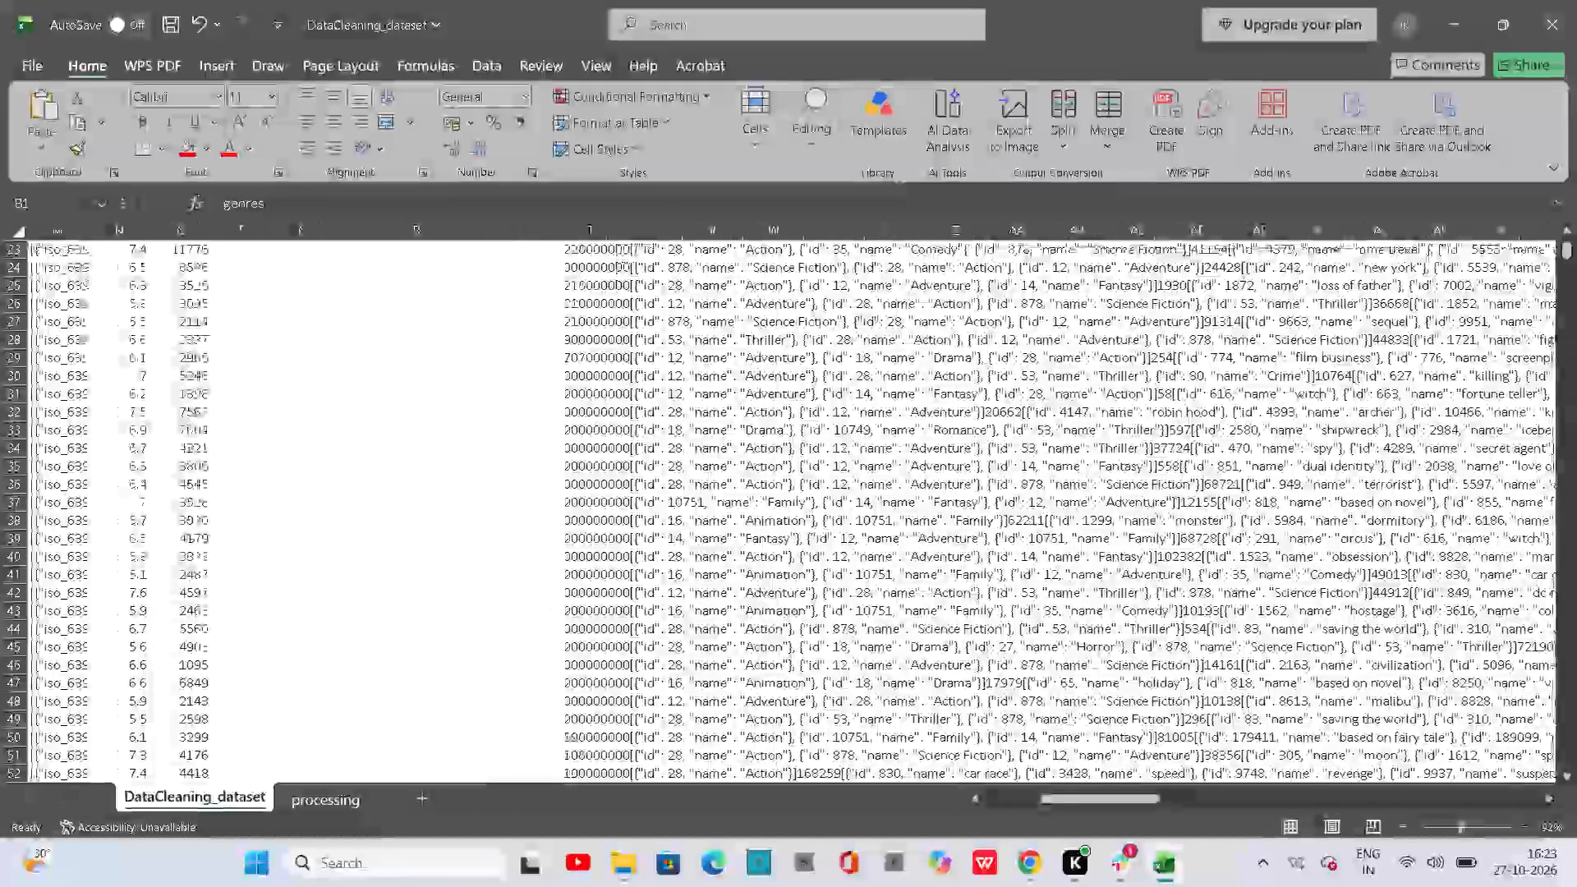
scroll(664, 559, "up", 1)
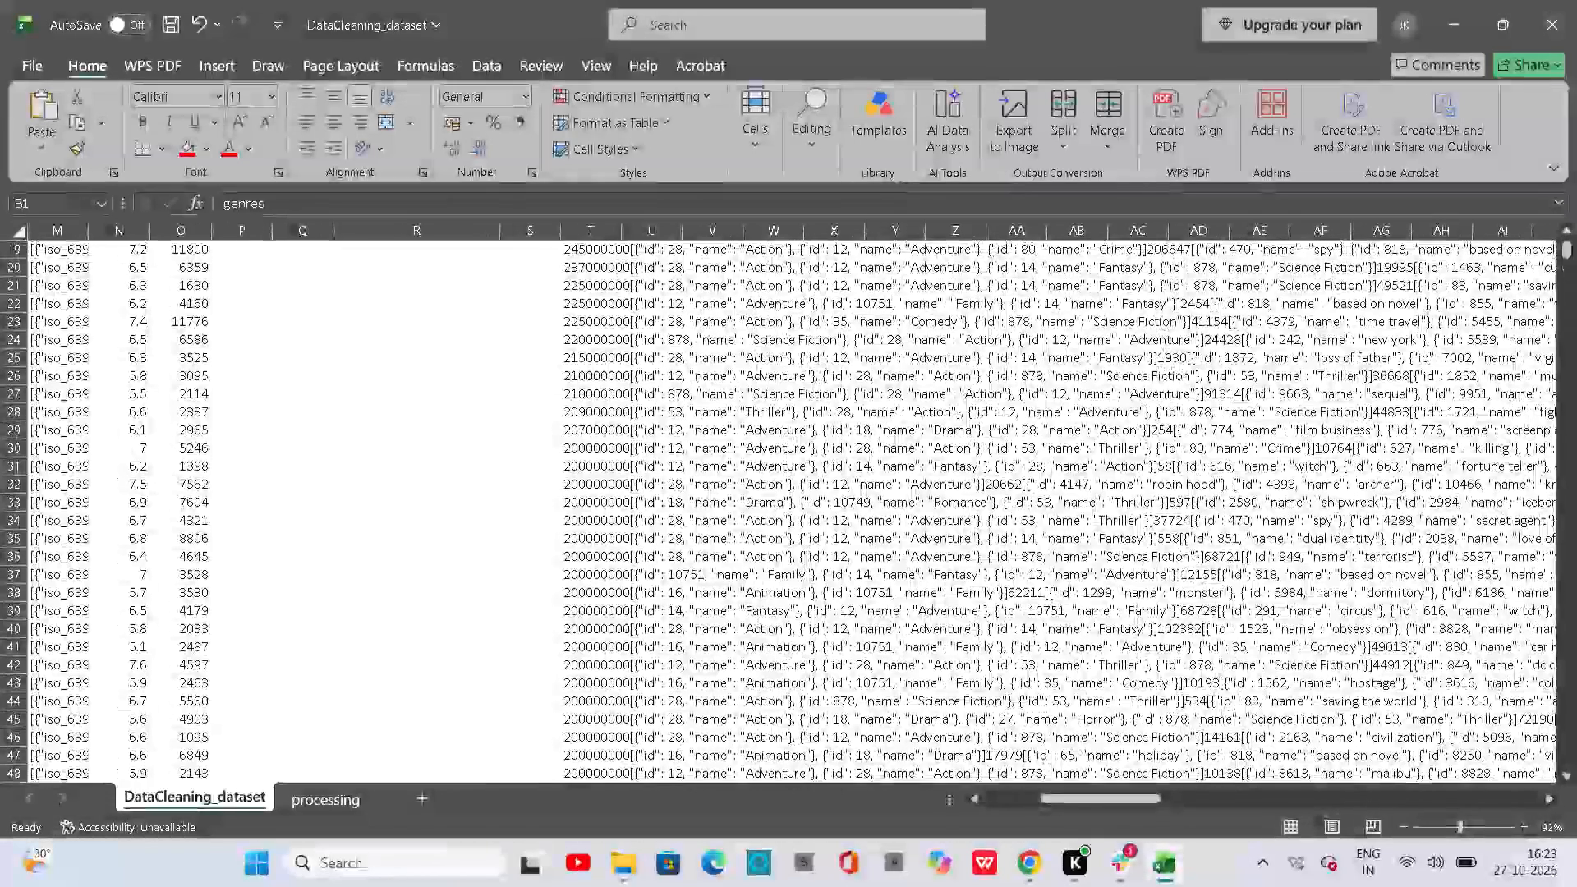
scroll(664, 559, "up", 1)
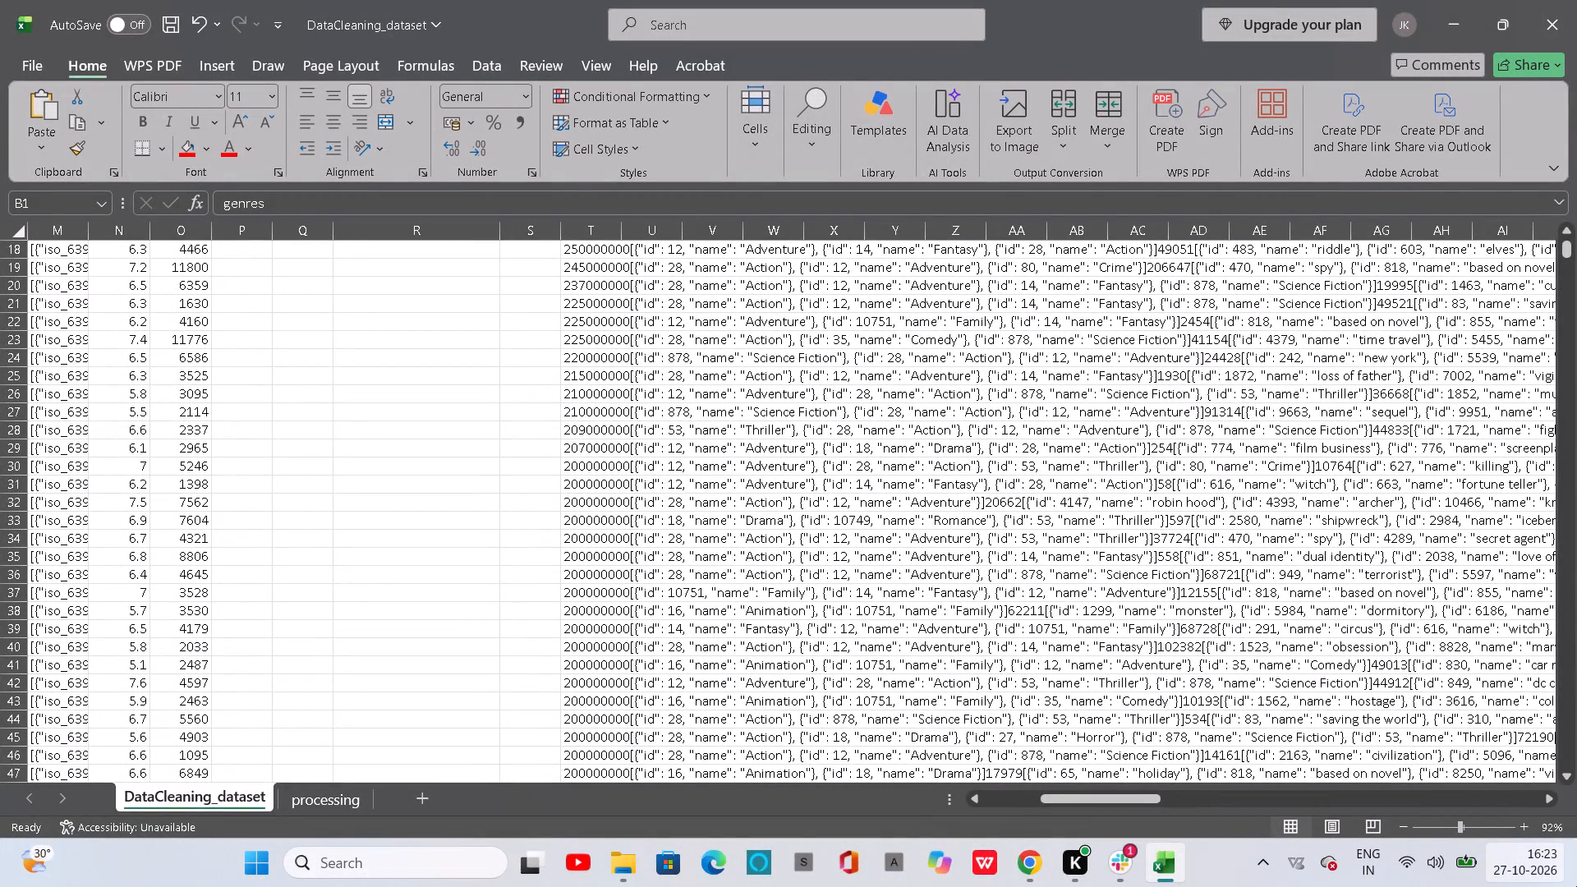
Check the Wi-Fi connection status and the available networks, including the vivo V27 entry.
left_click(1407, 855)
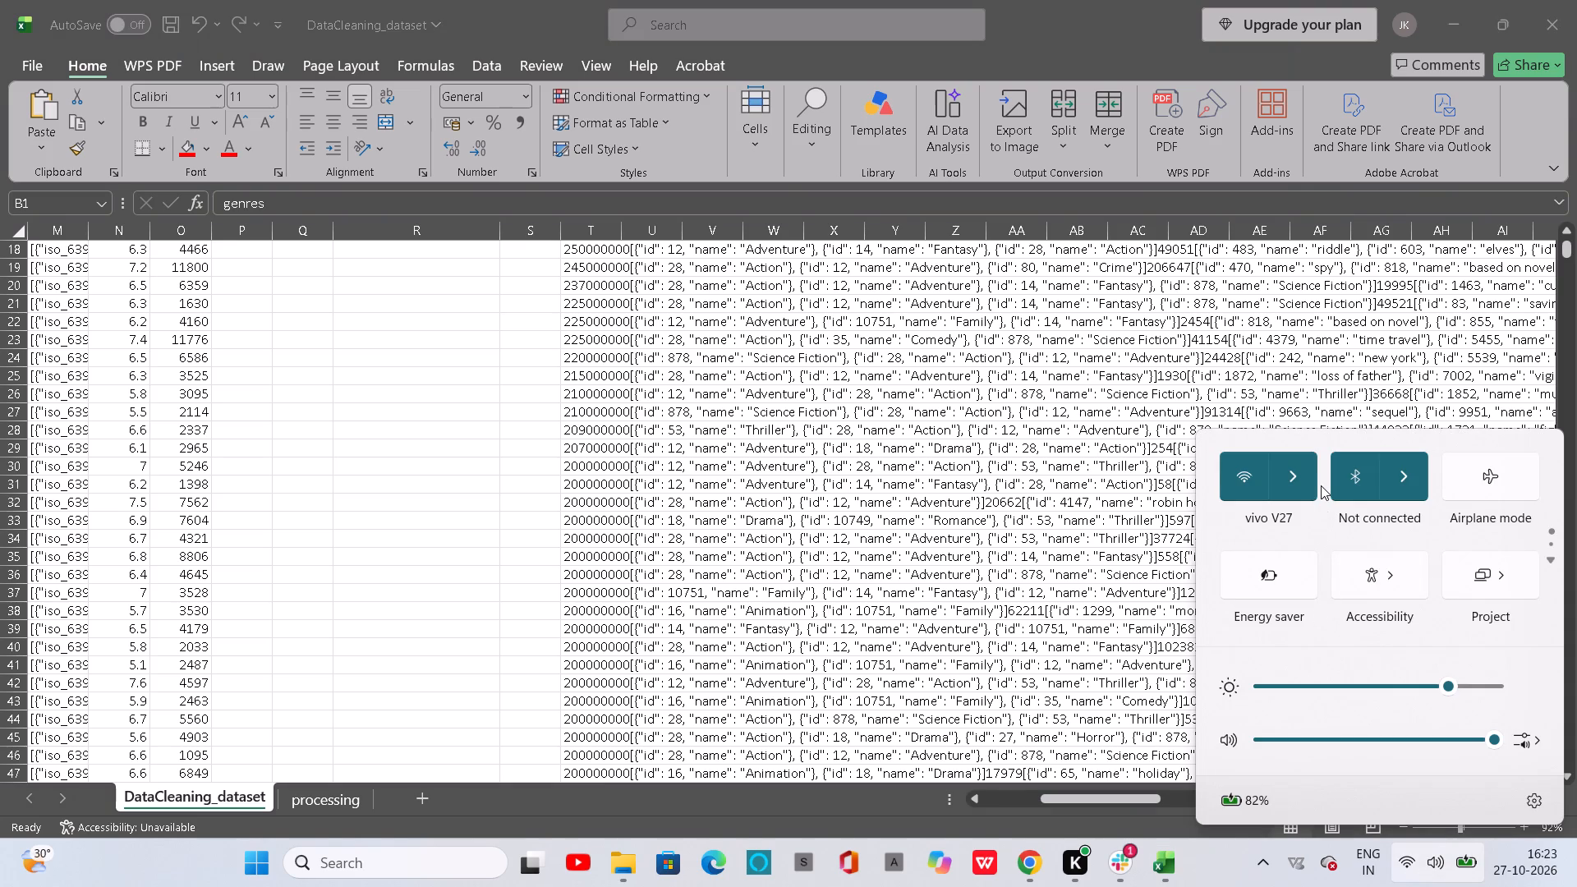
left_click_drag(1321, 485, 1294, 484)
left_click(1294, 484)
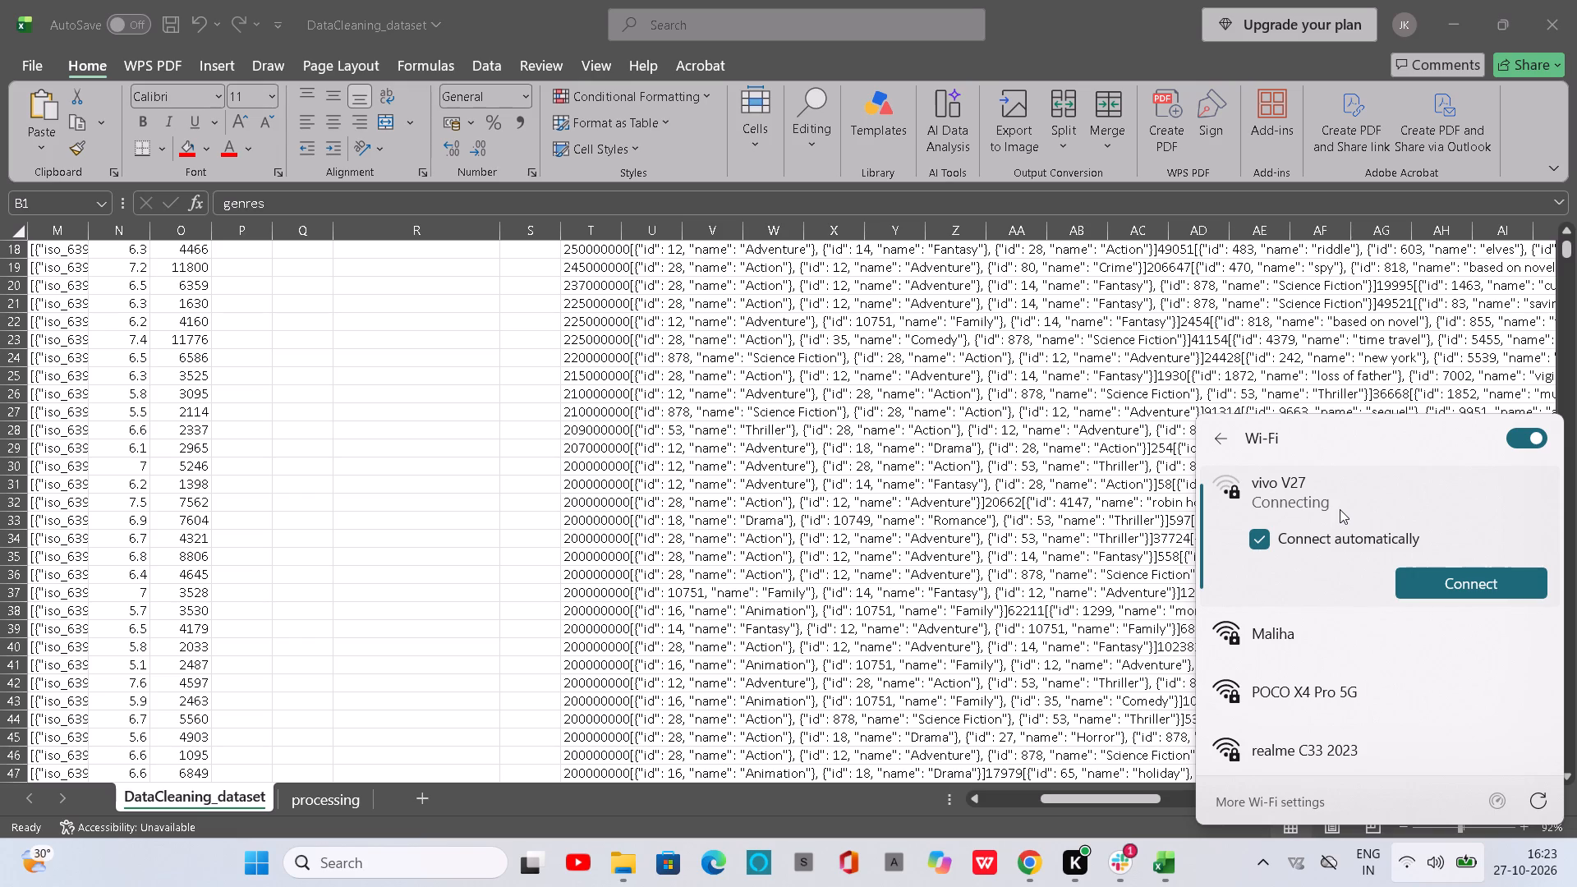
left_click(1177, 557)
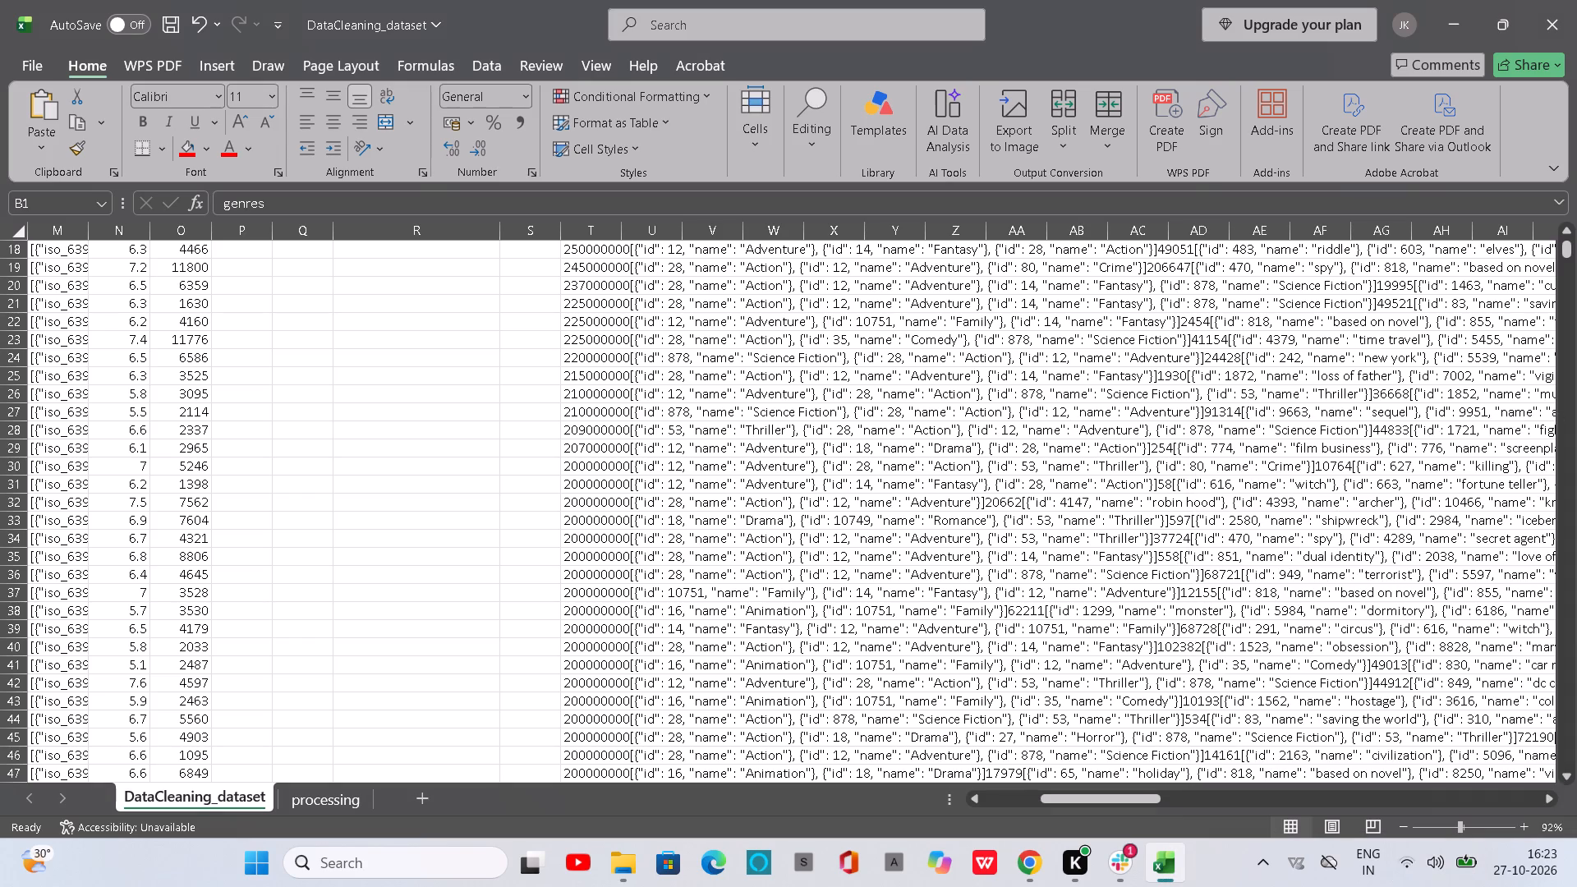
left_click(1414, 862)
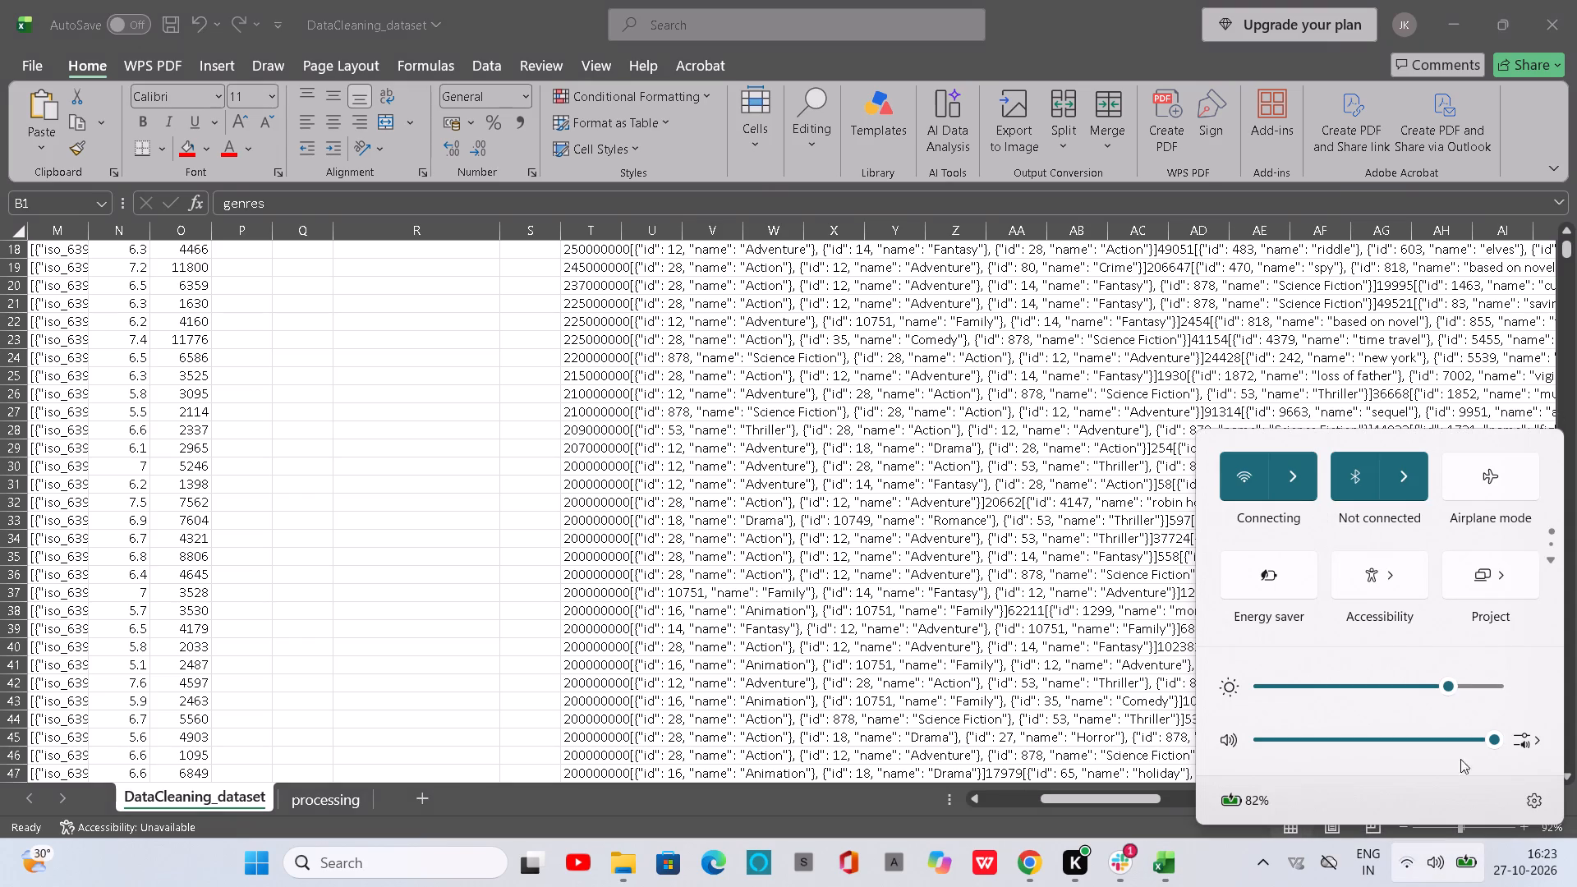
left_click_drag(1318, 499, 1306, 489)
left_click(1306, 489)
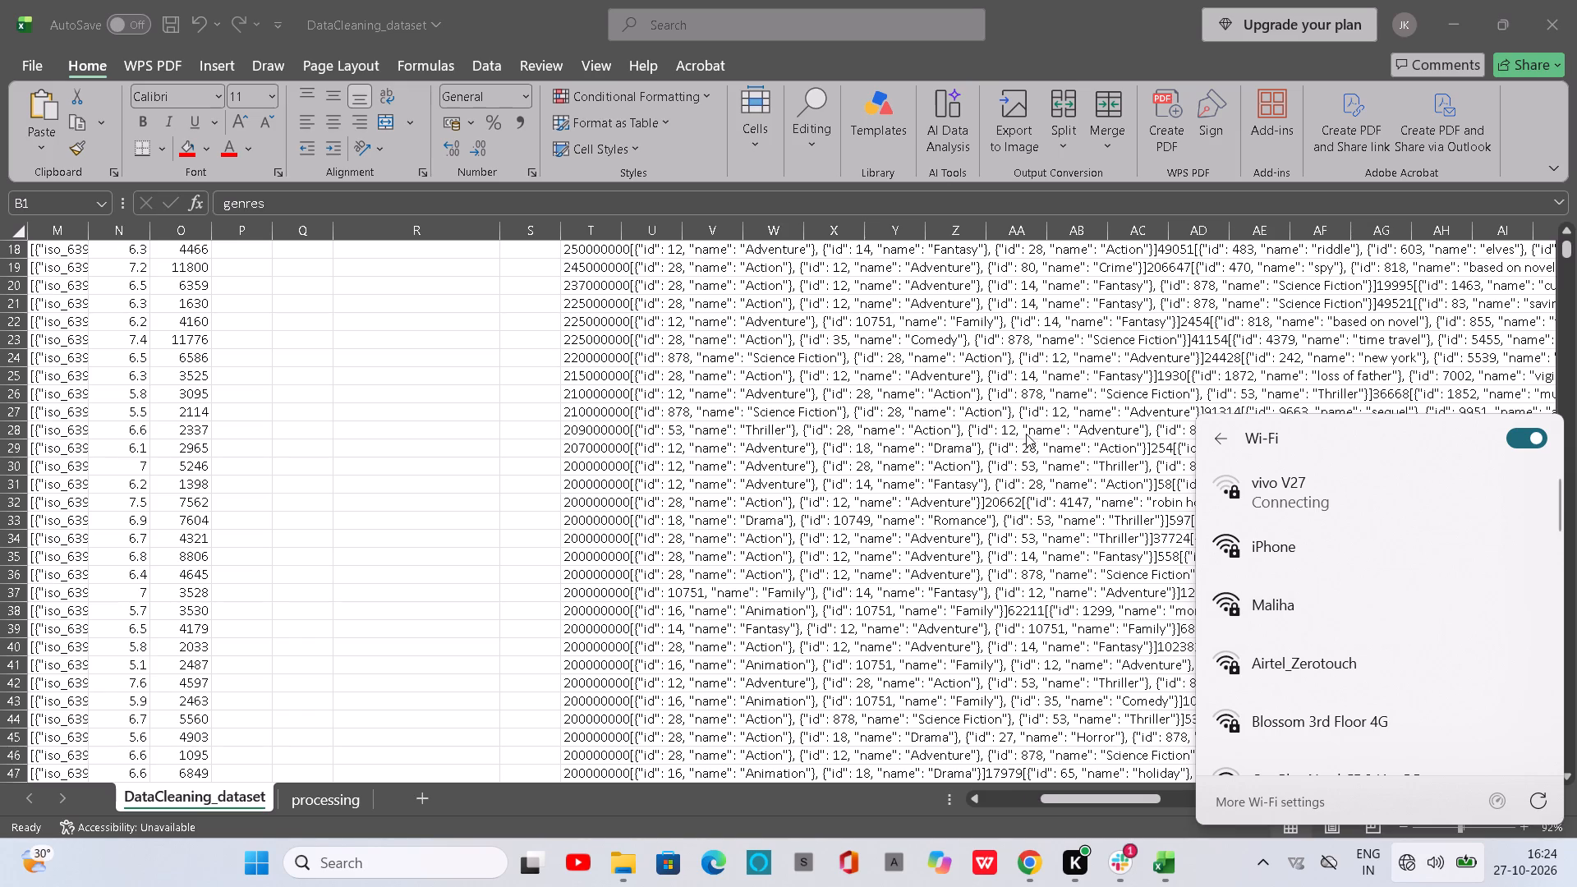
left_click(1074, 597)
scroll(1074, 597, "up", 1)
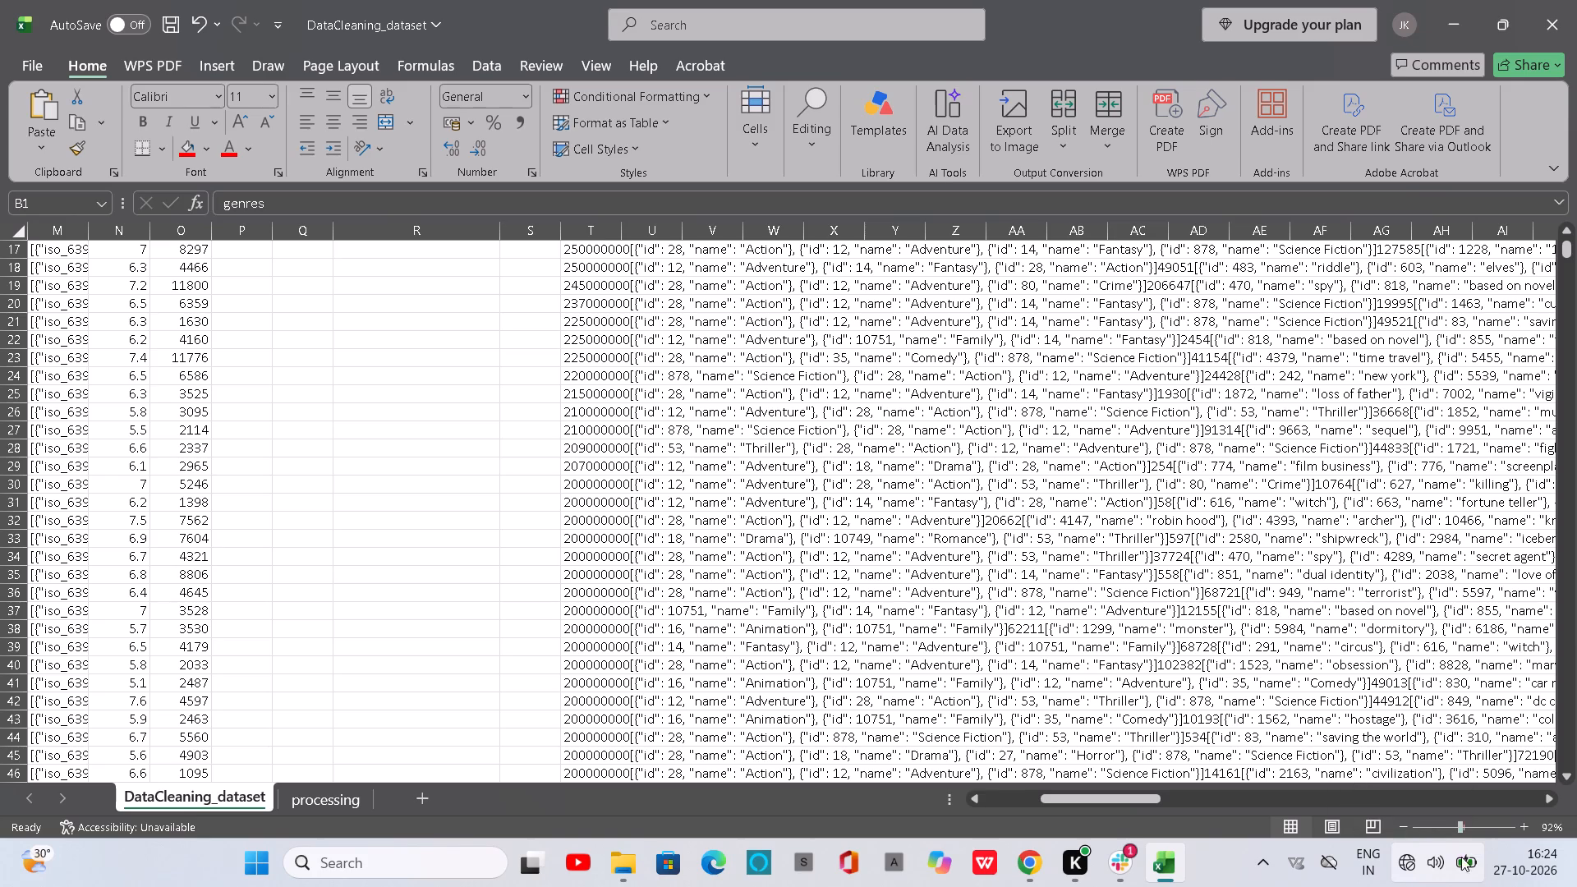
Look through the available Wi-Fi networks and check the status of ACT_F33F and vivo V27.
left_click(1414, 870)
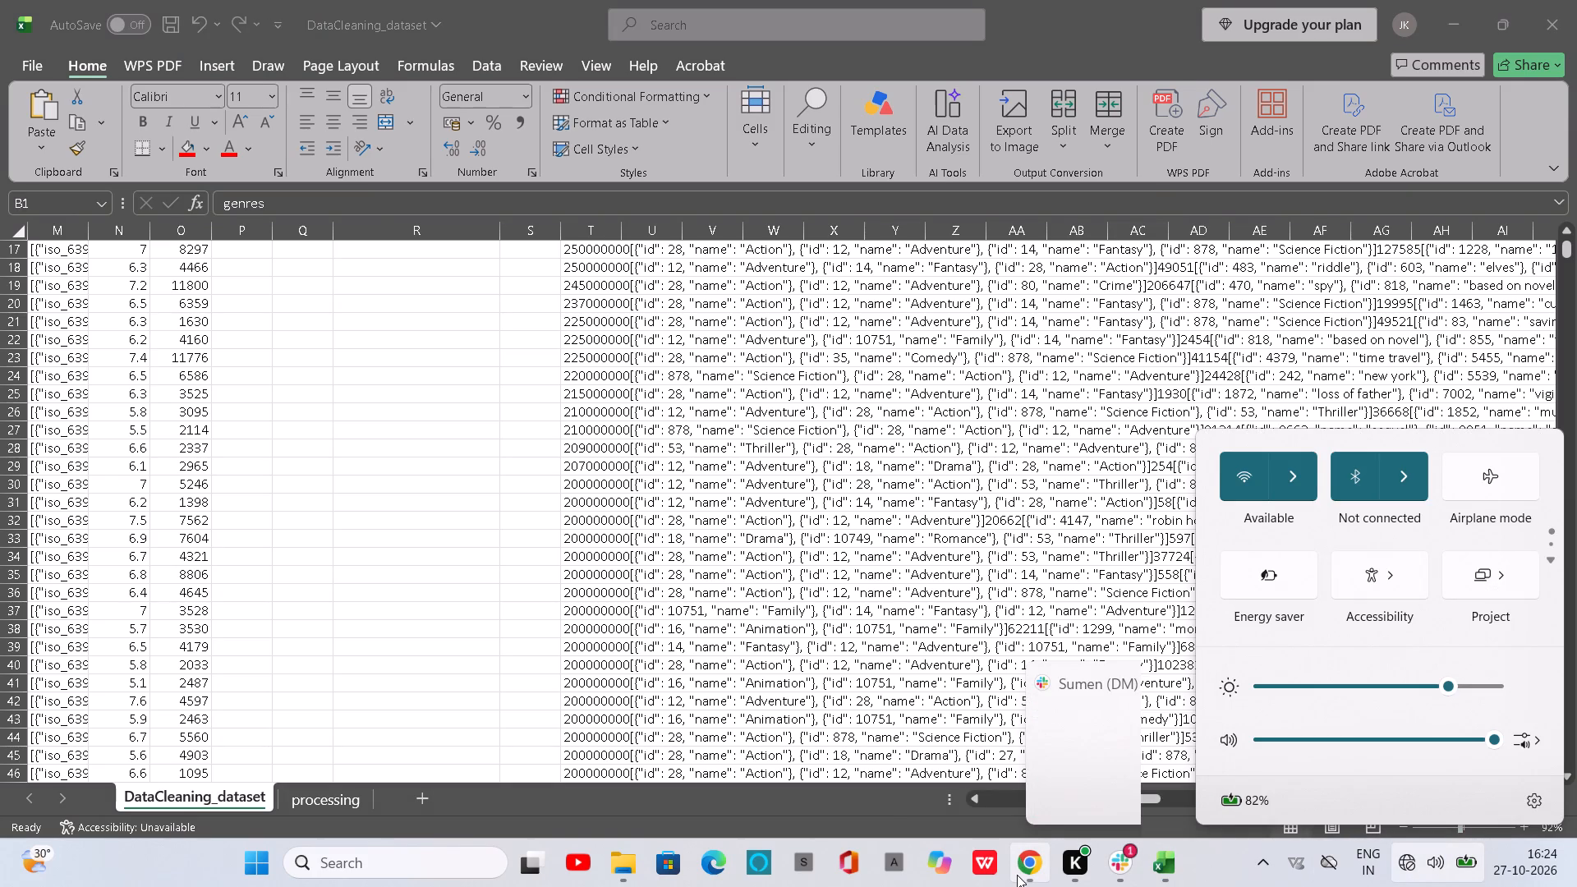
left_click(1298, 487)
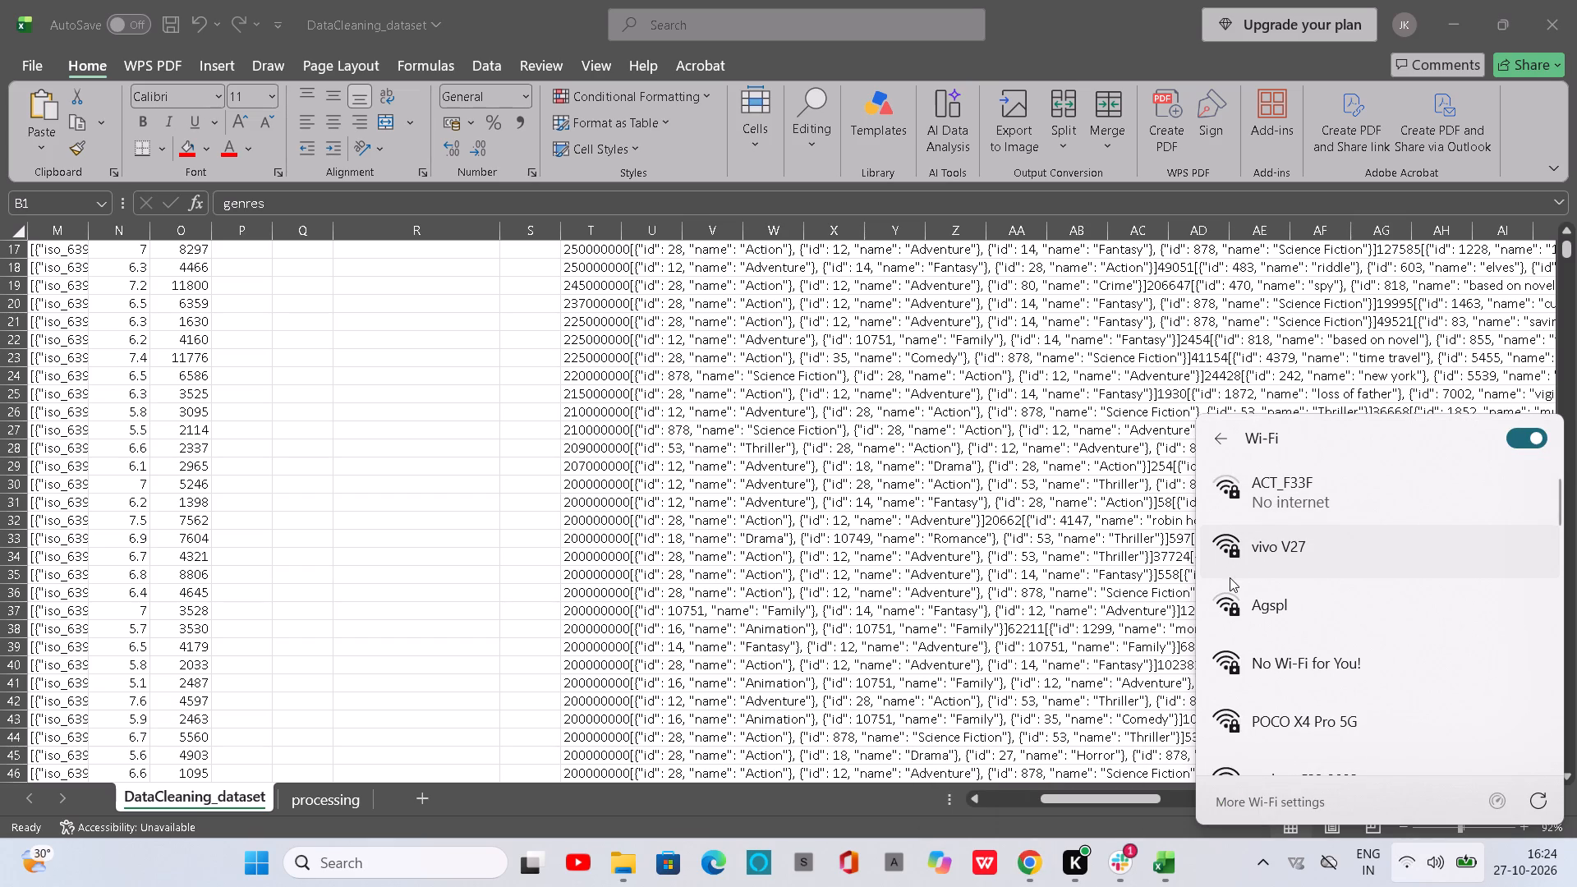
scroll(1305, 558, "up", 10)
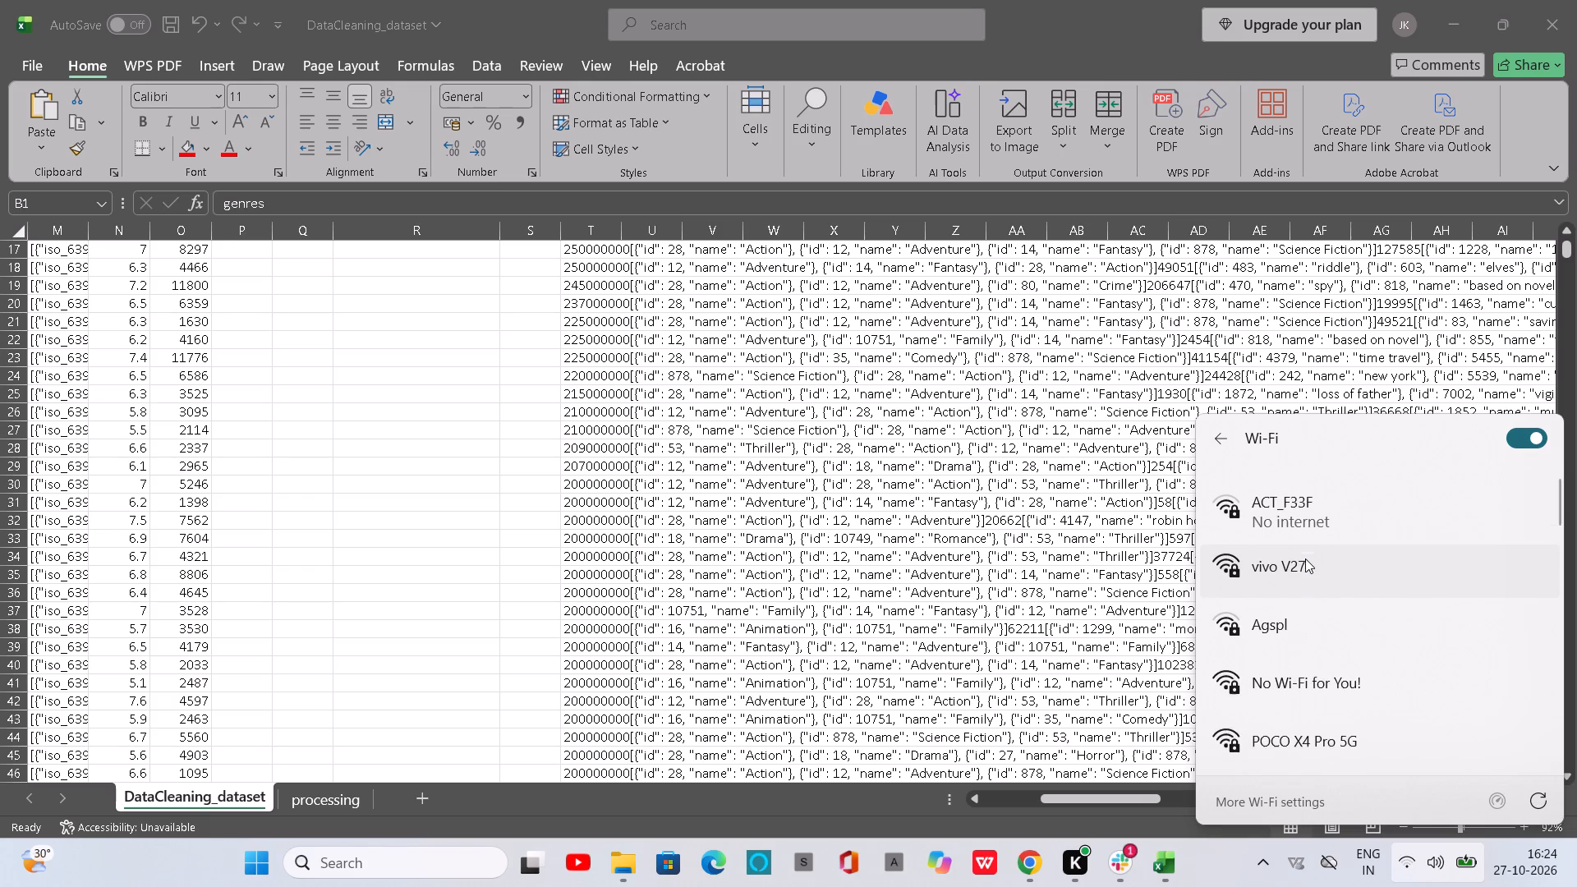
scroll(1305, 558, "up", 3)
scroll(1305, 558, "down", 1)
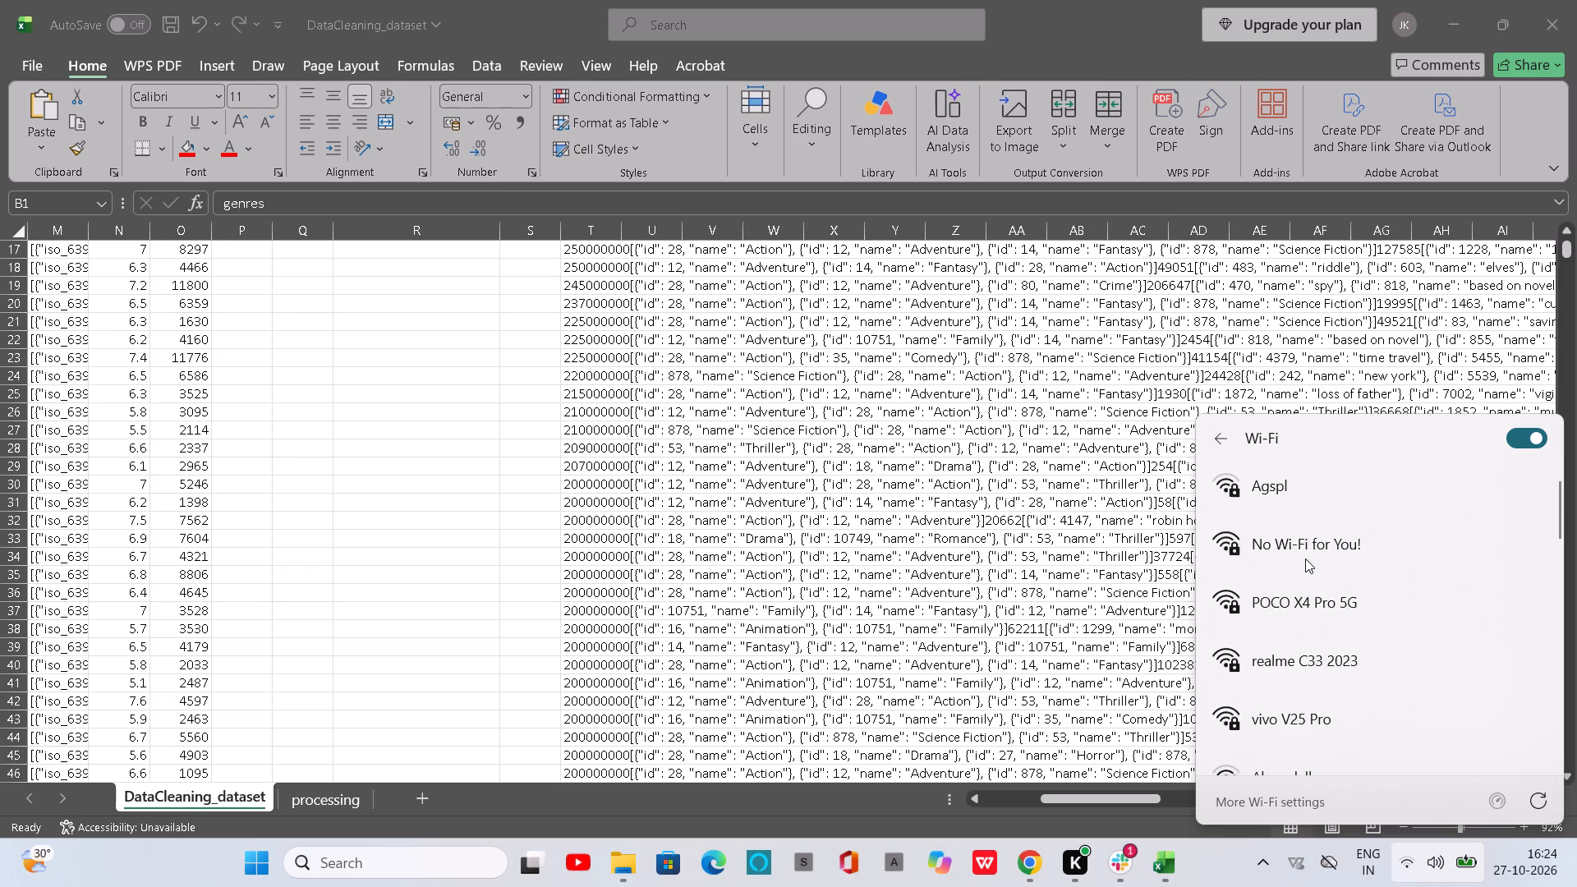
scroll(1305, 558, "down", 1)
scroll(1305, 558, "up", 6)
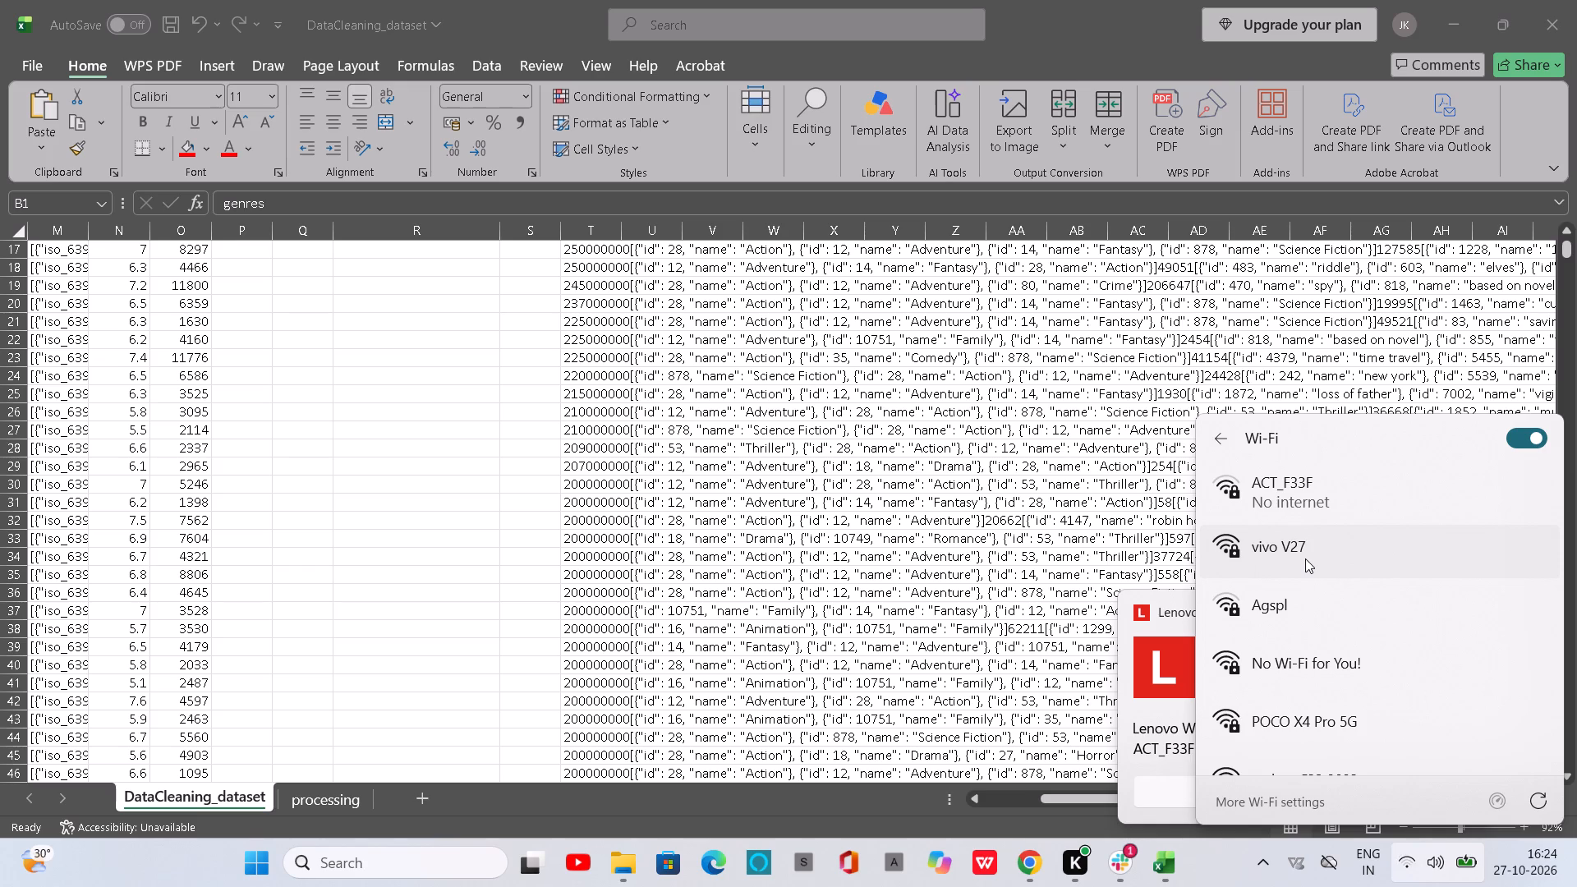
scroll(1305, 558, "up", 4)
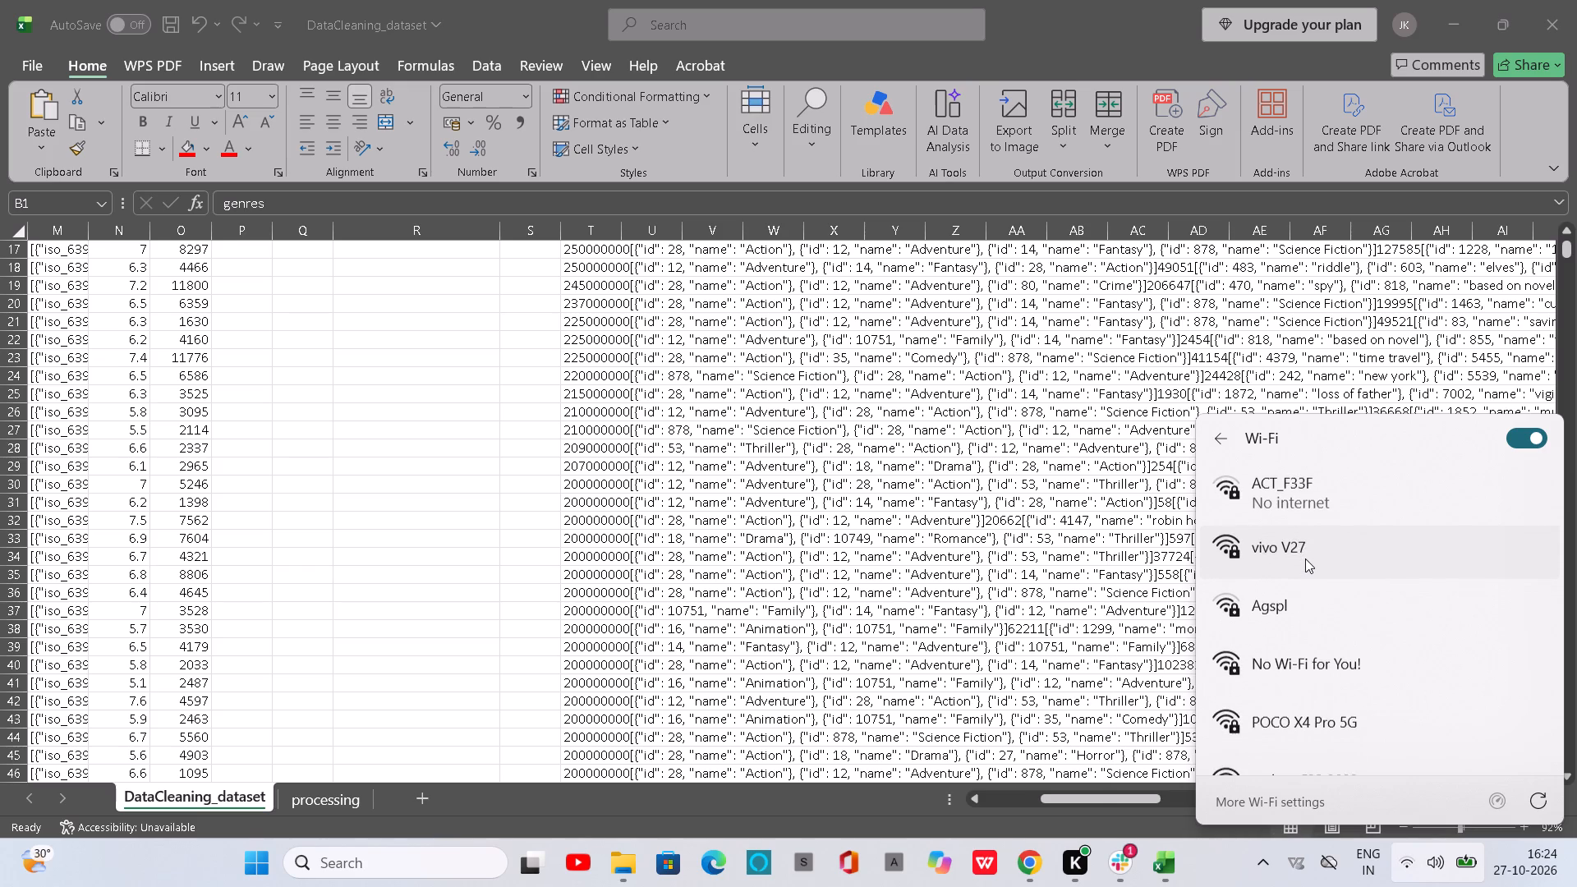
scroll(1305, 558, "up", 11)
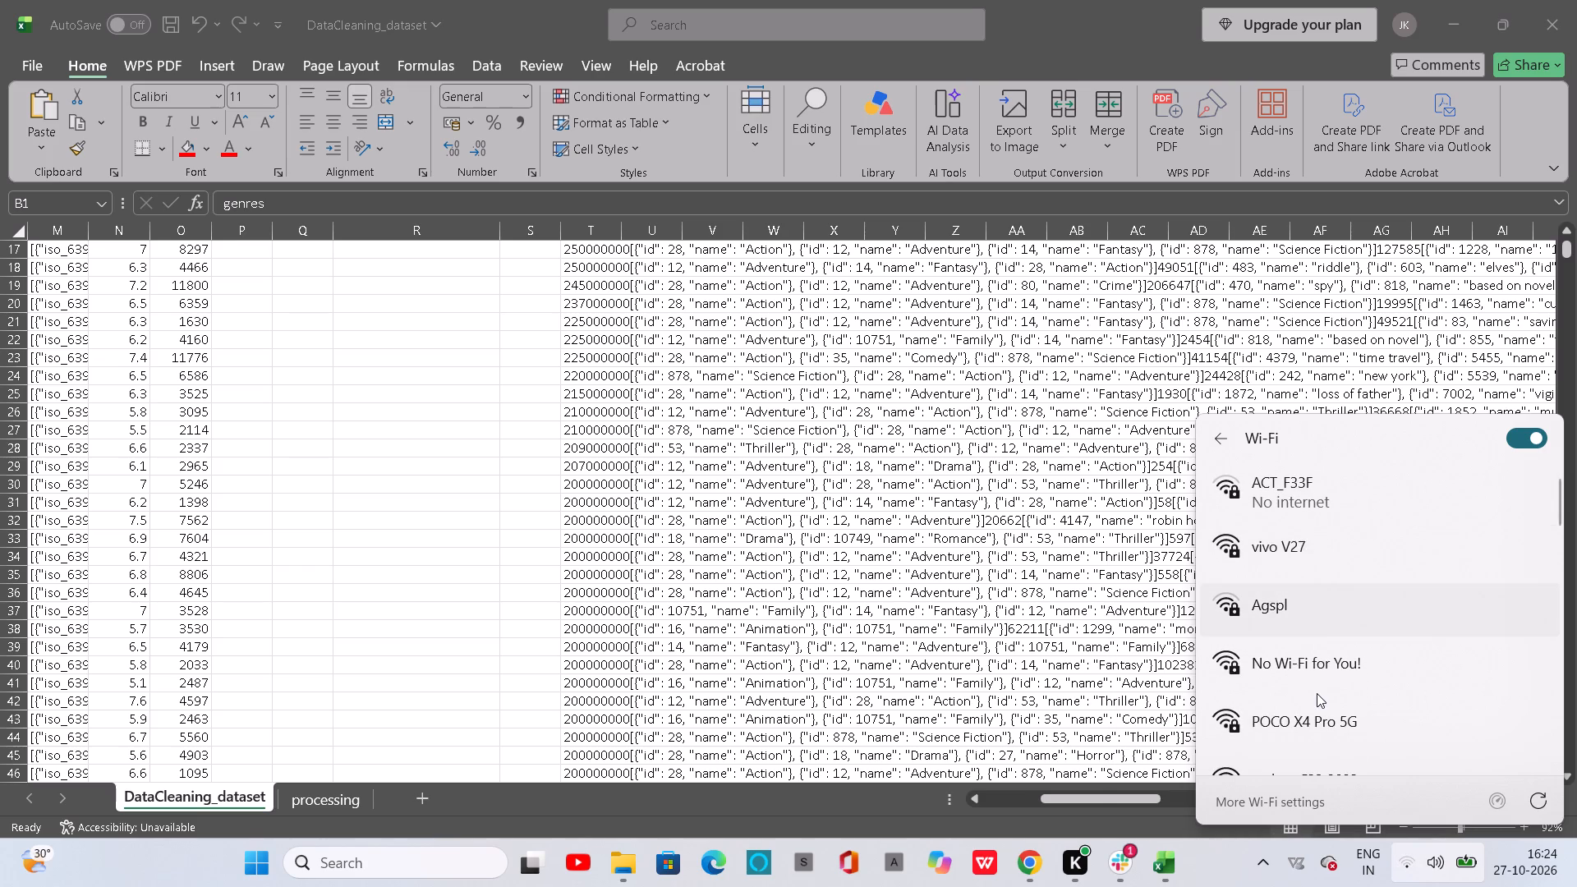
scroll(1317, 693, "down", 4)
scroll(1317, 693, "up", 11)
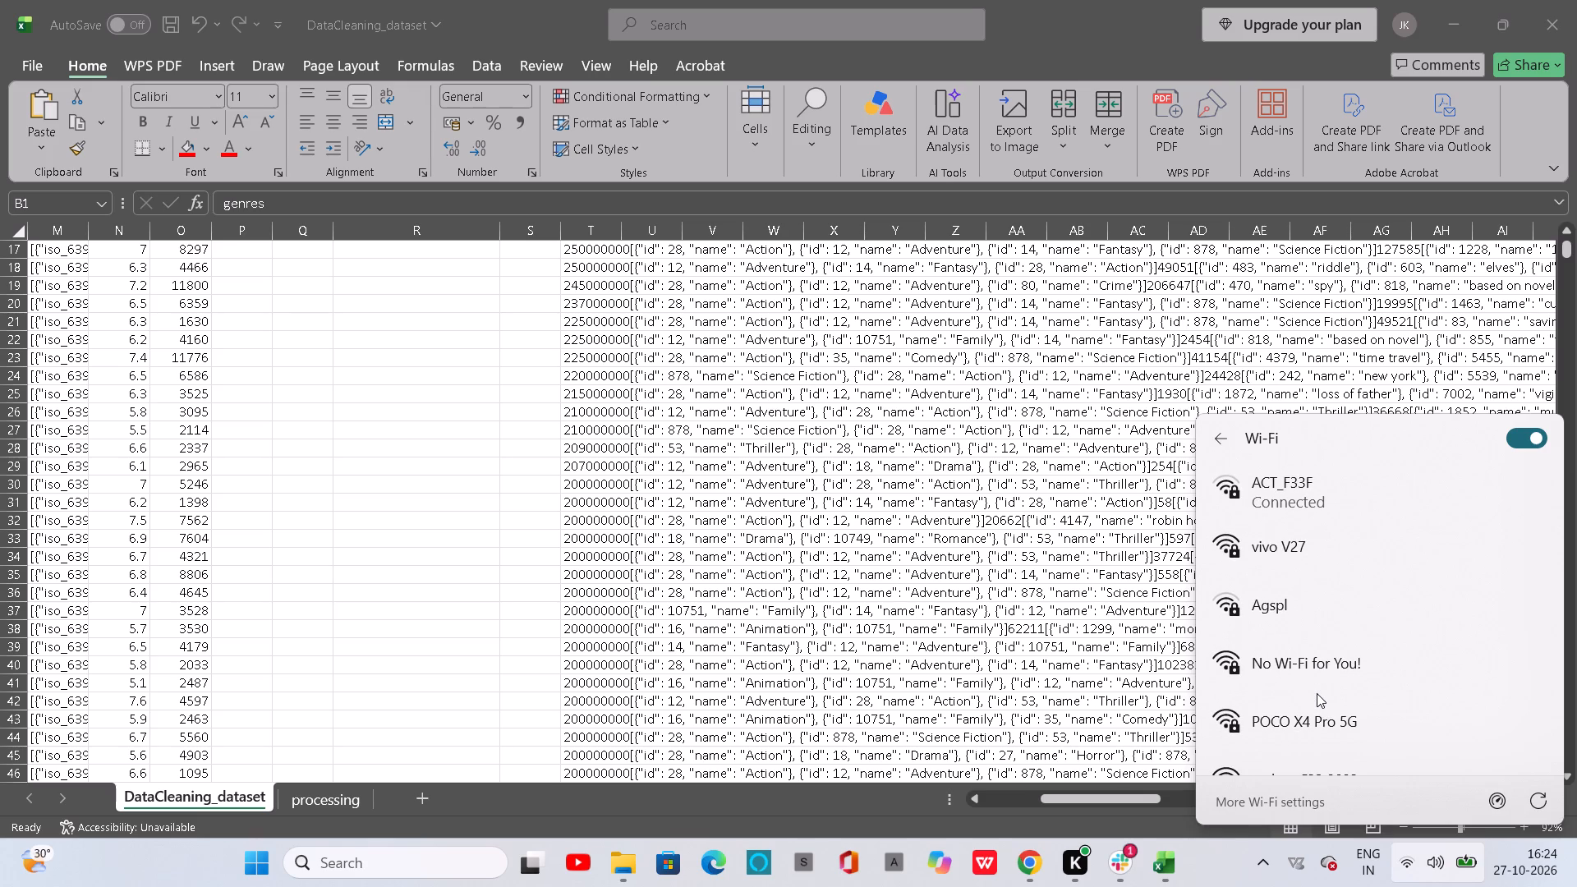
scroll(1368, 634, "up", 6)
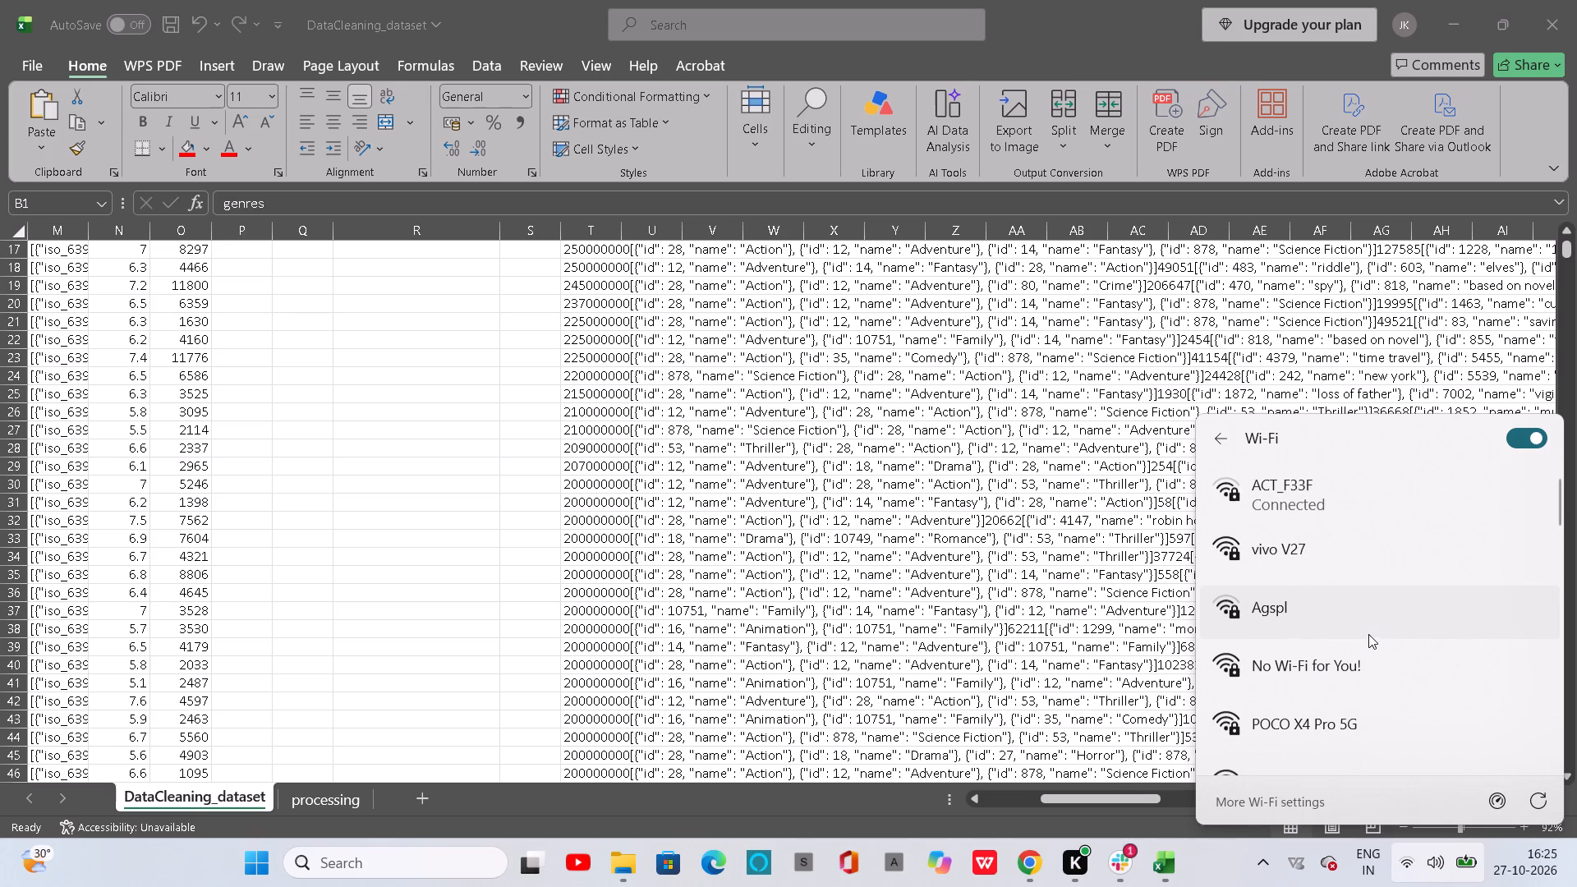
scroll(1368, 634, "up", 10)
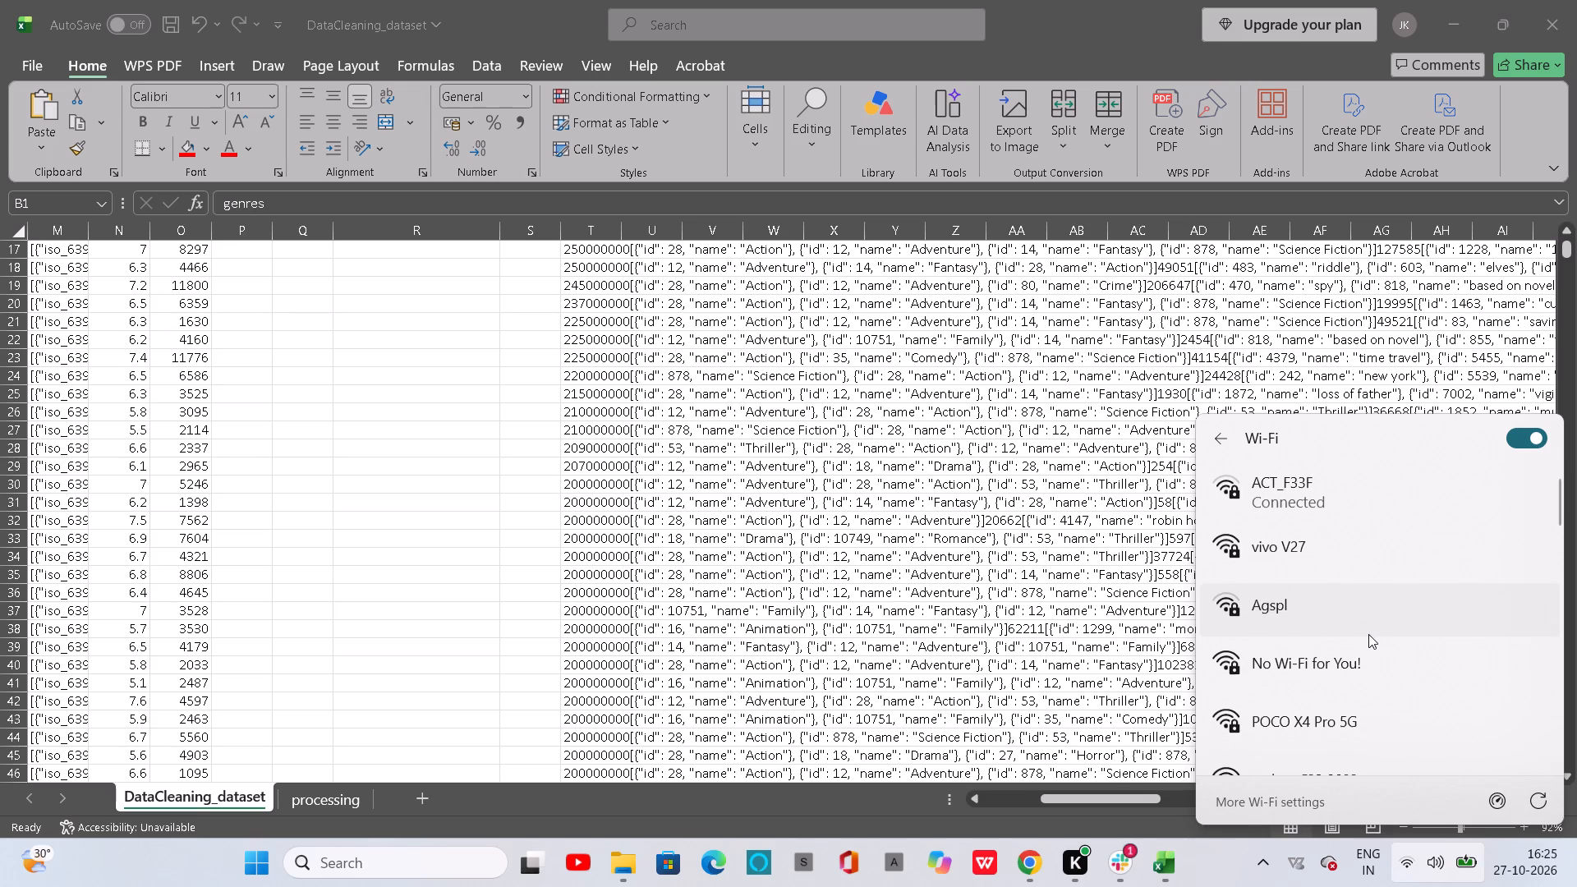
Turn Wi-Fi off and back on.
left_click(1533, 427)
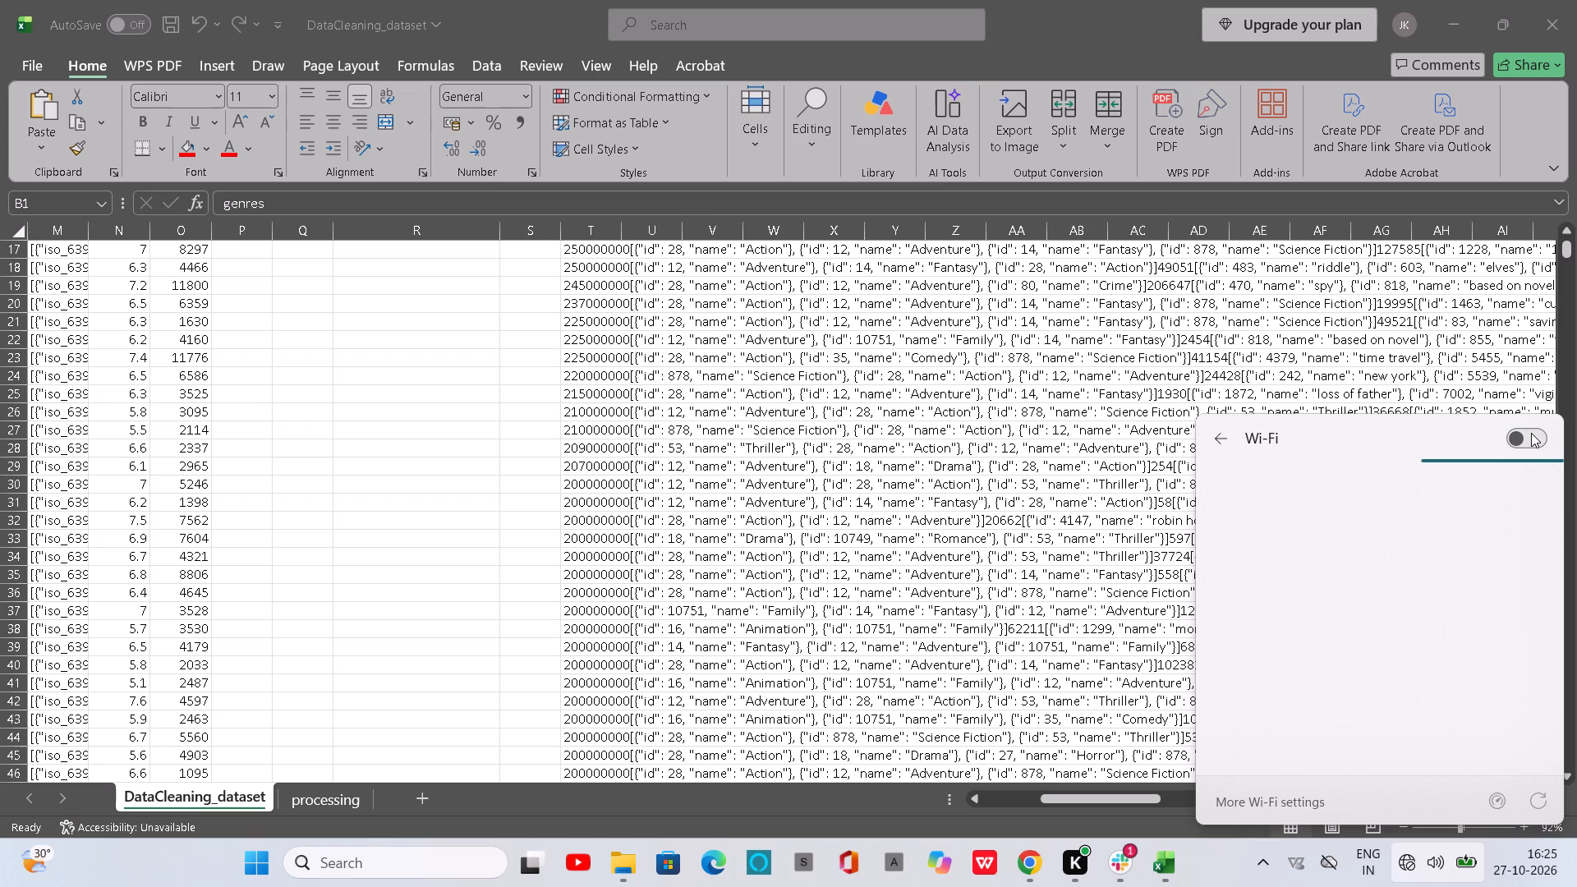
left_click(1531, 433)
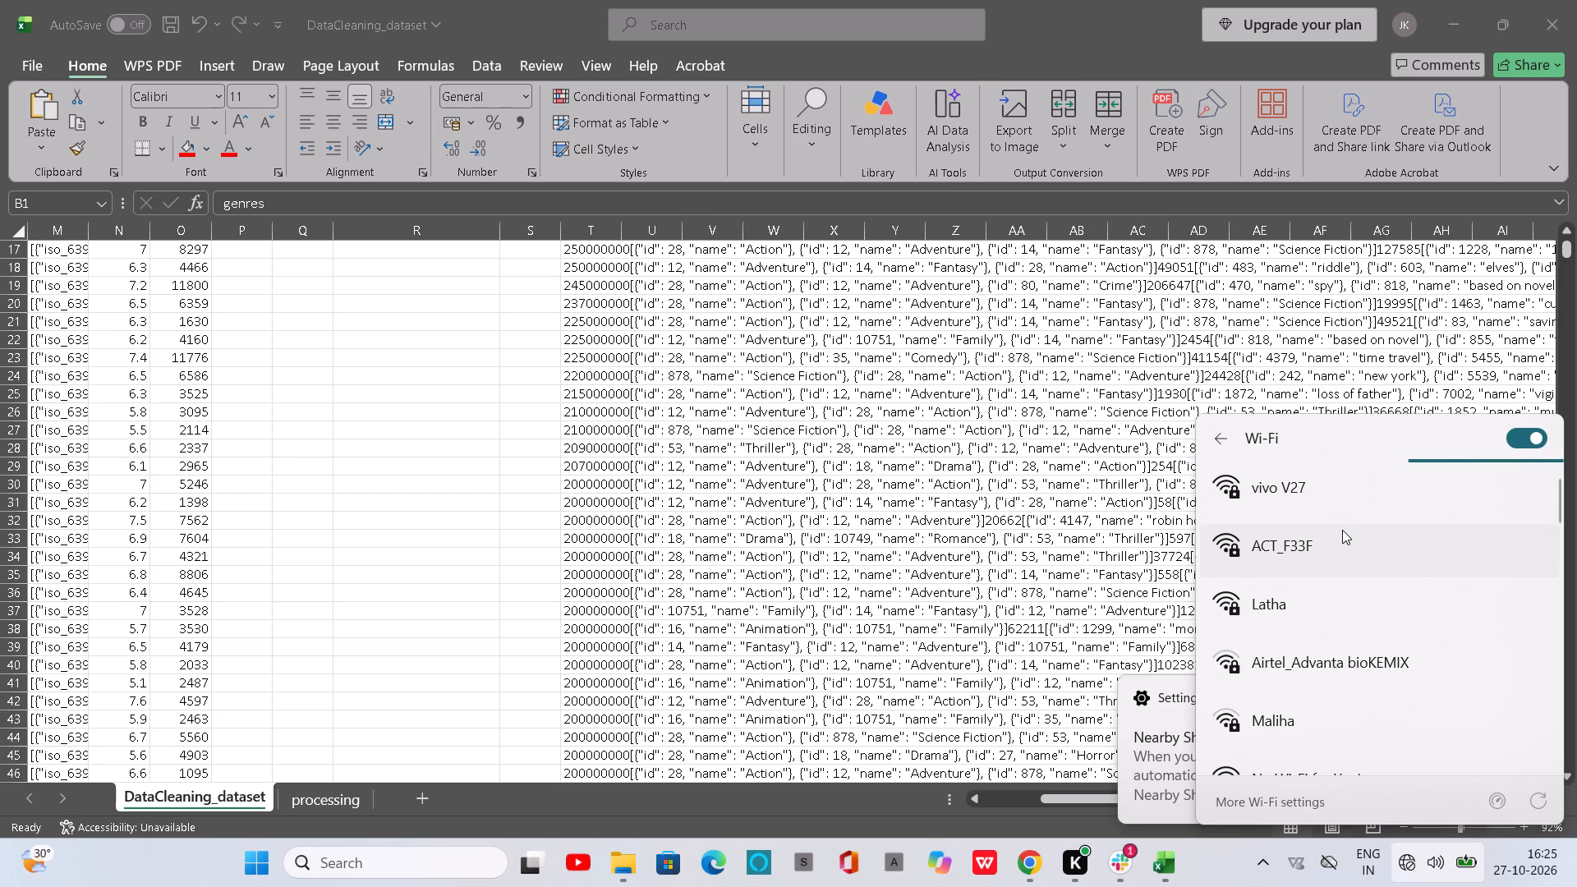
Look through the whole list of available Wi-Fi networks for a suitable one to join.
scroll(1342, 530, "up", 5)
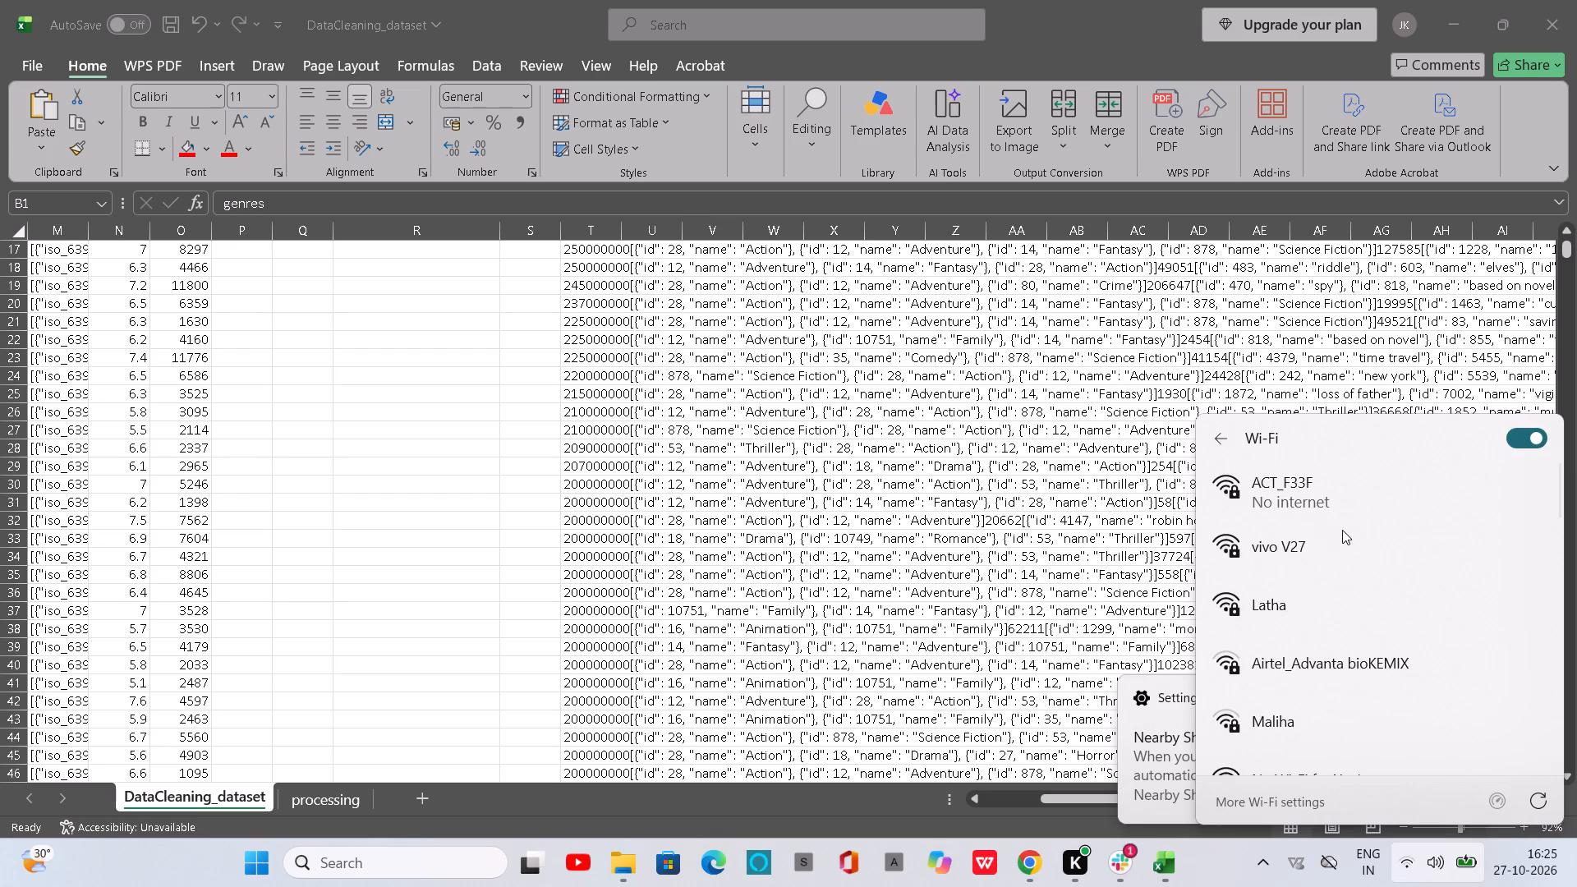
scroll(1342, 530, "up", 8)
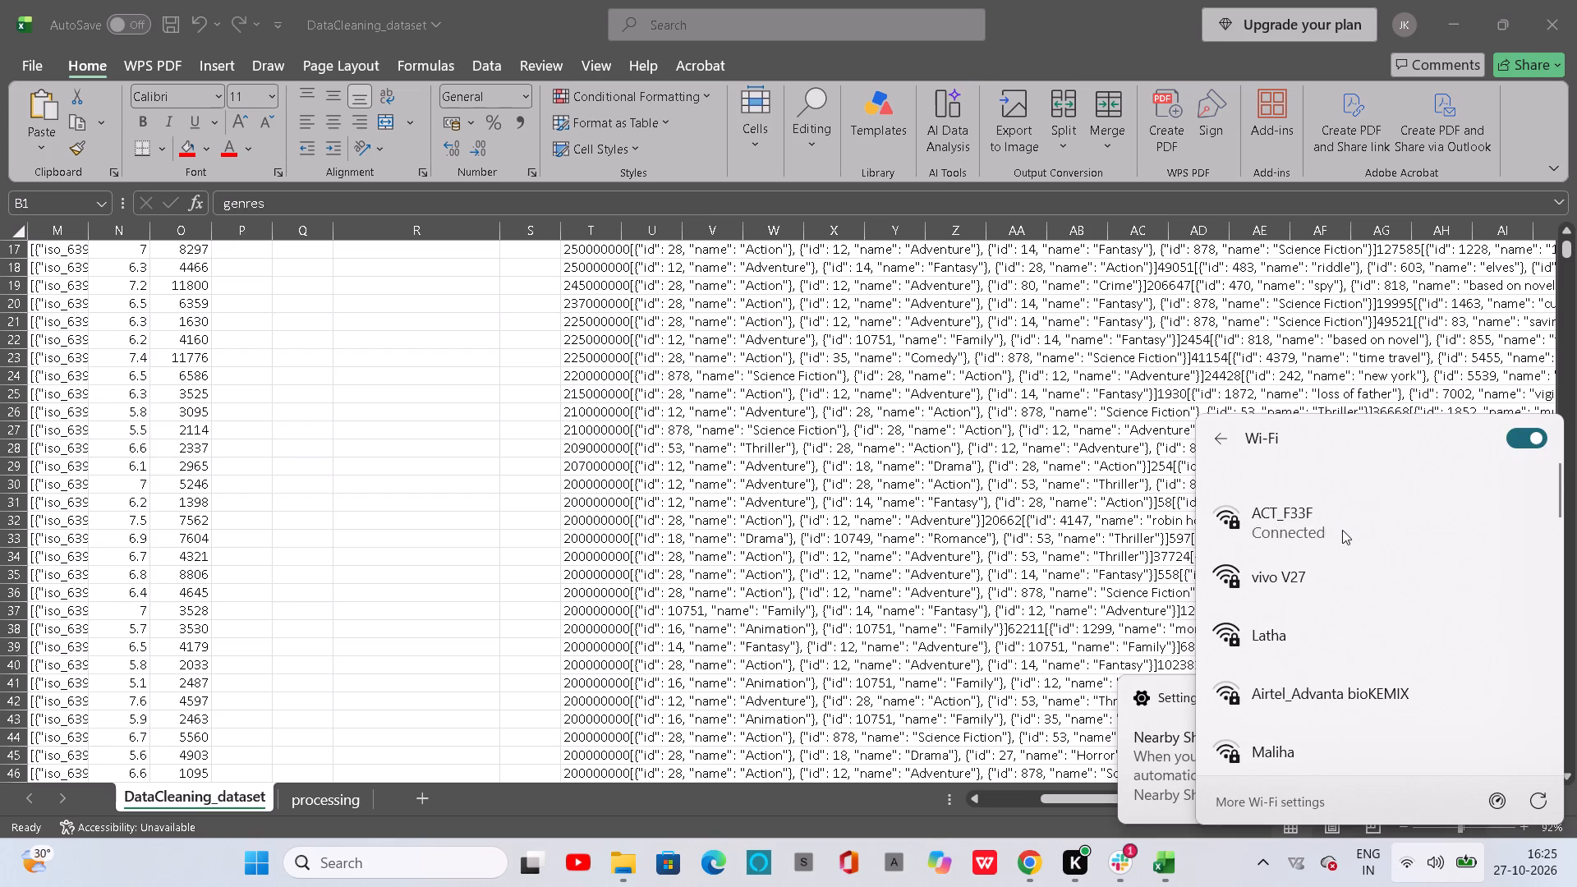
scroll(1342, 530, "up", 3)
scroll(1342, 530, "down", 1)
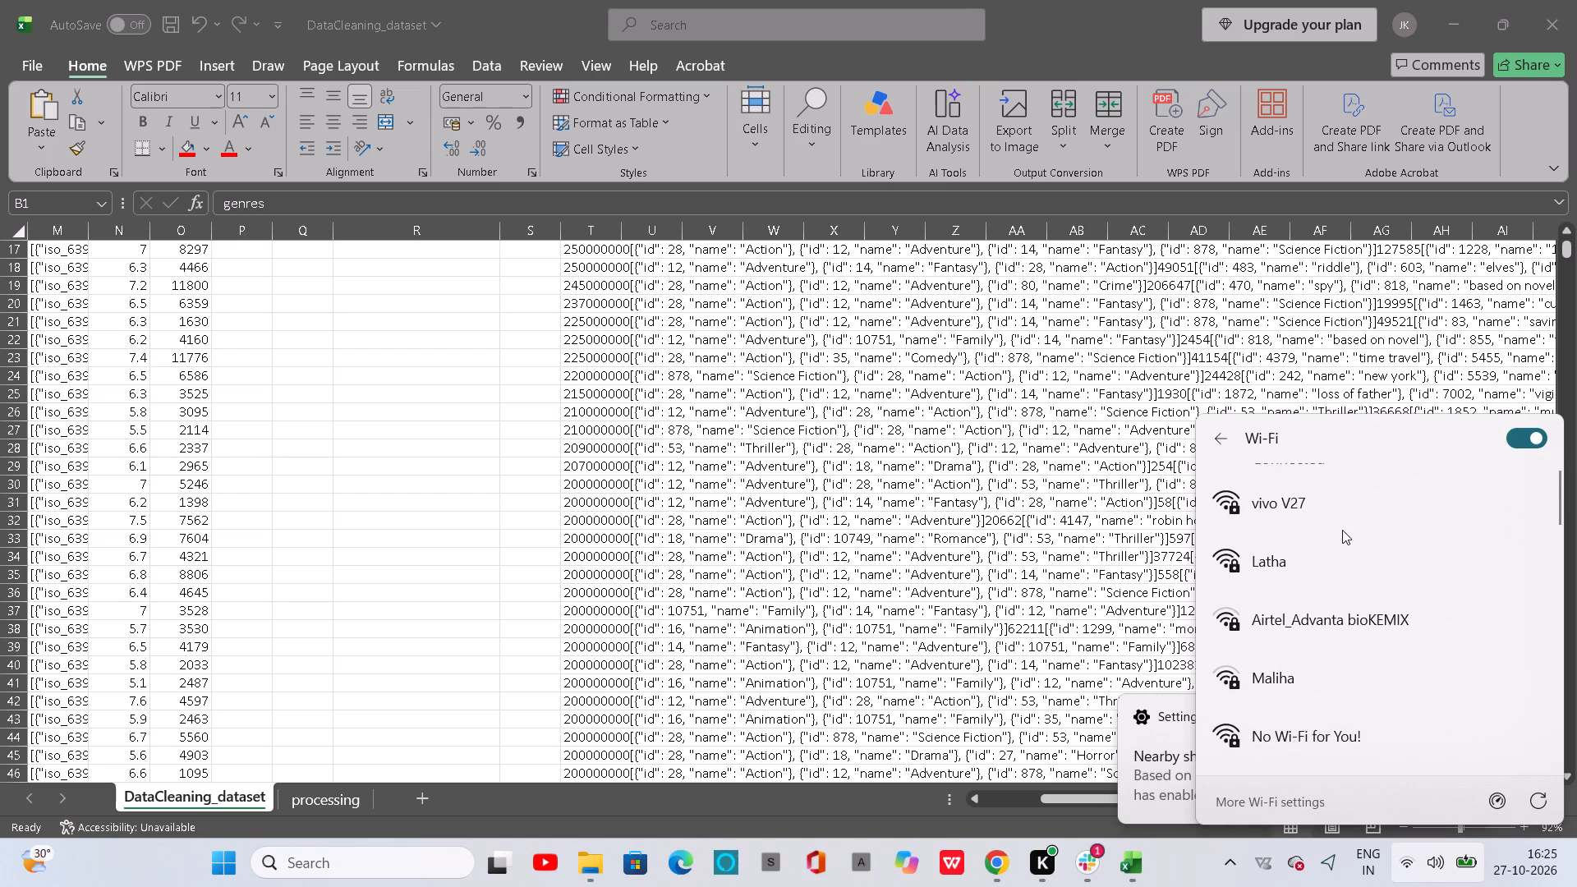
scroll(1342, 530, "down", 3)
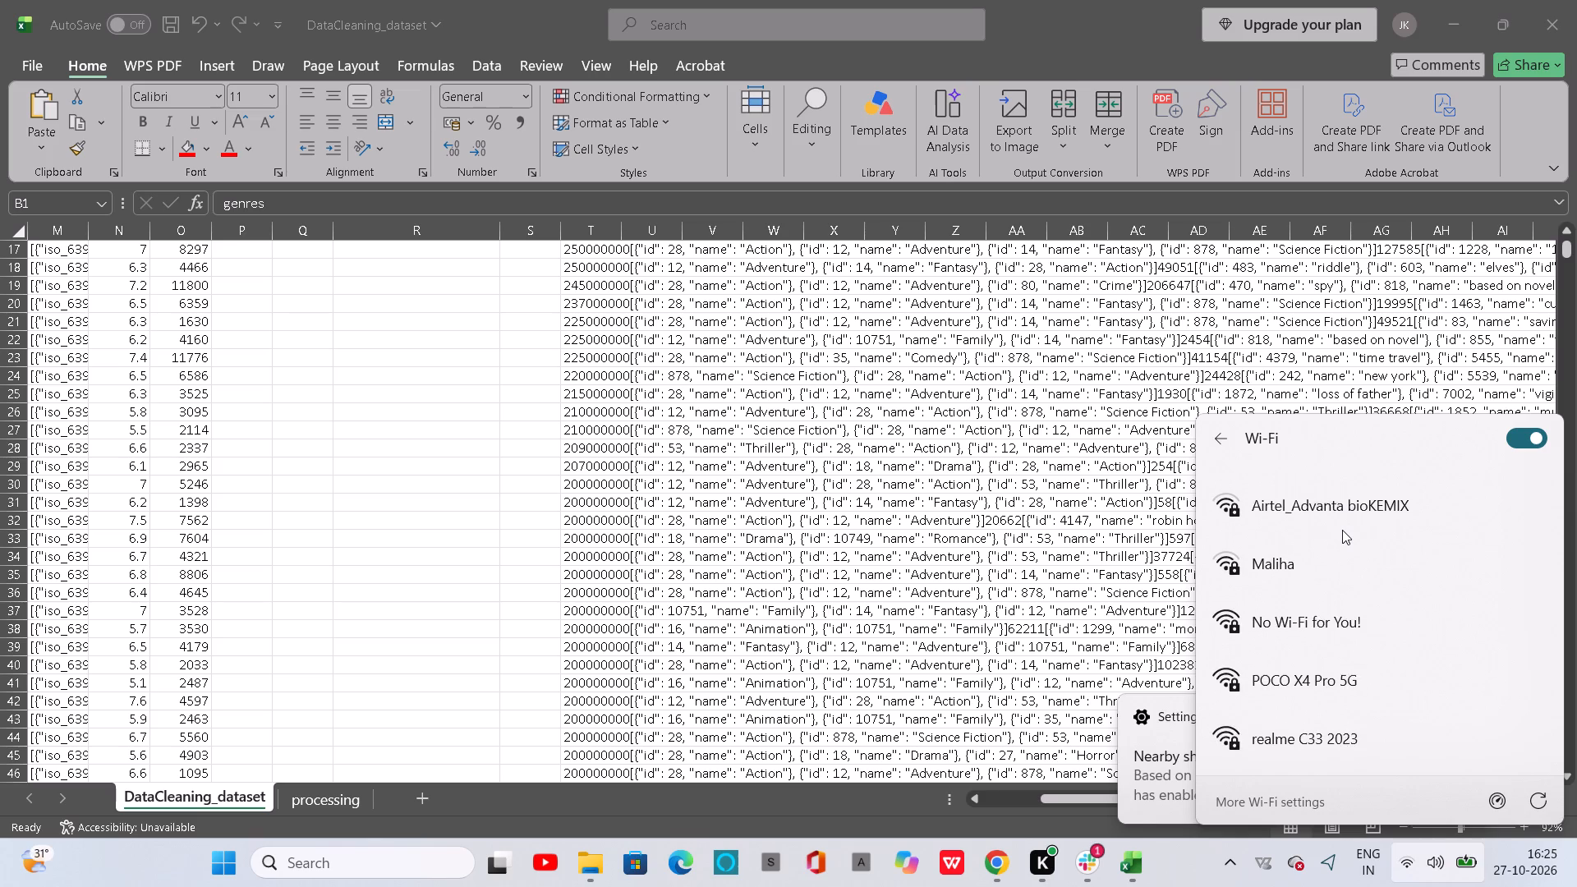
scroll(1342, 530, "down", 6)
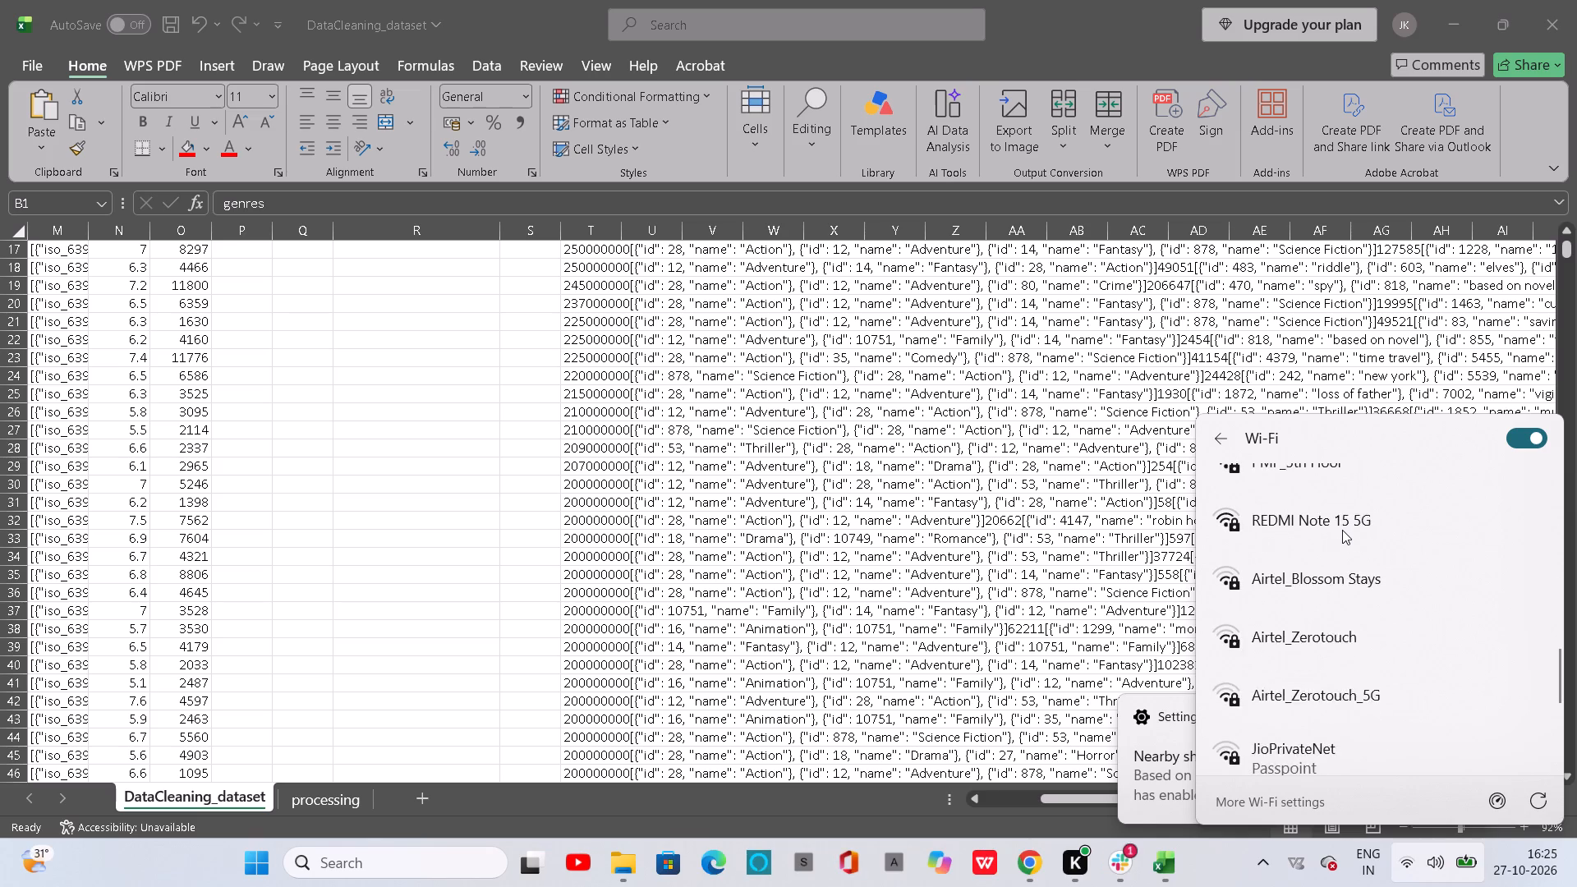
scroll(1342, 530, "down", 4)
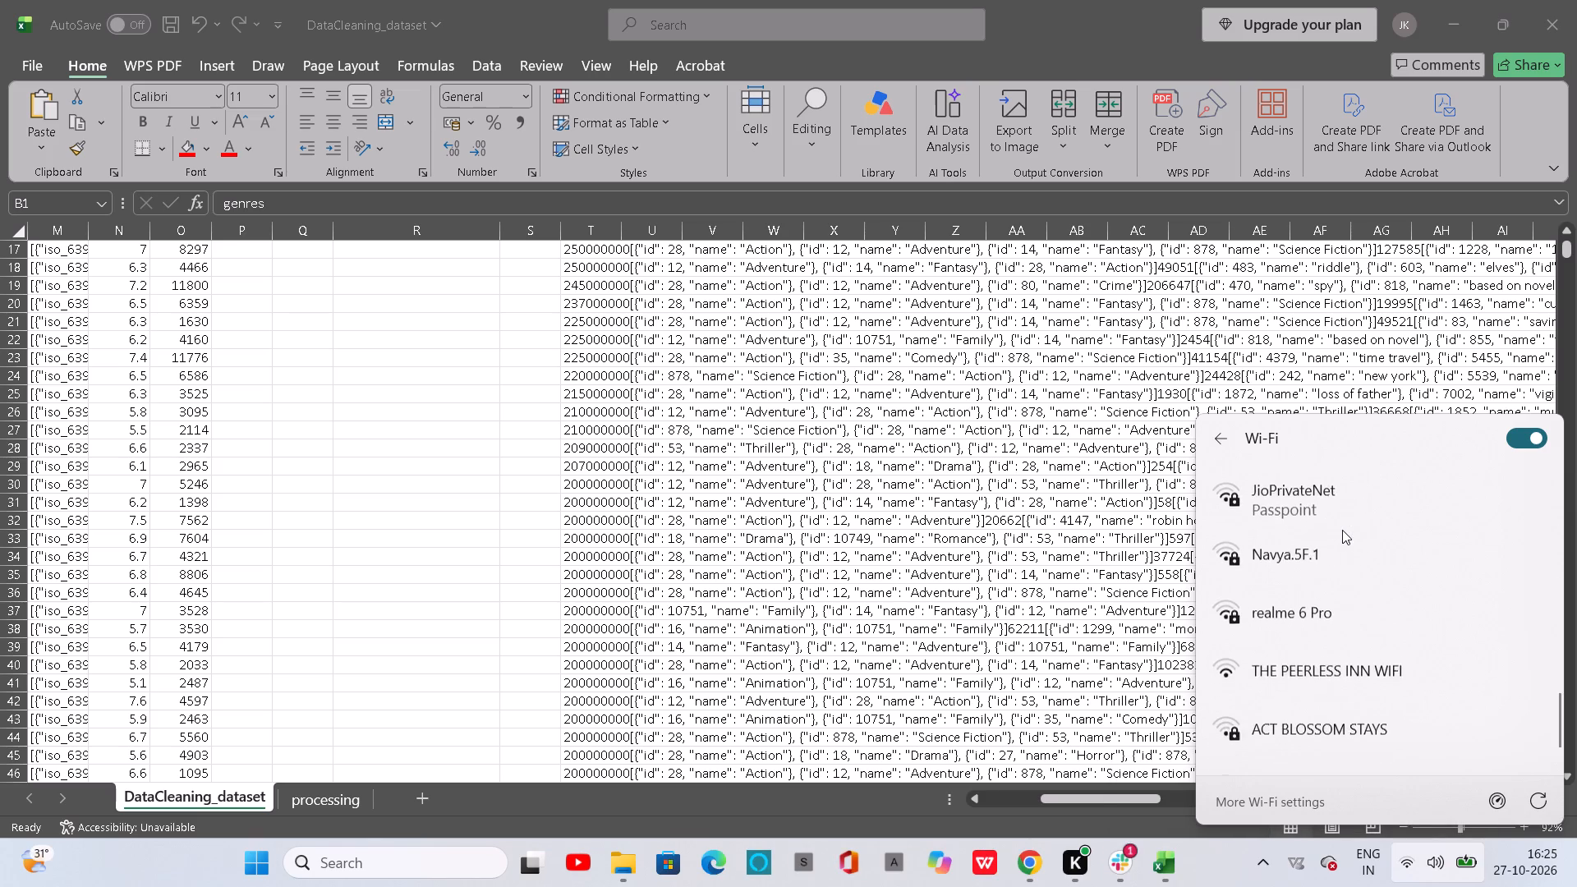
scroll(1342, 530, "down", 2)
scroll(1342, 530, "up", 20)
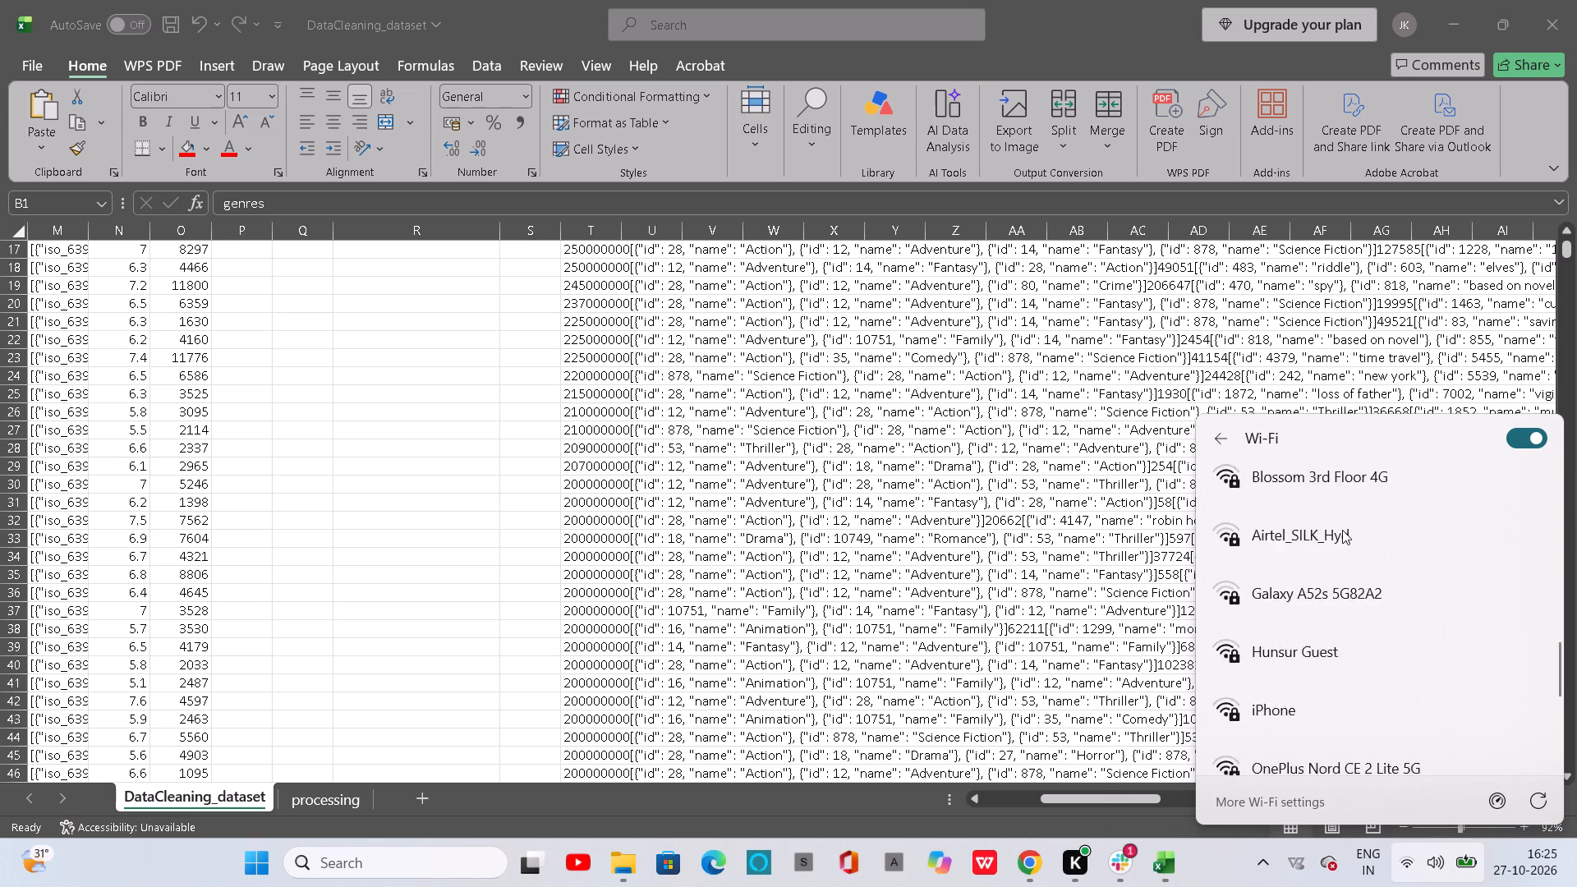
scroll(1342, 530, "up", 17)
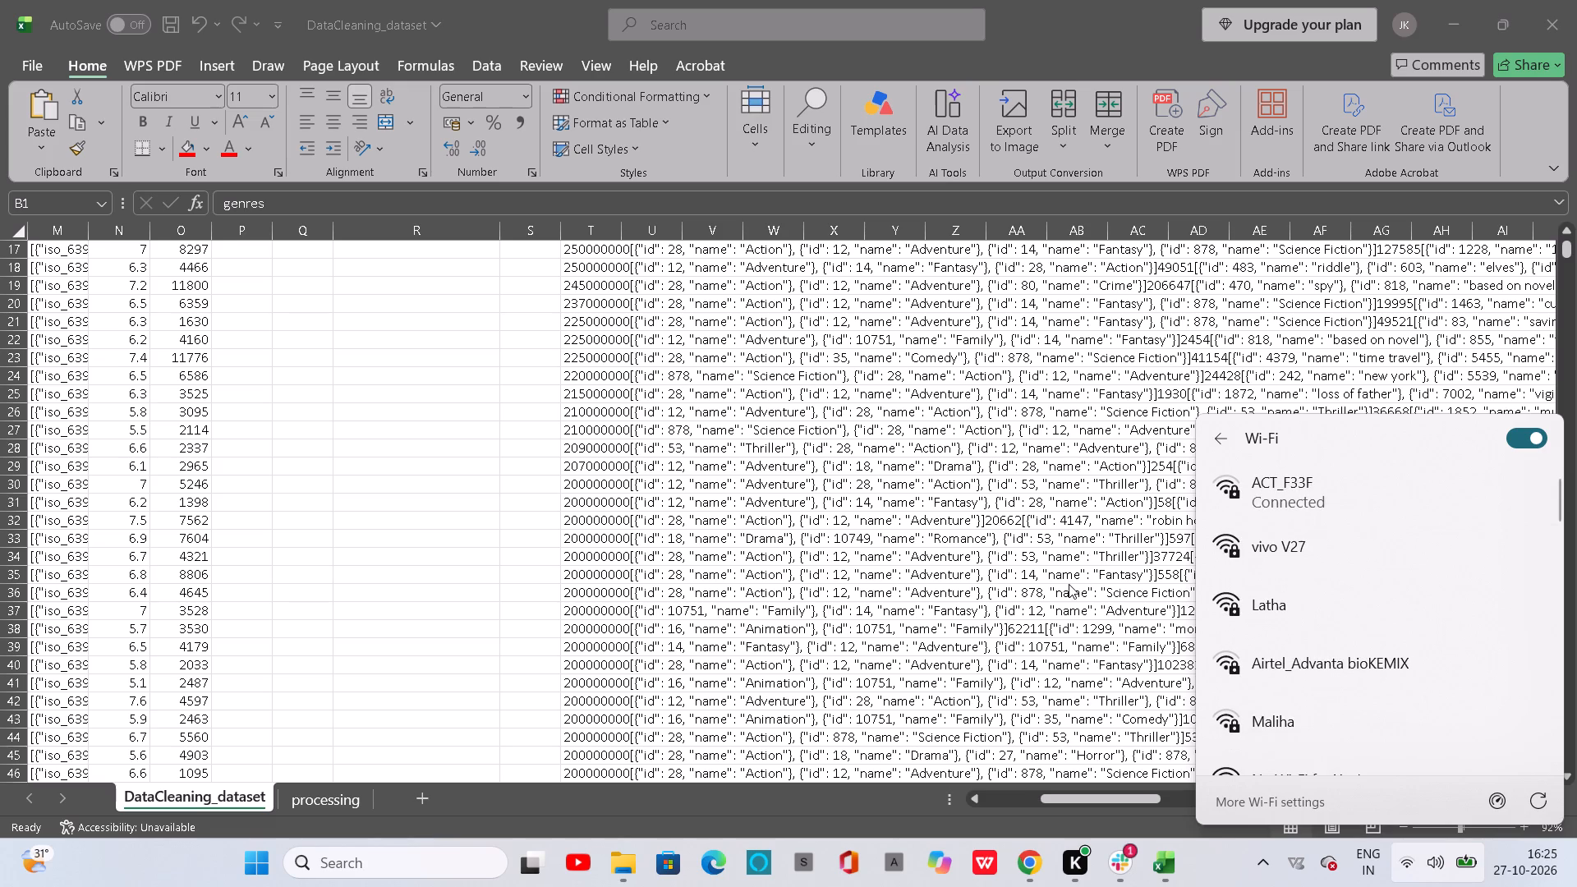
left_click(1069, 584)
Disconnect from the ACT_F33F Wi-Fi network.
left_click(1399, 851)
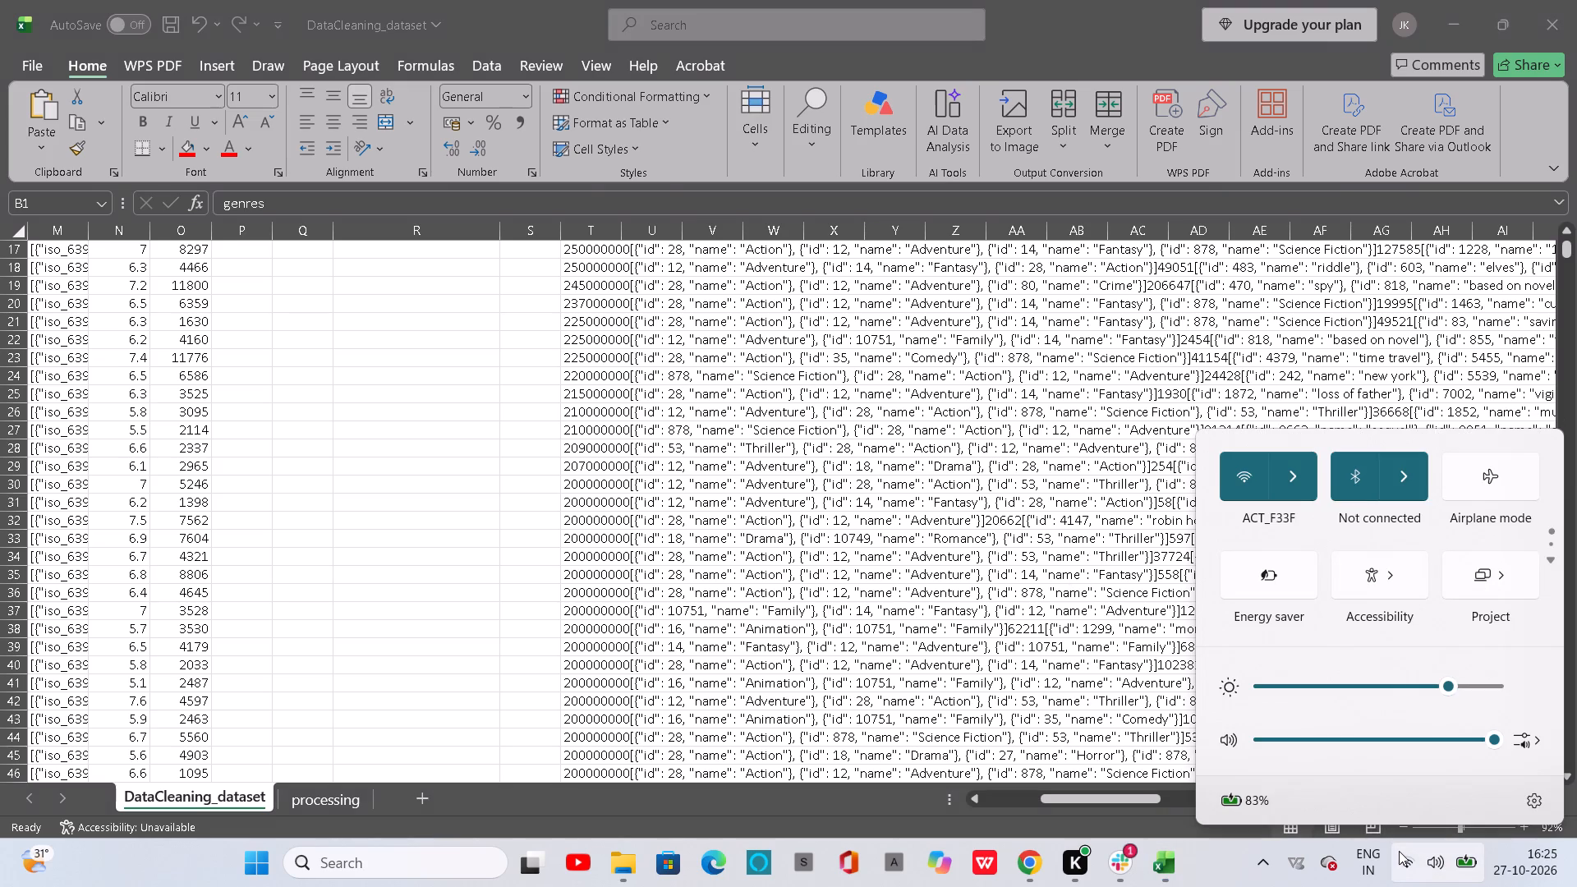
left_click(1298, 479)
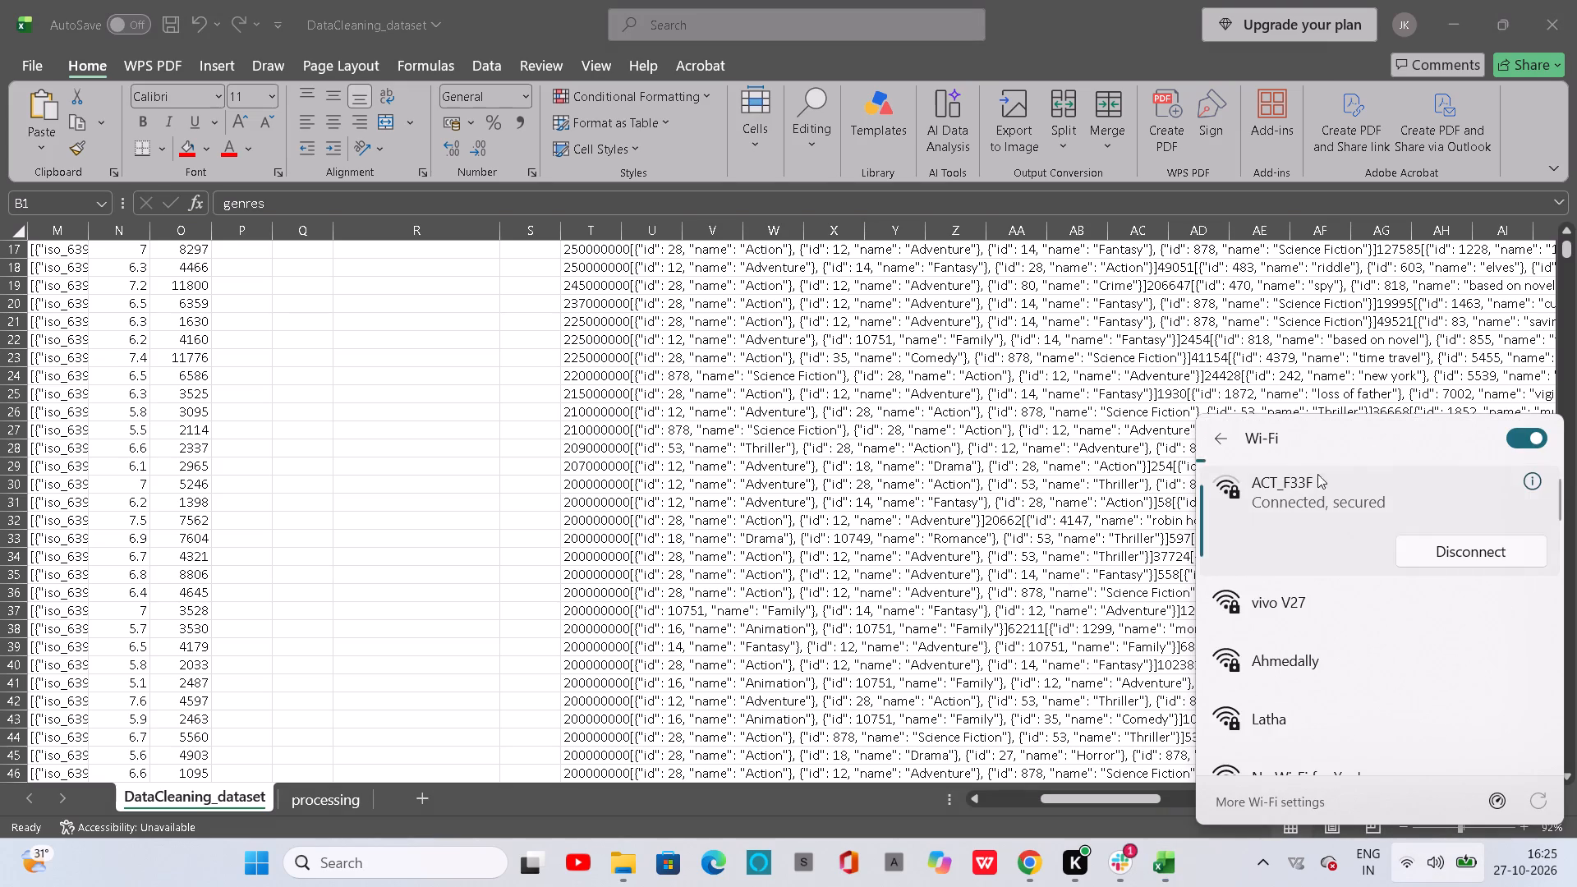
left_click(1490, 554)
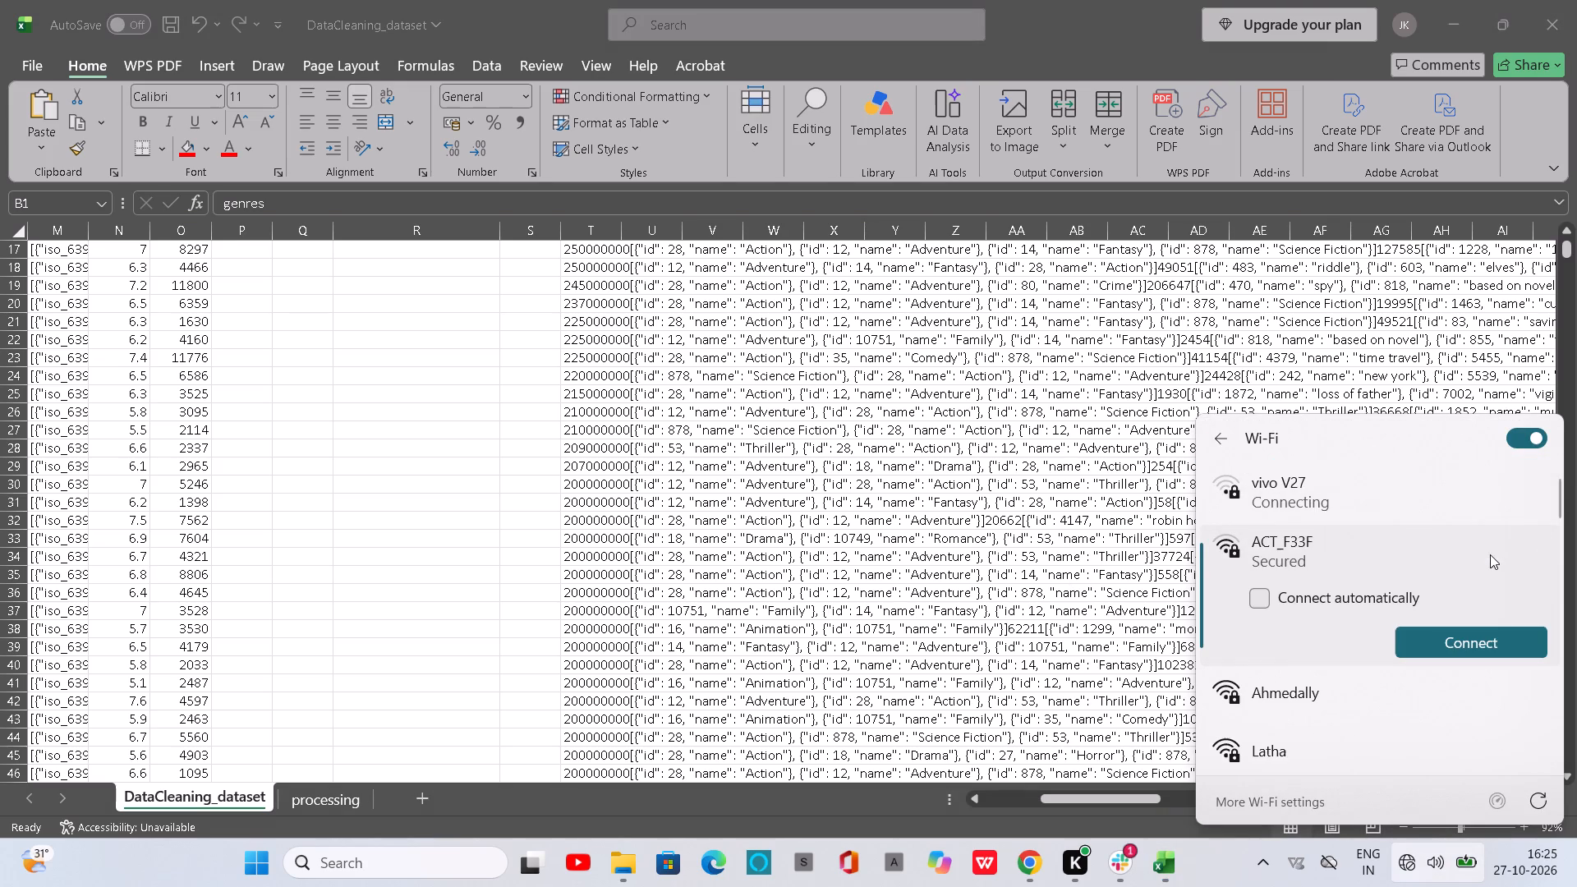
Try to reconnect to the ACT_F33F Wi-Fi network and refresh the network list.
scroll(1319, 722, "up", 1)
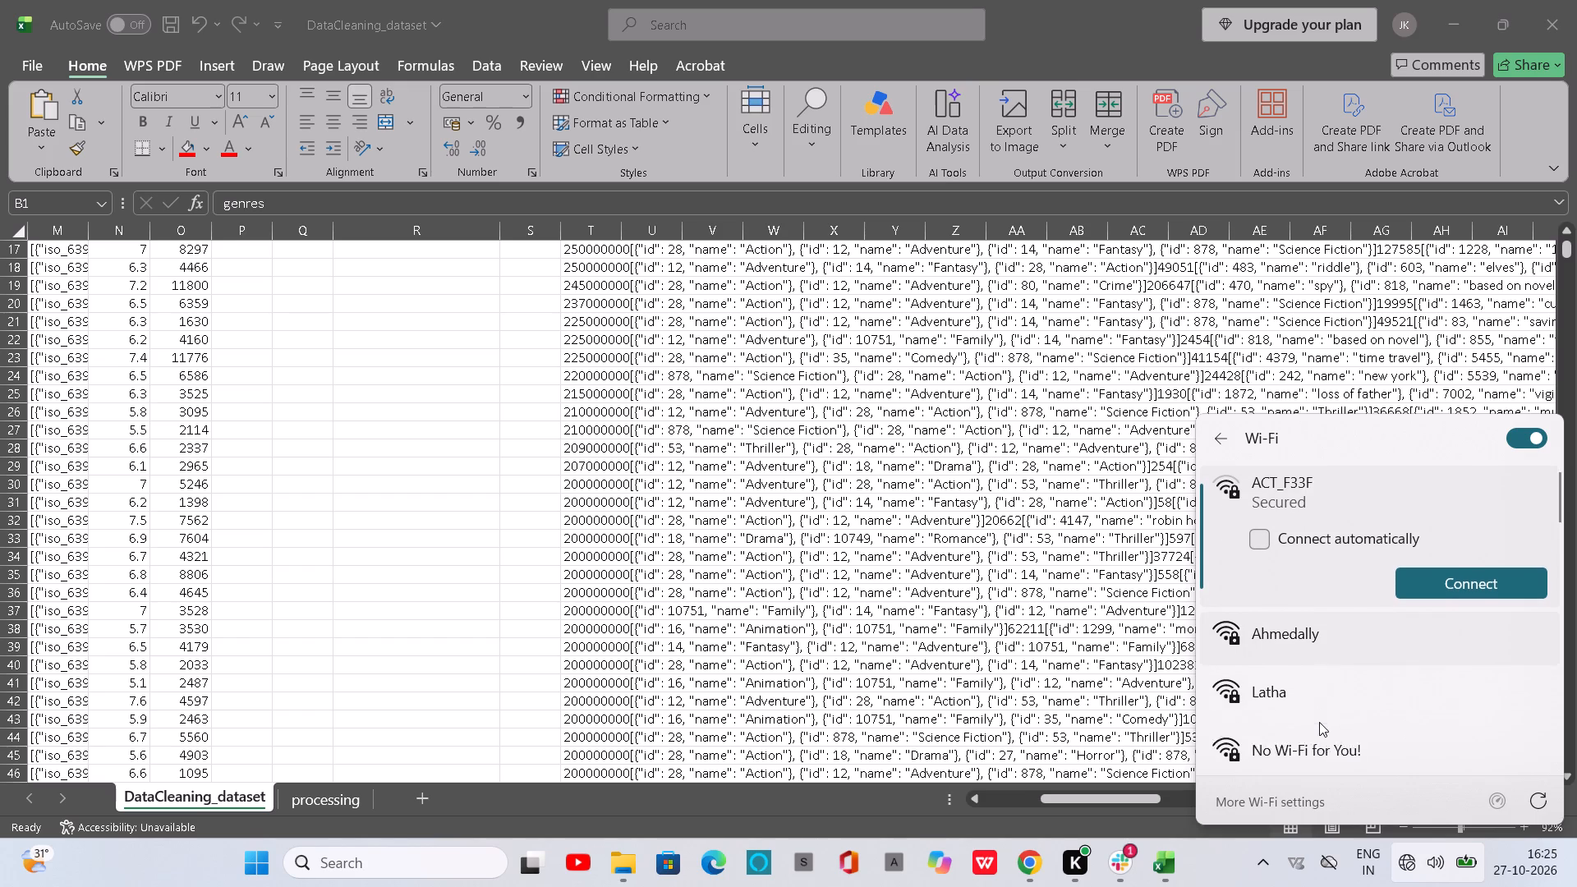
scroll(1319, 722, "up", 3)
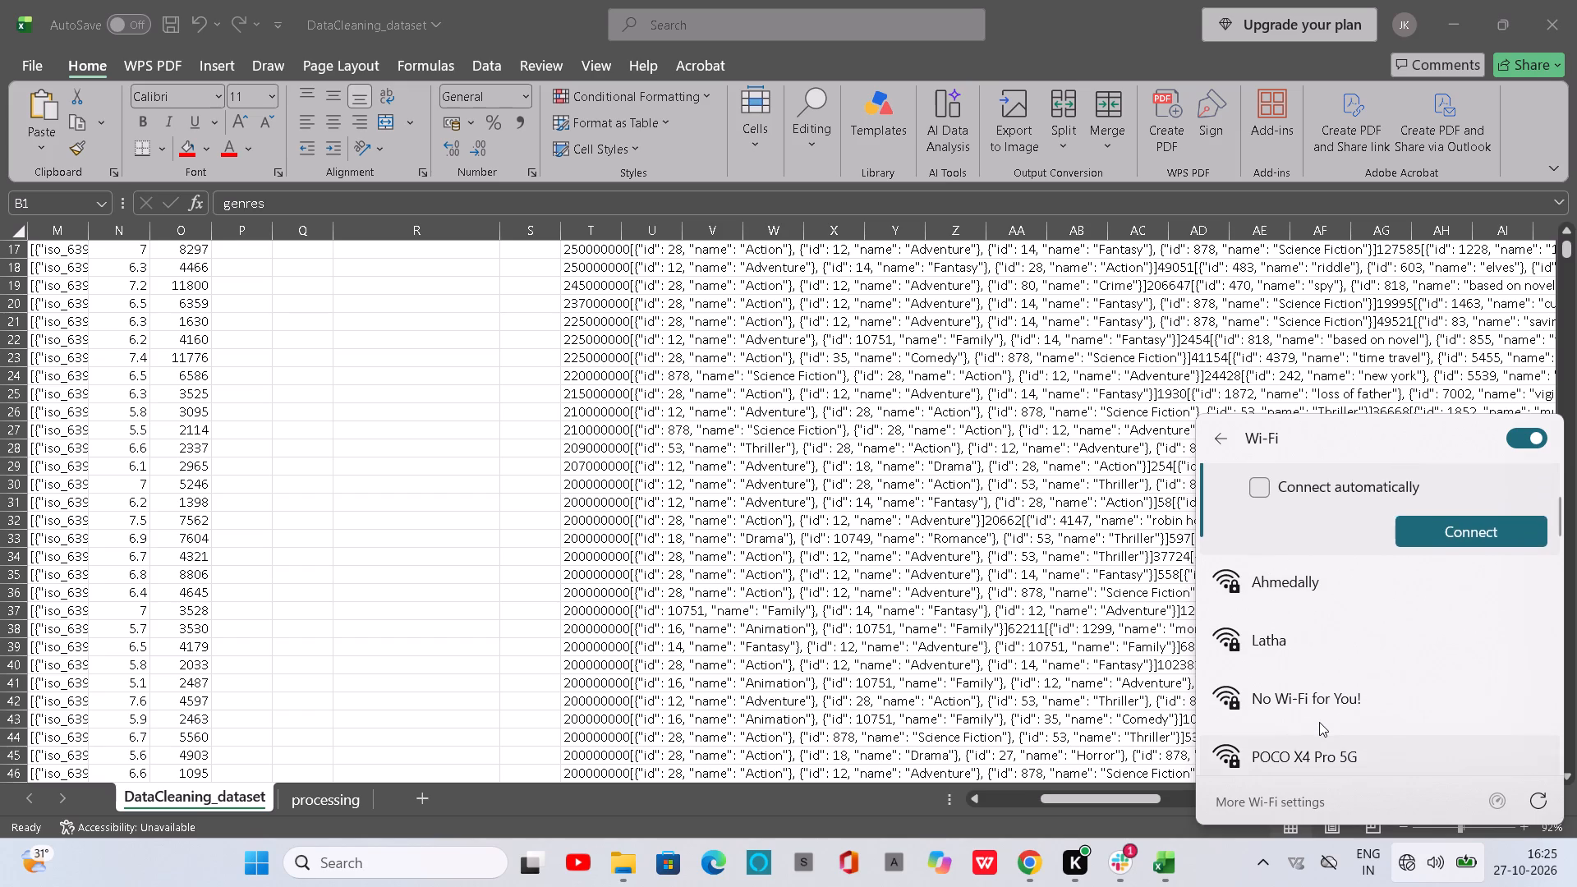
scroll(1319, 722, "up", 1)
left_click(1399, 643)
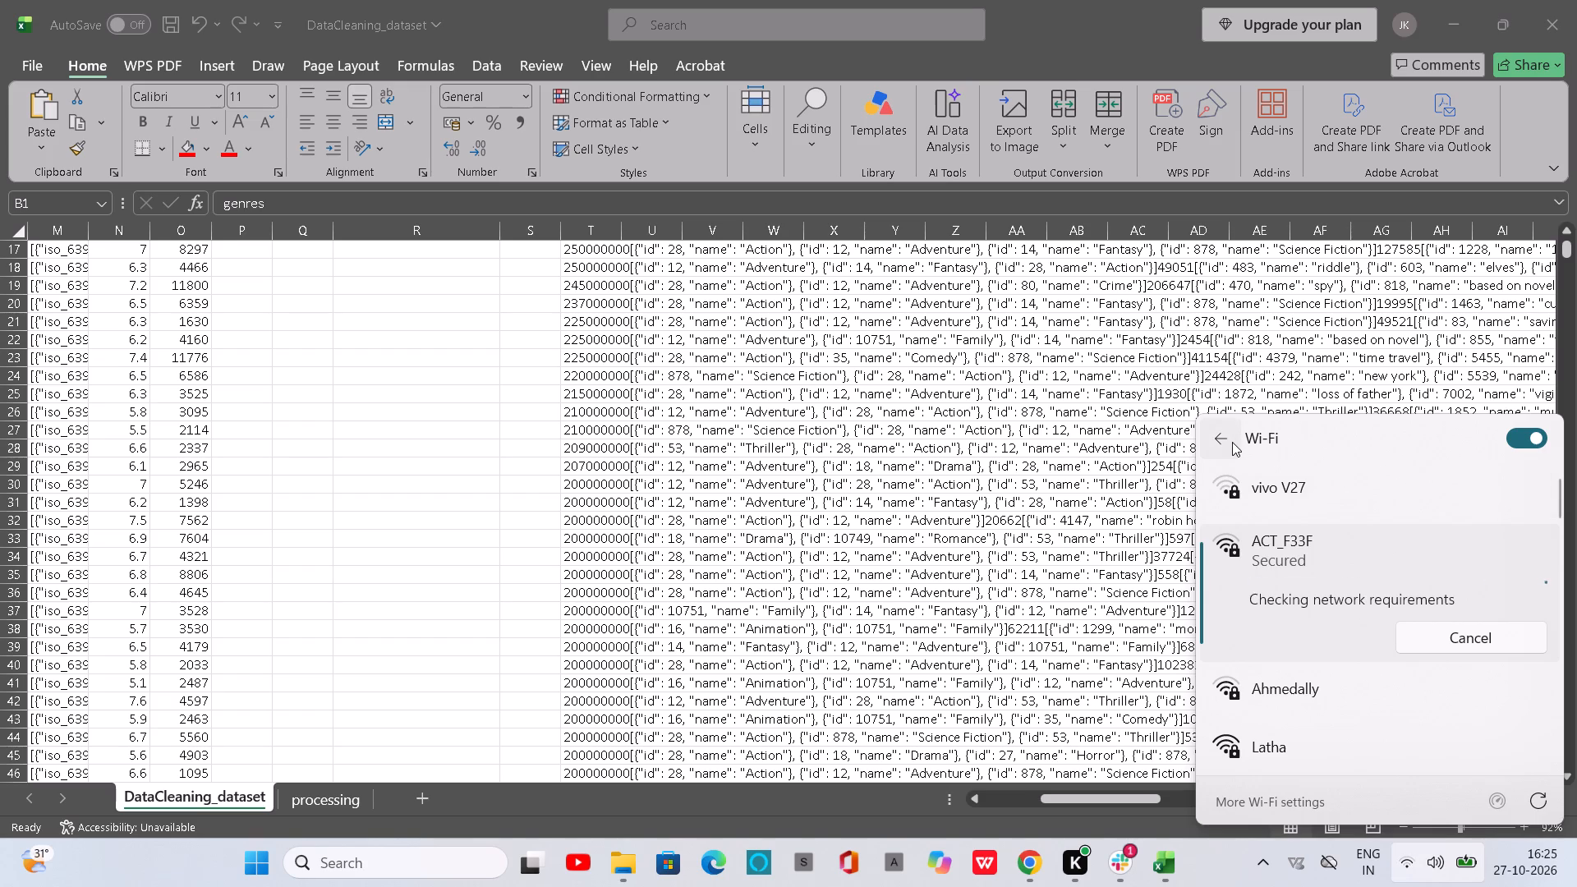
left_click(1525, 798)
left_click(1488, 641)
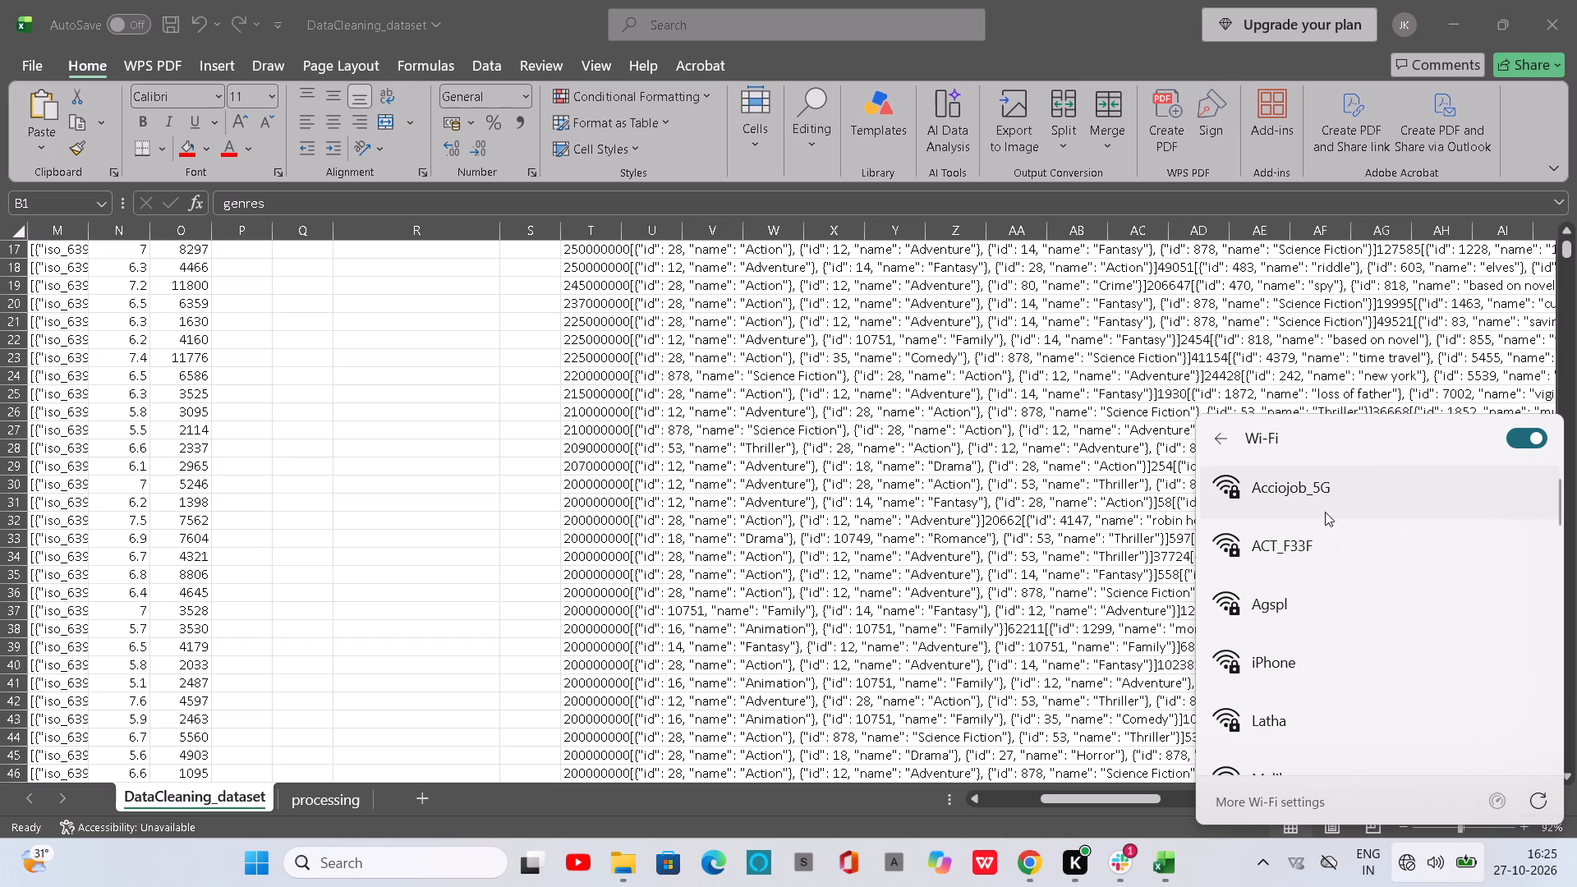
Connect to the Acciojob_5G Wi-Fi network and return to the DataCleaning_dataset workbook.
left_click(1318, 506)
left_click(1440, 586)
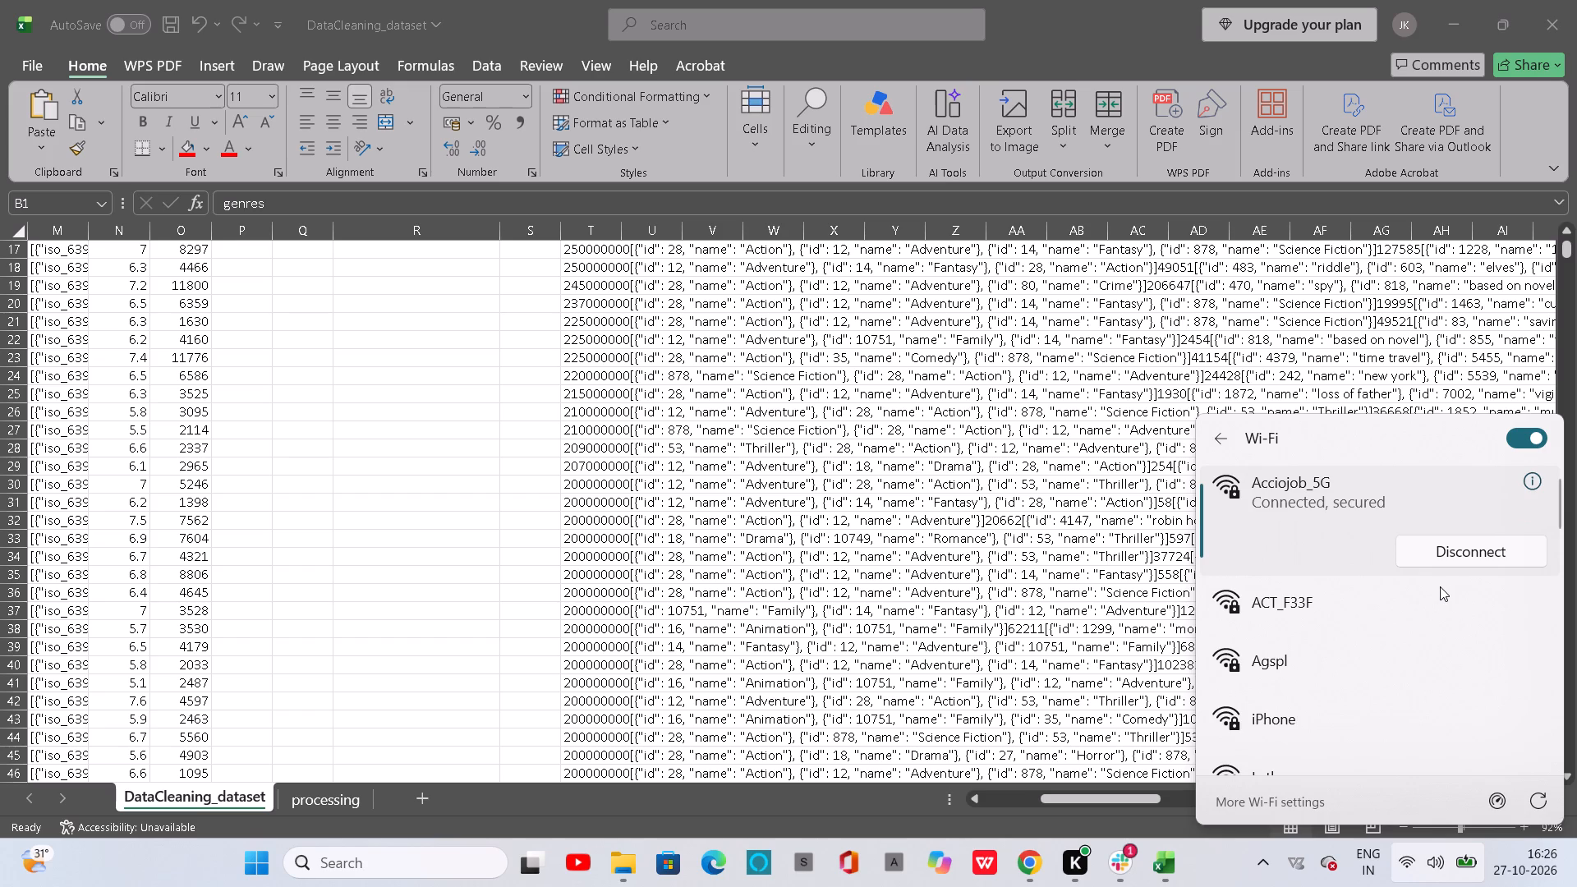
left_click(1033, 463)
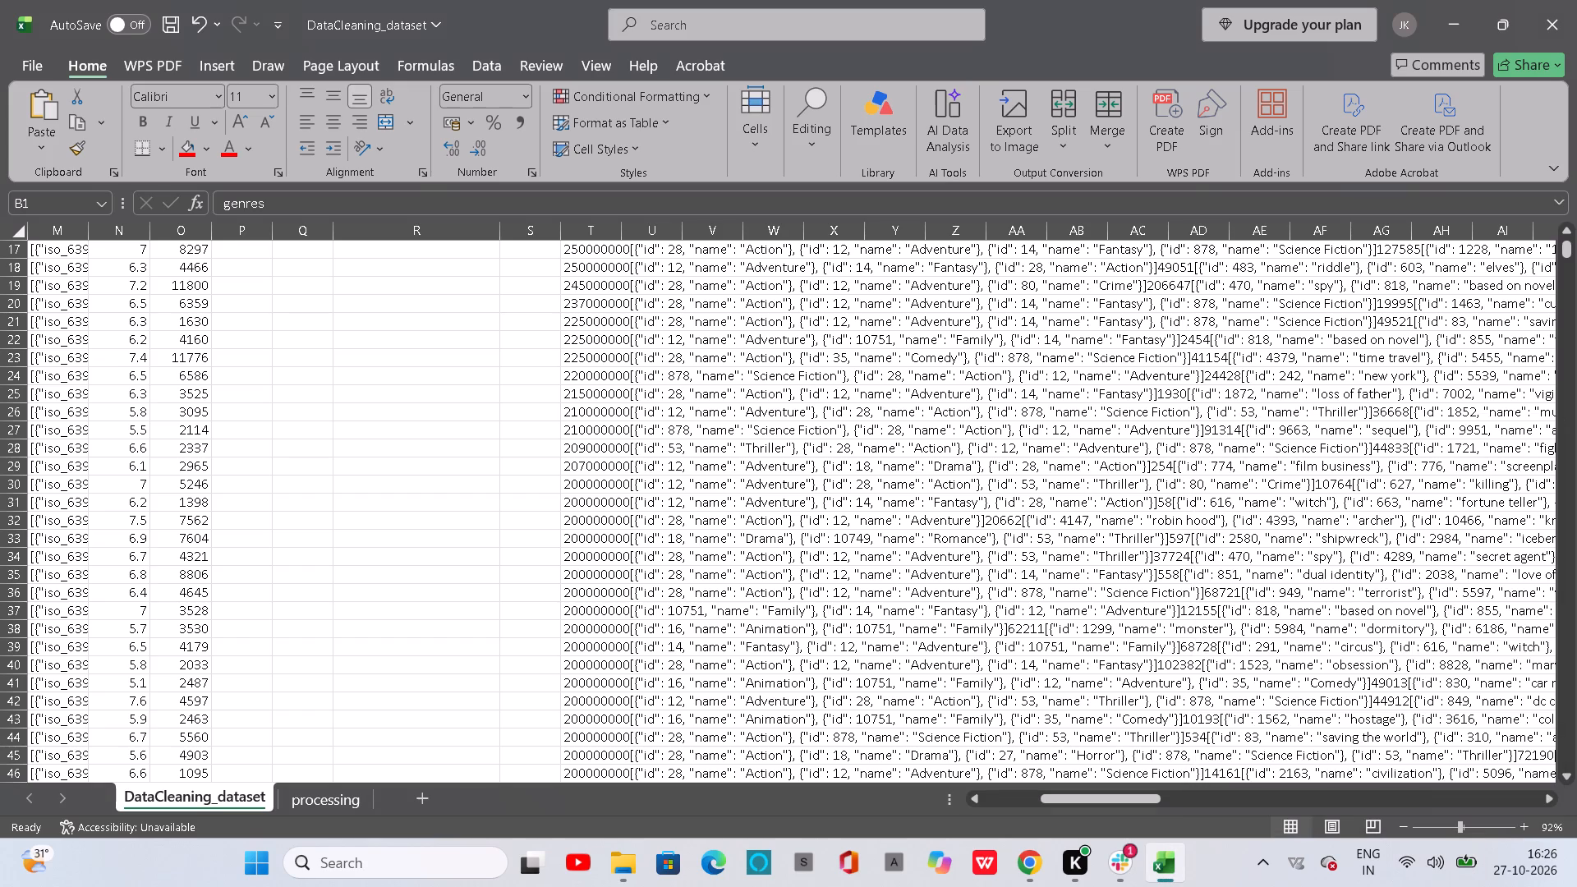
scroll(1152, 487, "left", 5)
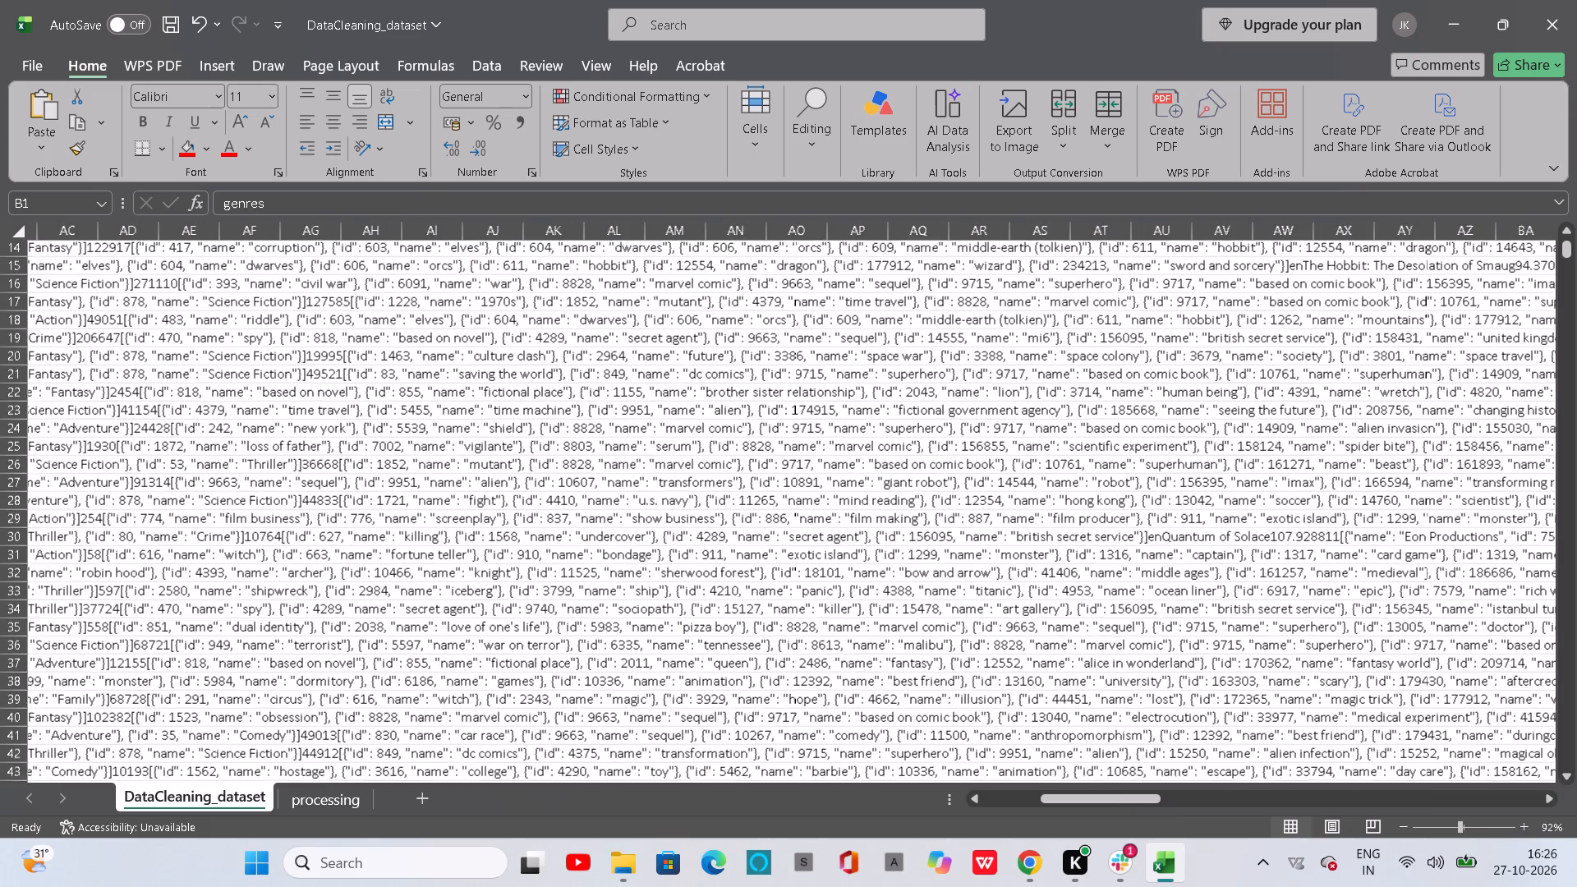
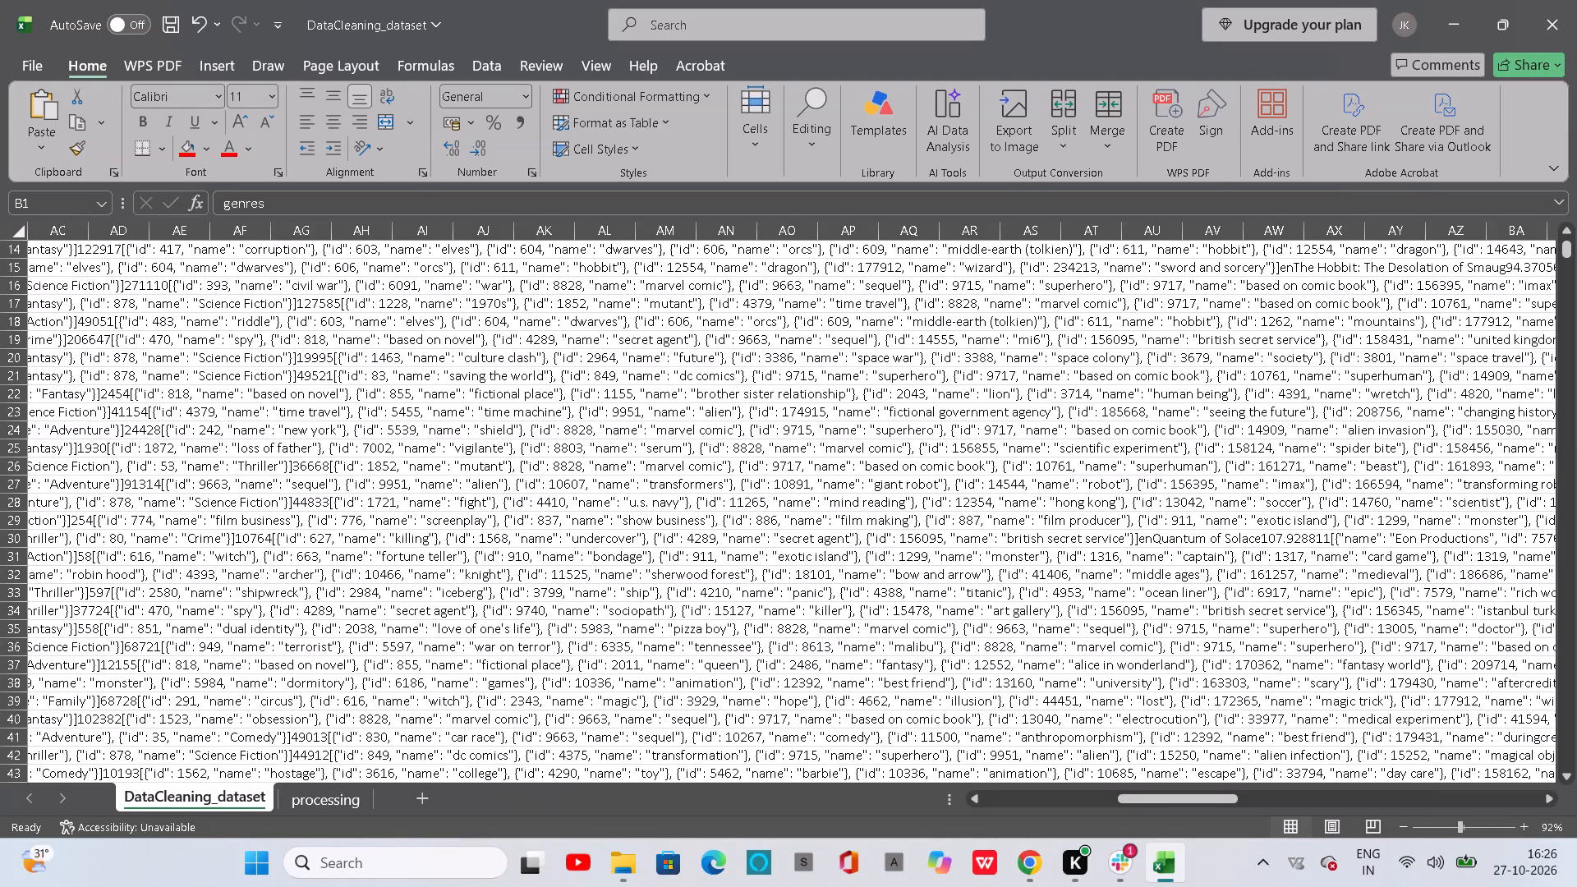
Review the data-quality notes in columns Q to S and the combined record text starting in column T down past row 120.
scroll(808, 528, "right", 3)
scroll(808, 528, "up", 2)
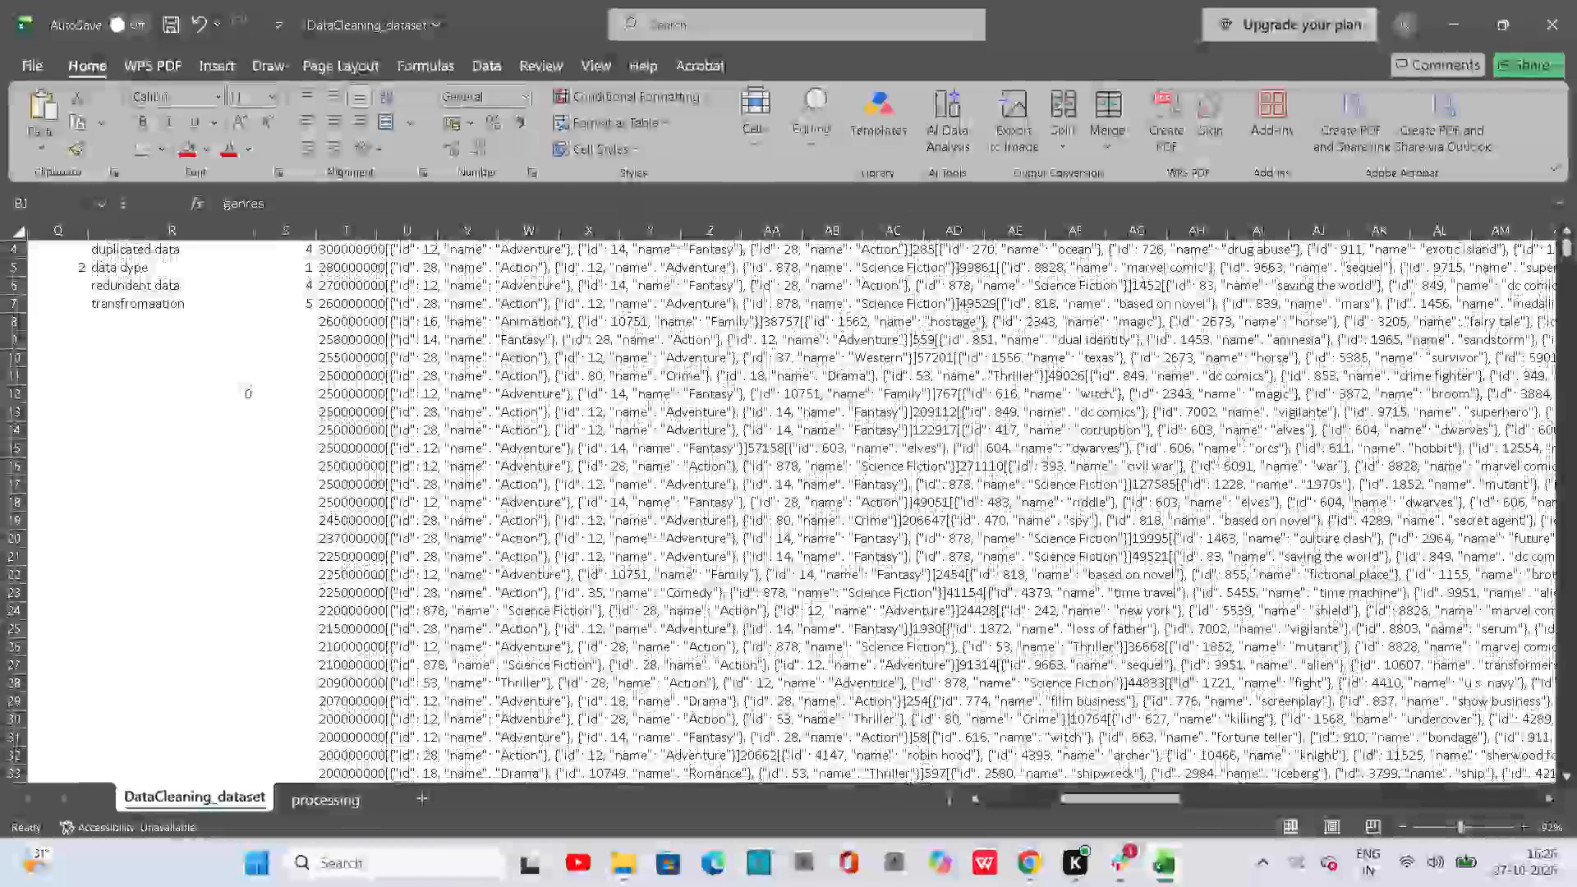
scroll(876, 535, "up", 1)
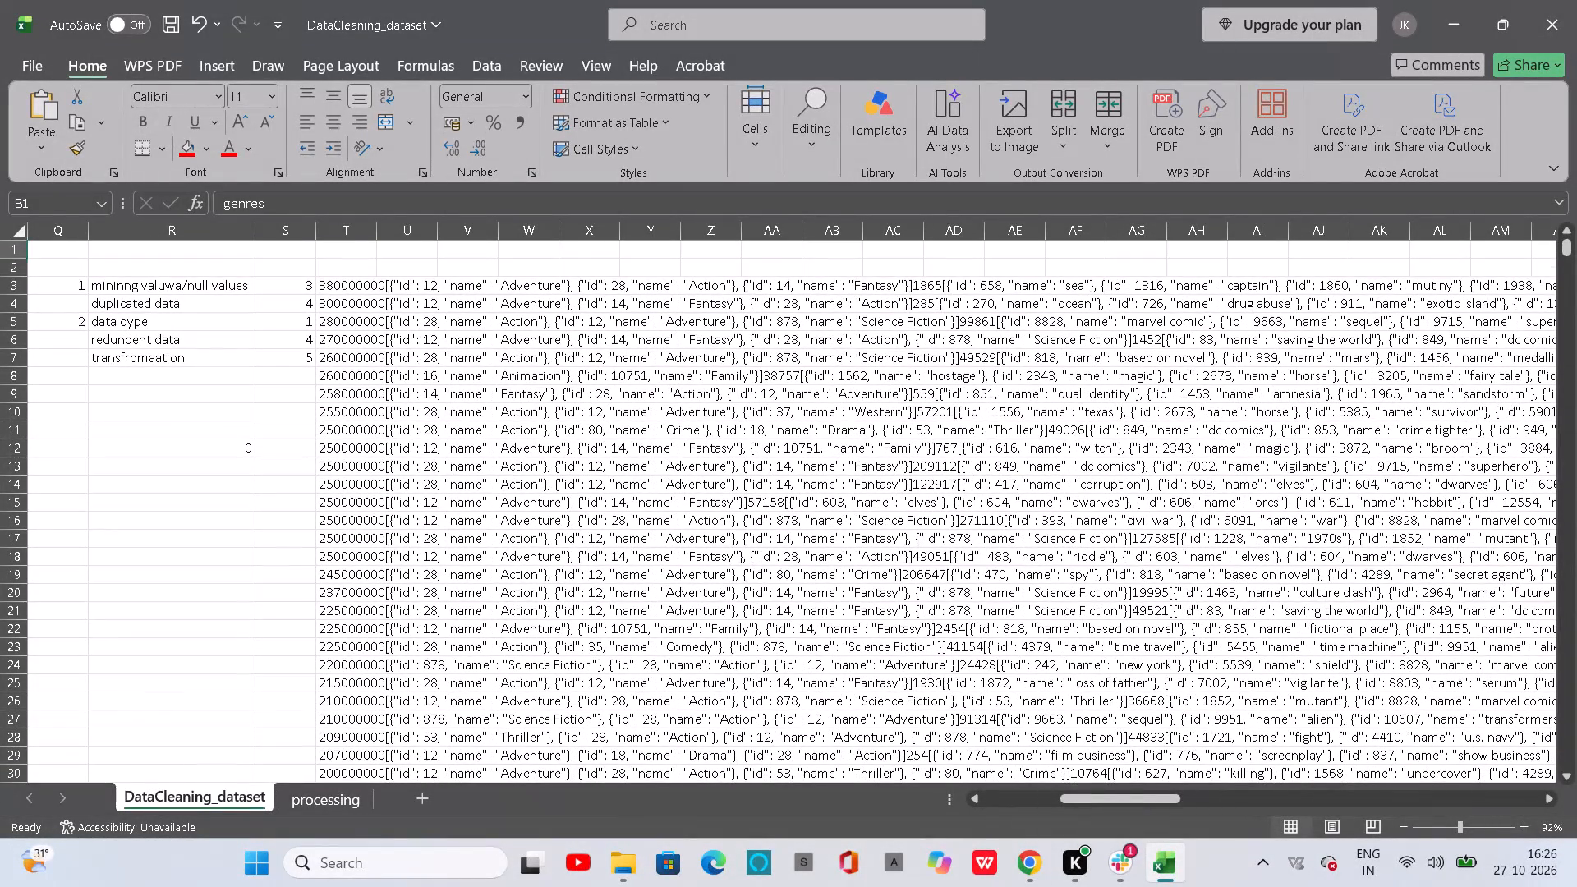
scroll(830, 491, "down", 5)
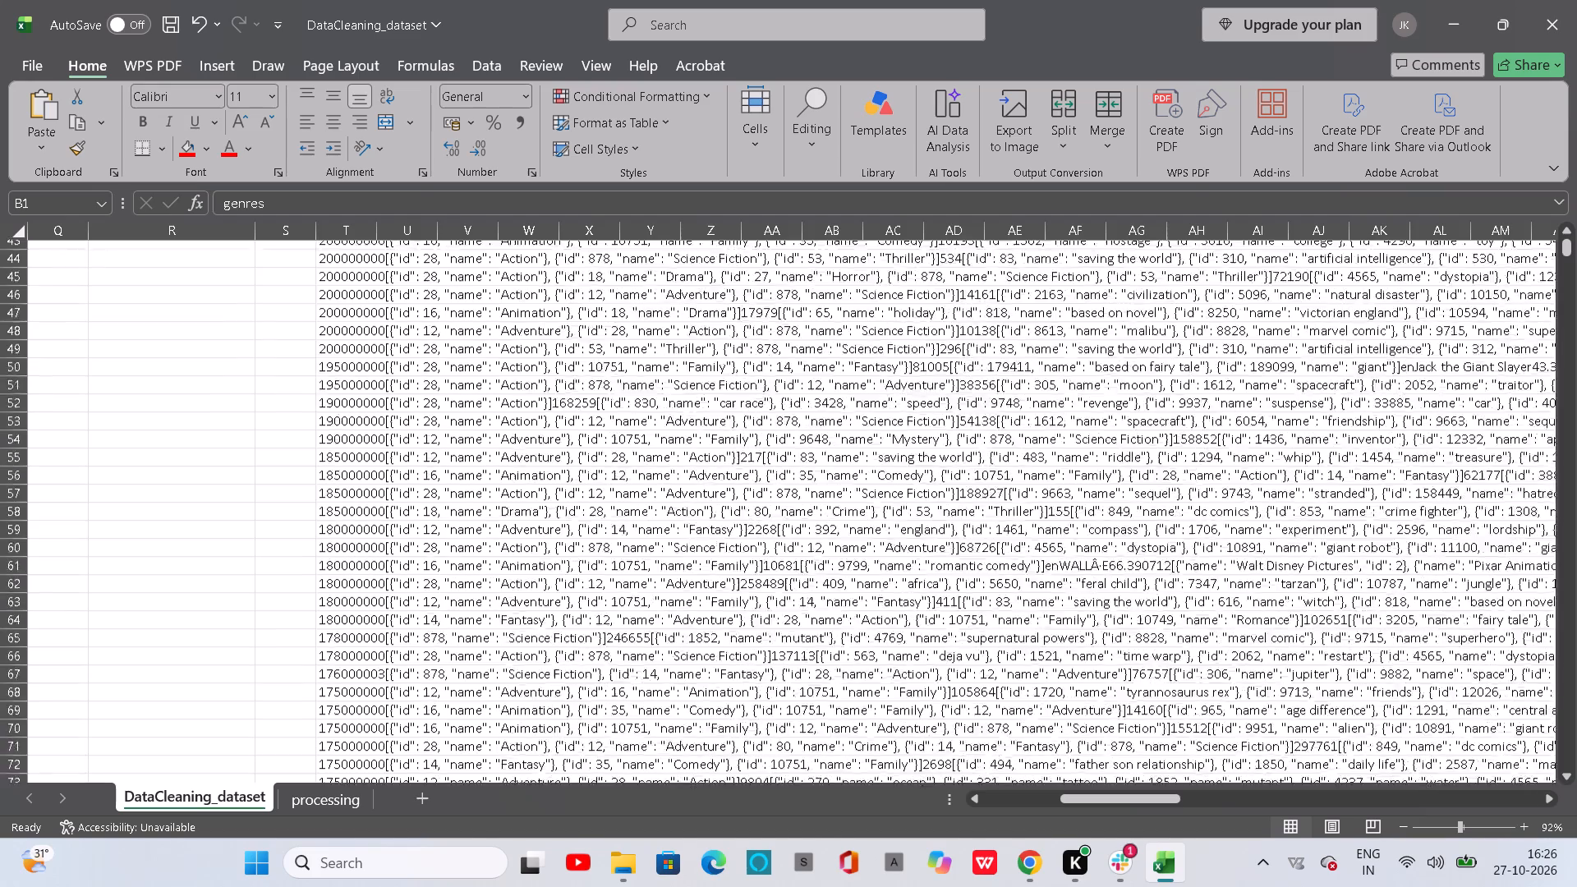
scroll(830, 491, "down", 2)
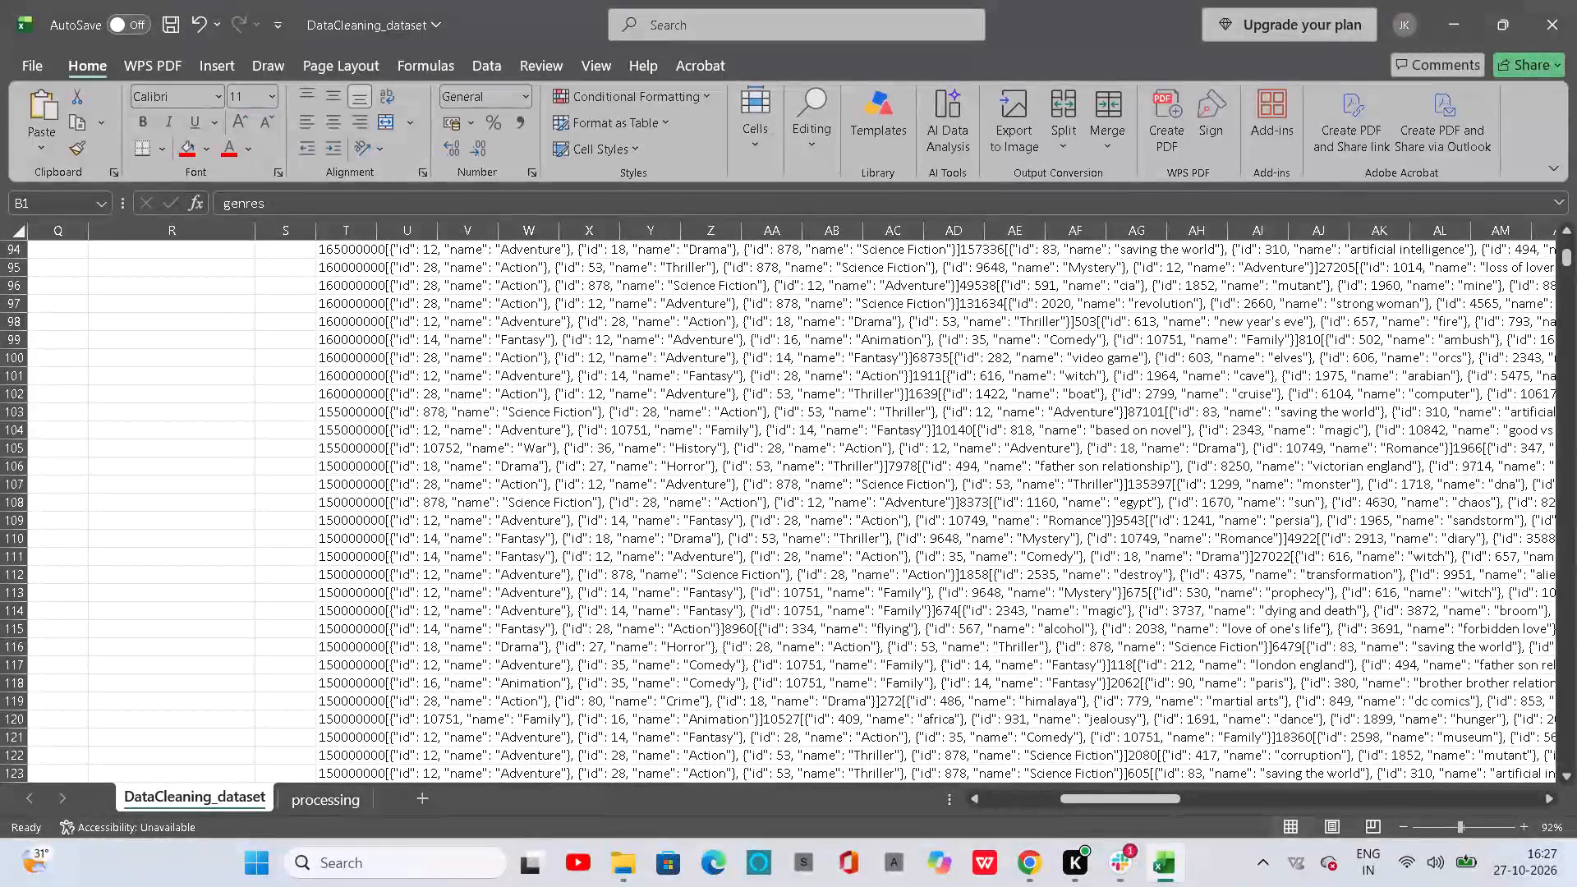
scroll(903, 676, "left", 1)
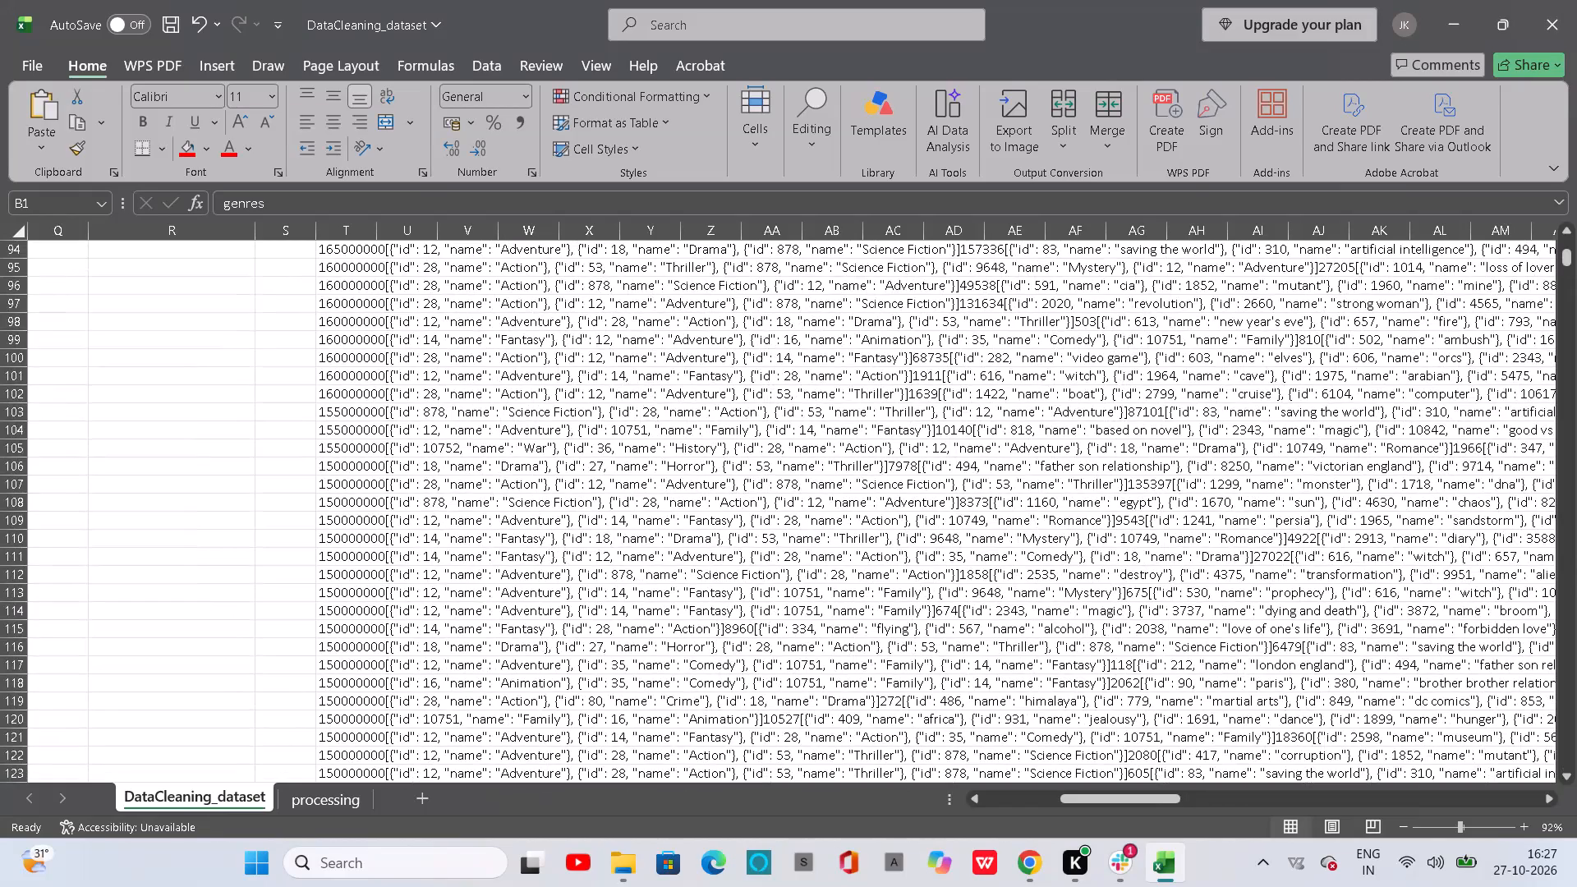
scroll(903, 676, "down", 1)
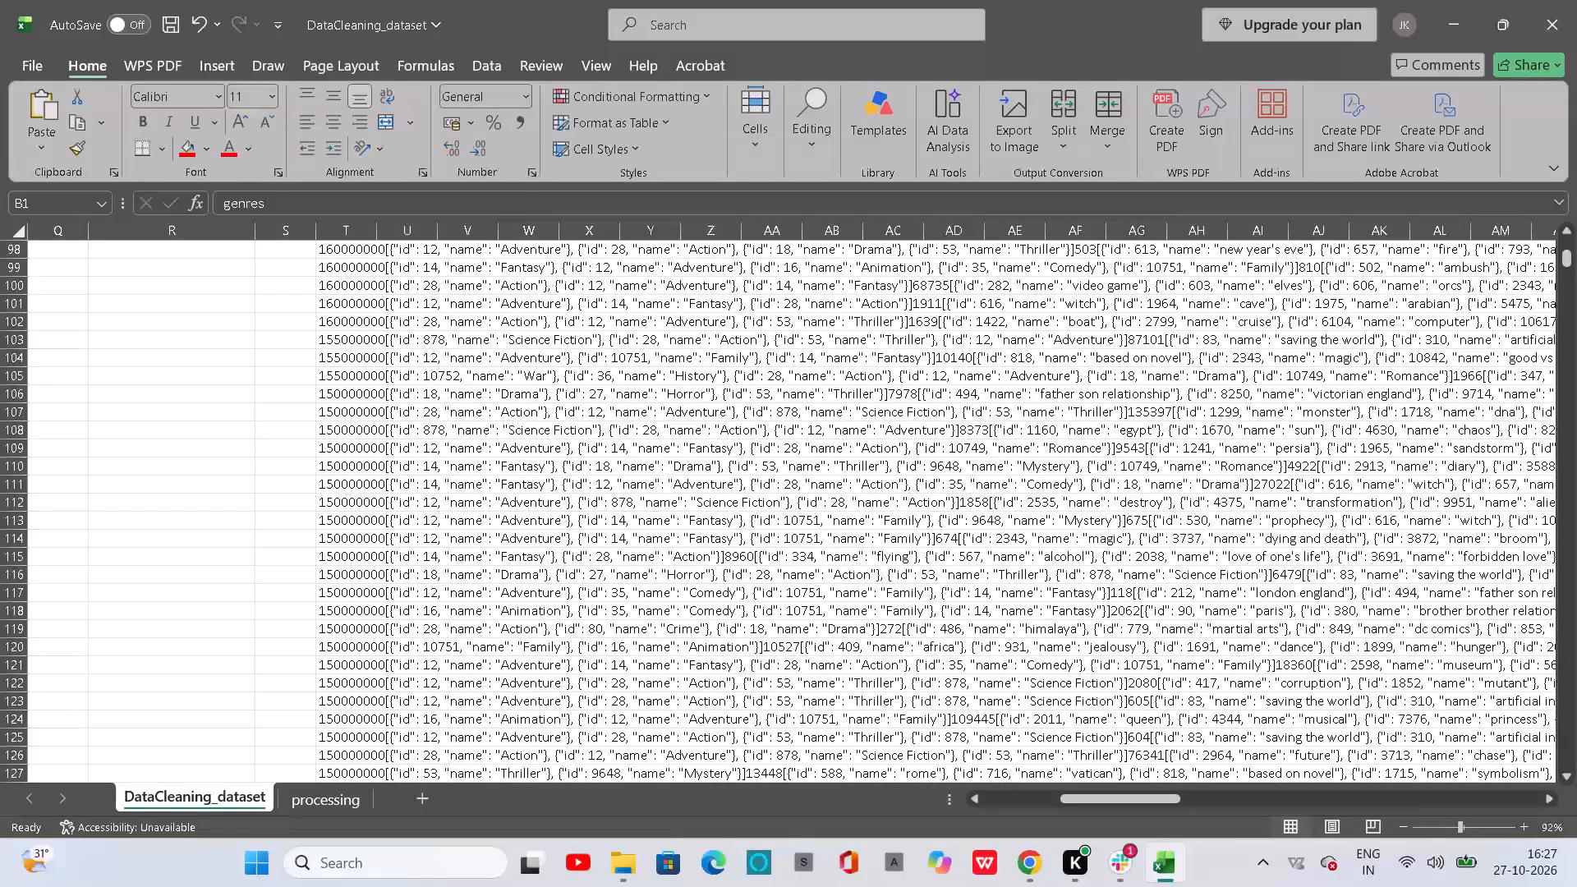
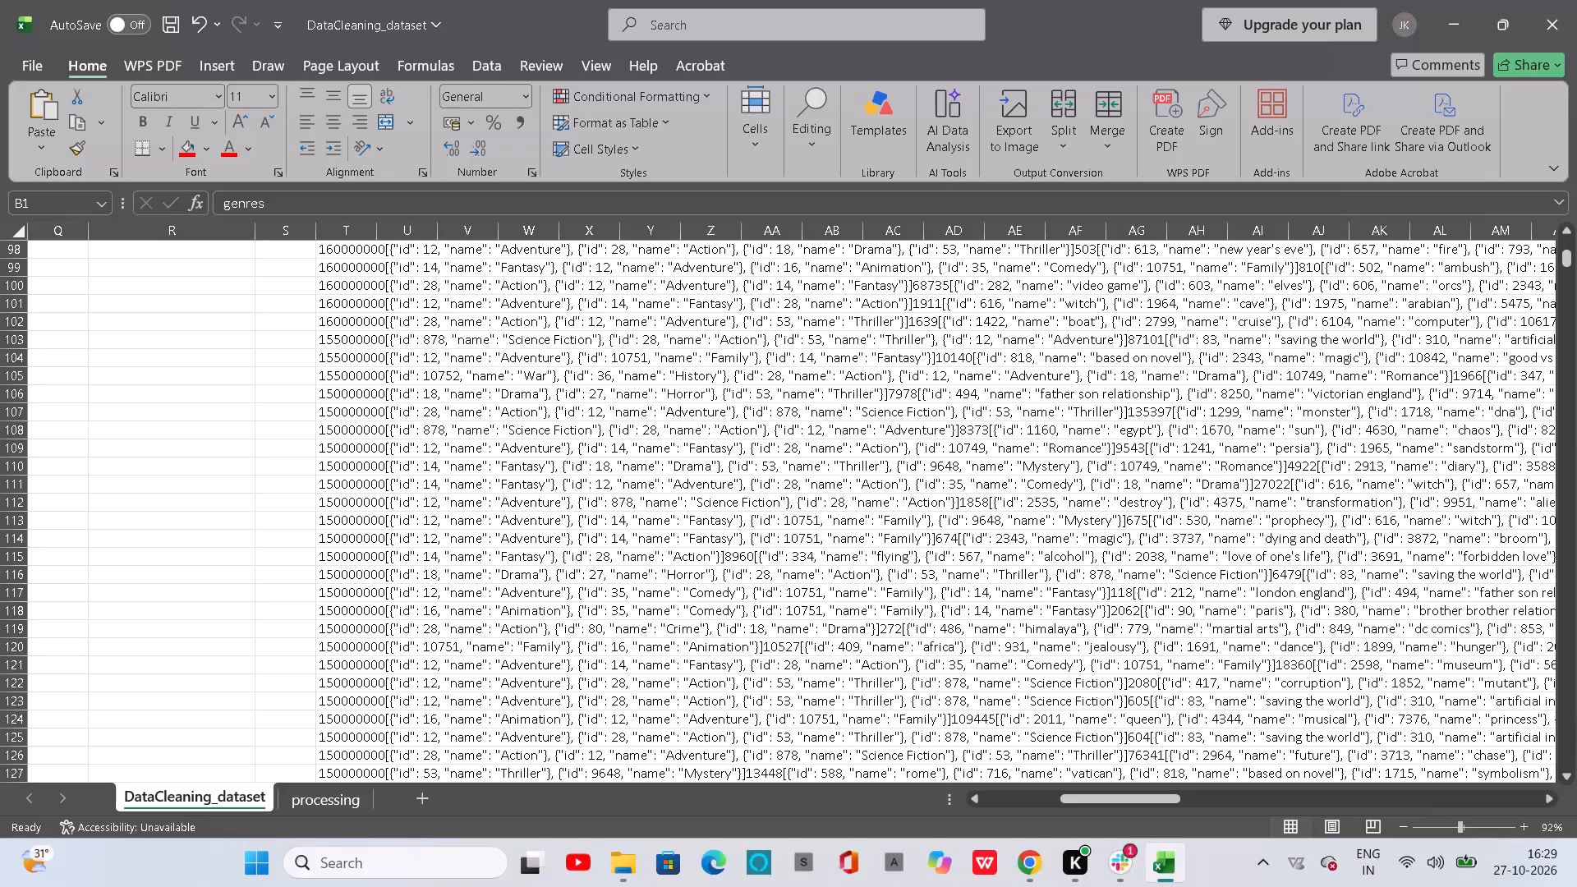
Review the values in columns K to O alongside the combined record text in column T around rows 30 to 60.
scroll(1280, 531, "up", 4)
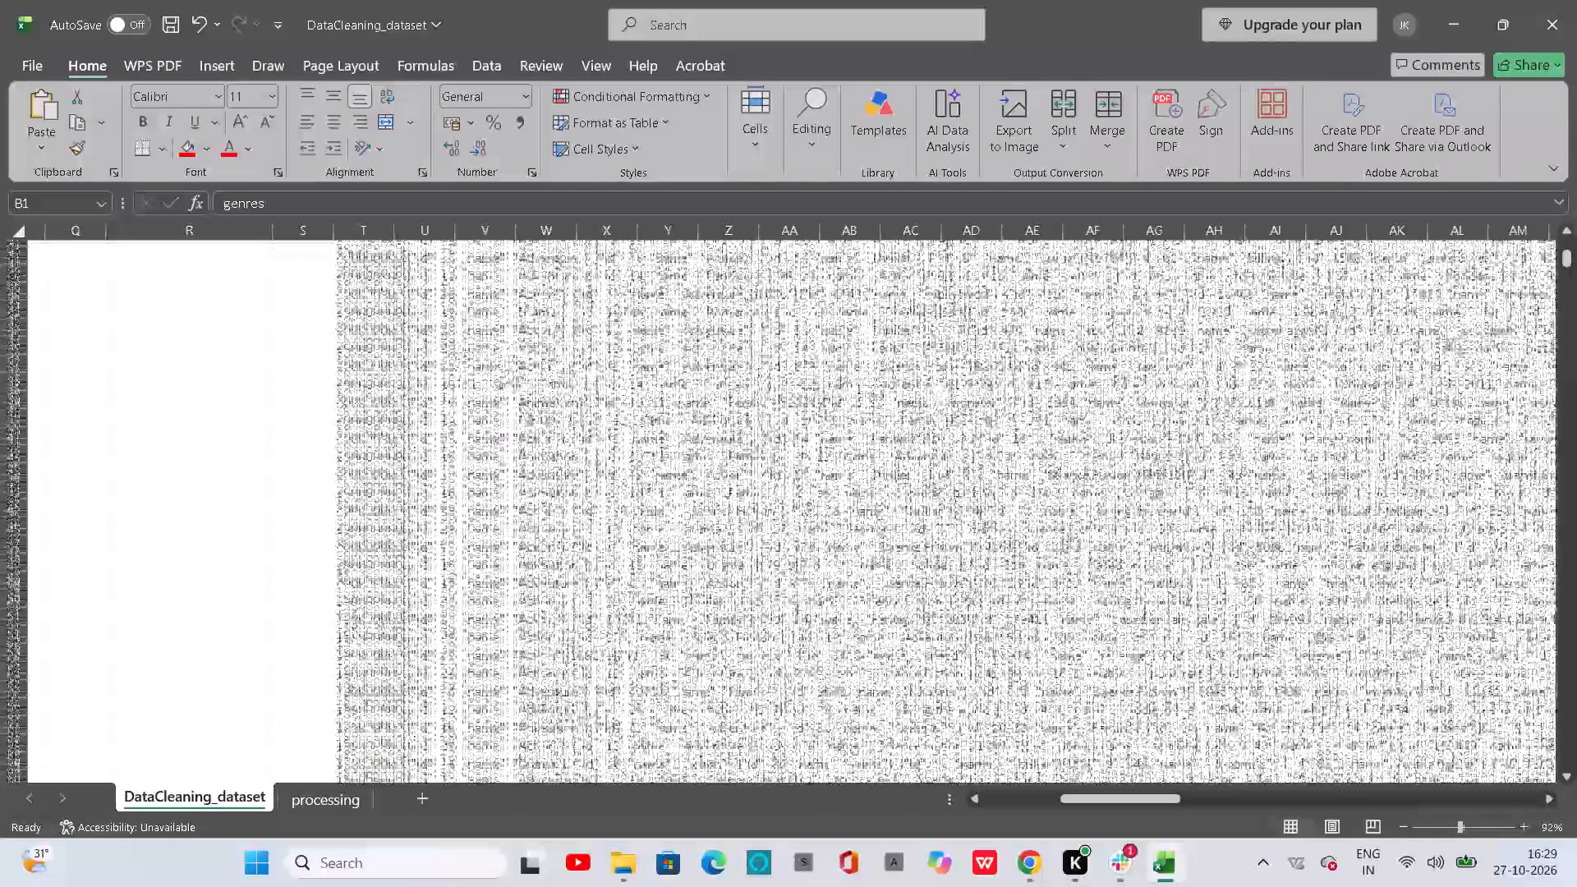
scroll(1045, 595, "right", 2)
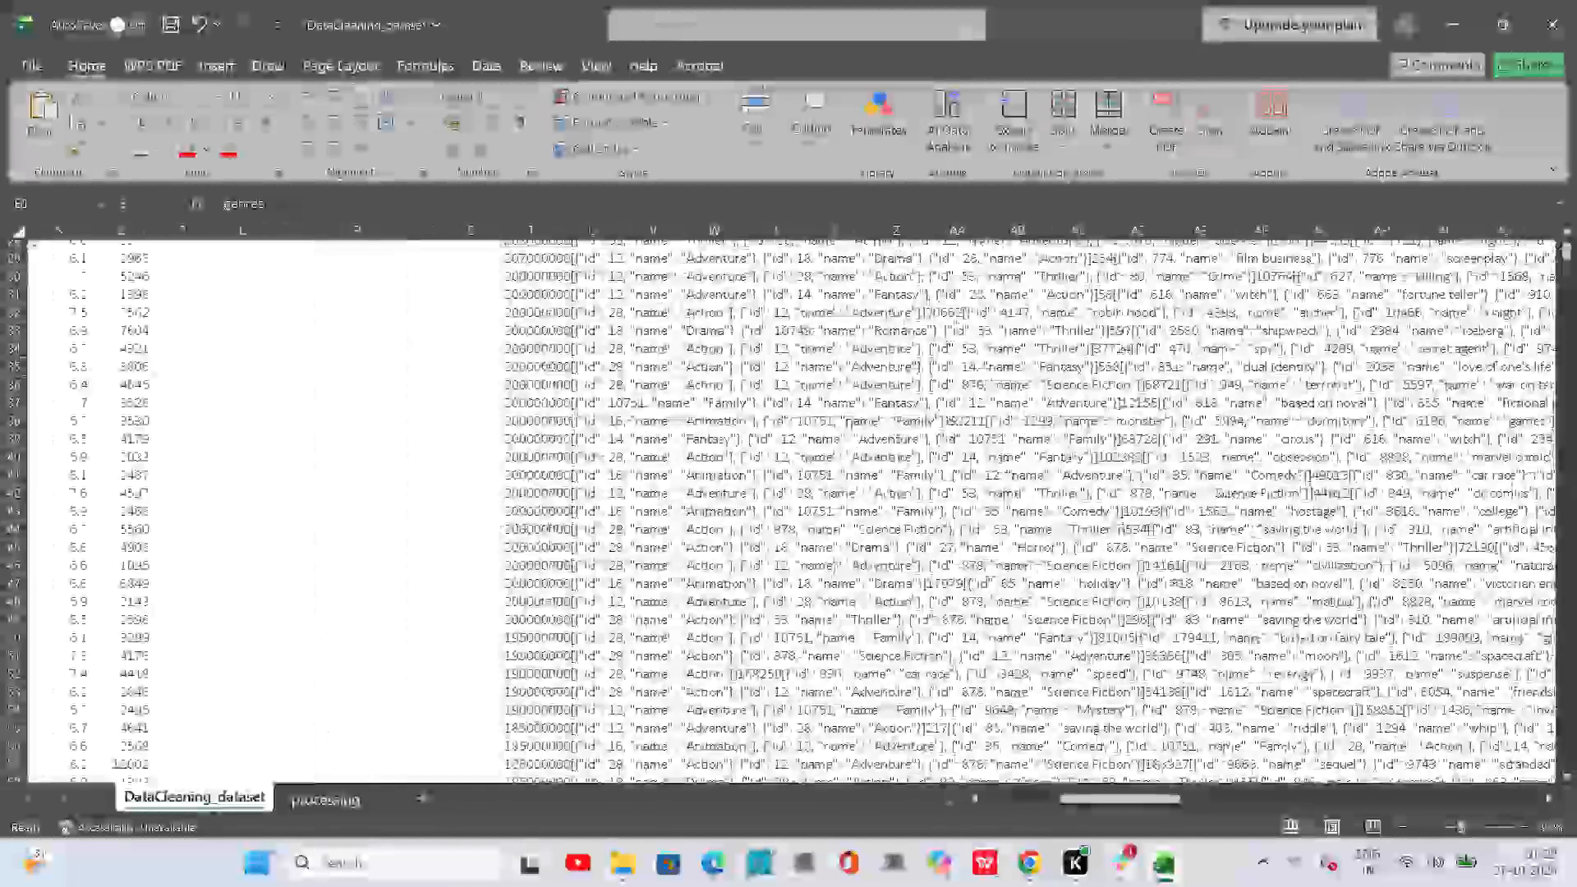
scroll(1045, 595, "right", 2)
scroll(1045, 595, "left", 2)
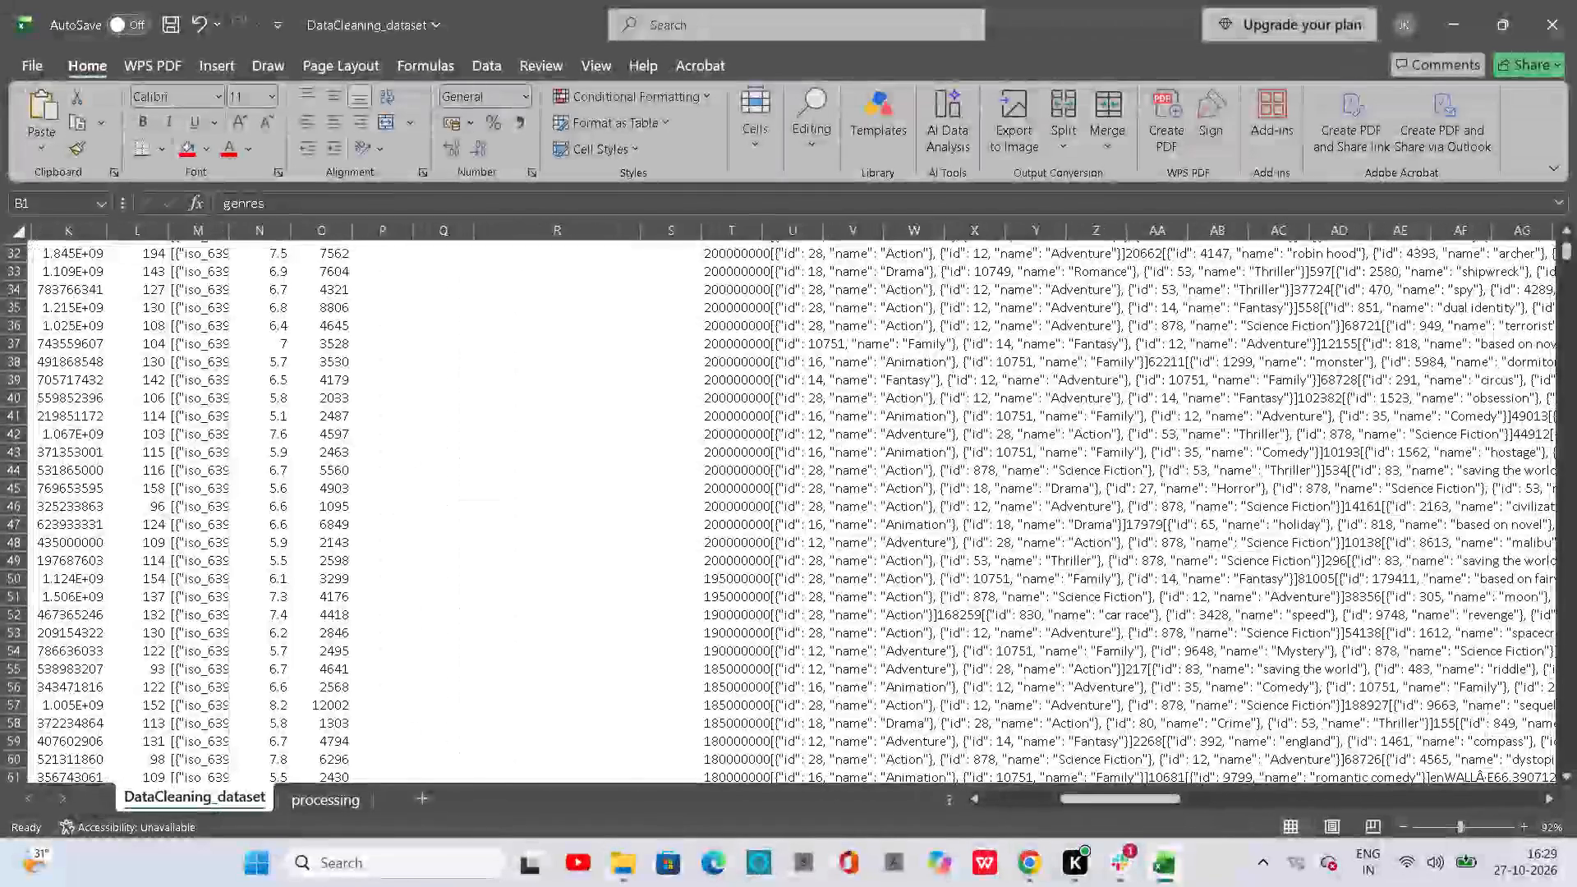
scroll(1045, 595, "left", 3)
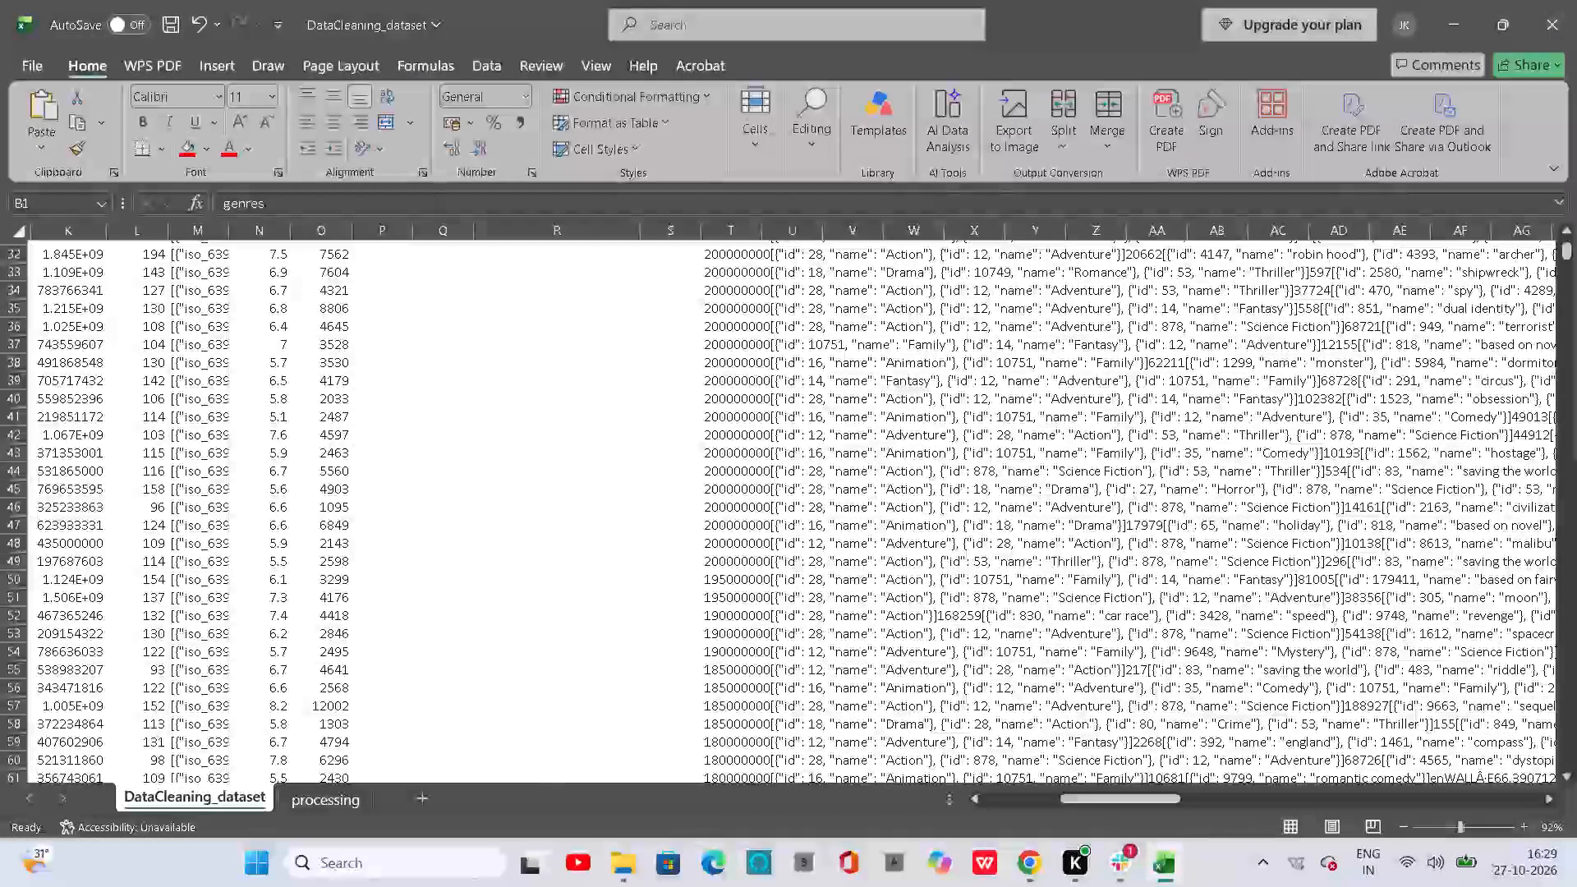
scroll(1045, 595, "left", 1)
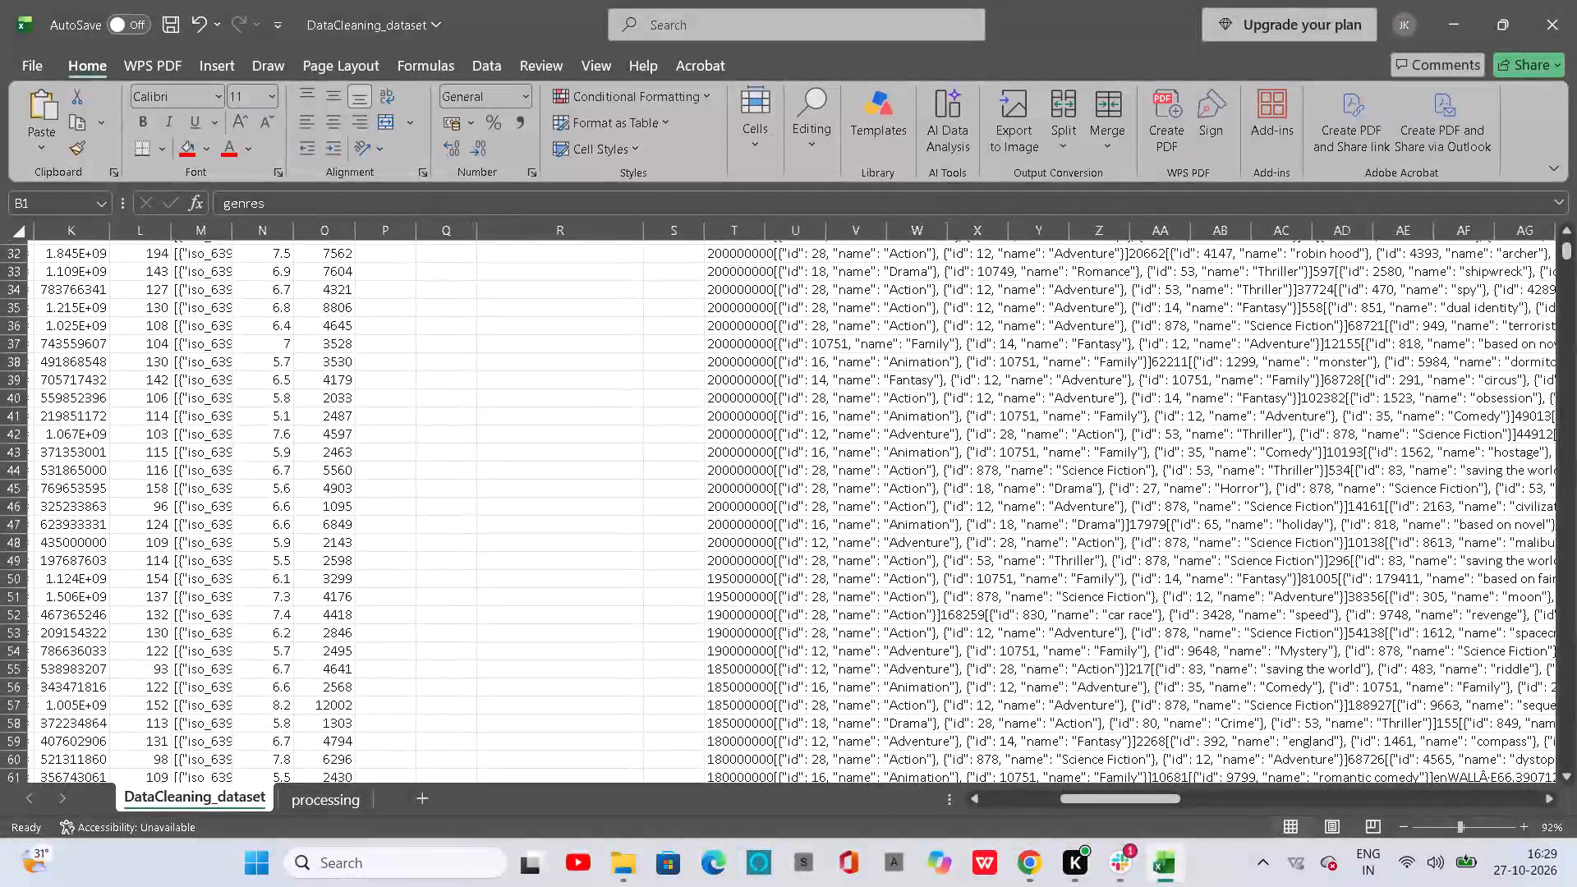
scroll(1045, 595, "left", 2)
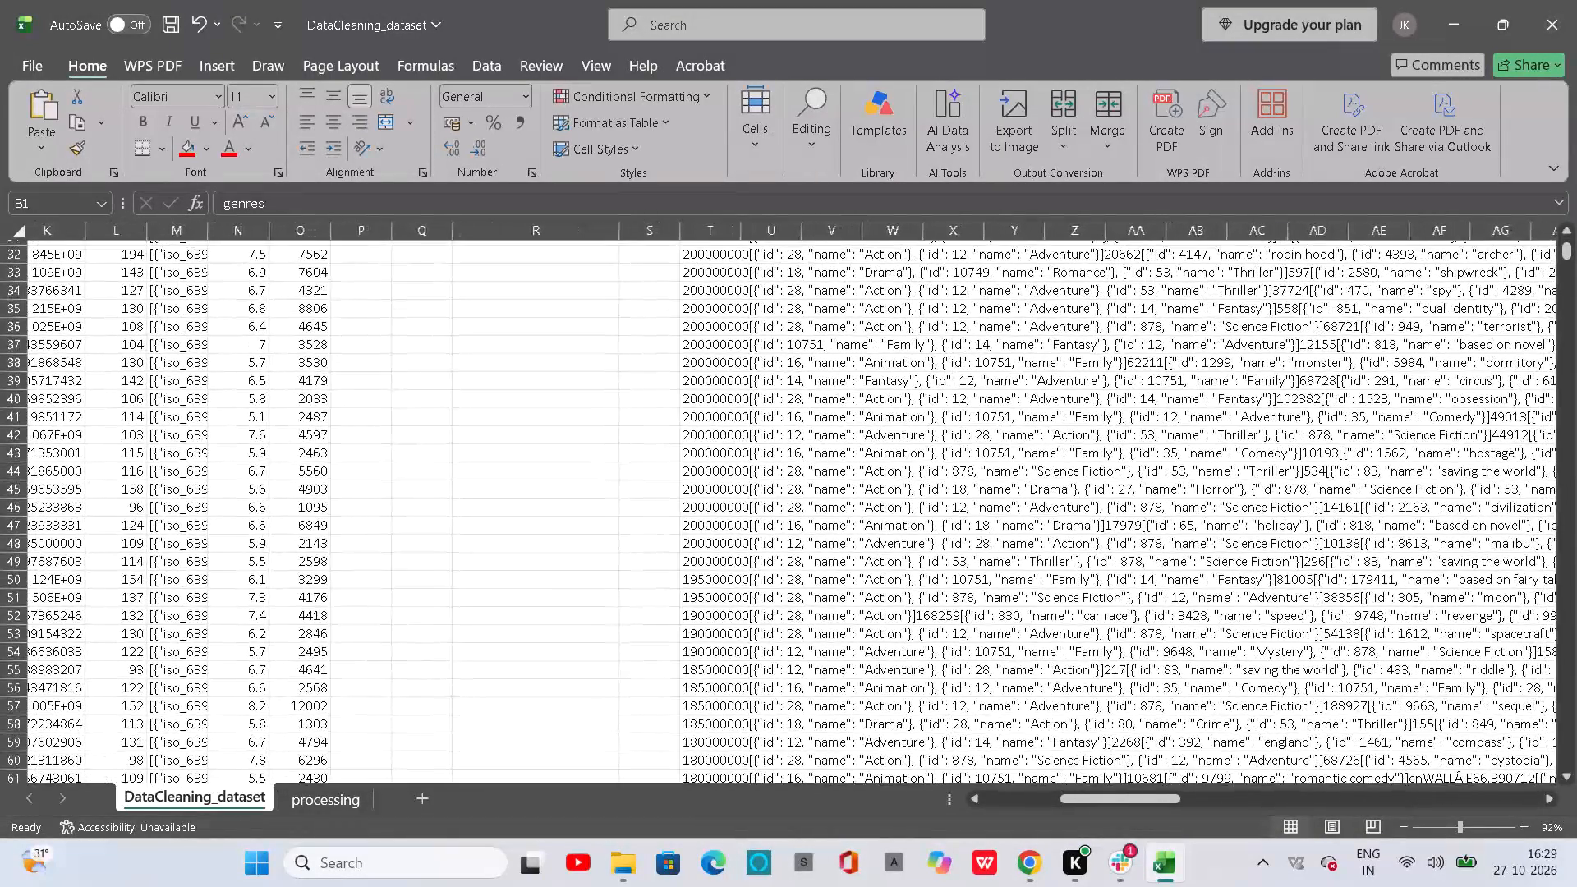
scroll(1045, 595, "left", 2)
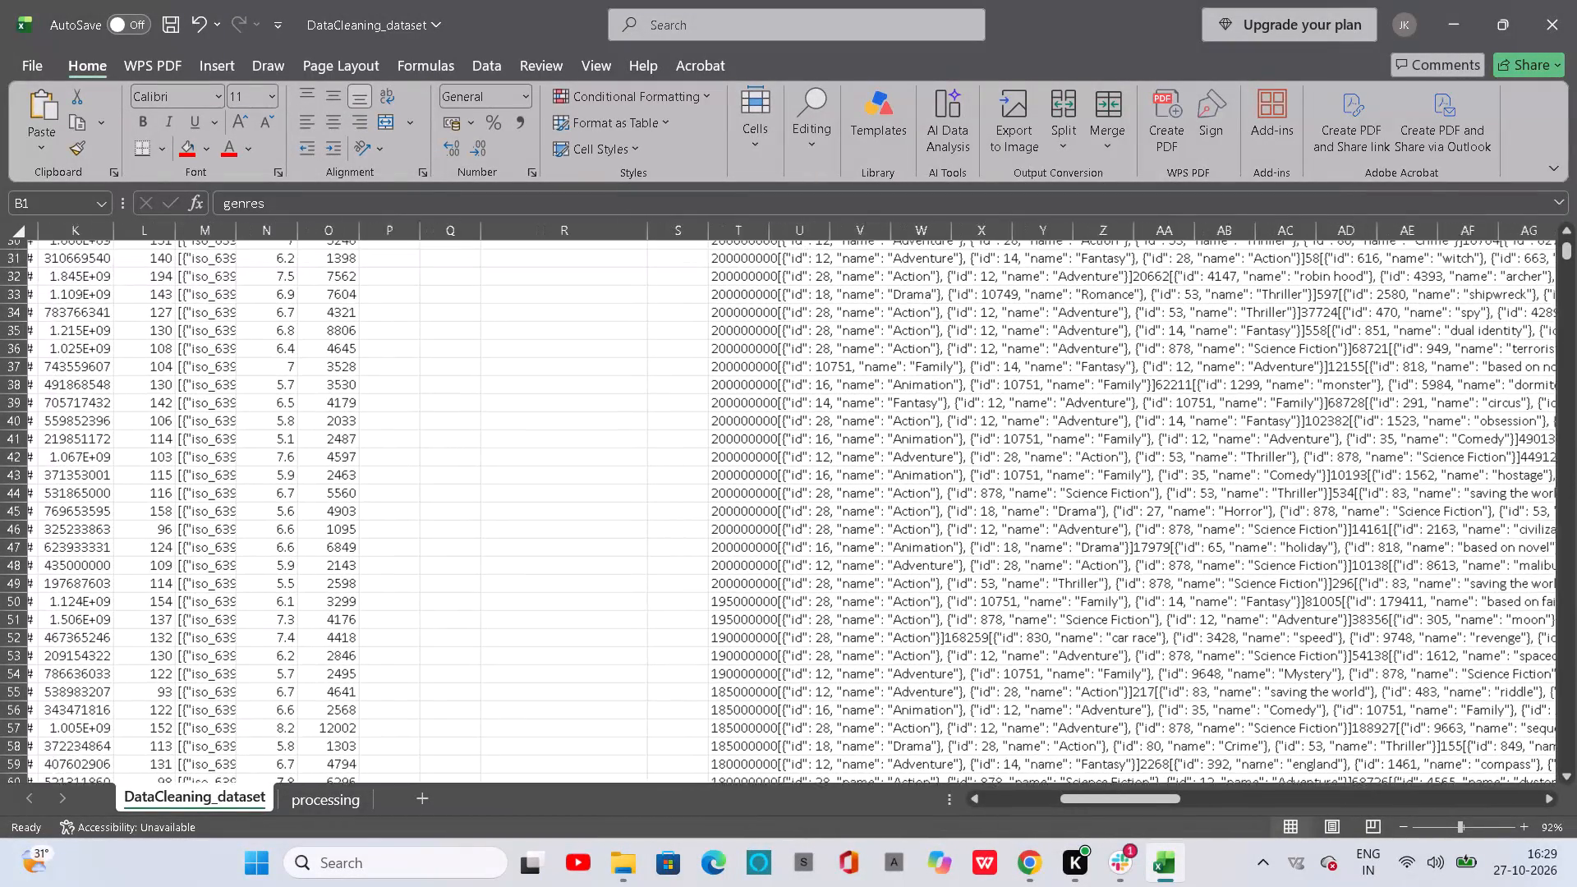
scroll(1045, 595, "left", 2)
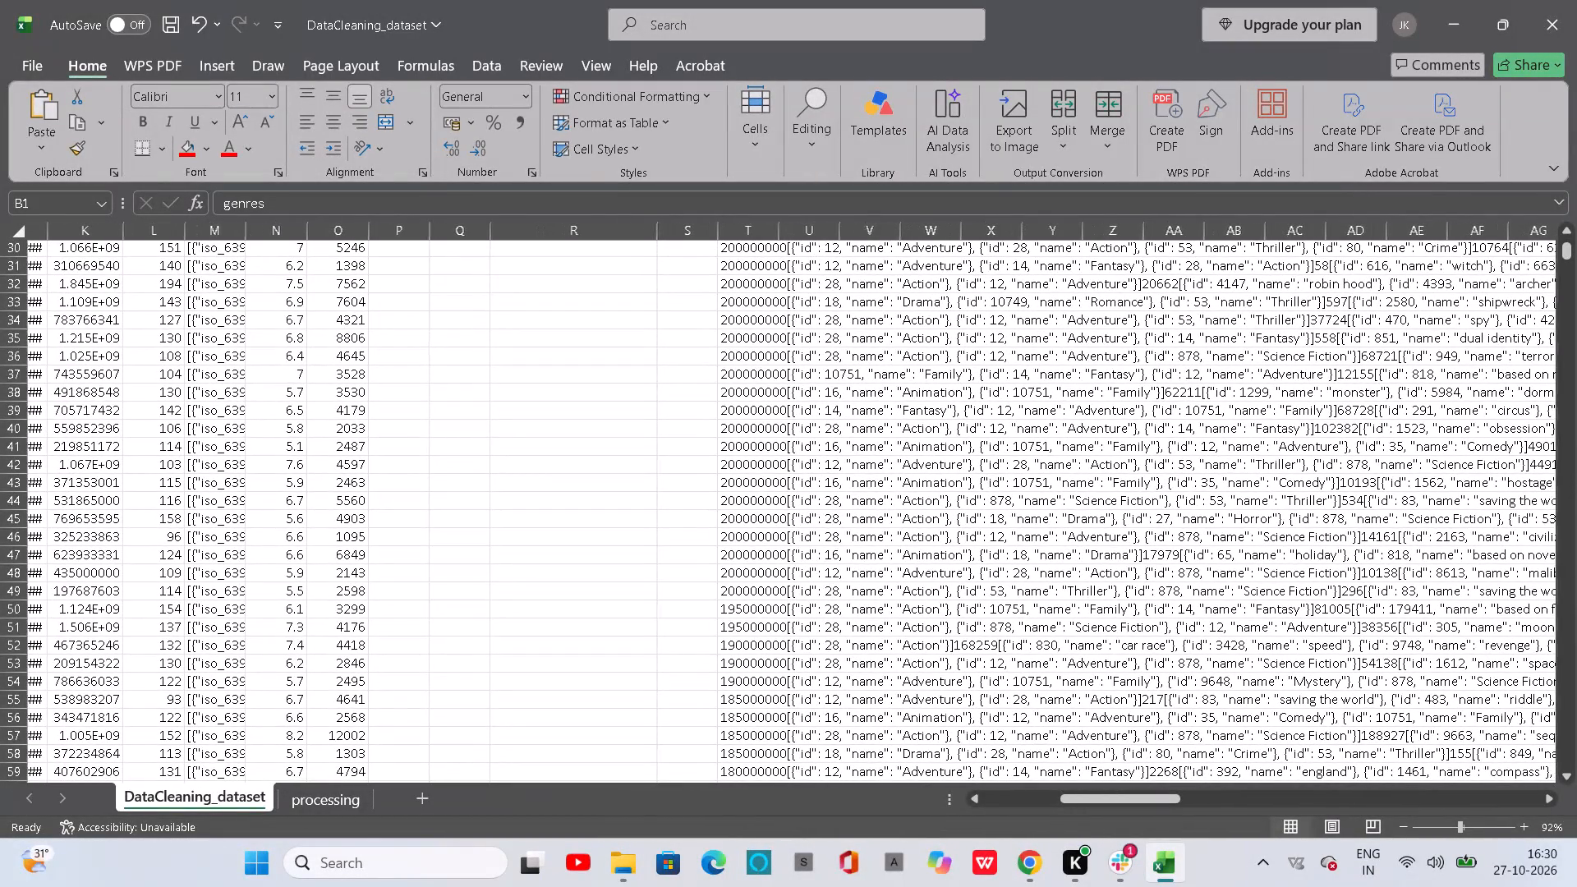
scroll(1045, 595, "left", 1)
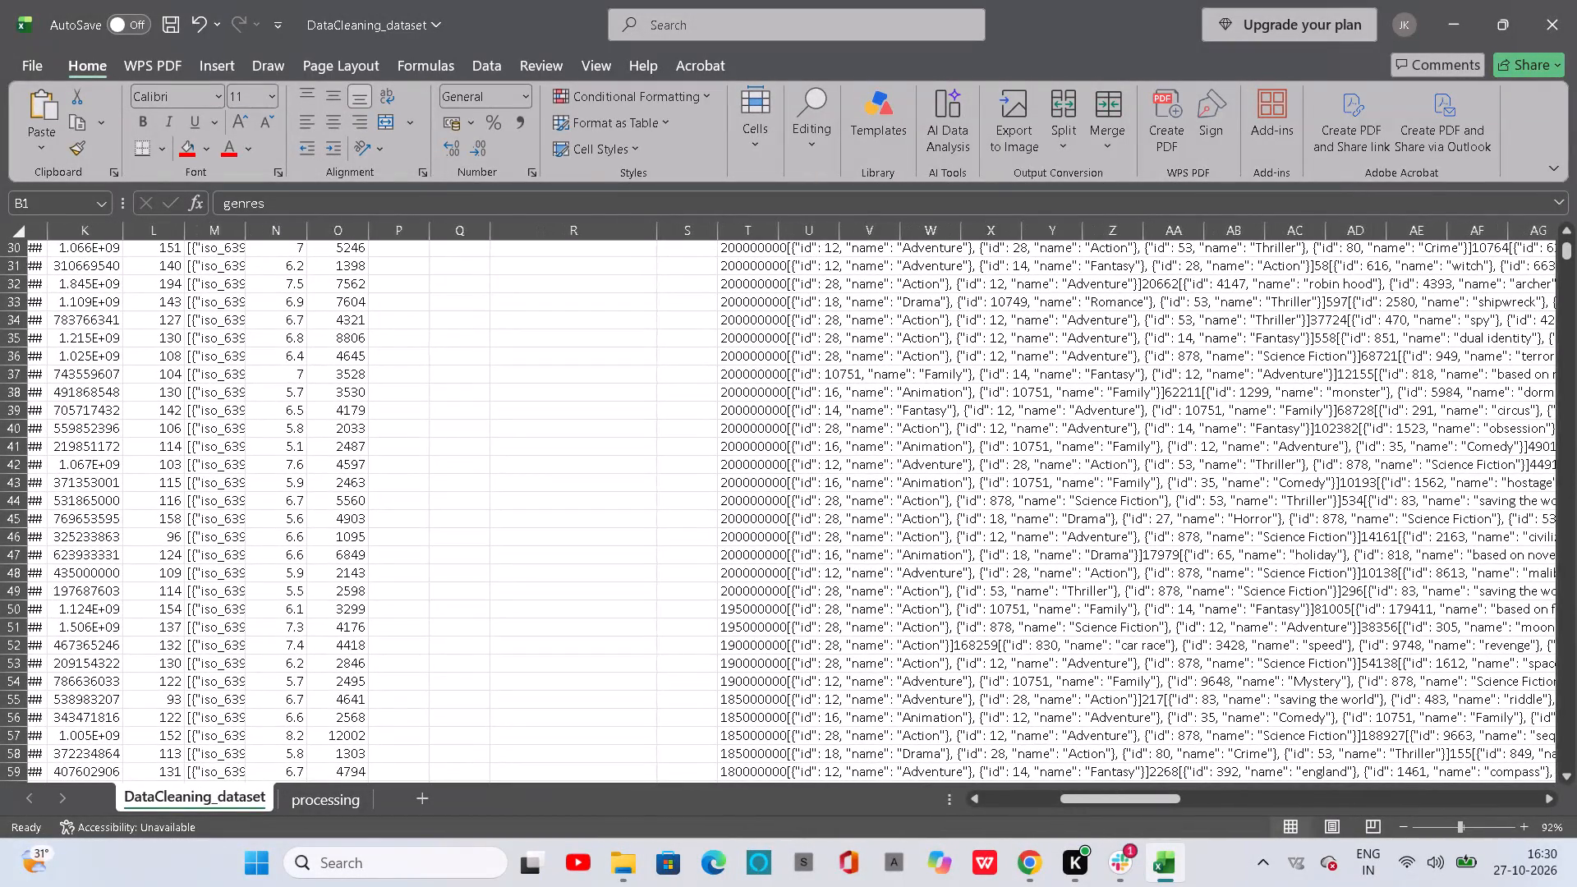
scroll(1045, 595, "left", 2)
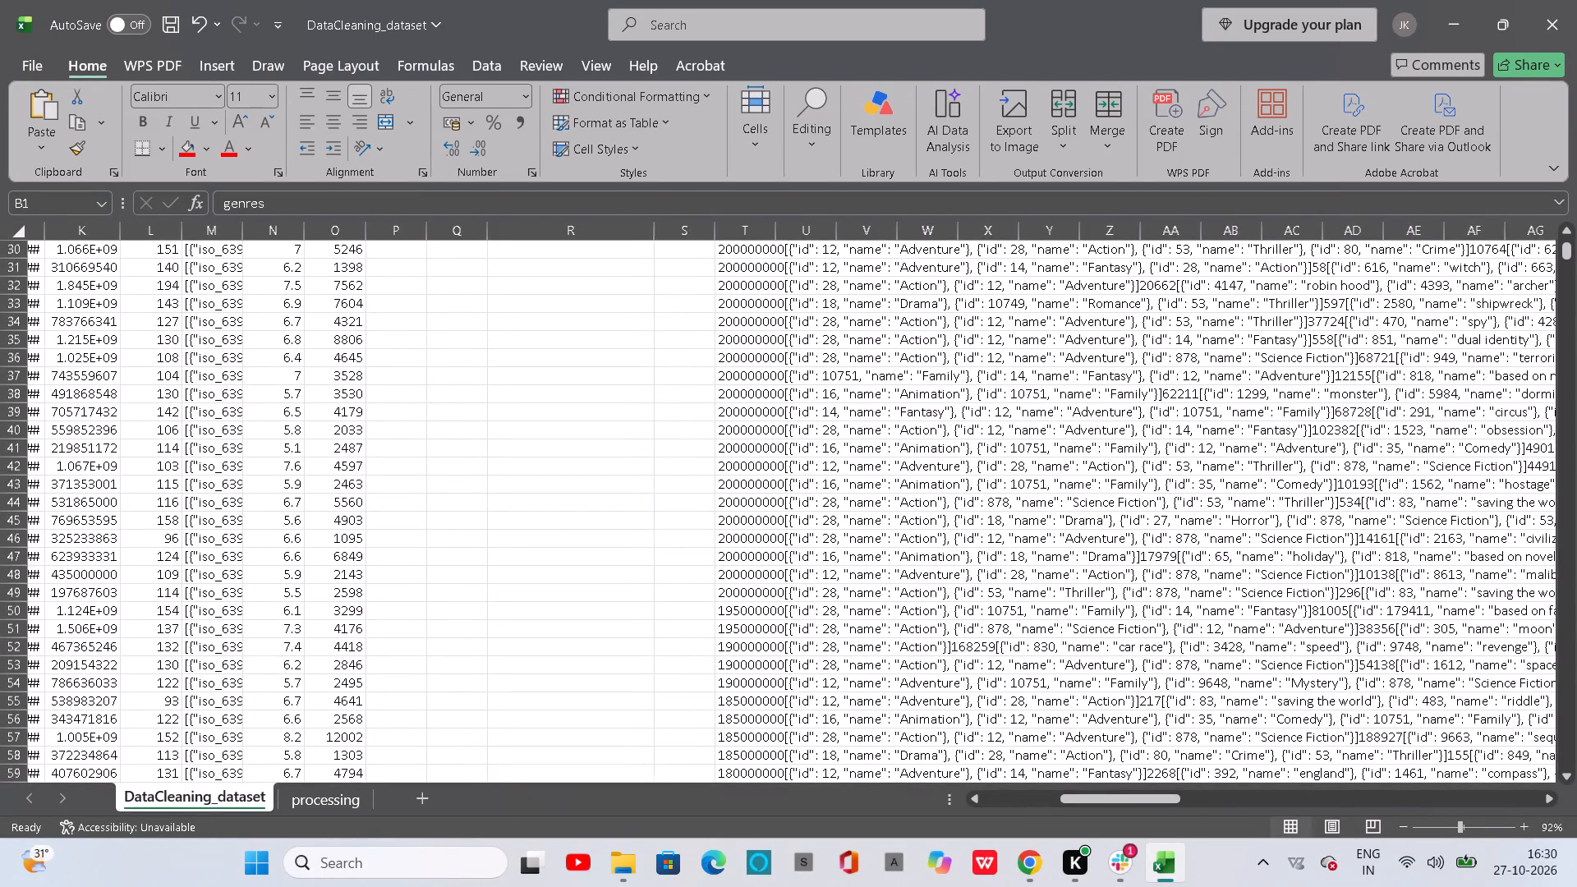
scroll(1045, 595, "left", 2)
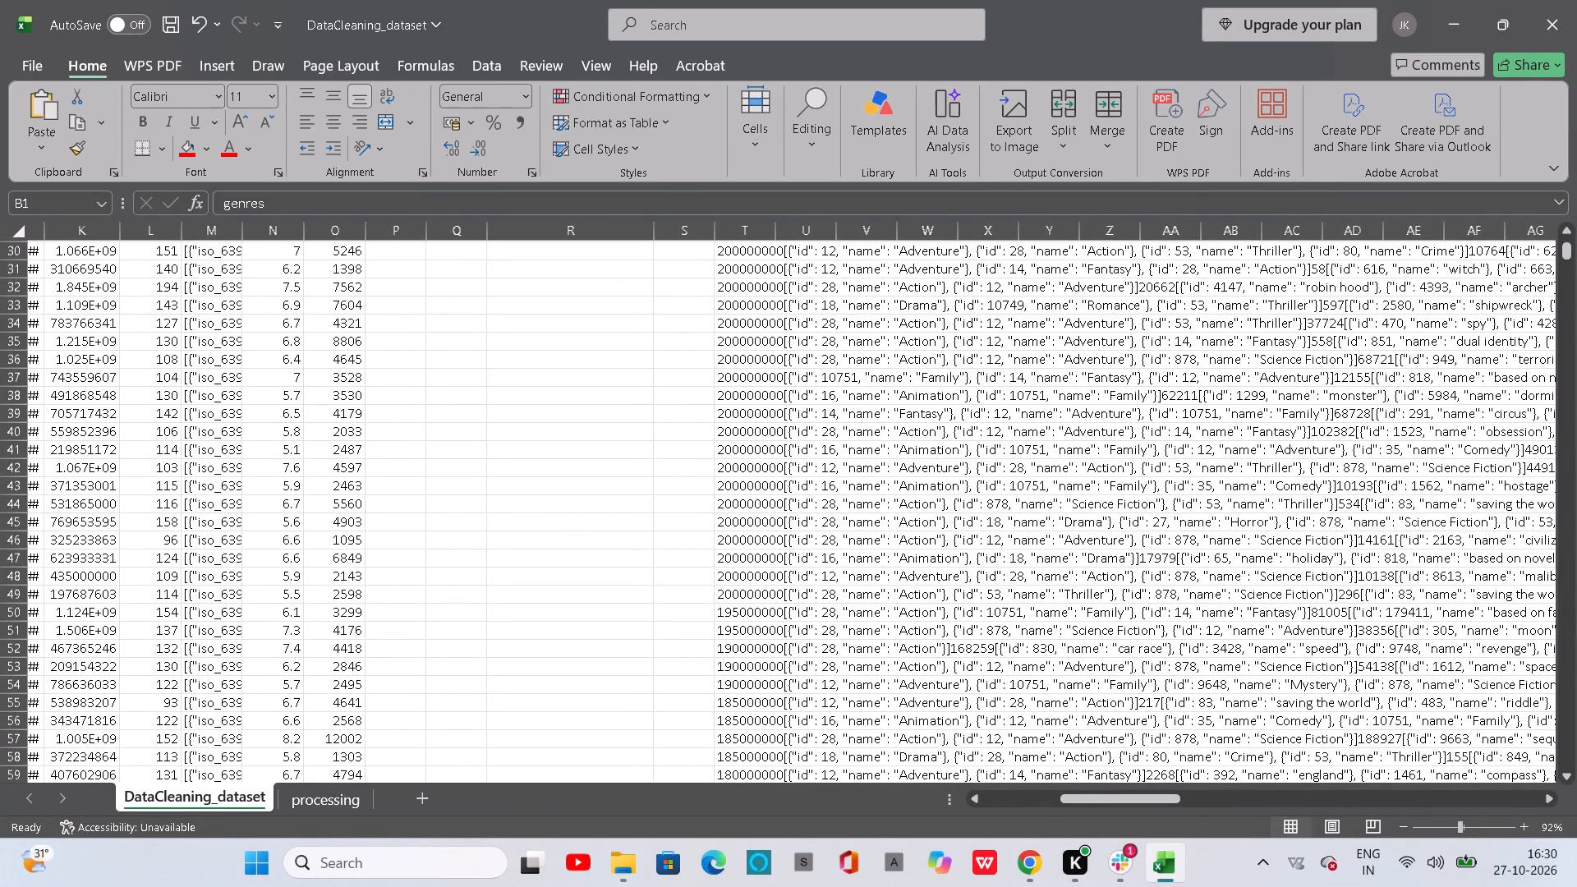
scroll(1045, 595, "left", 2)
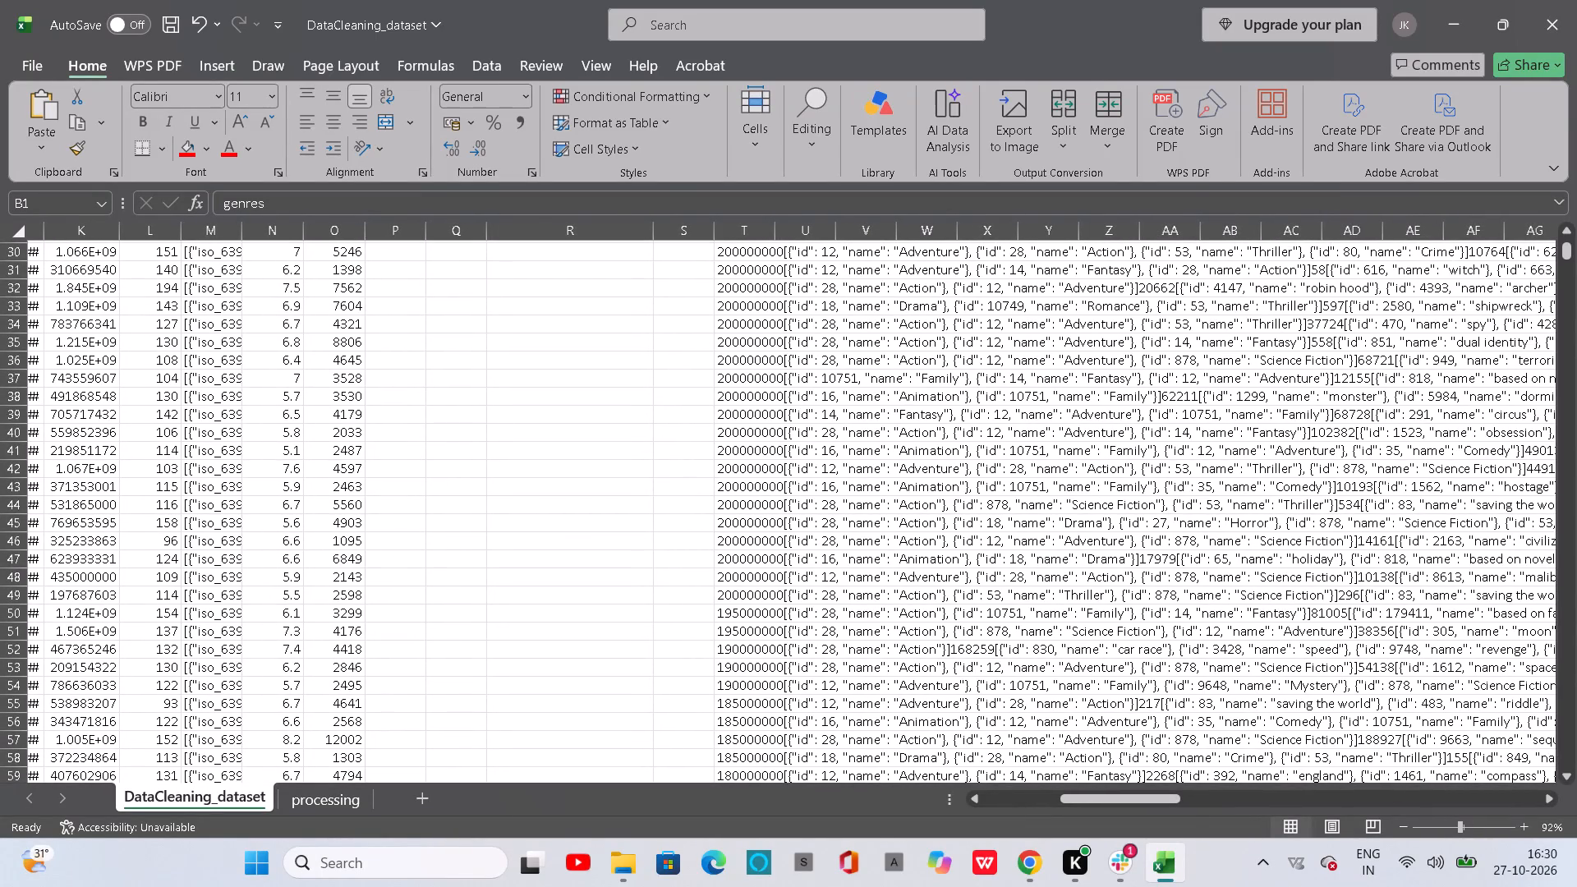
scroll(1045, 595, "left", 1)
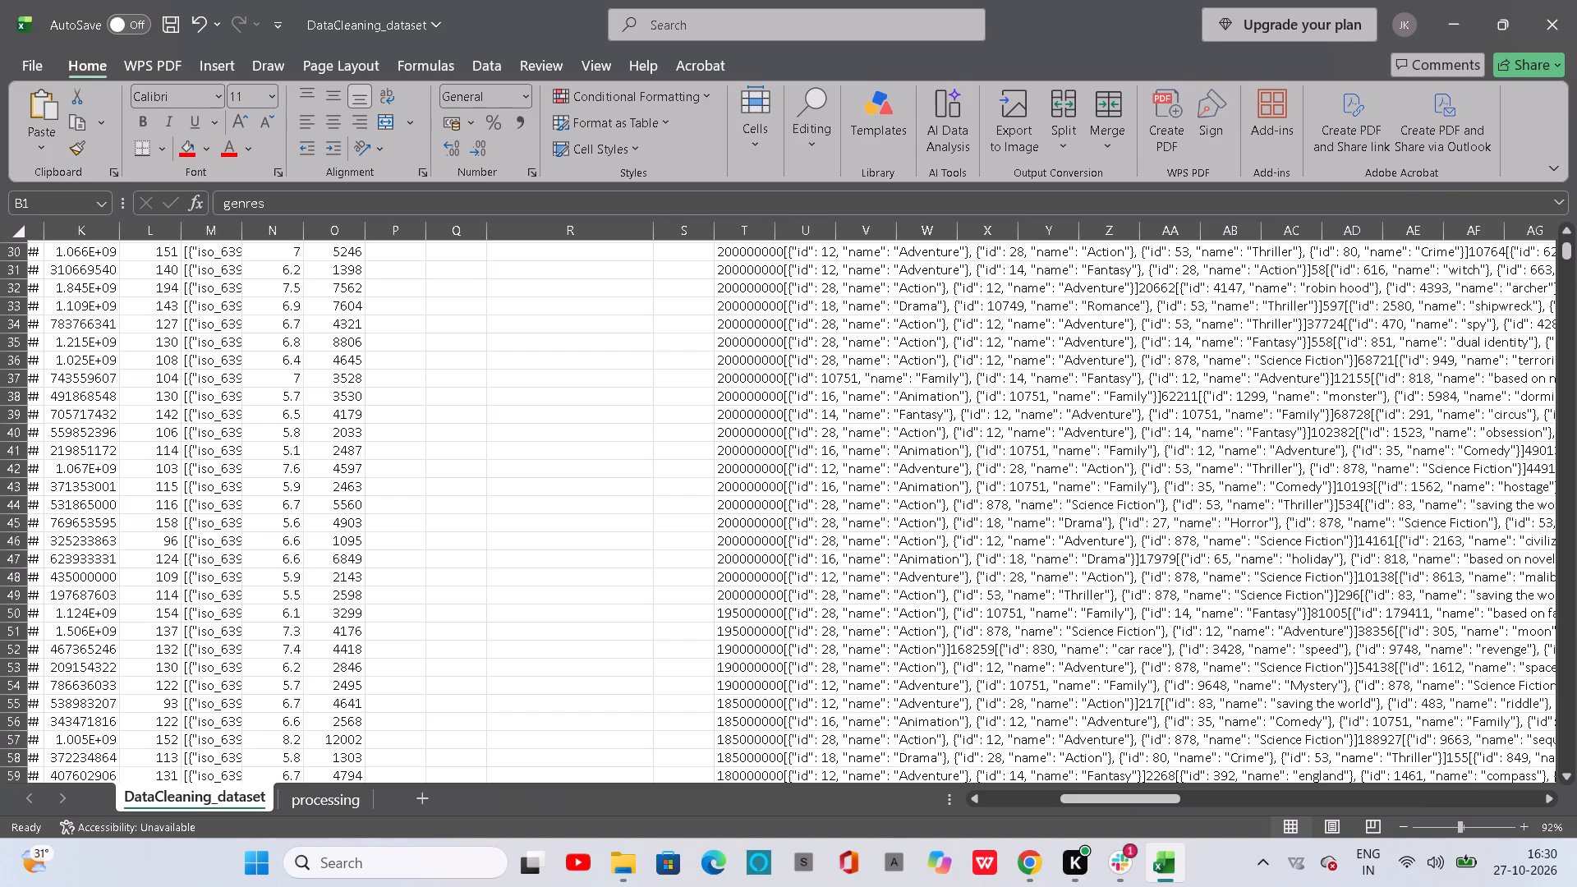
scroll(1045, 595, "left", 2)
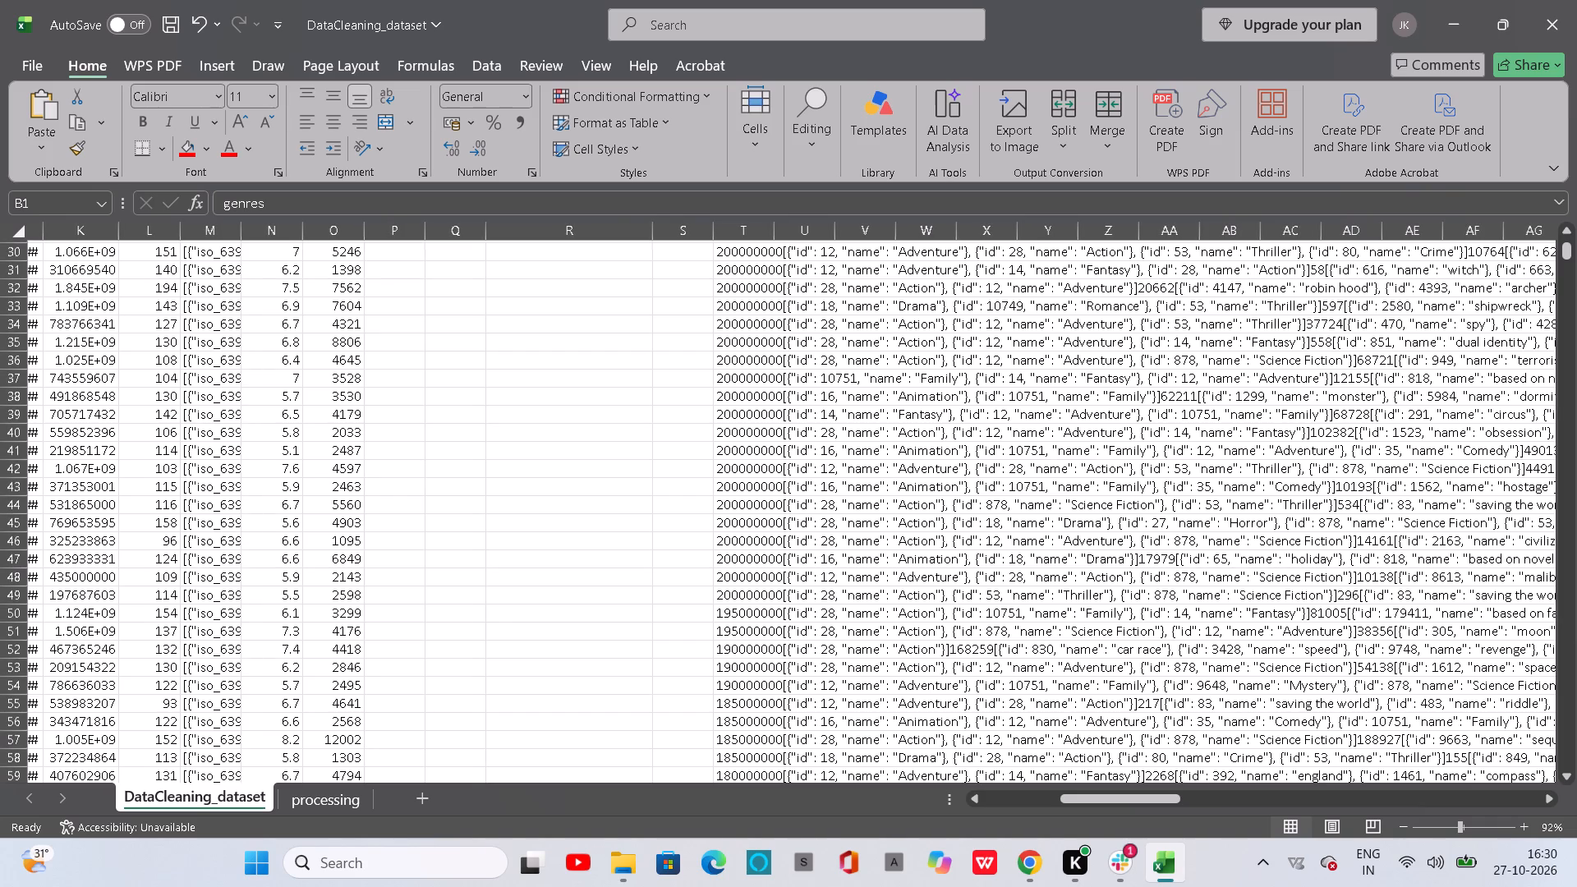
scroll(1045, 595, "left", 1)
Examine the movie records in columns A to O across rows 25 to 89, along with their combined text in column T.
scroll(1095, 583, "down", 1)
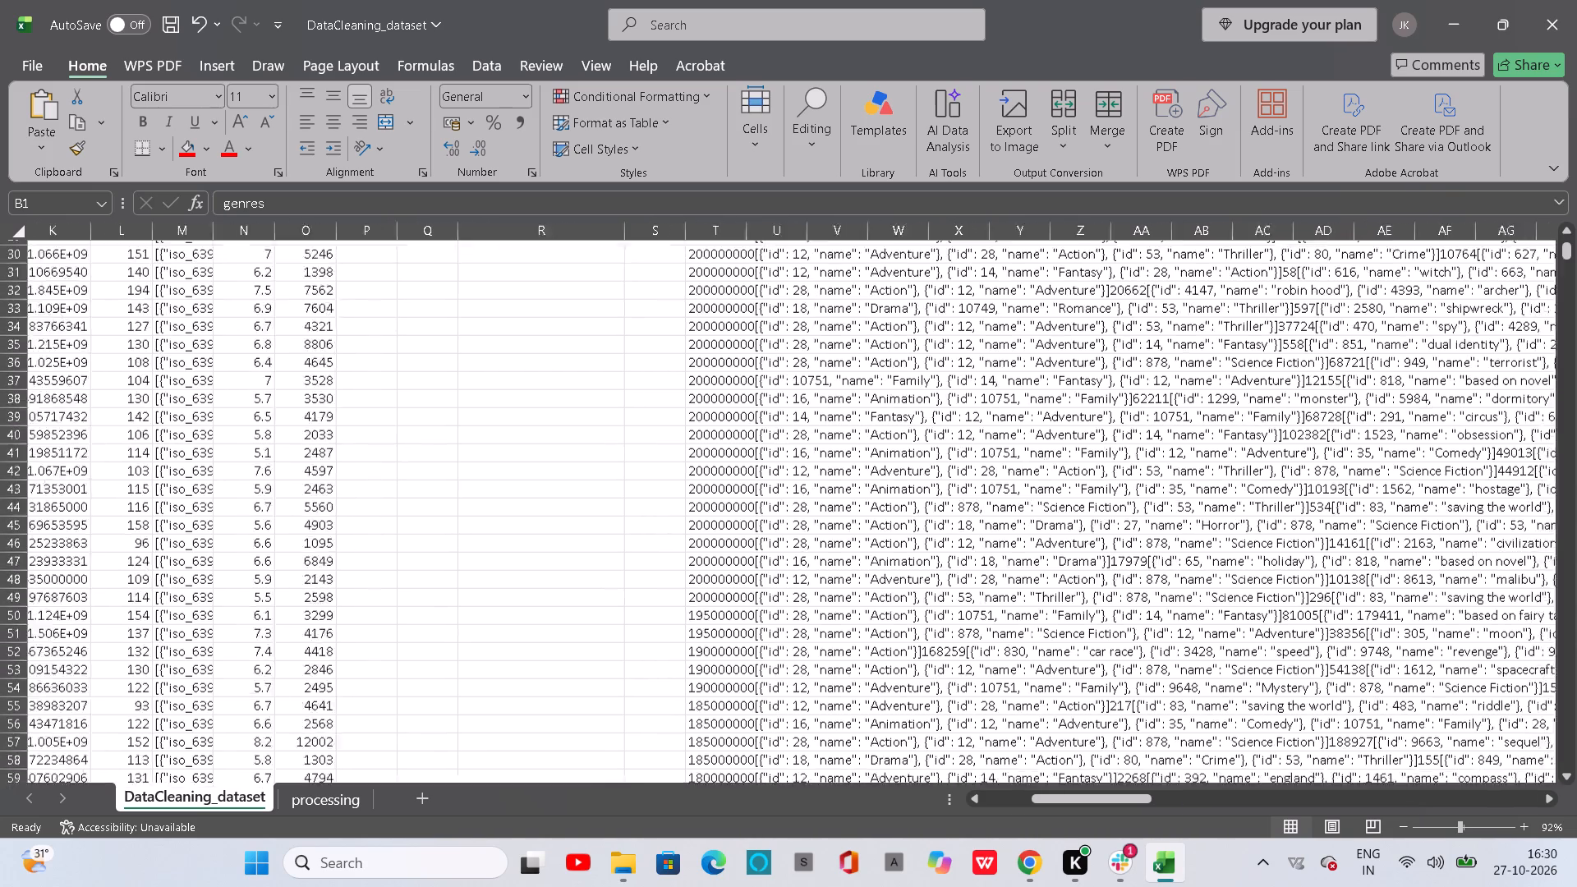
scroll(1095, 583, "down", 2)
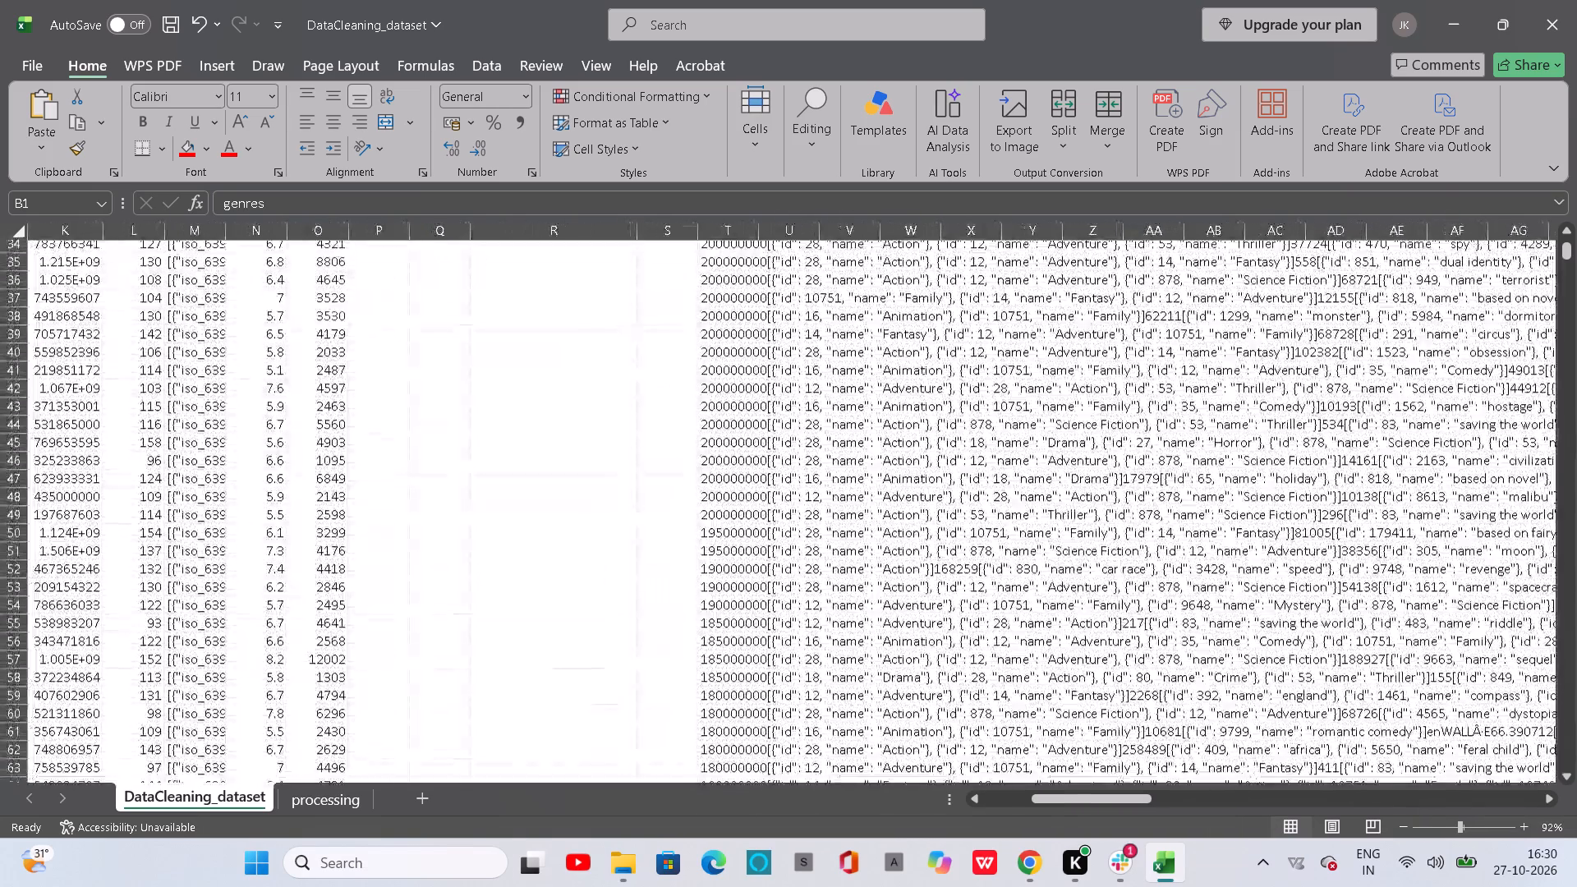
scroll(1095, 583, "down", 3)
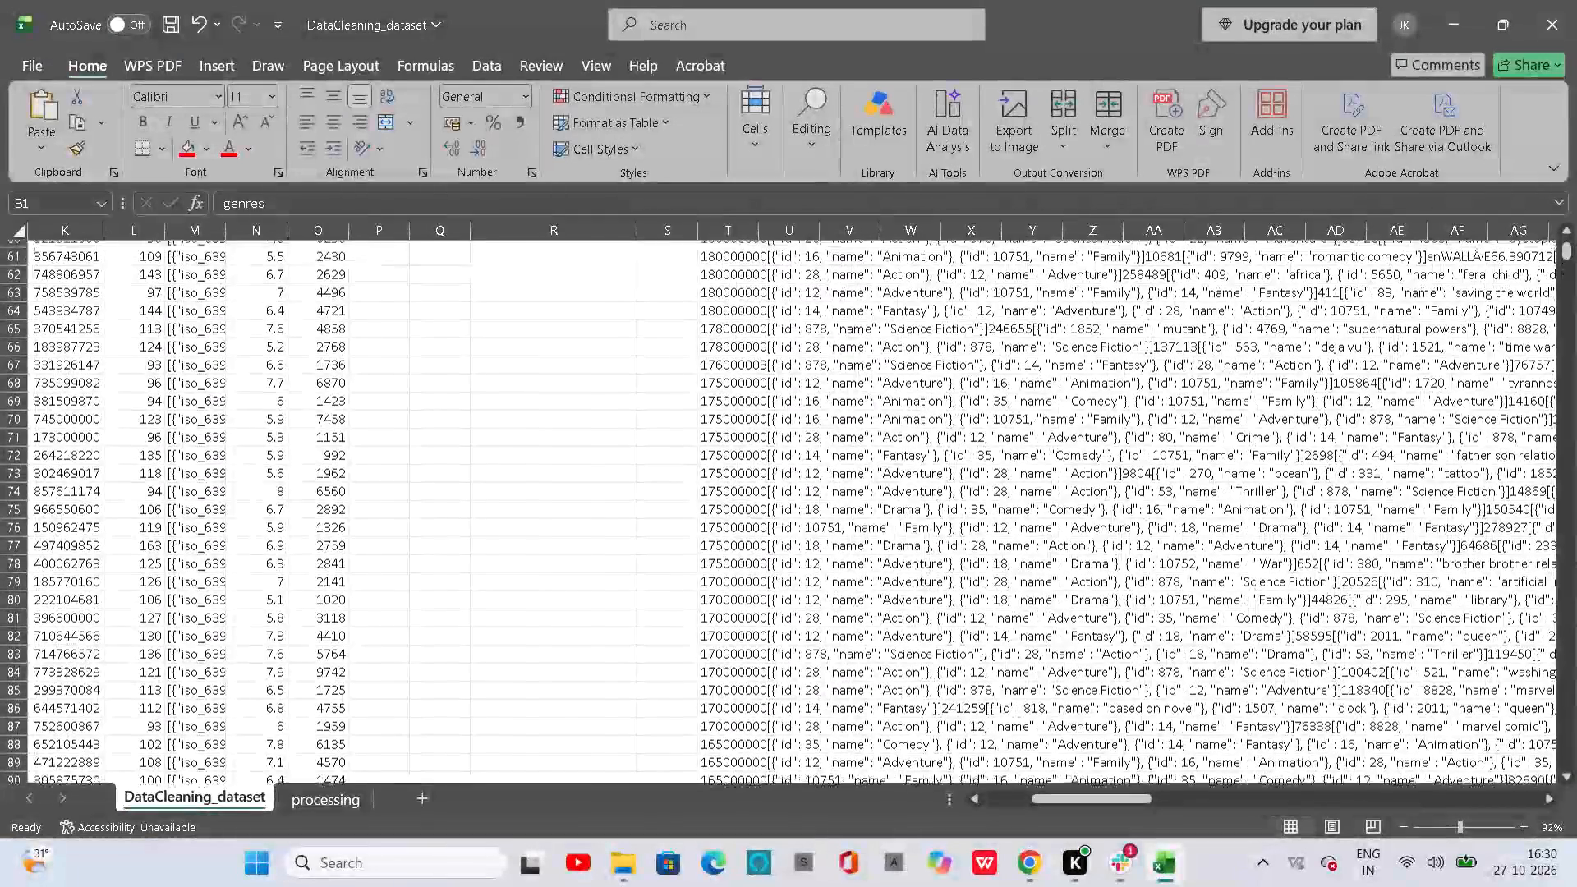
scroll(1095, 583, "down", 1)
scroll(1095, 583, "right", 1)
scroll(1095, 583, "up", 1)
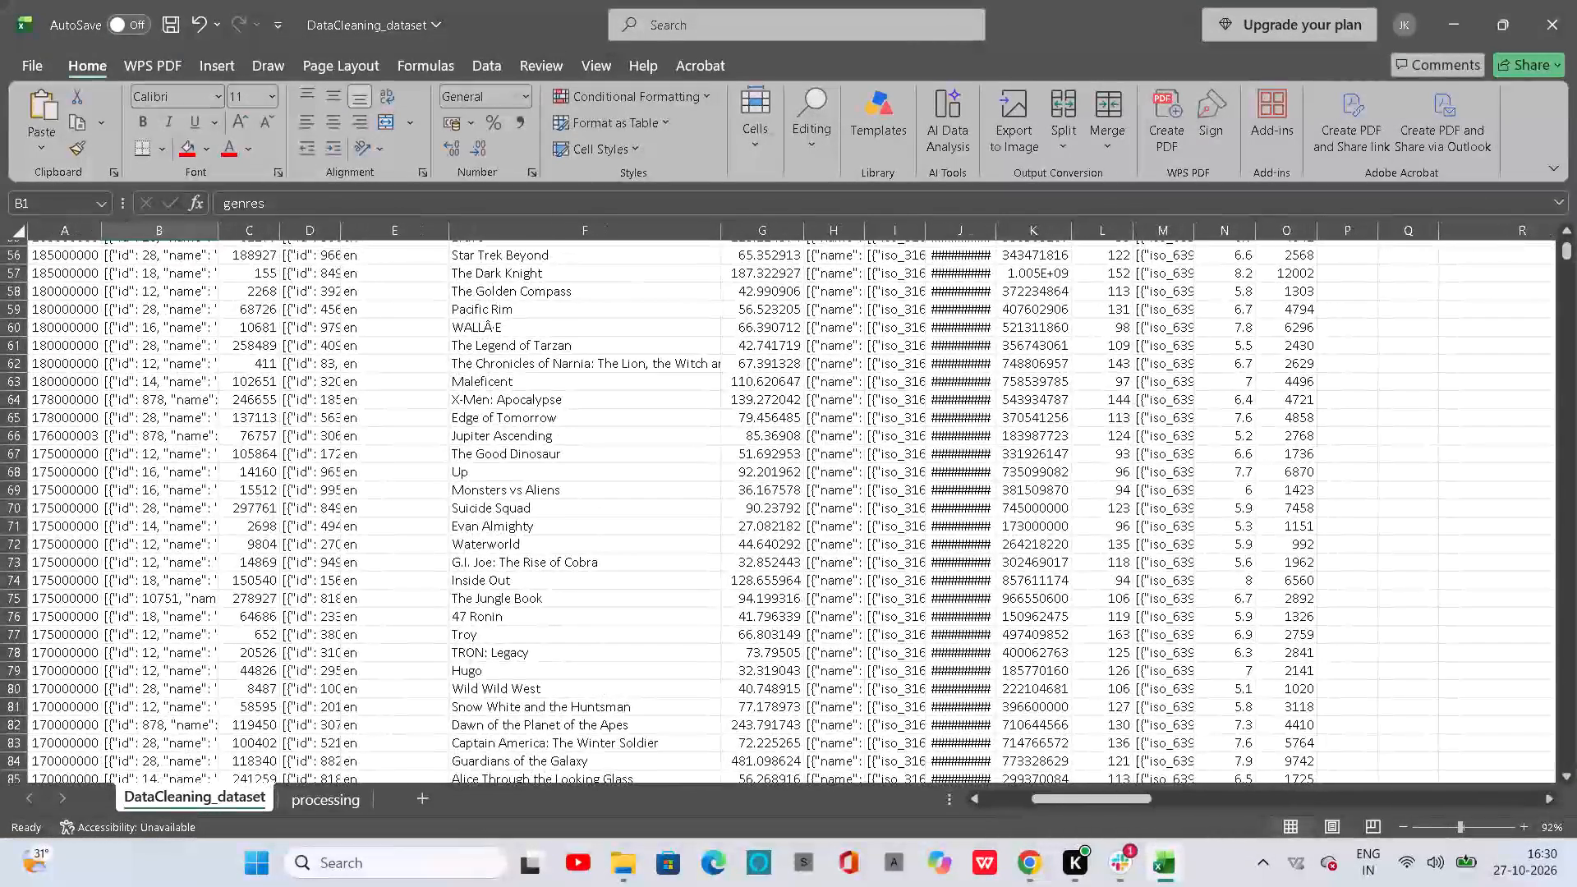
scroll(1095, 583, "up", 1)
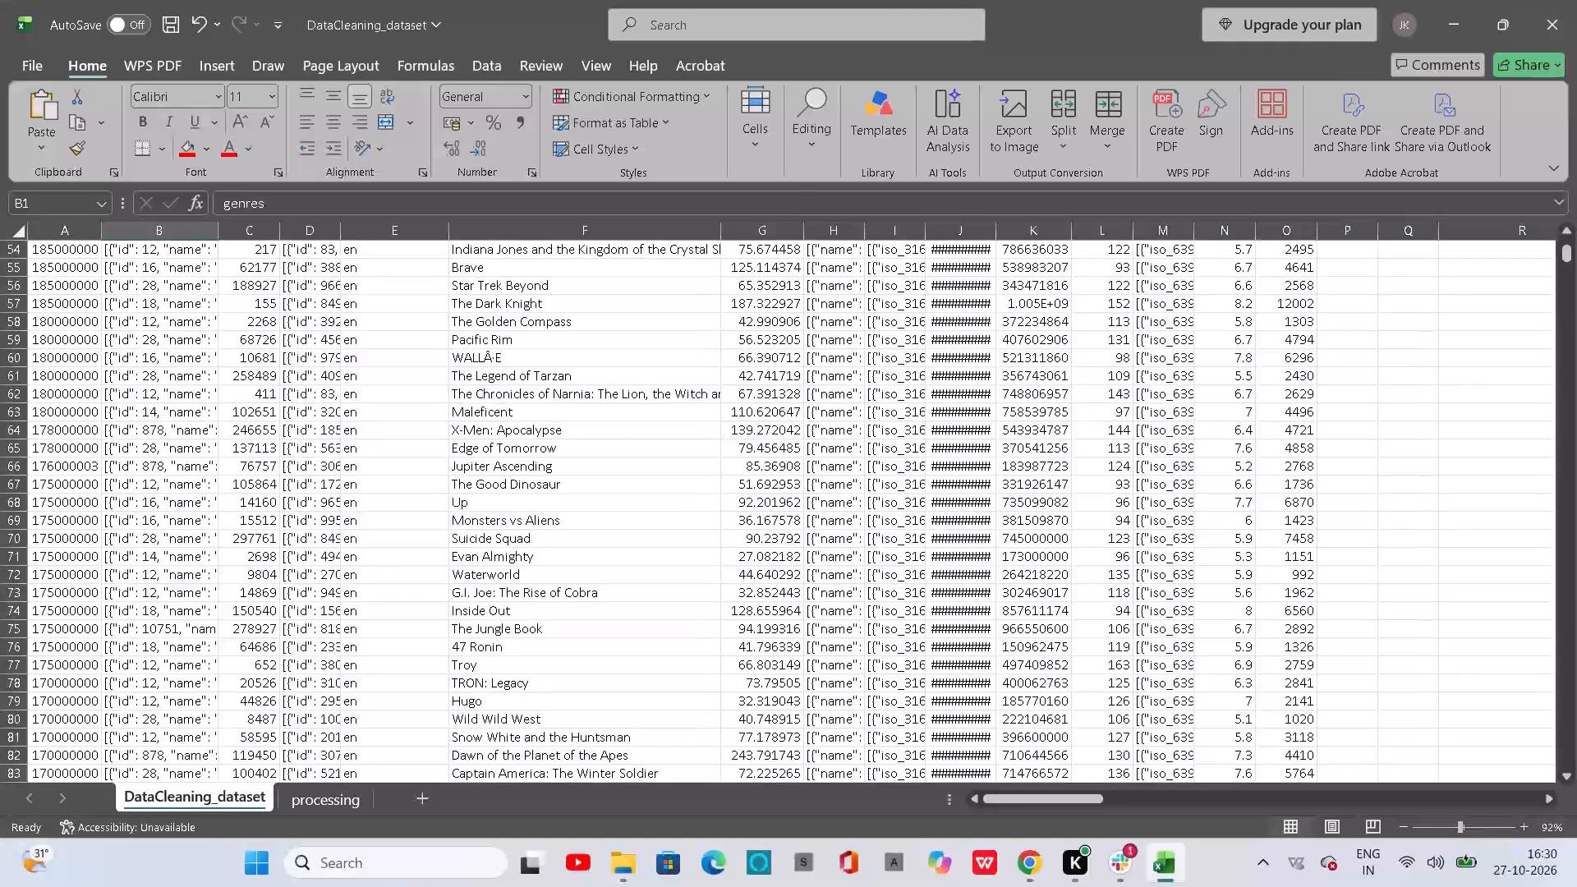
scroll(1095, 583, "right", 1)
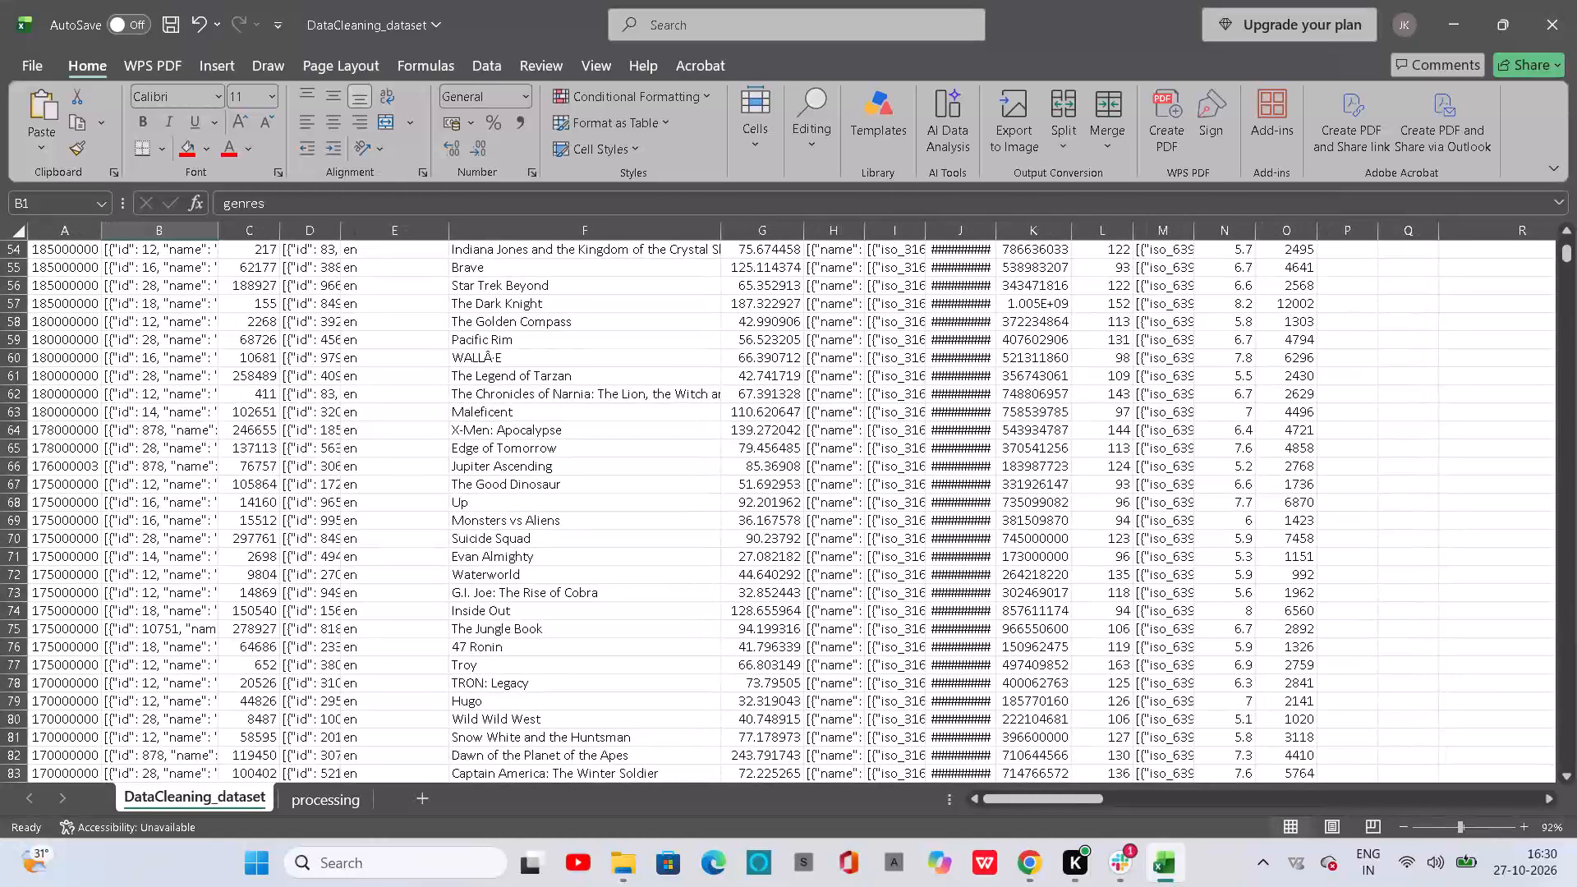
scroll(820, 329, "up", 3)
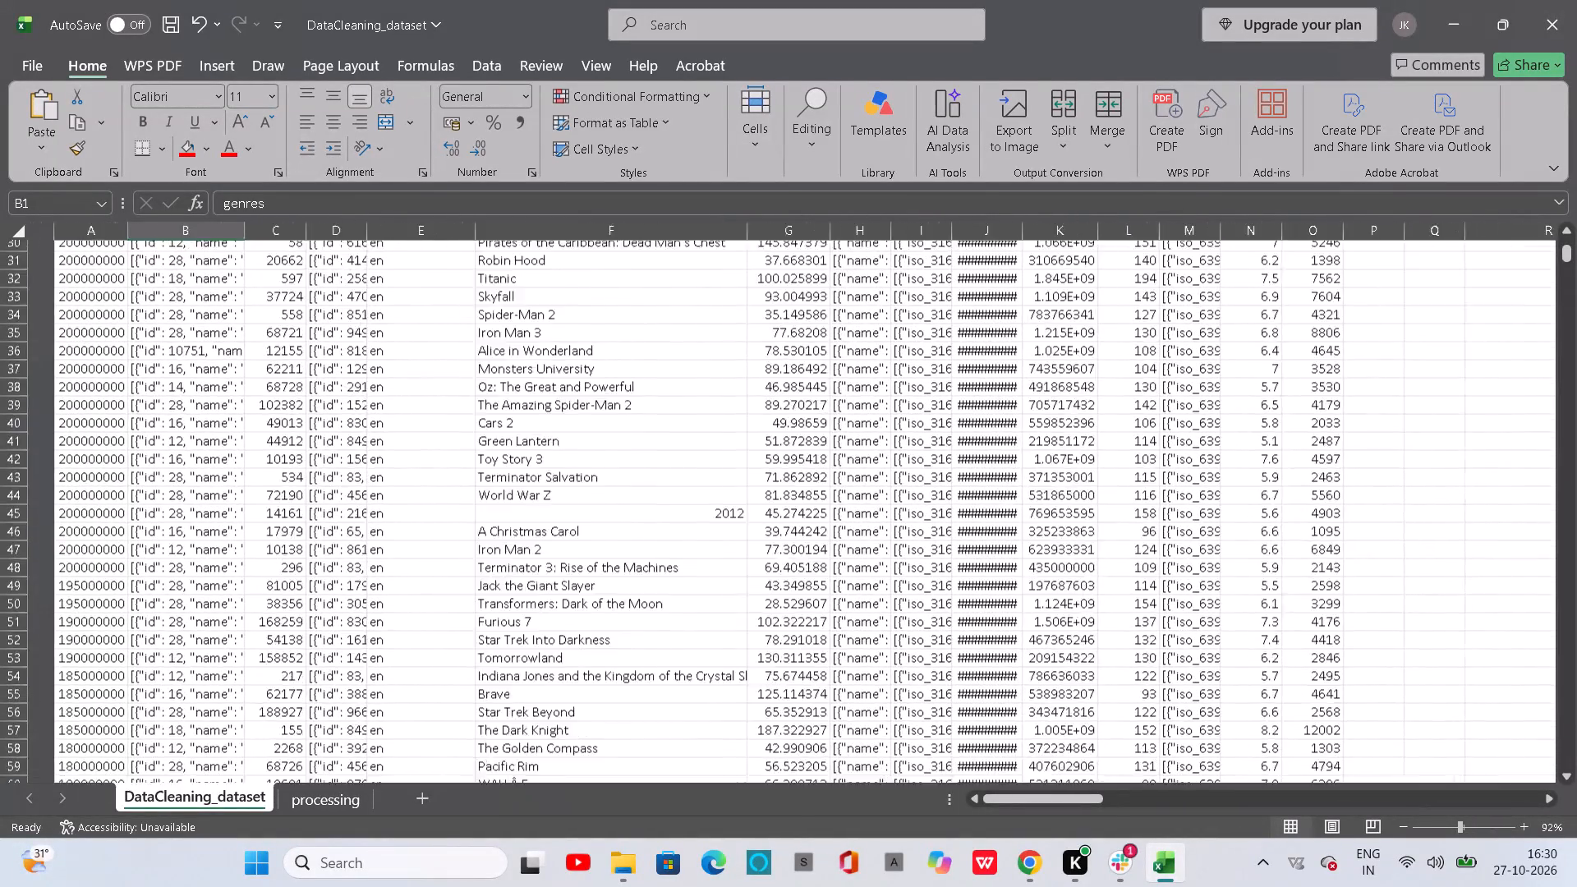
scroll(820, 329, "up", 2)
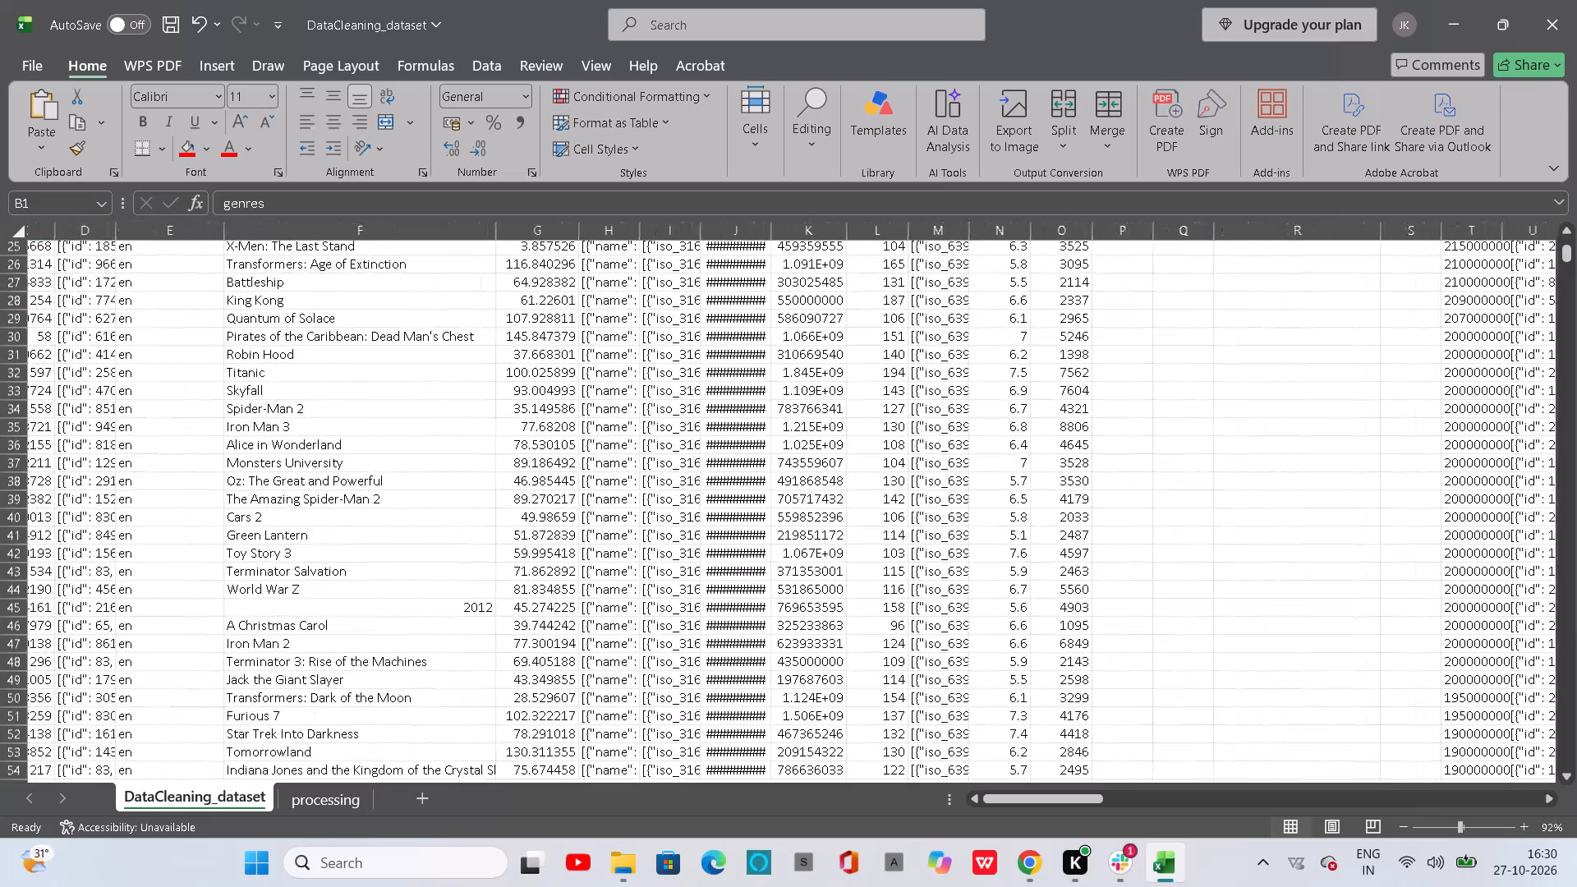
scroll(820, 329, "up", 1)
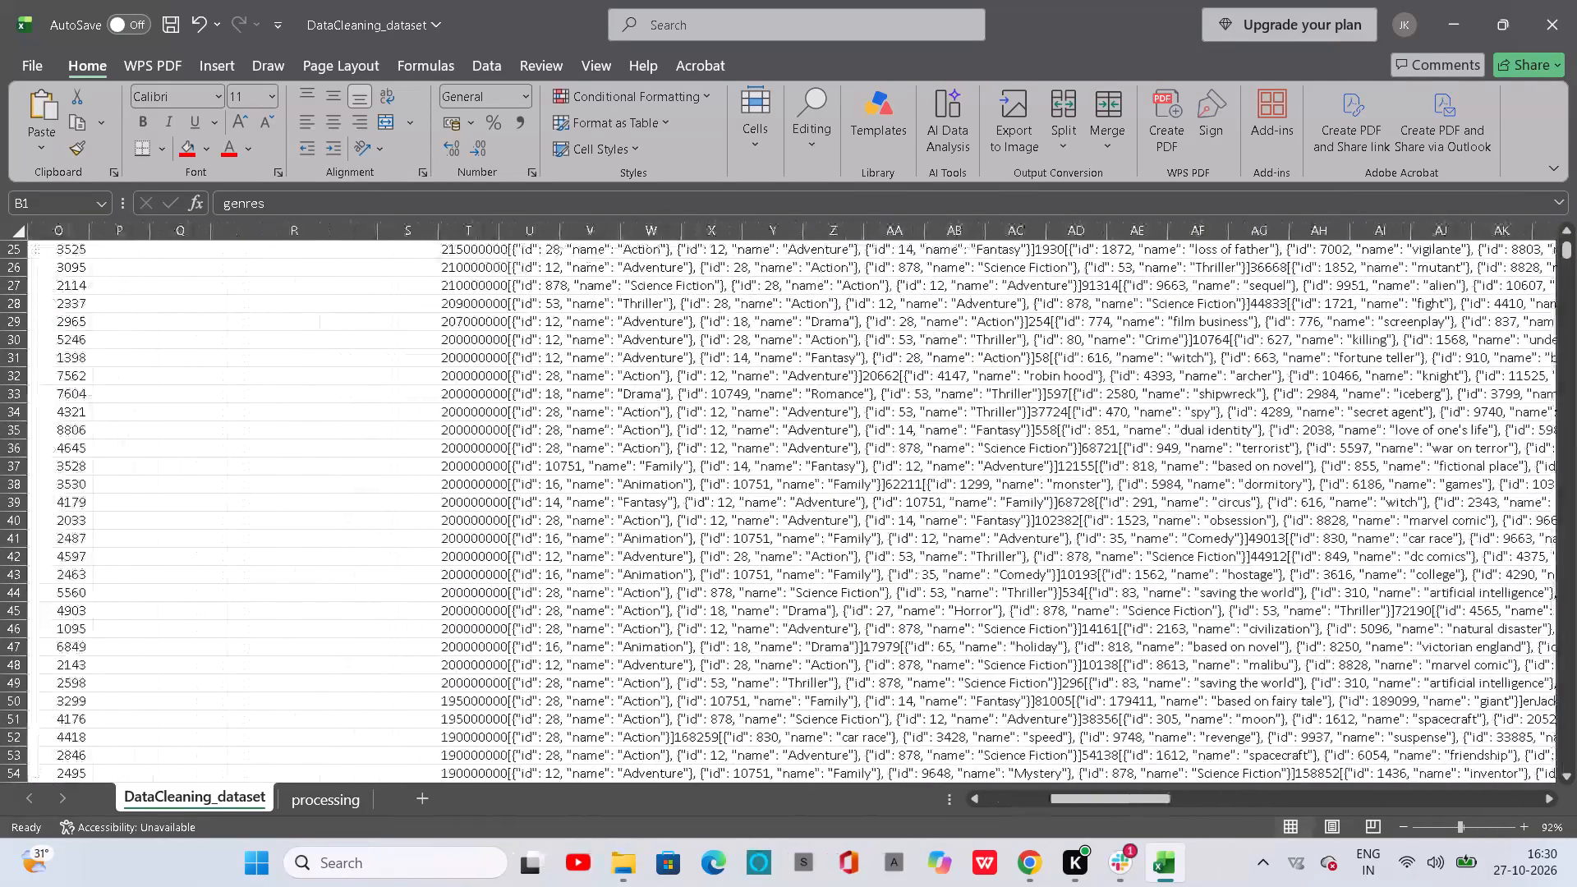
Inspect the CONCAT formula behind the combined record text in cell T25 and bring up the data tools.
left_click(821, 254)
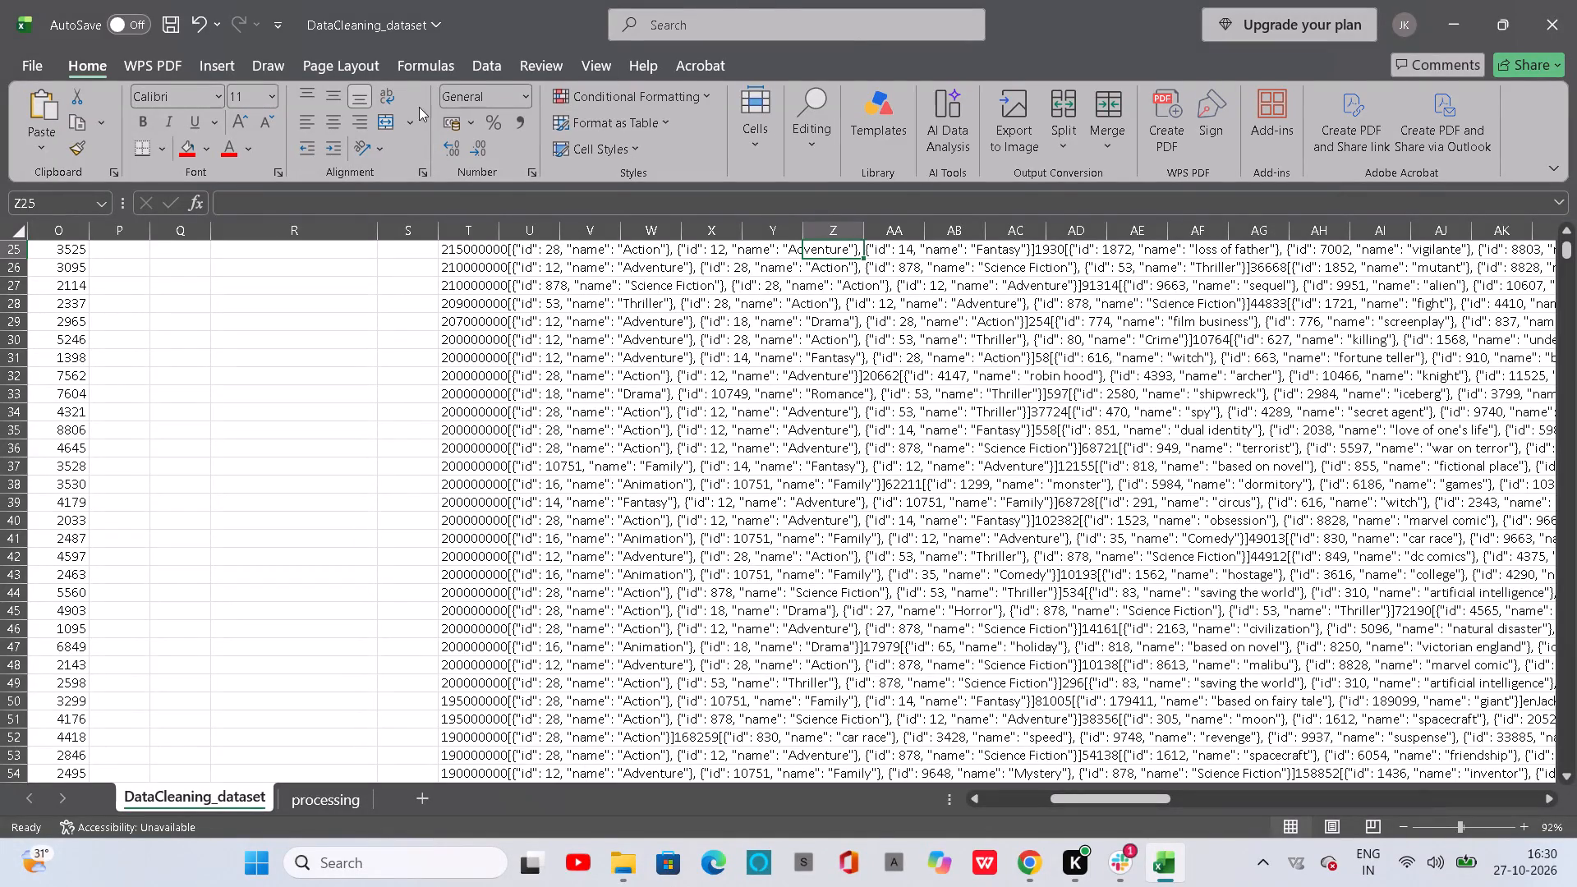
left_click(469, 61)
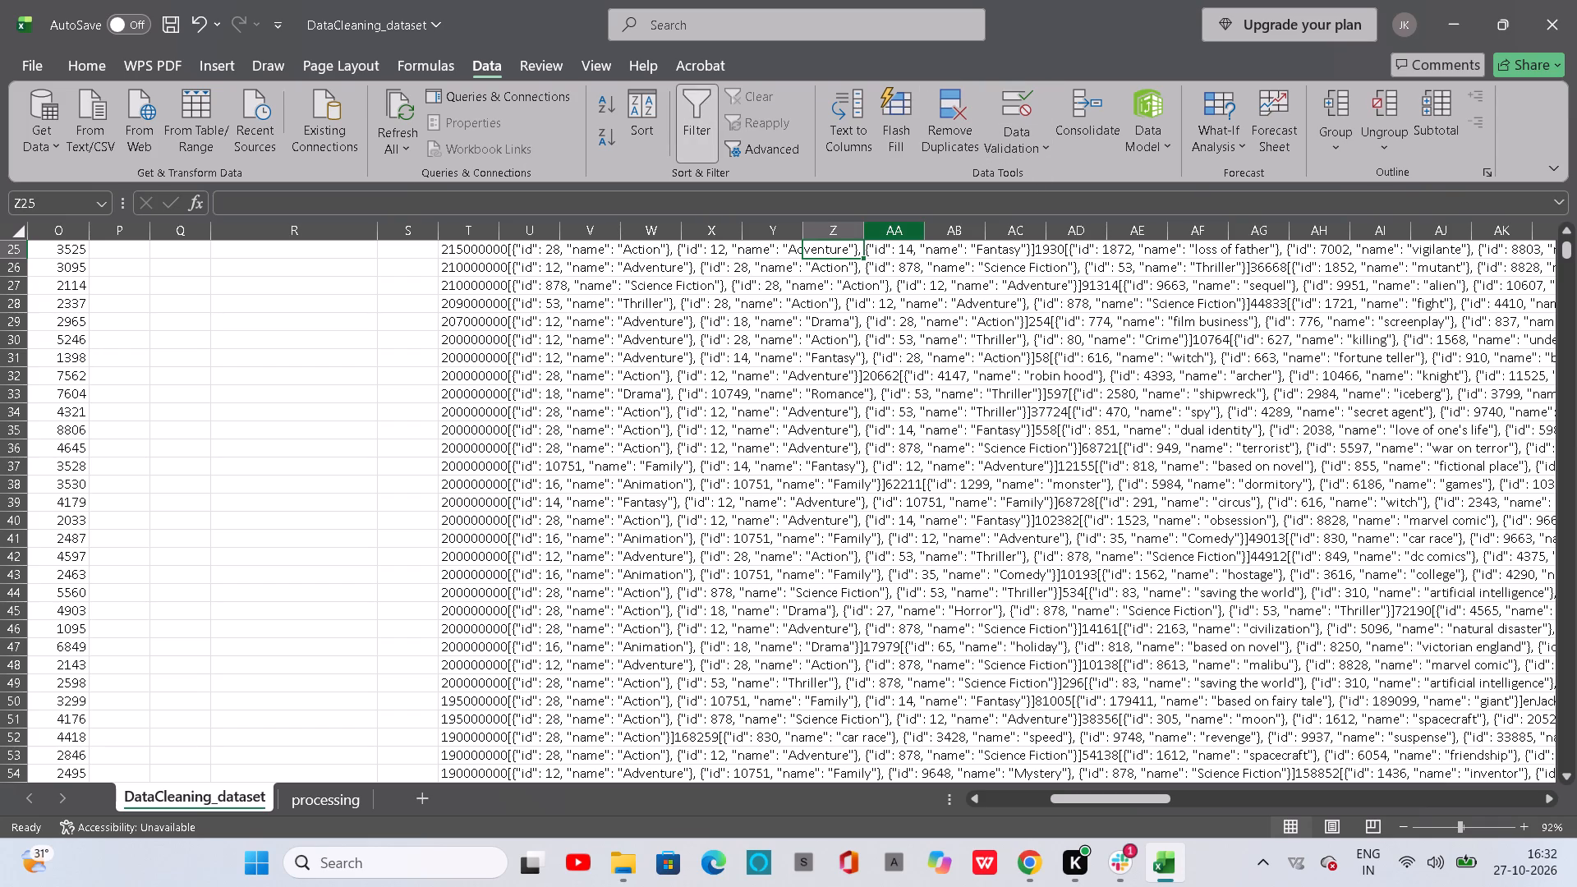
left_click(453, 250)
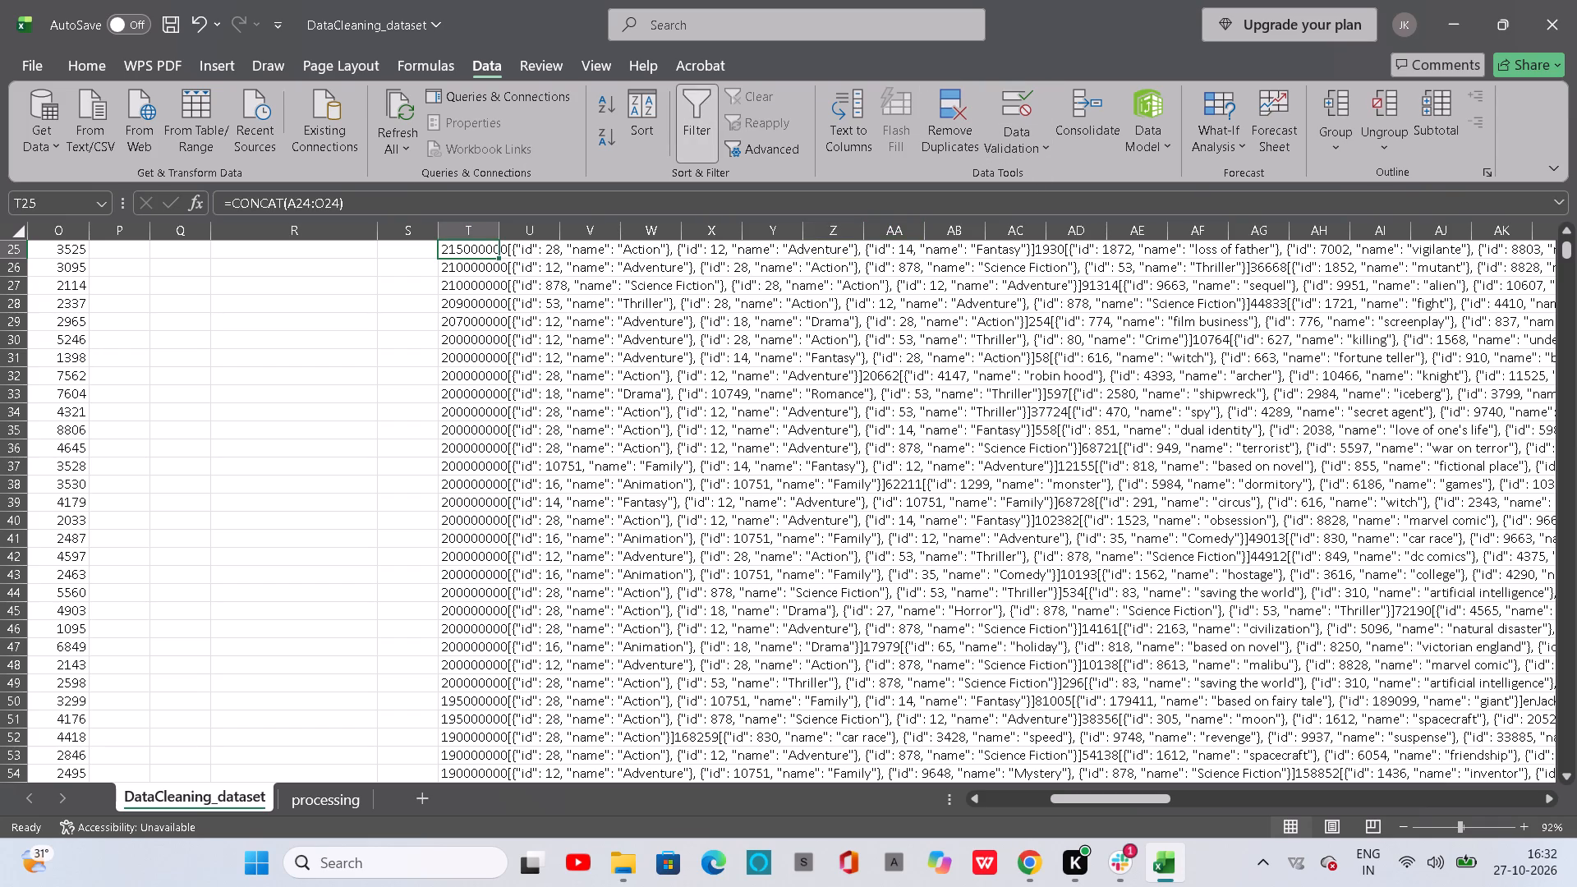
key("ctrl+a")
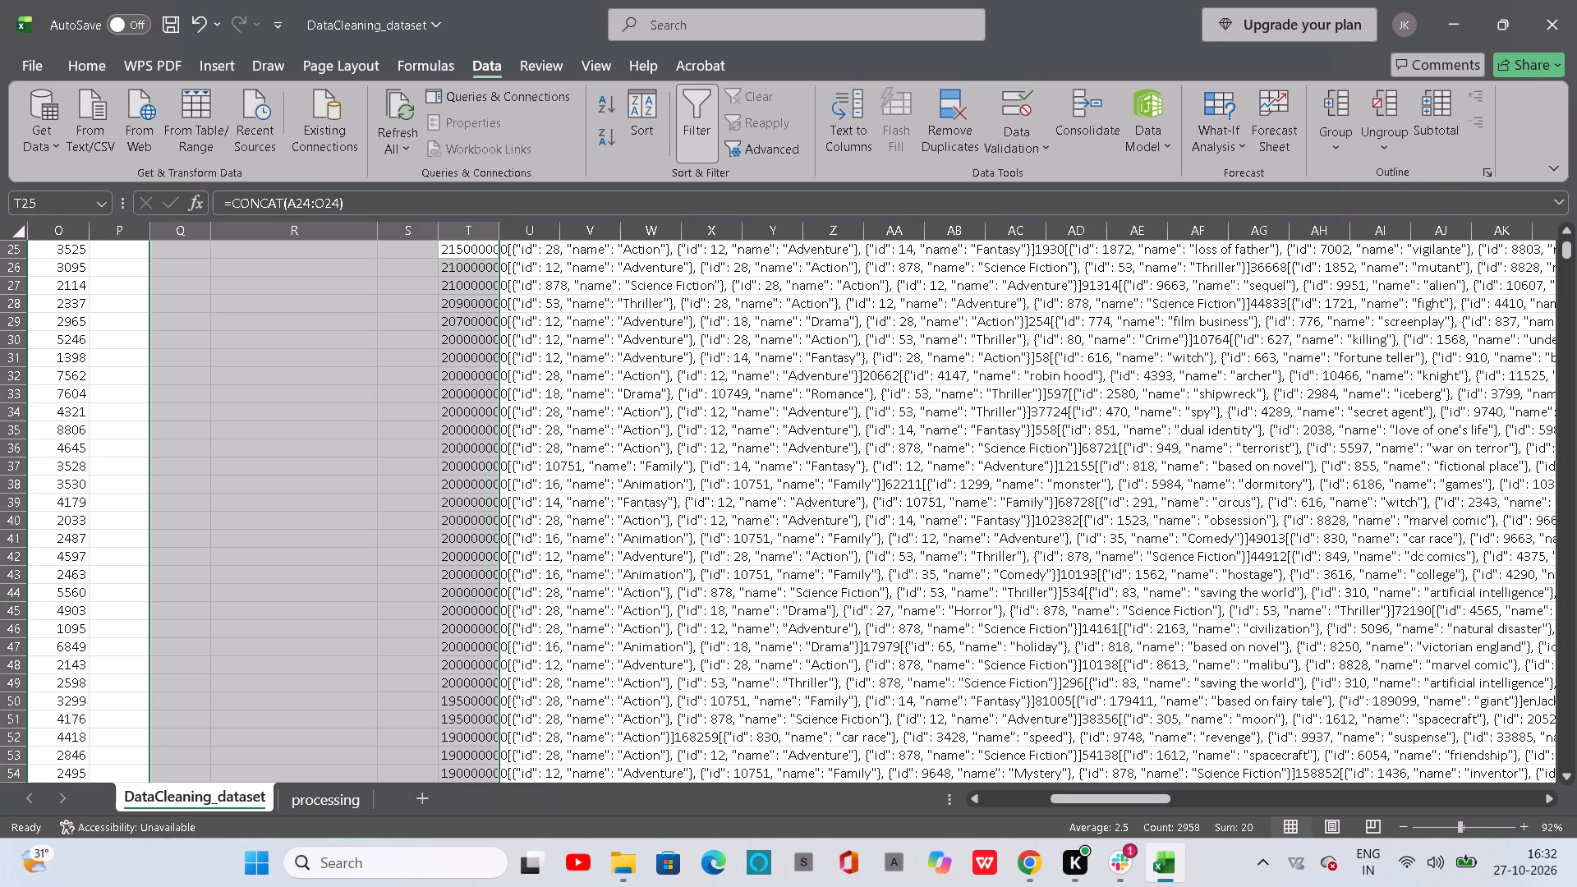
left_click(559, 258)
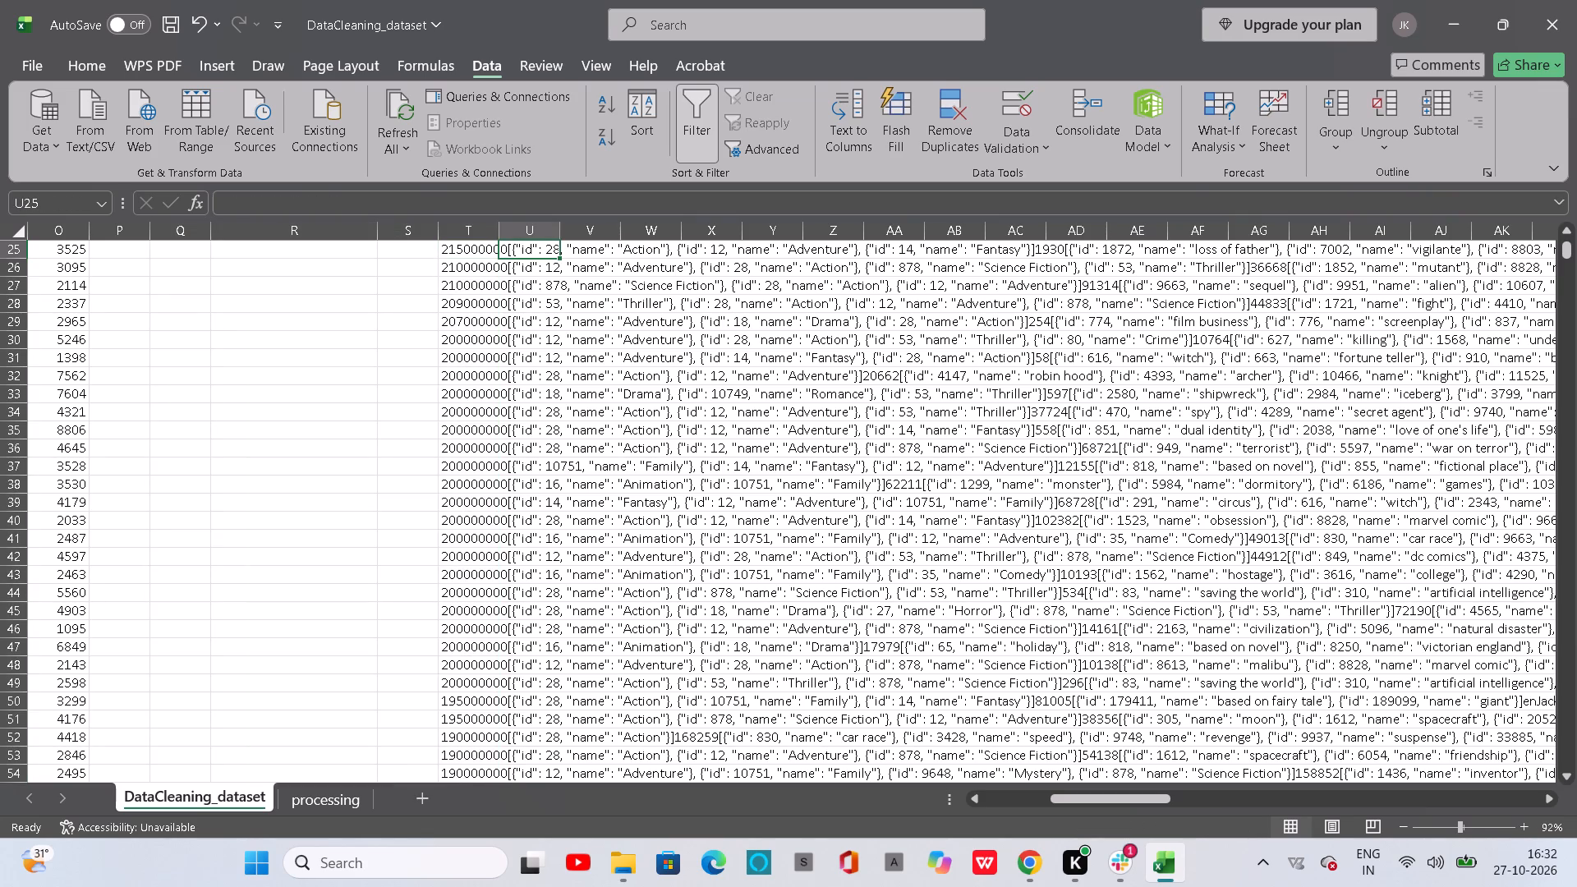
left_click(481, 257)
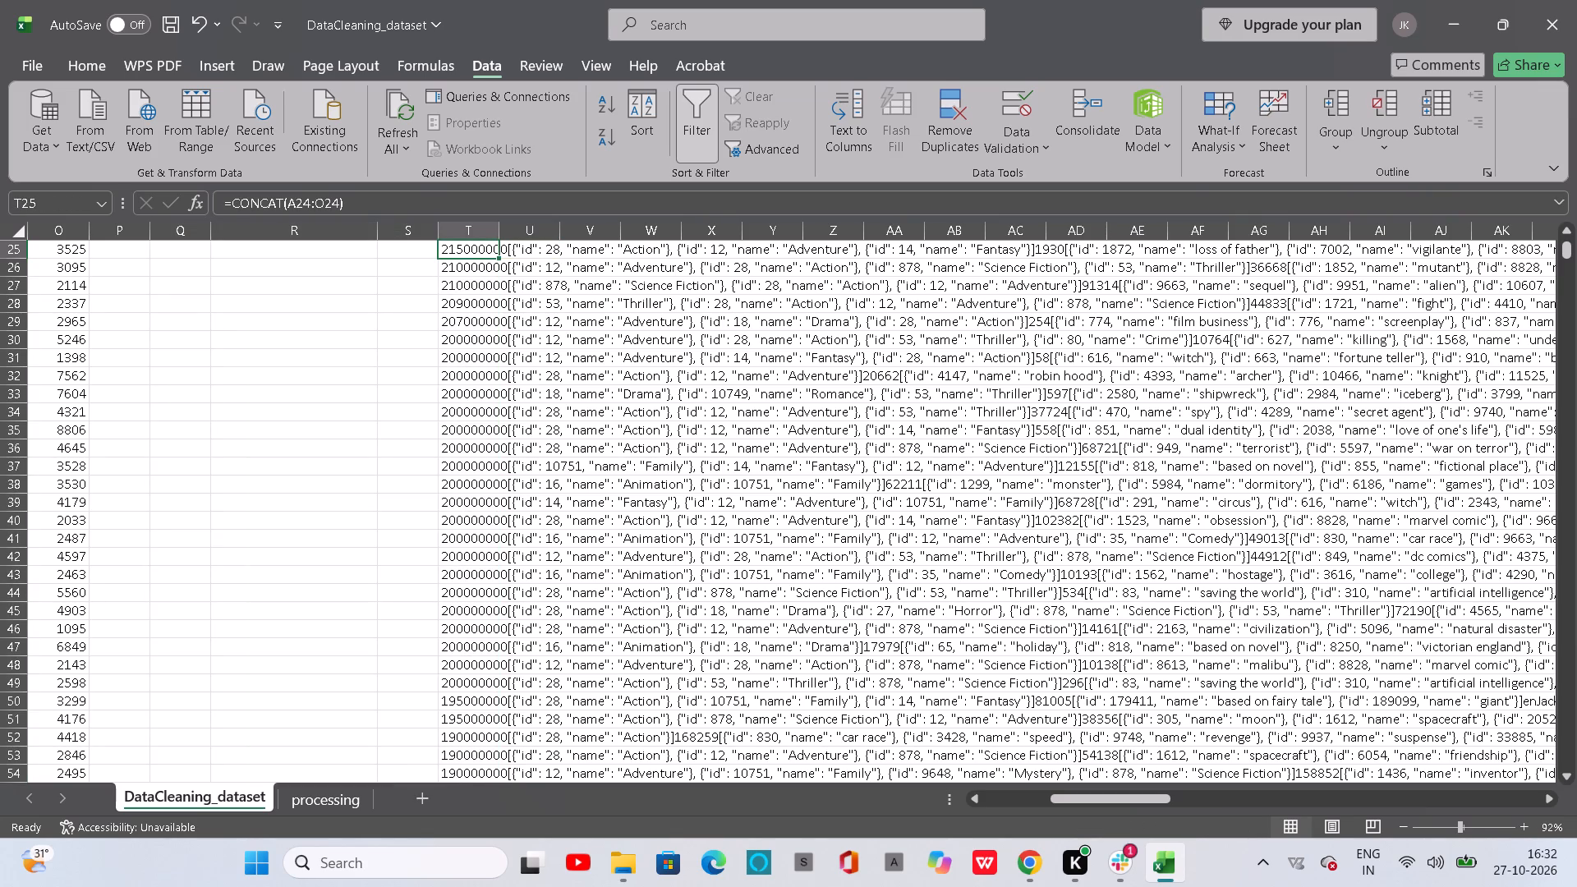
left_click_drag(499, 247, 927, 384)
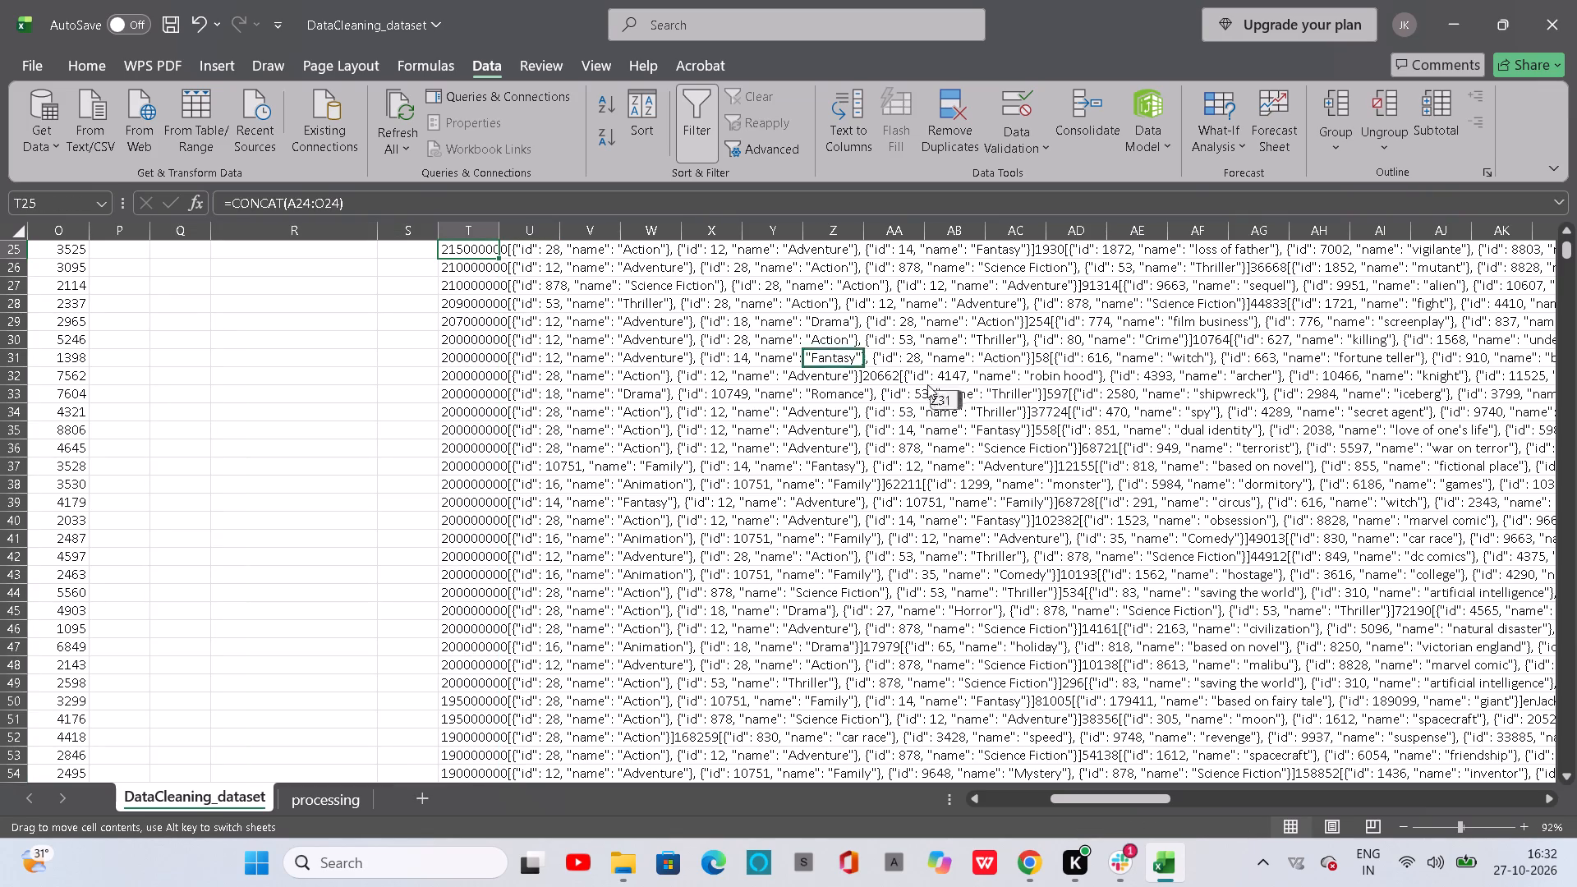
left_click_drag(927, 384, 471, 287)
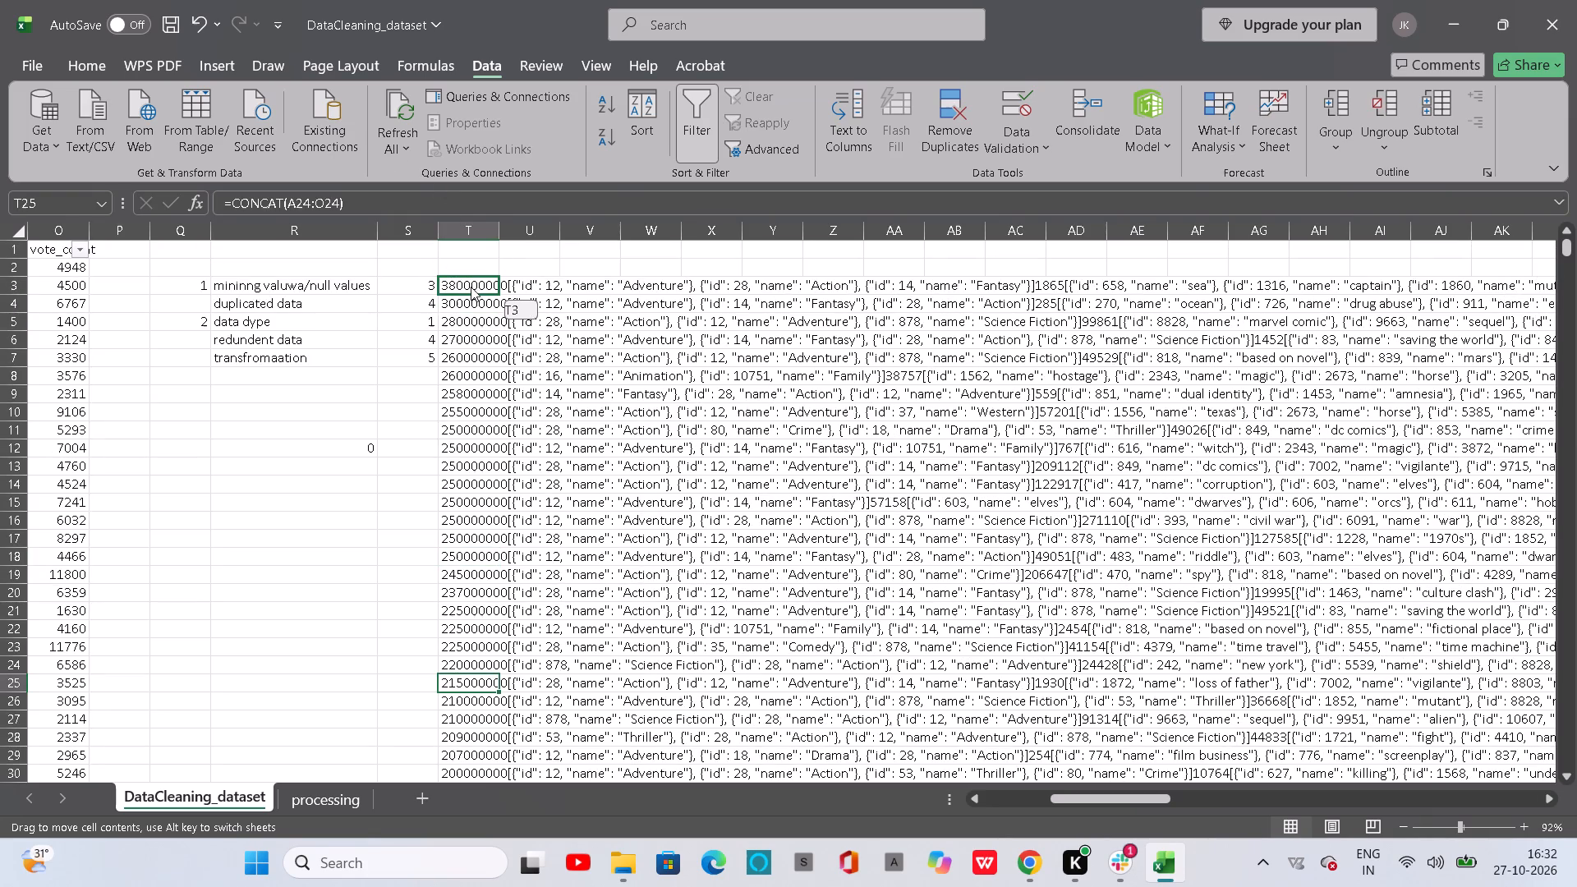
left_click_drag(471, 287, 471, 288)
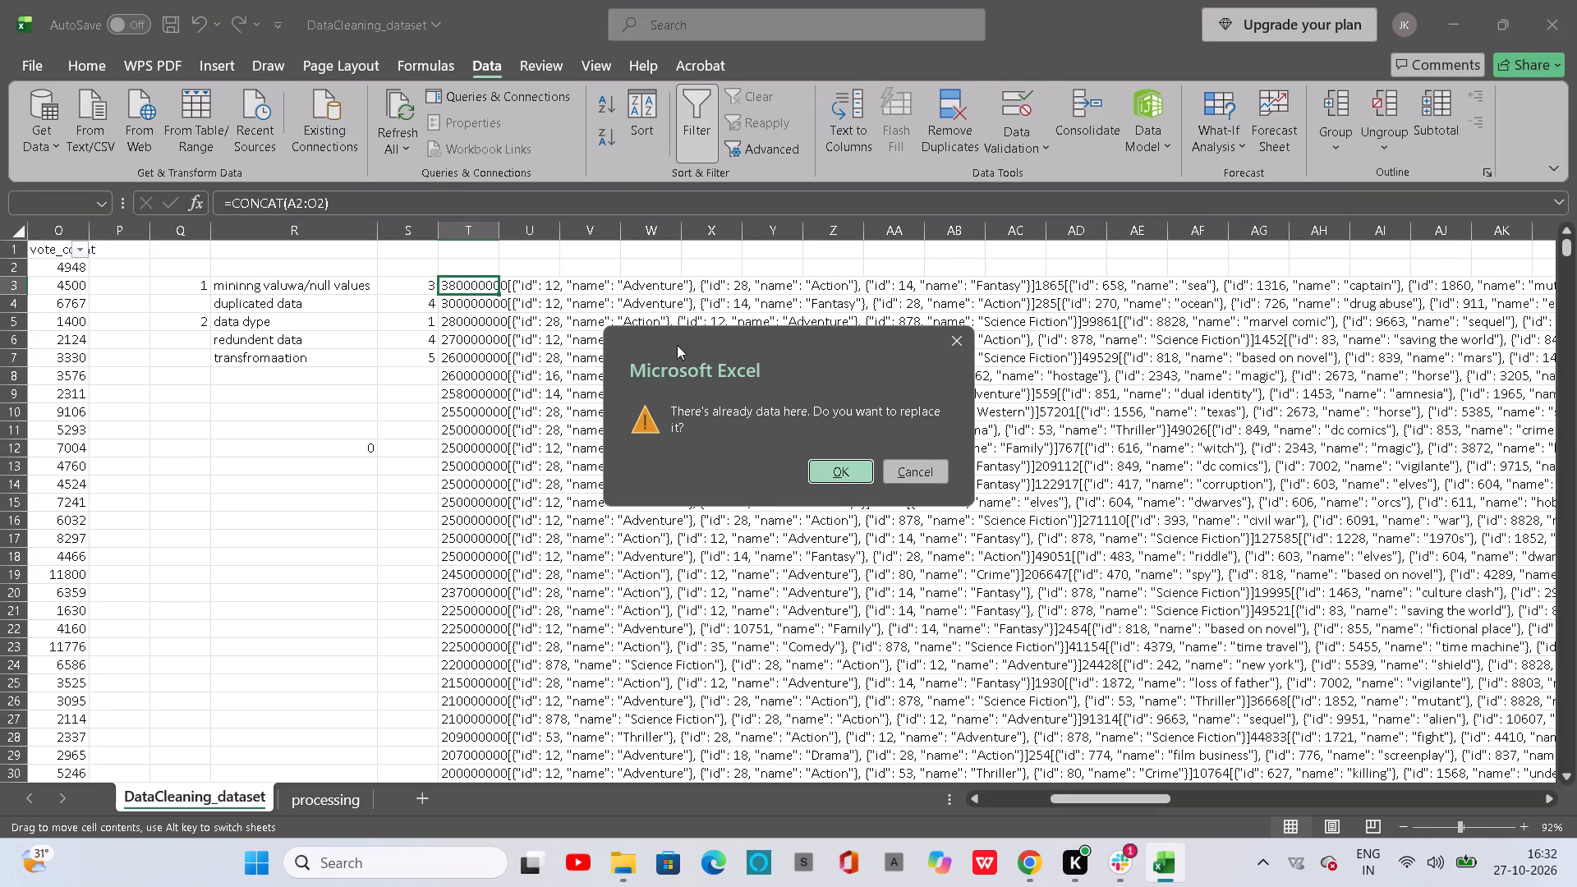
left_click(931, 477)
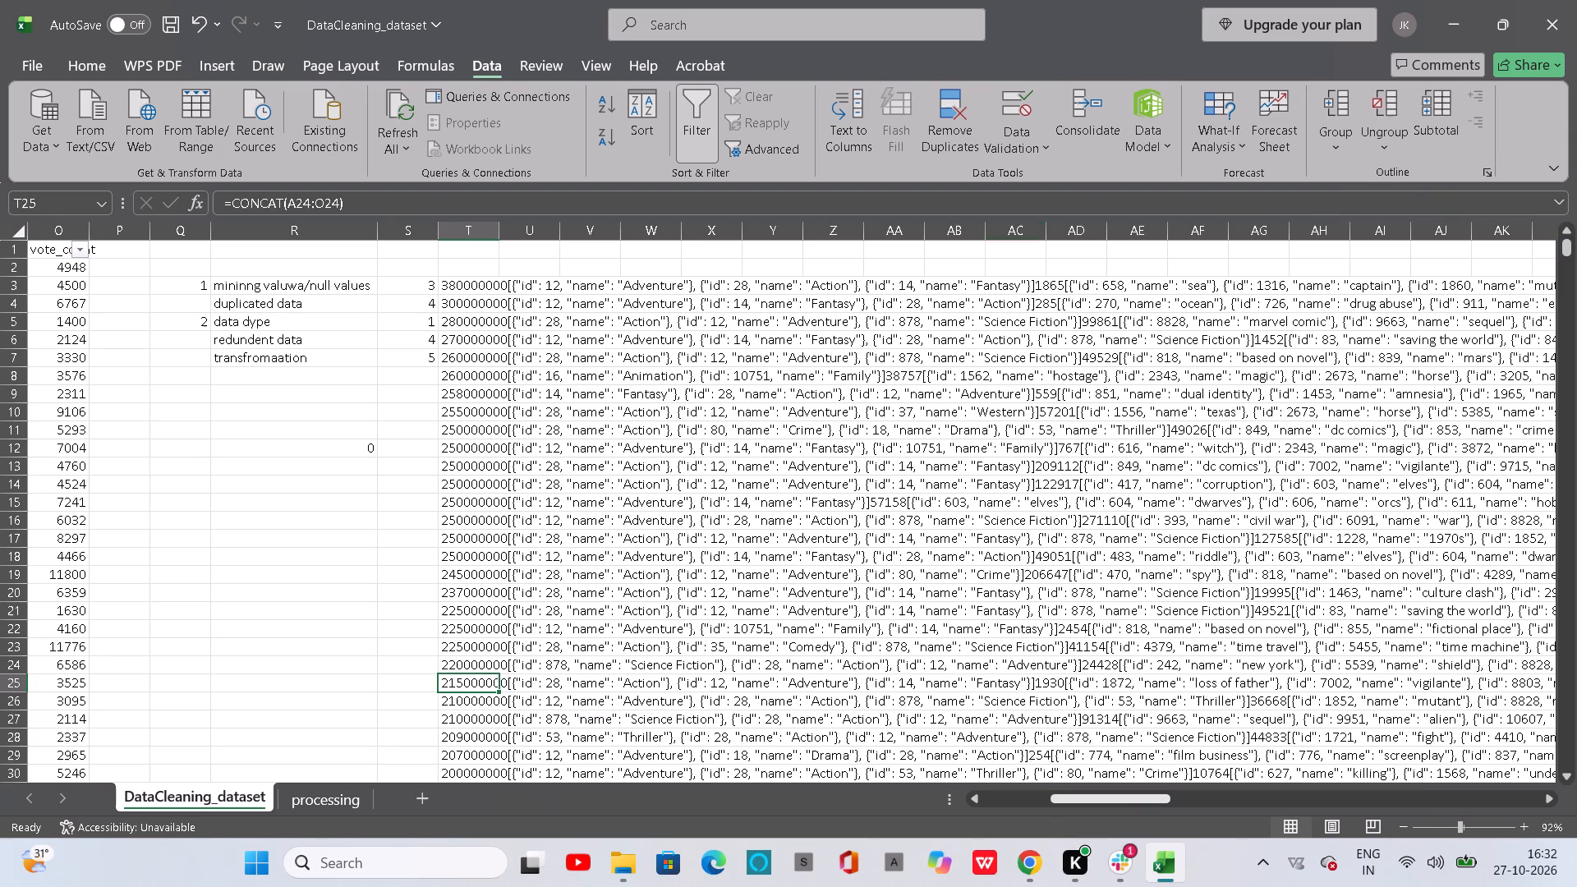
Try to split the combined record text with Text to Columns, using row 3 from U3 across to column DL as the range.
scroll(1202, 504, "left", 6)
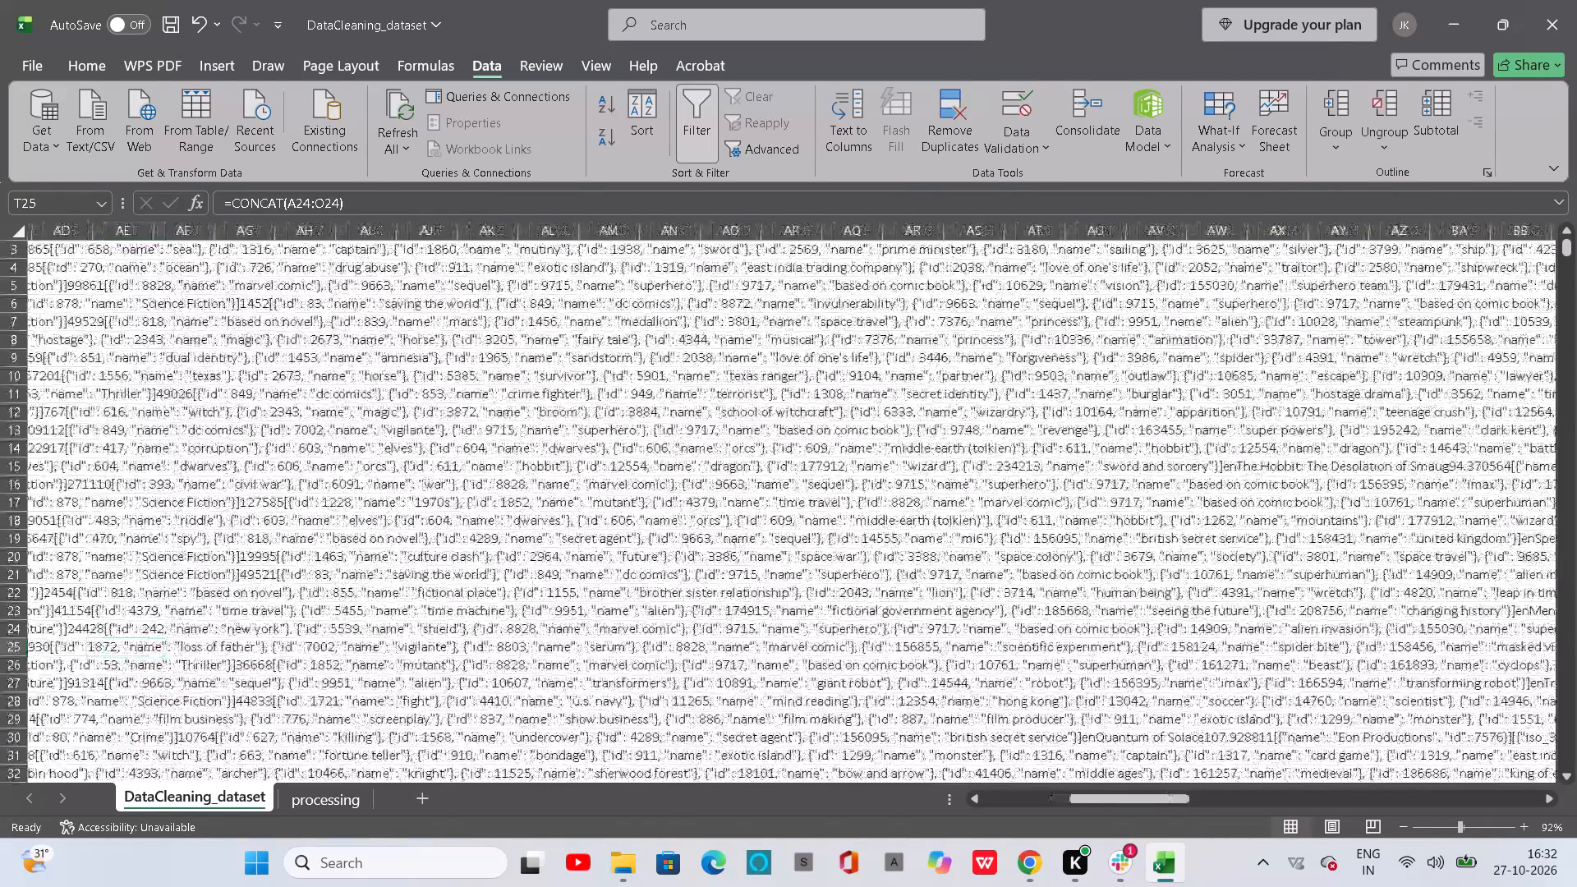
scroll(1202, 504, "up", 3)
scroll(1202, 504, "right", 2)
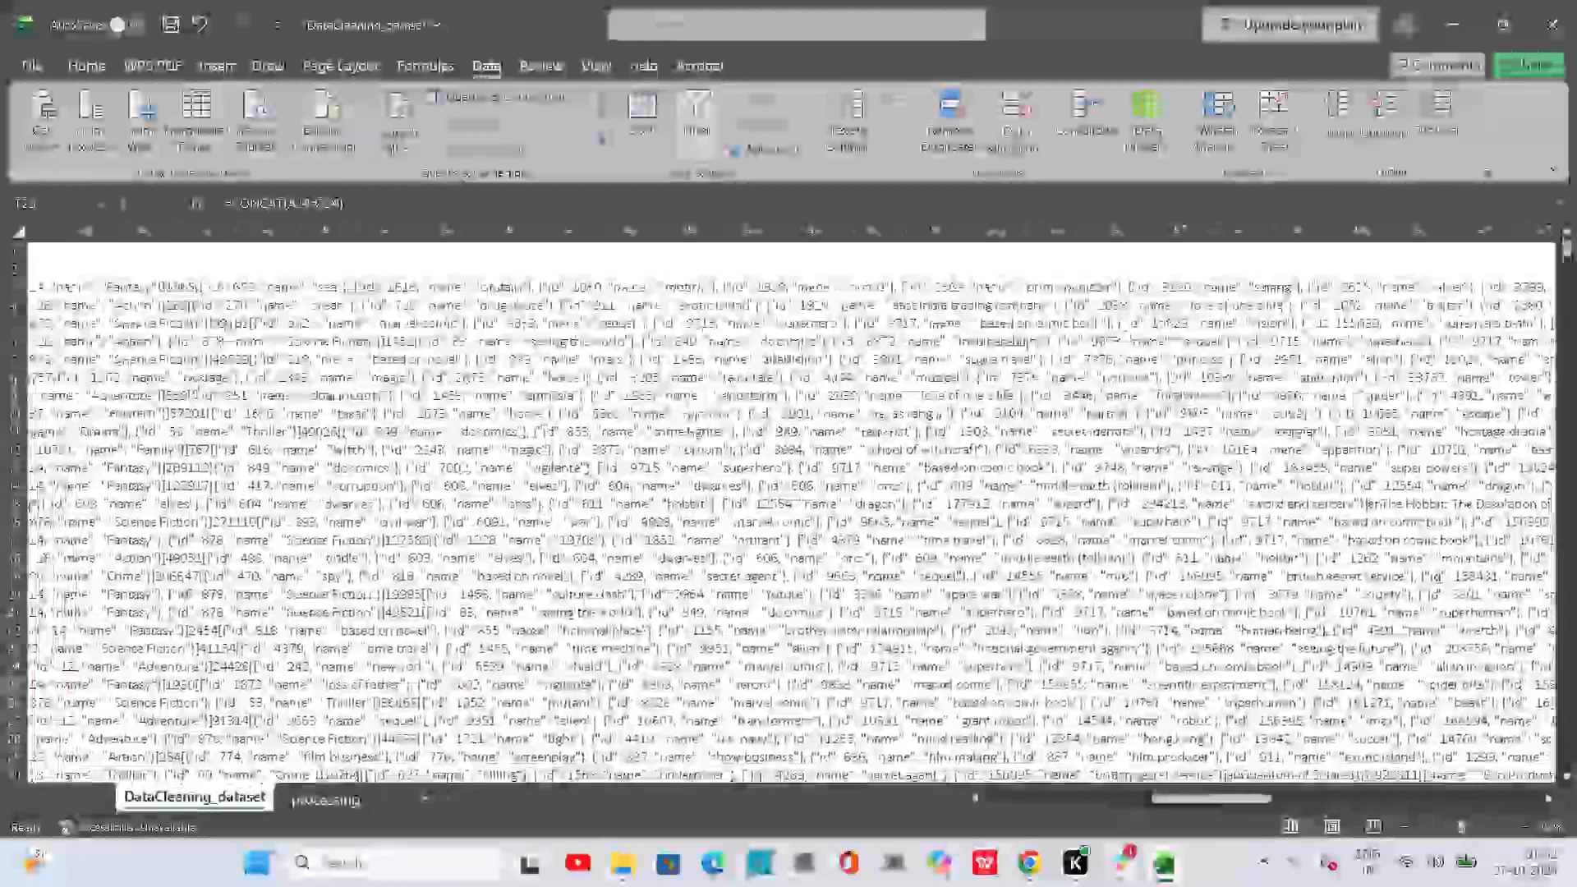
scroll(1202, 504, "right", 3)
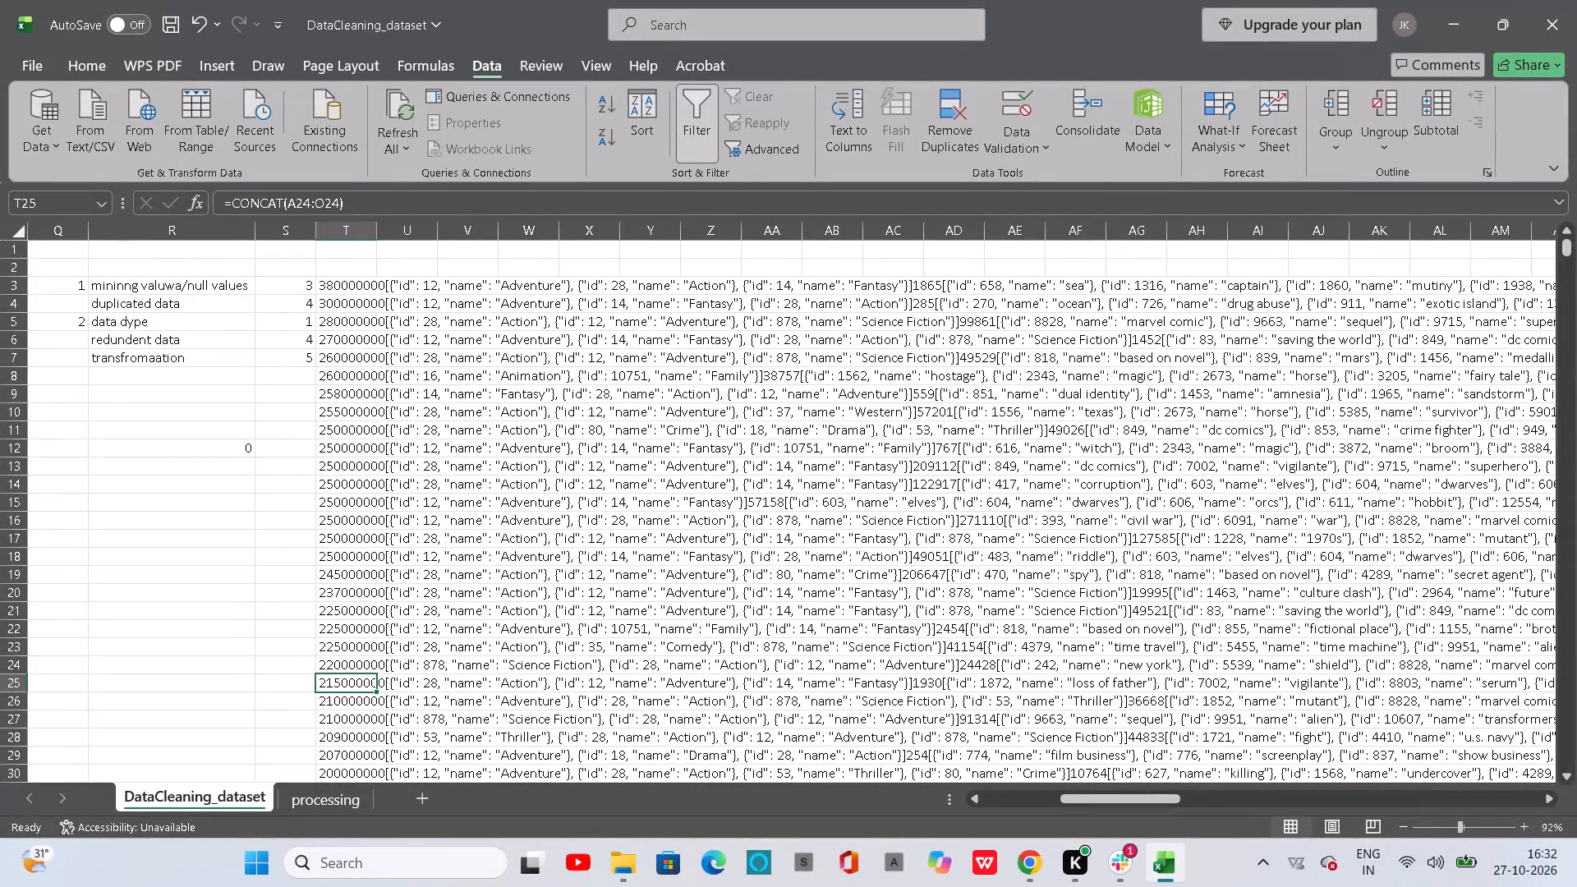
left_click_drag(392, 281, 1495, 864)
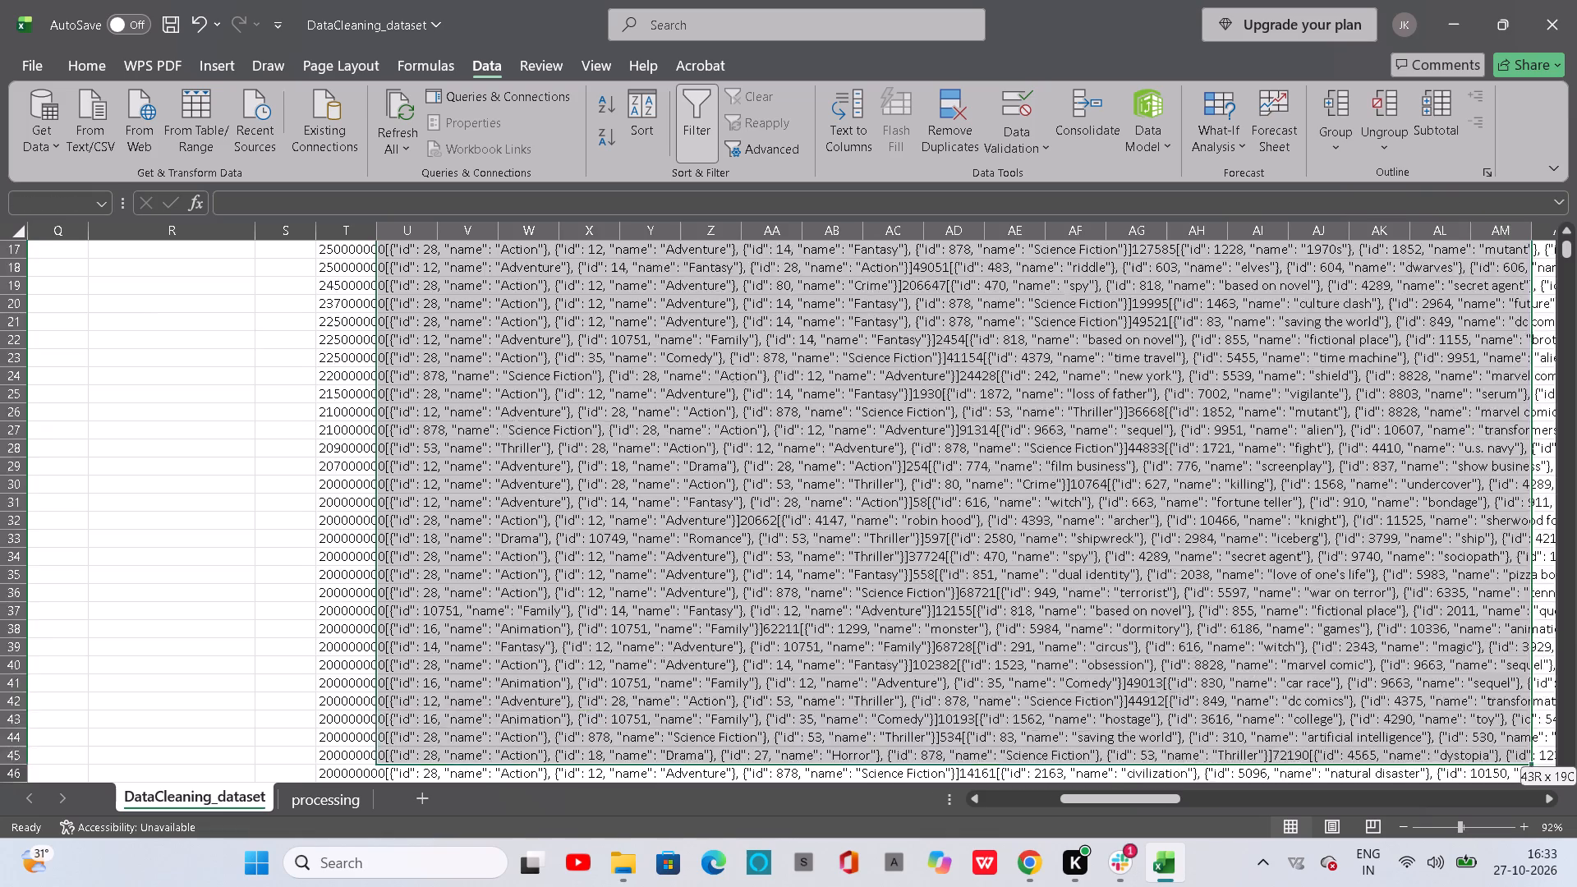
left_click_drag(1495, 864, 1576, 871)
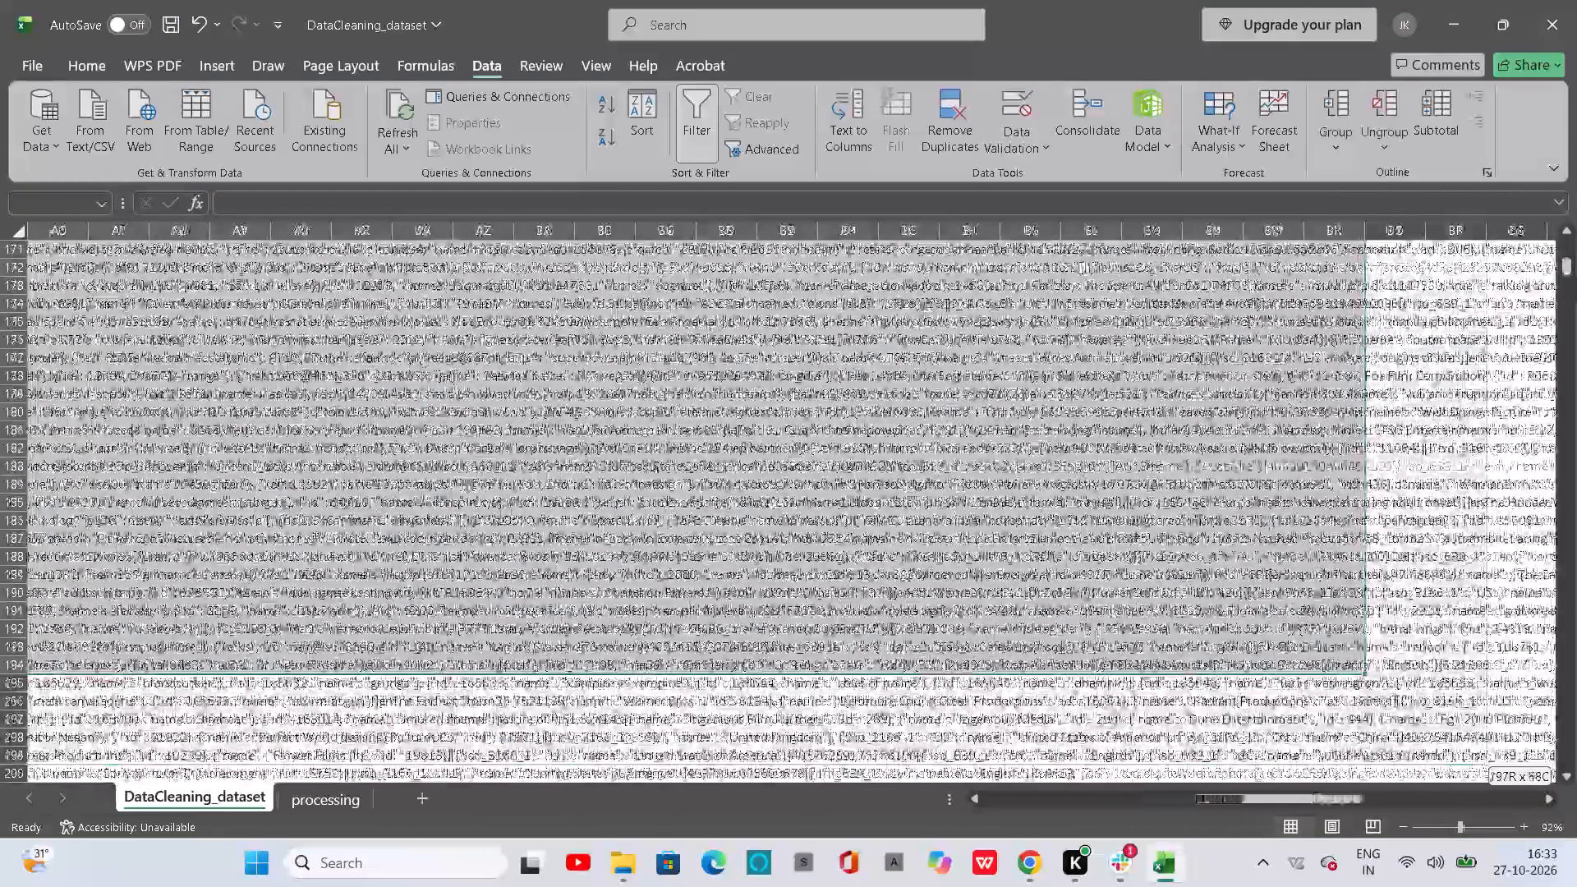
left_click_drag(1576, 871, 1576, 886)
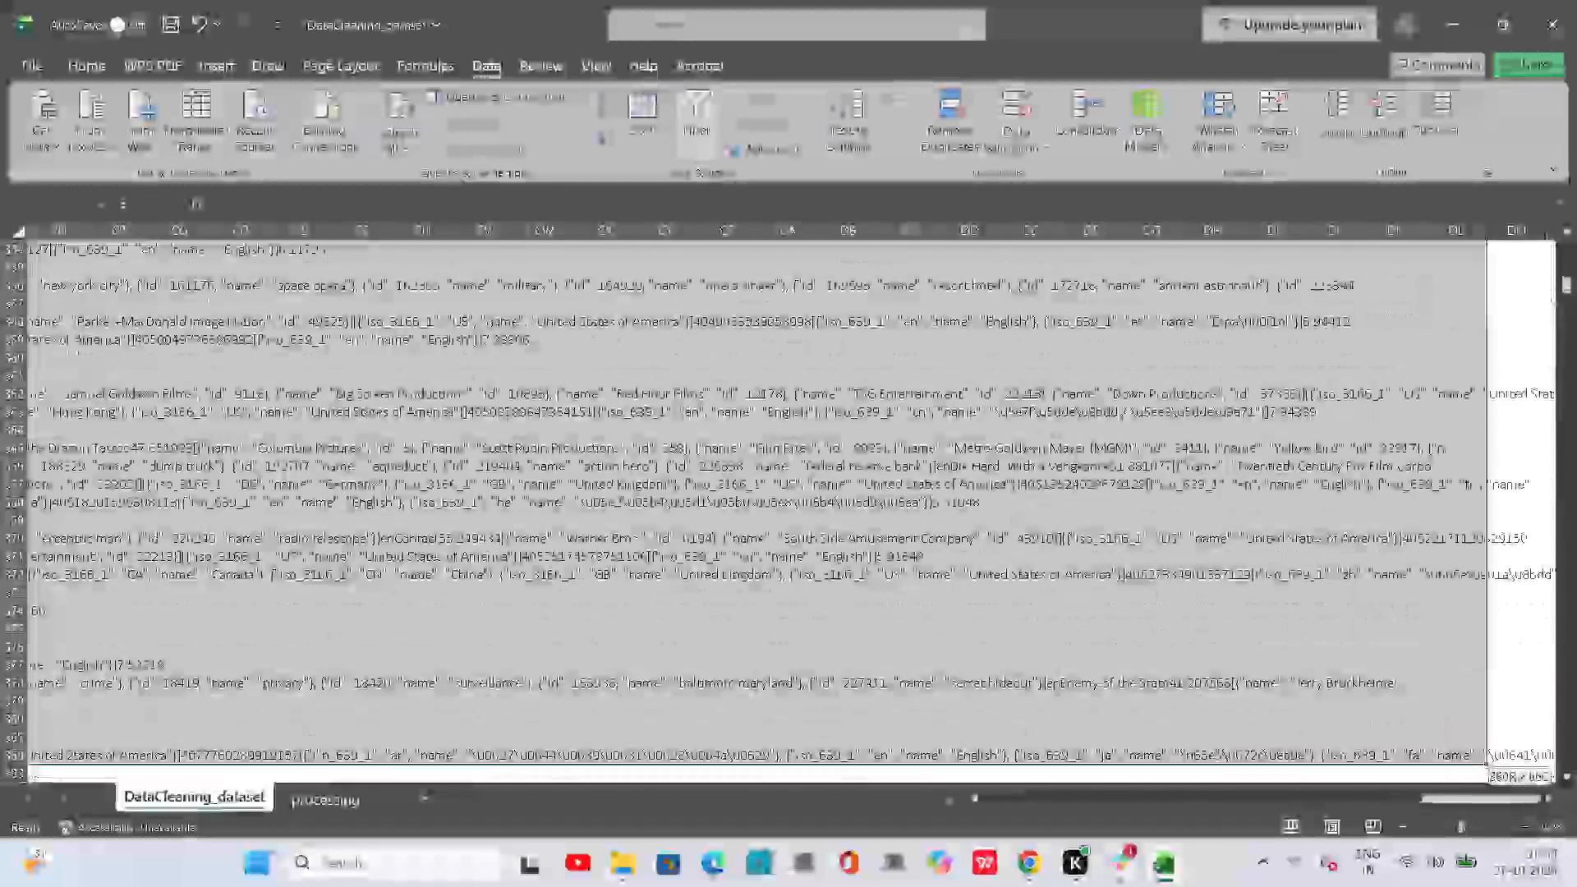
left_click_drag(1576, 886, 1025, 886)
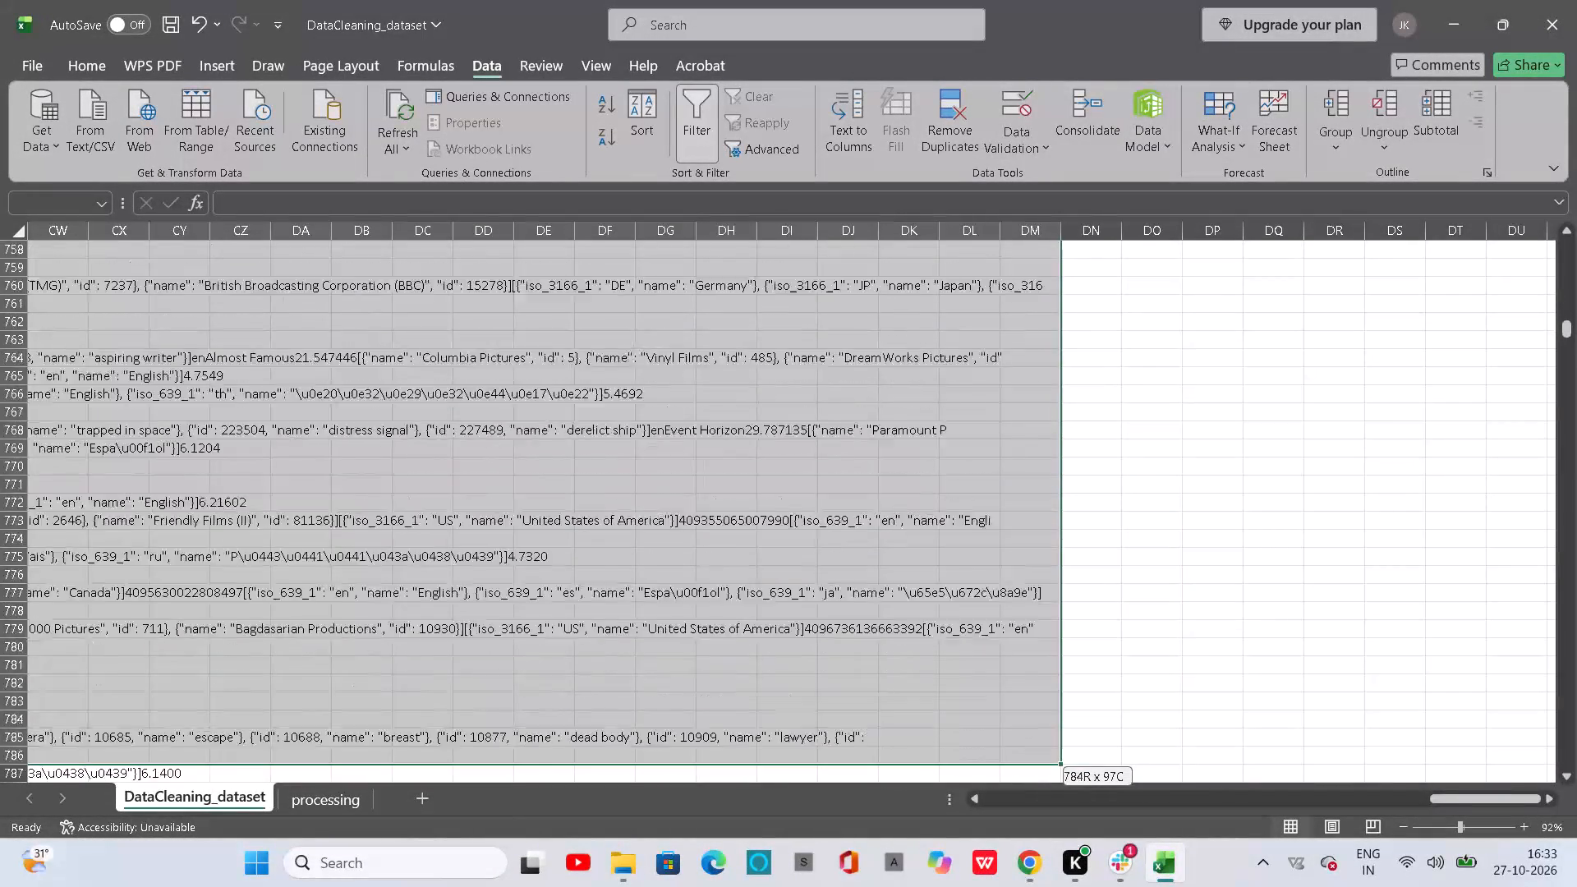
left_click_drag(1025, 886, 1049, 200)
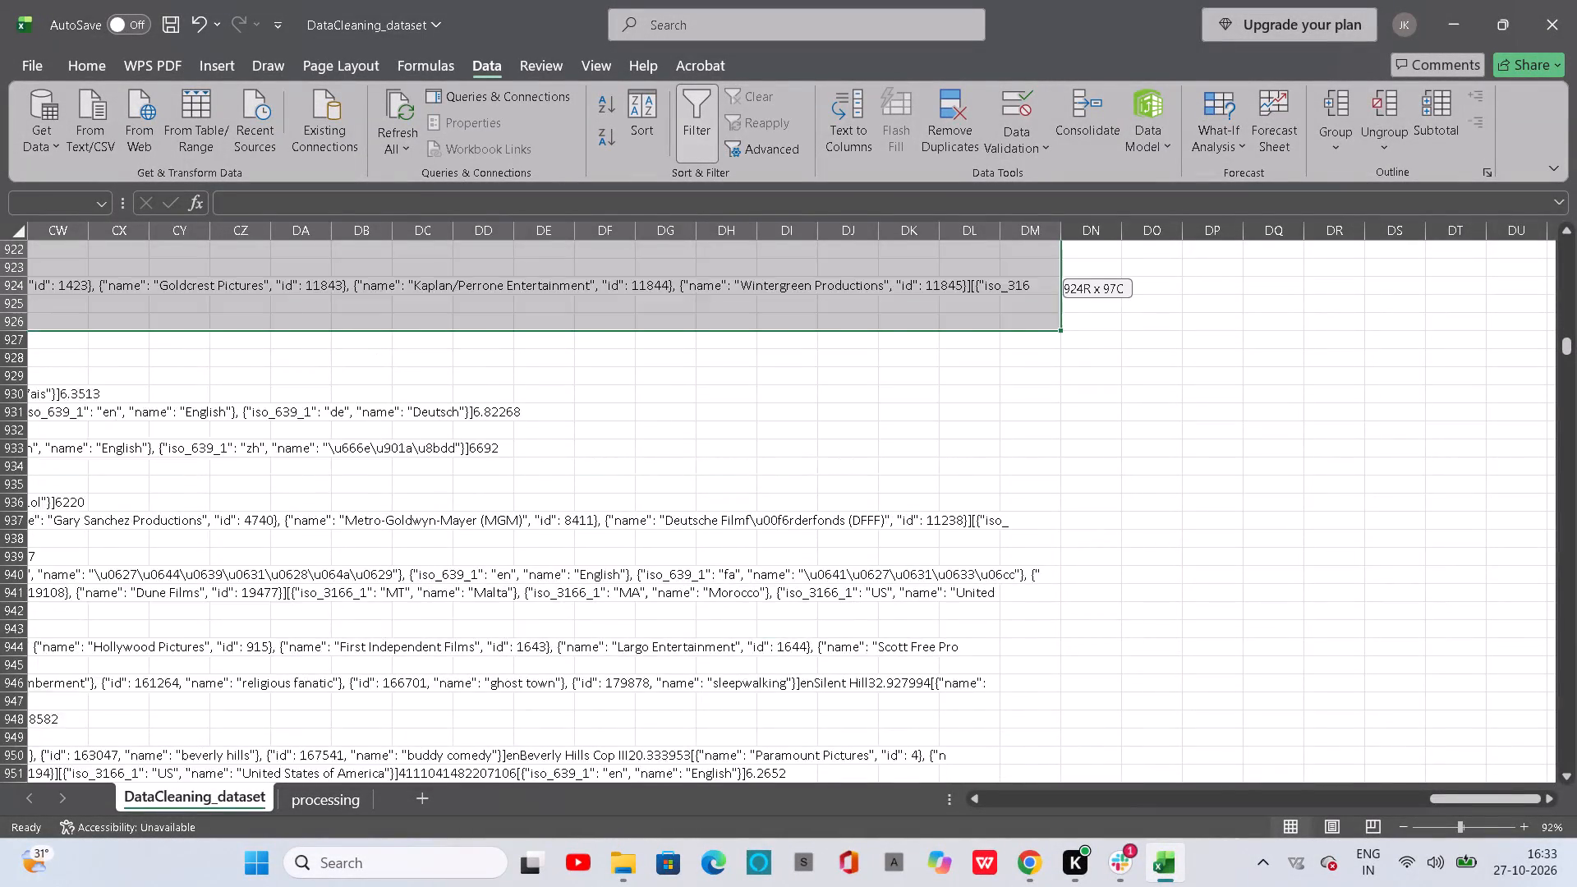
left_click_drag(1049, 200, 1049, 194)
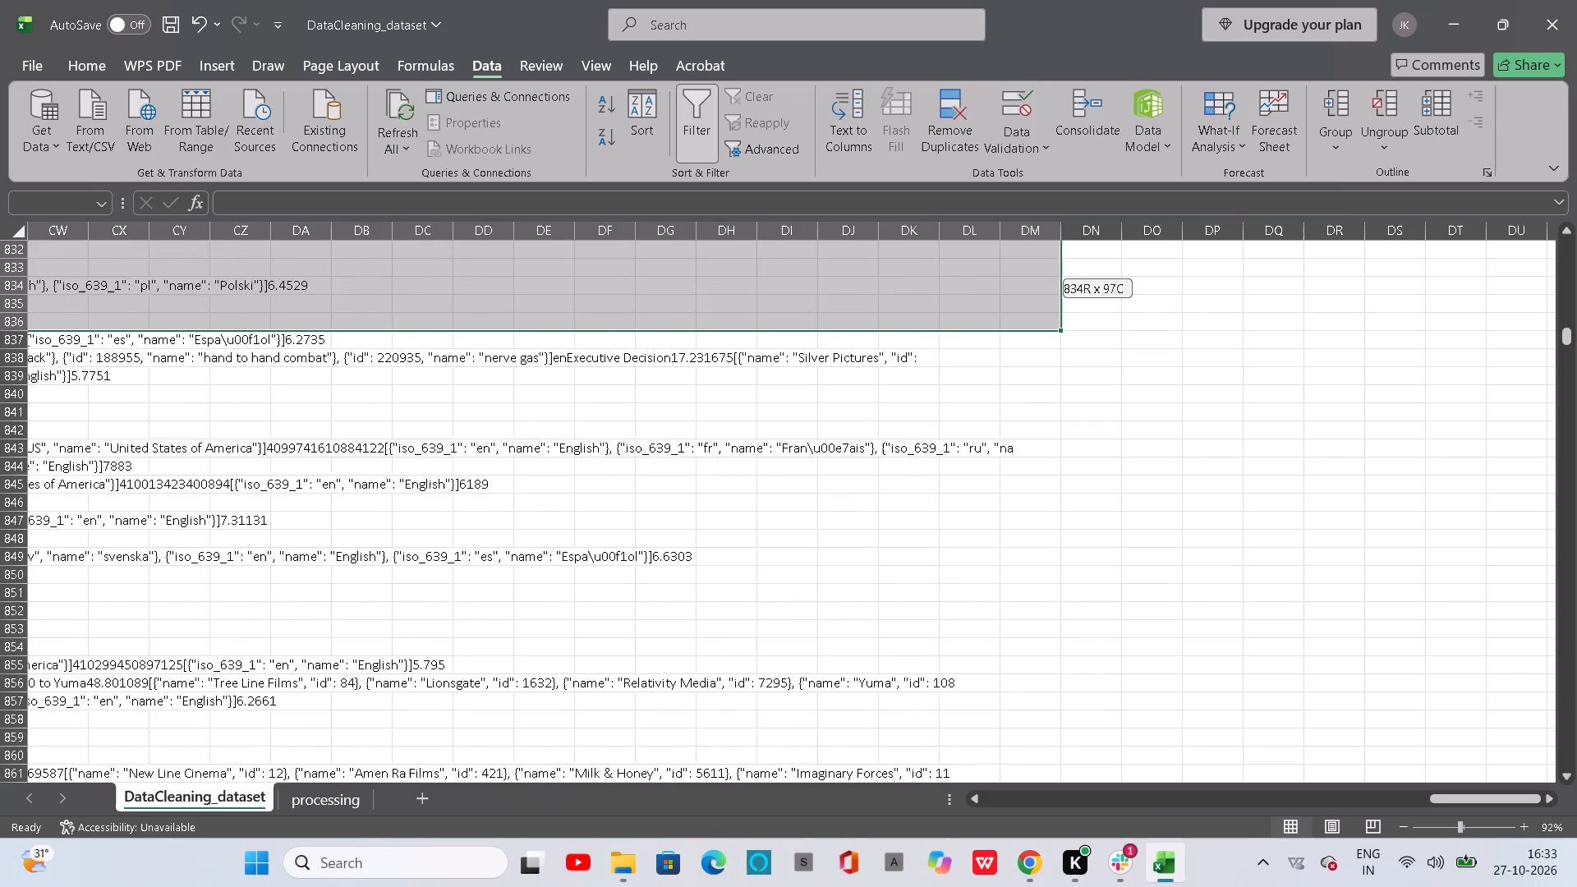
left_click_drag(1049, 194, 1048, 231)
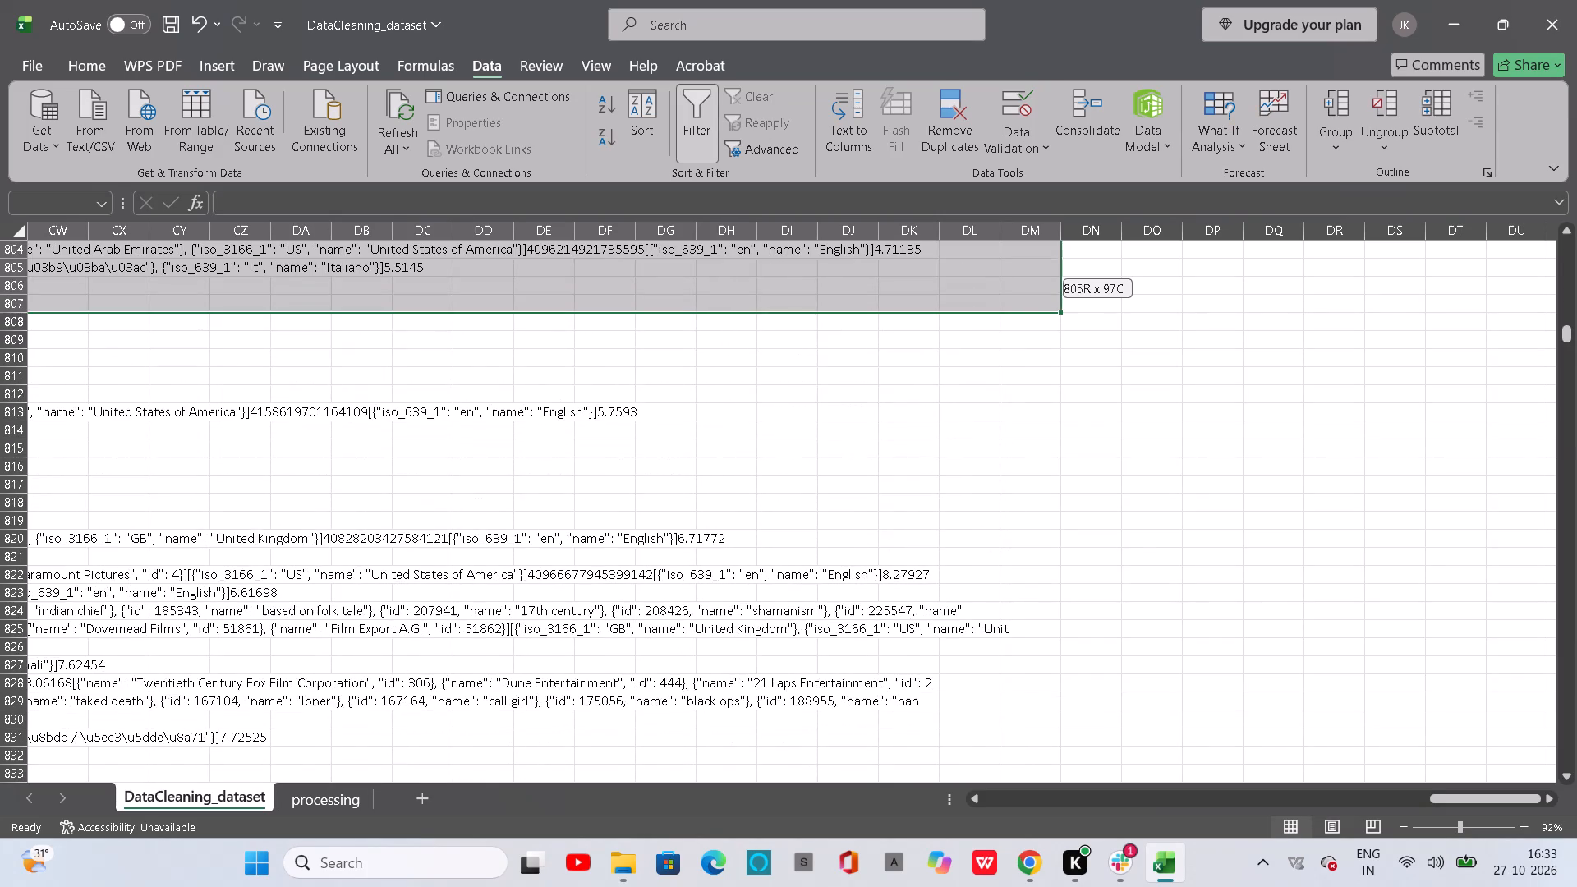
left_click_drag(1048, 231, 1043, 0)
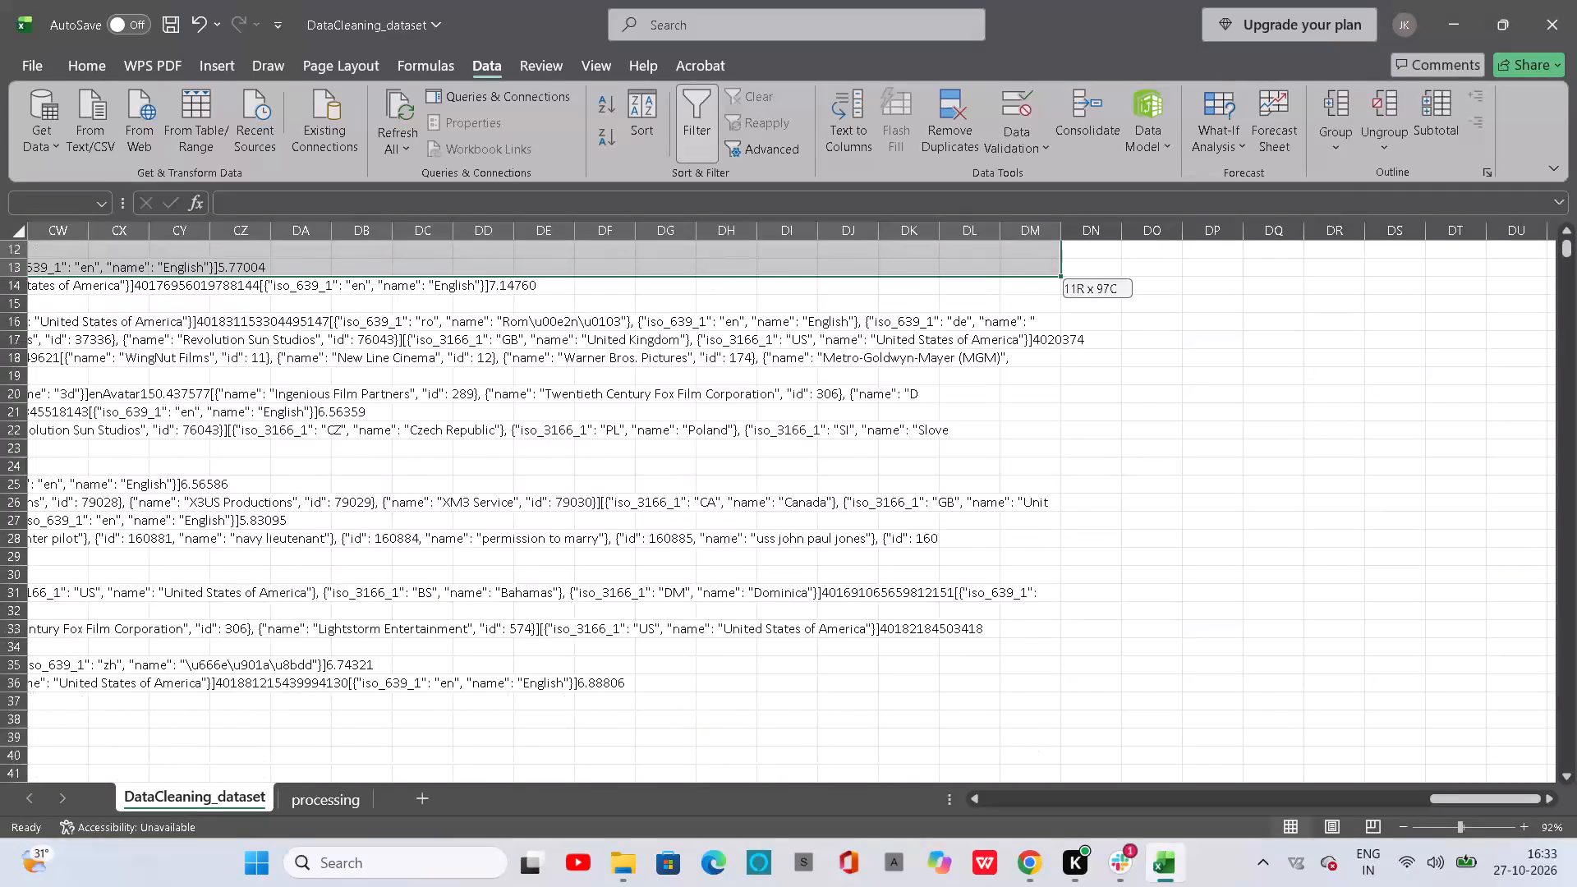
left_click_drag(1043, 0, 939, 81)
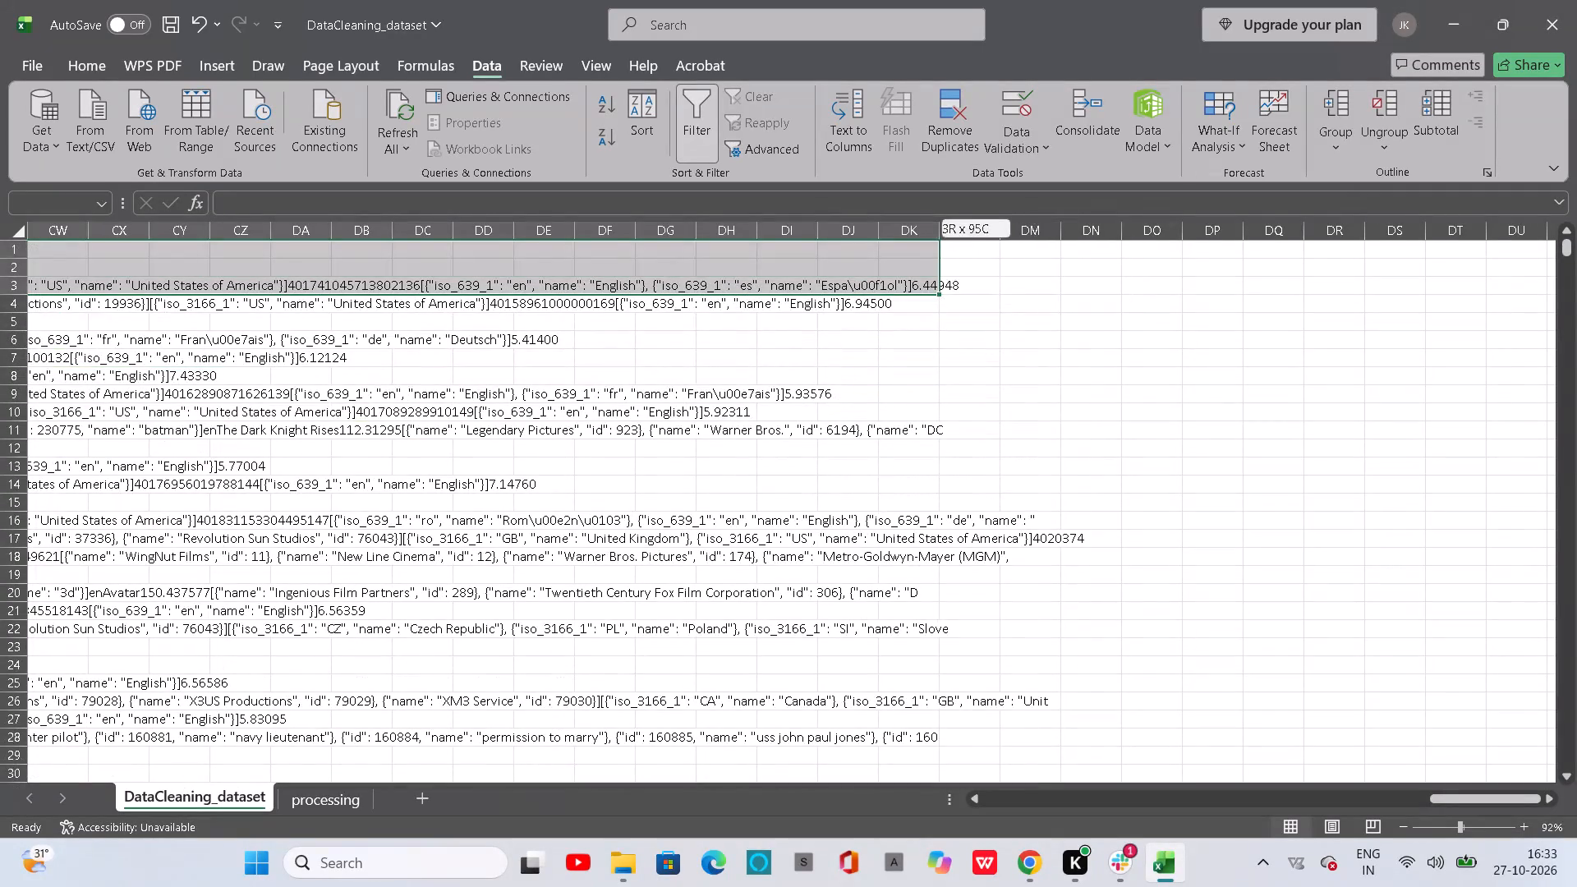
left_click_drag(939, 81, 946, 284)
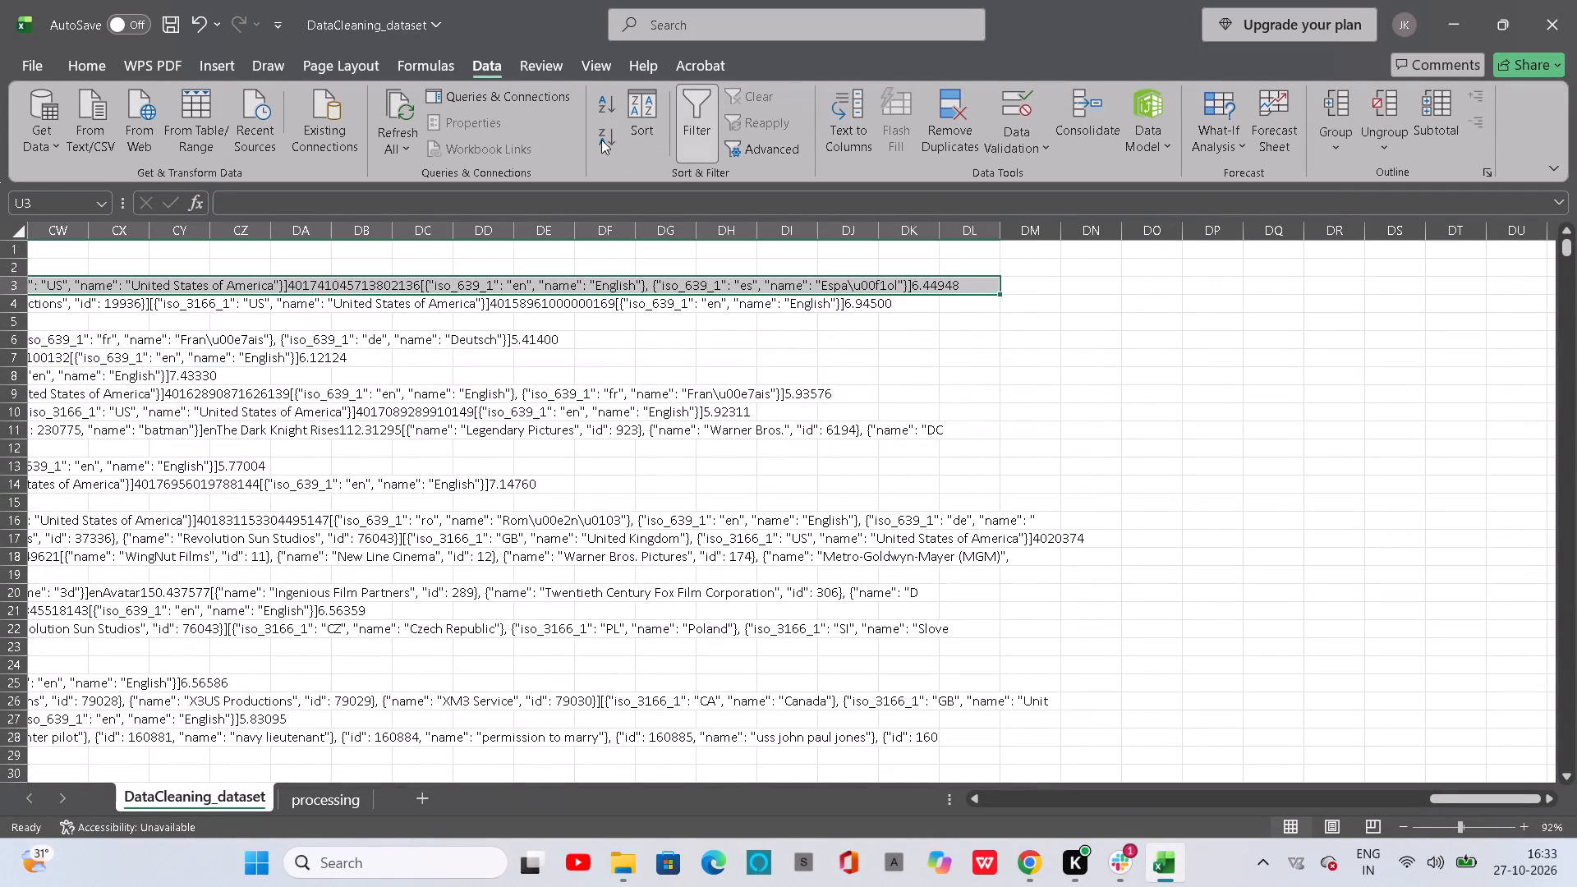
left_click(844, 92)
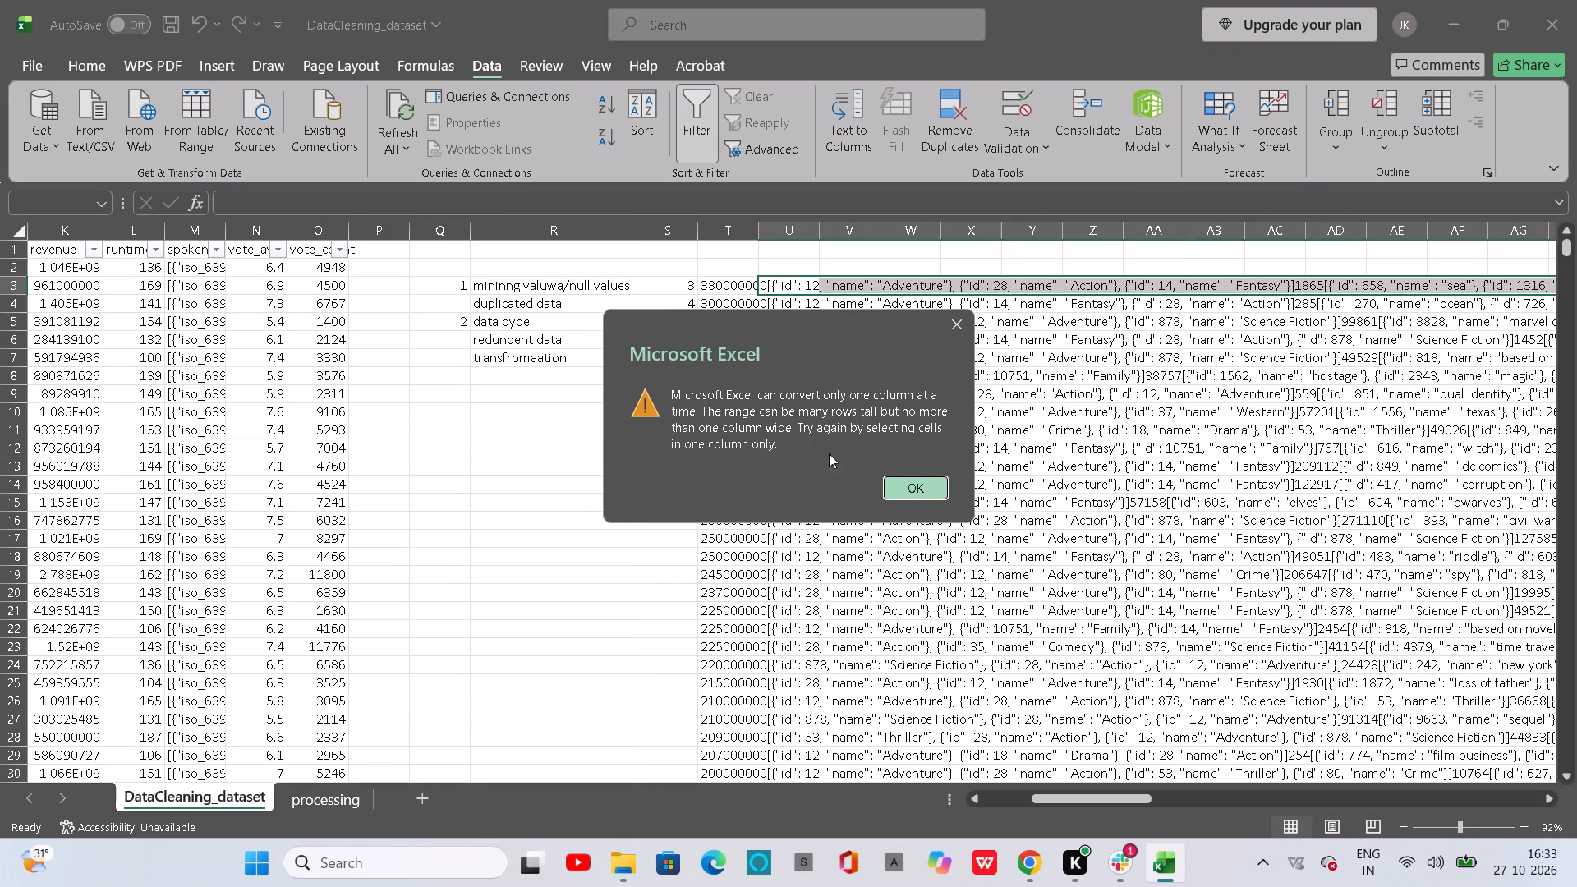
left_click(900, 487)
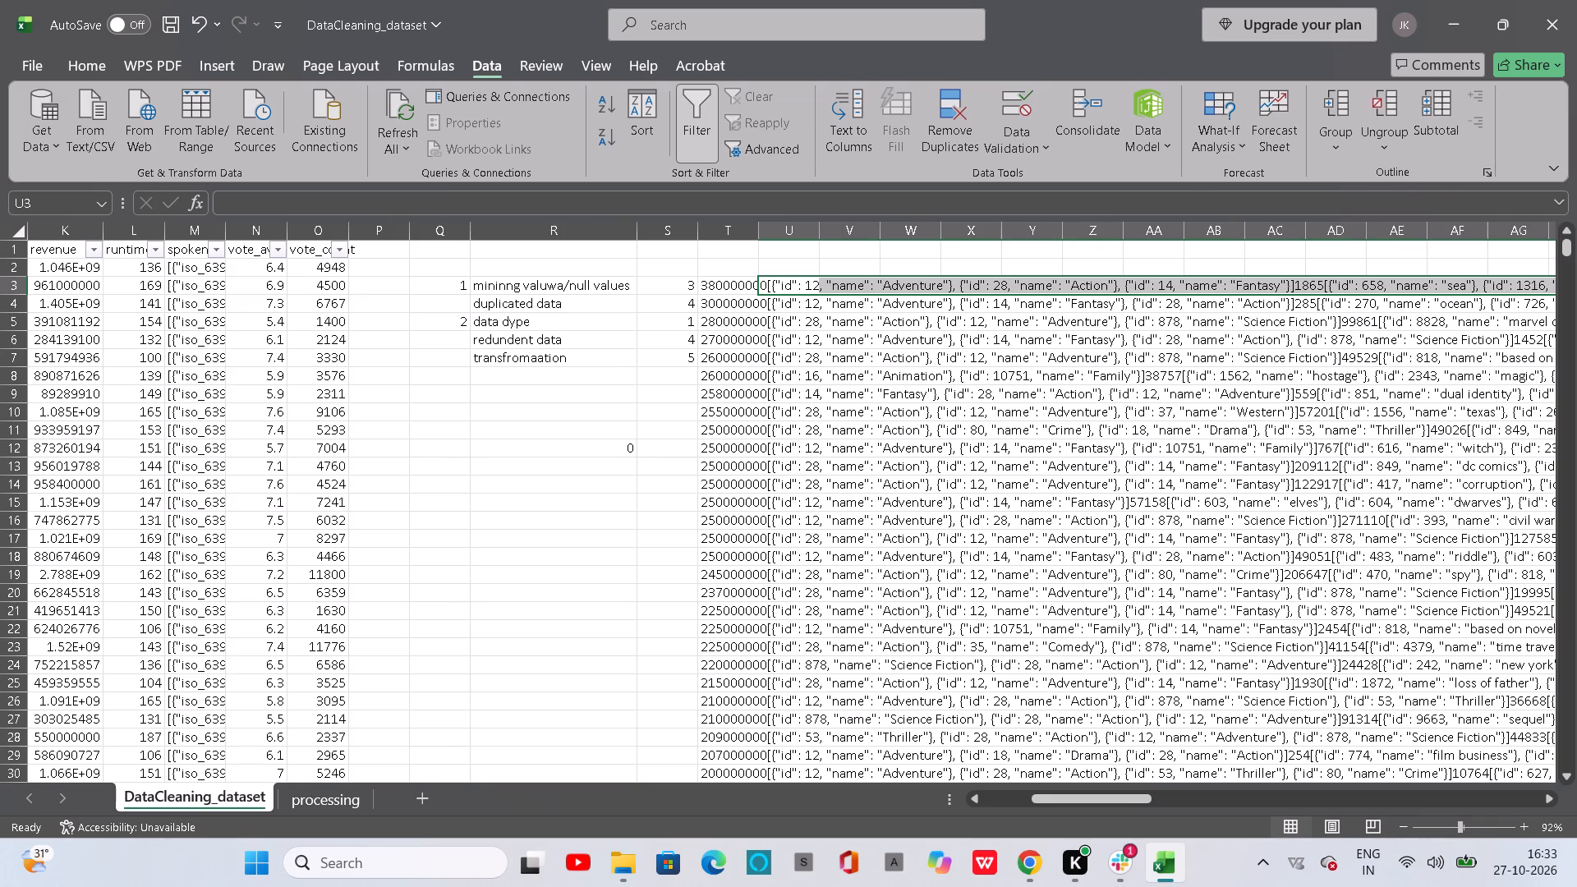
Examine how the combined record text from column T spreads across the columns toward BL and down to around row 88.
scroll(1248, 489, "left", 4)
scroll(1248, 489, "right", 4)
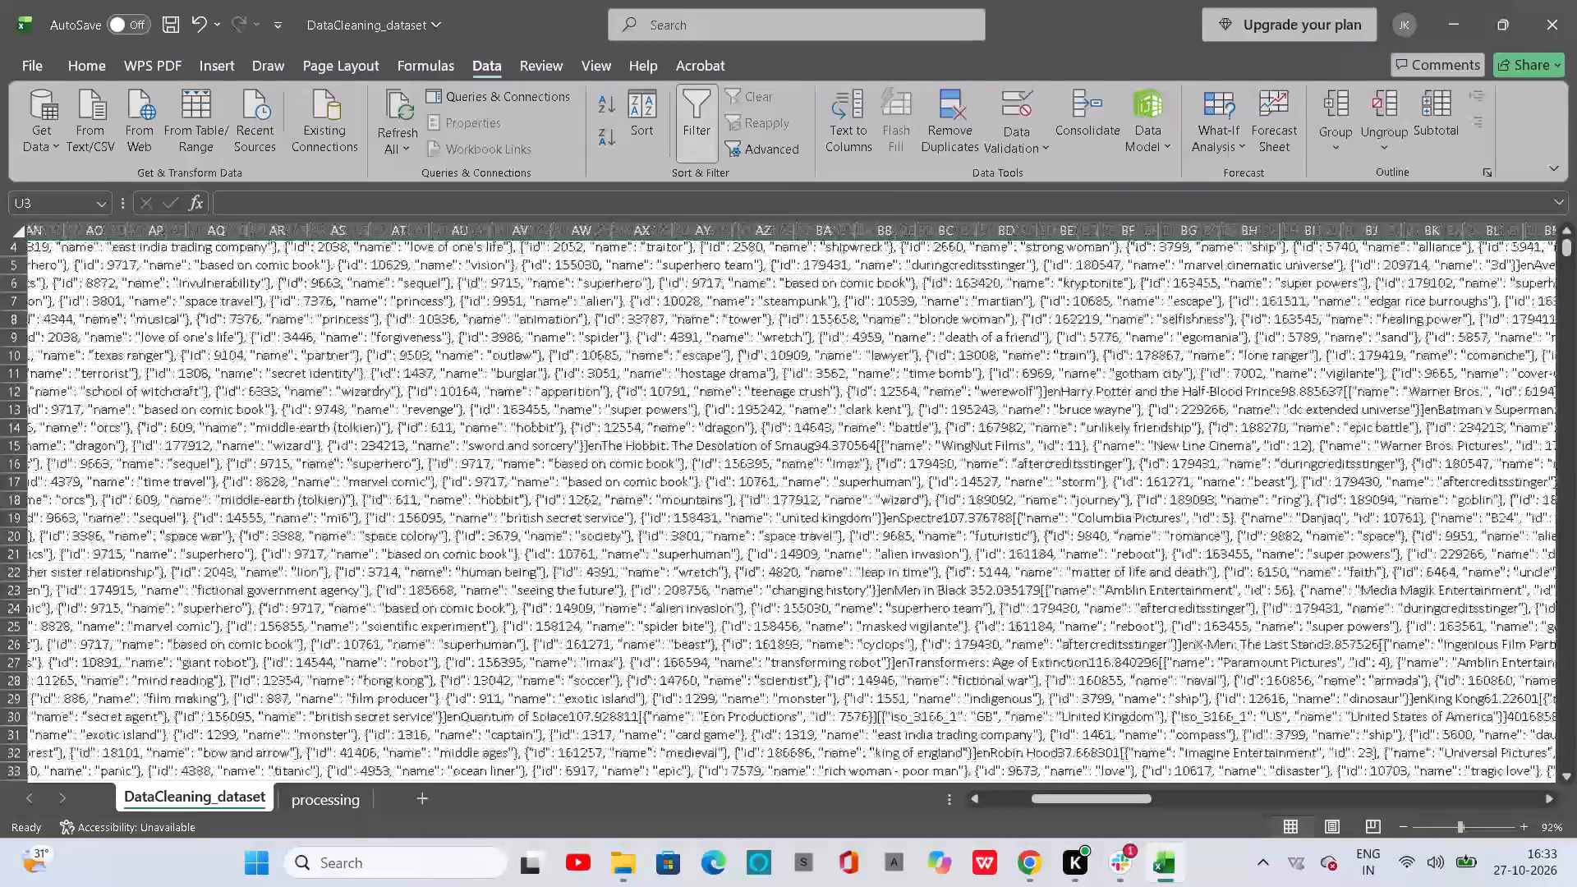
scroll(1248, 489, "right", 3)
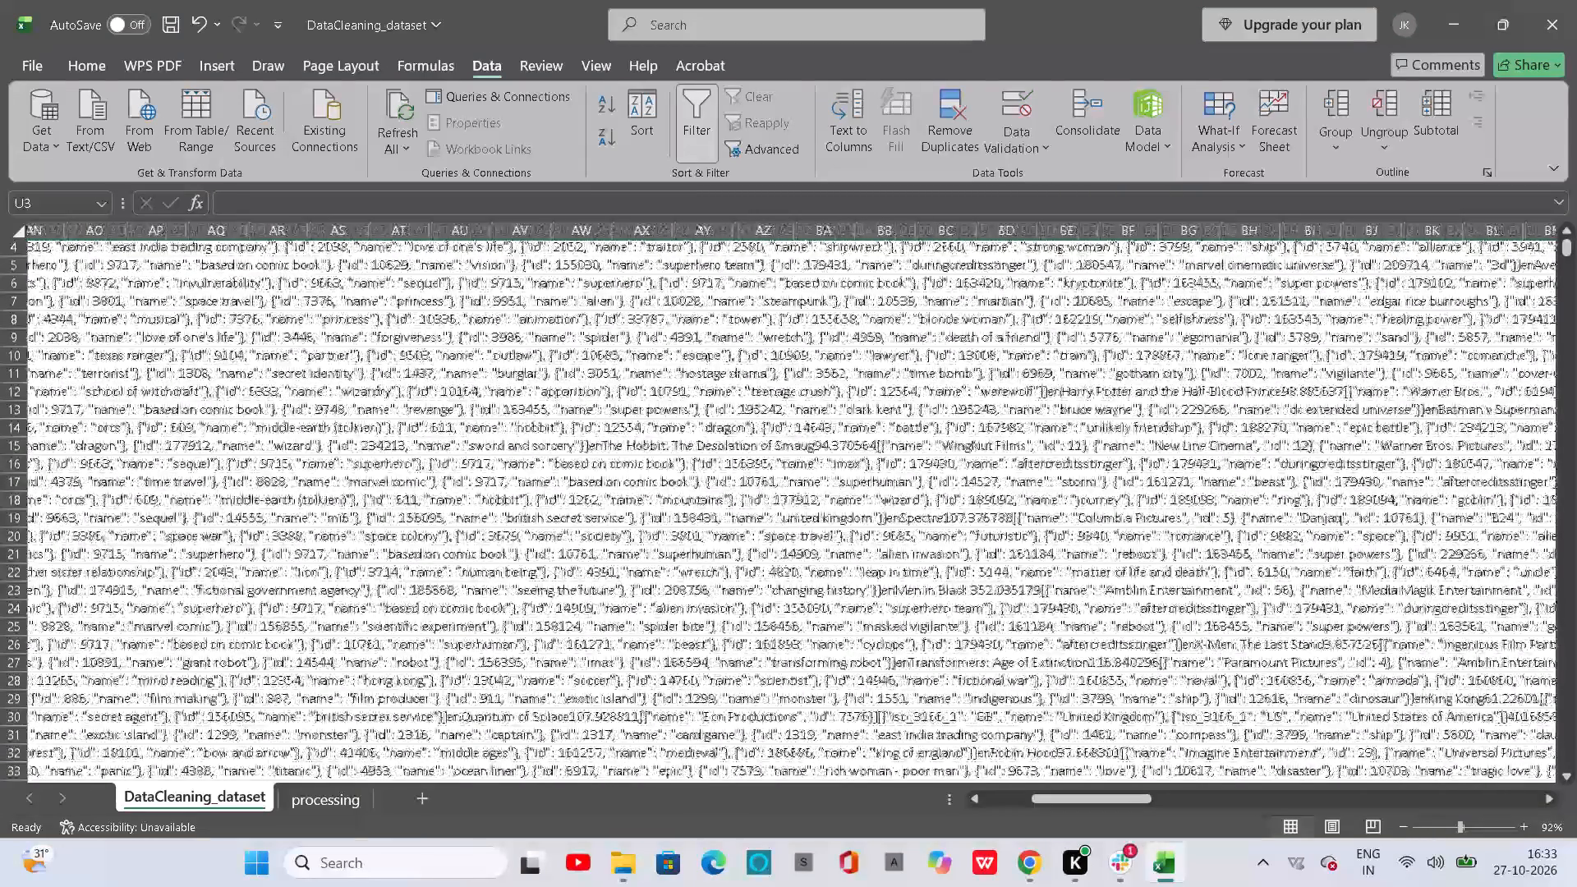
scroll(1248, 489, "right", 2)
scroll(1248, 489, "up", 4)
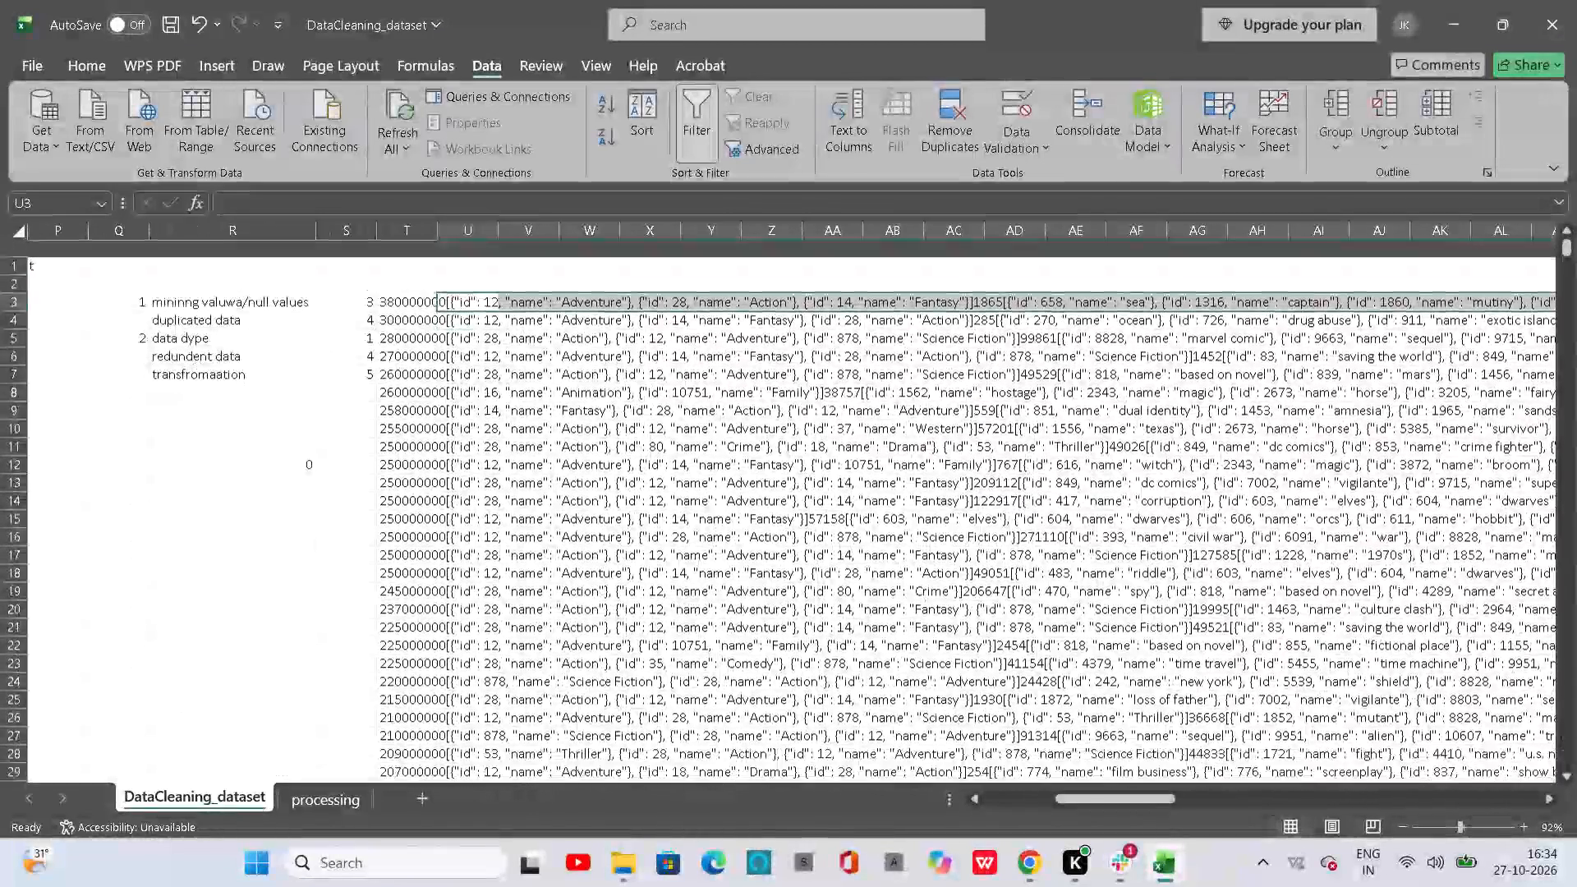
scroll(1248, 489, "down", 3)
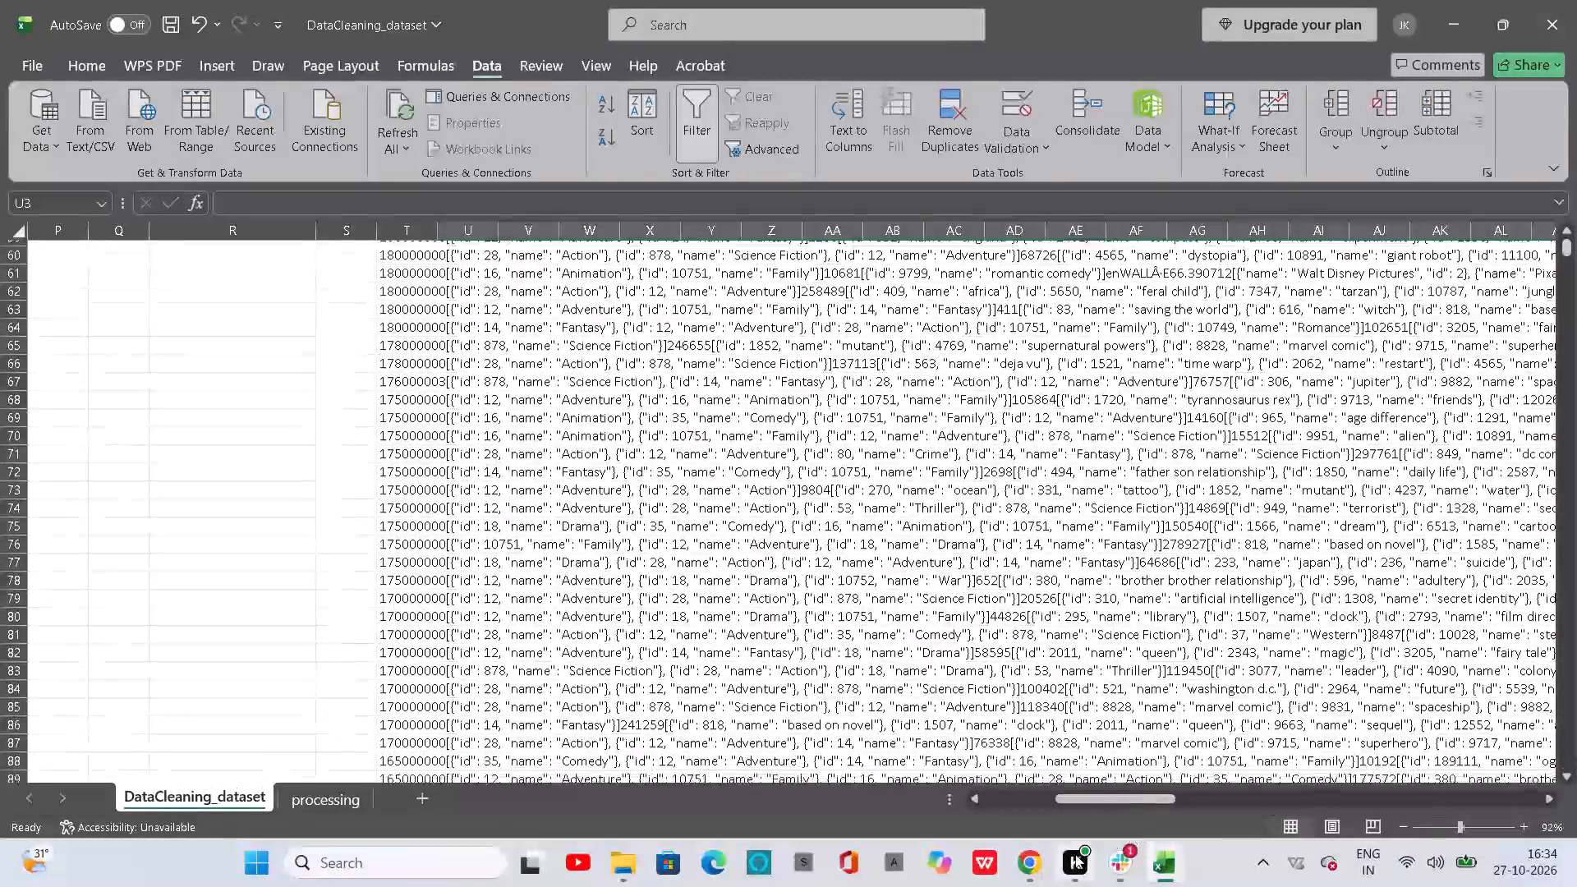
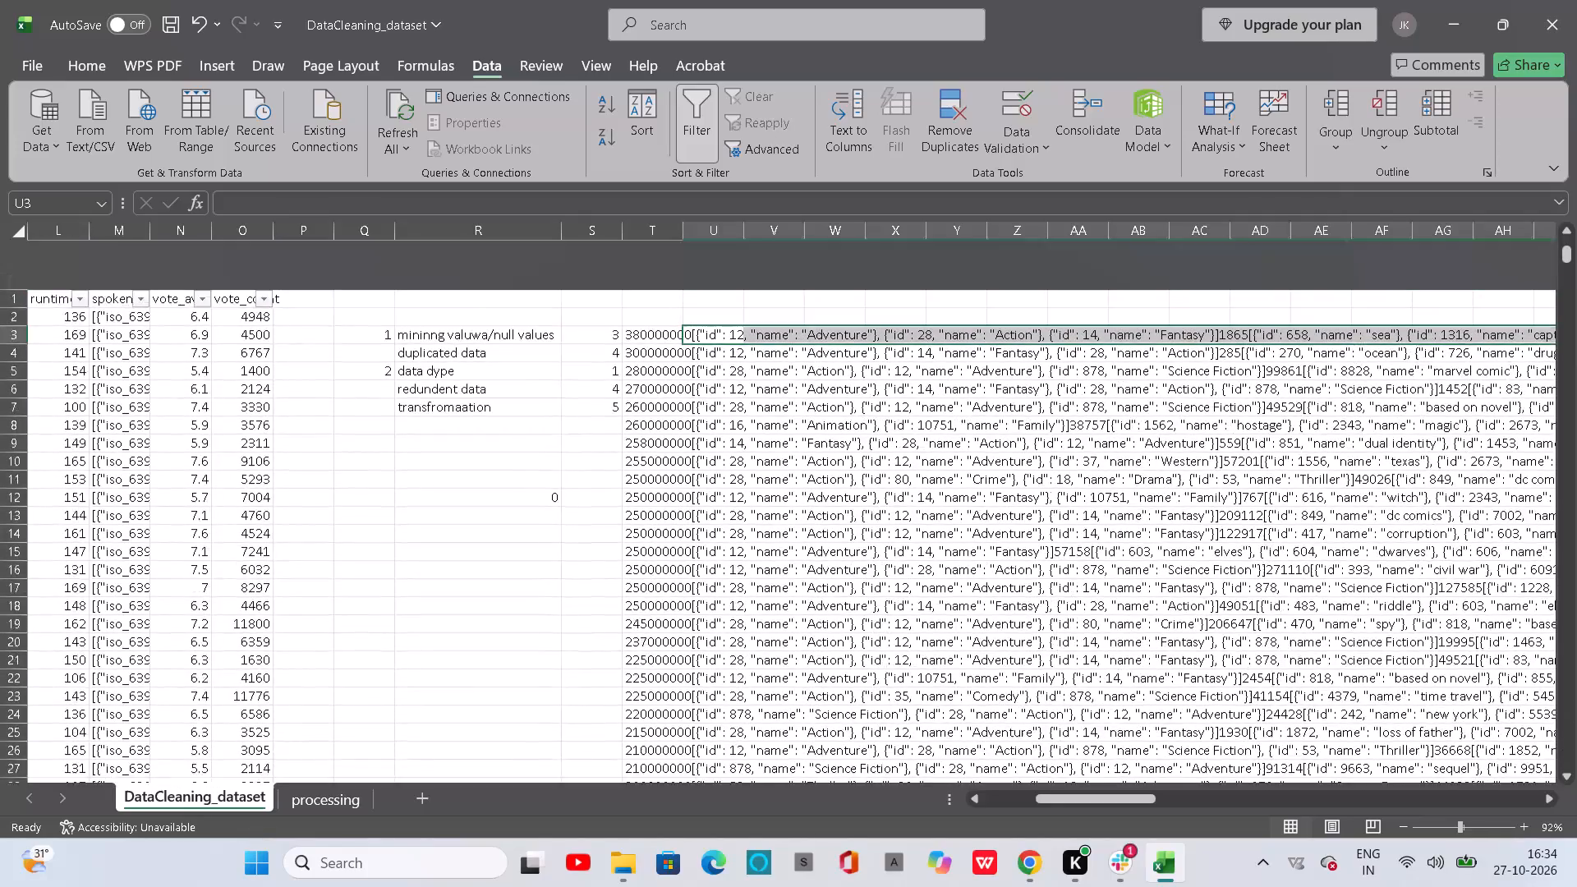
Examine the combined record text spilling from column T toward column AV, down past row 70, and return to the original movie columns.
scroll(985, 427, "up", 2)
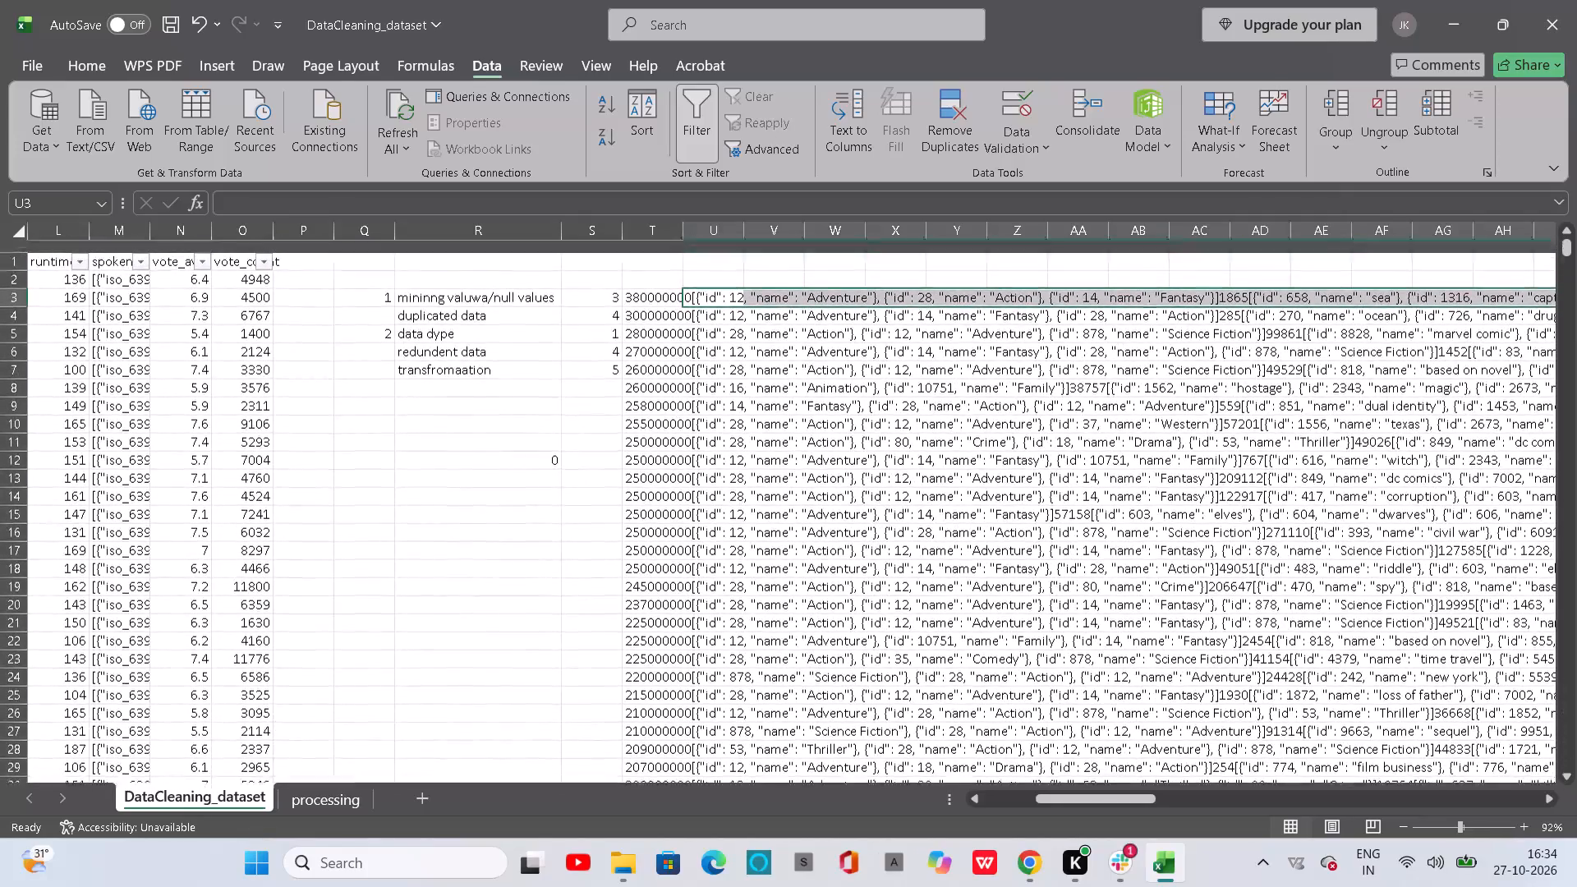
scroll(985, 427, "up", 2)
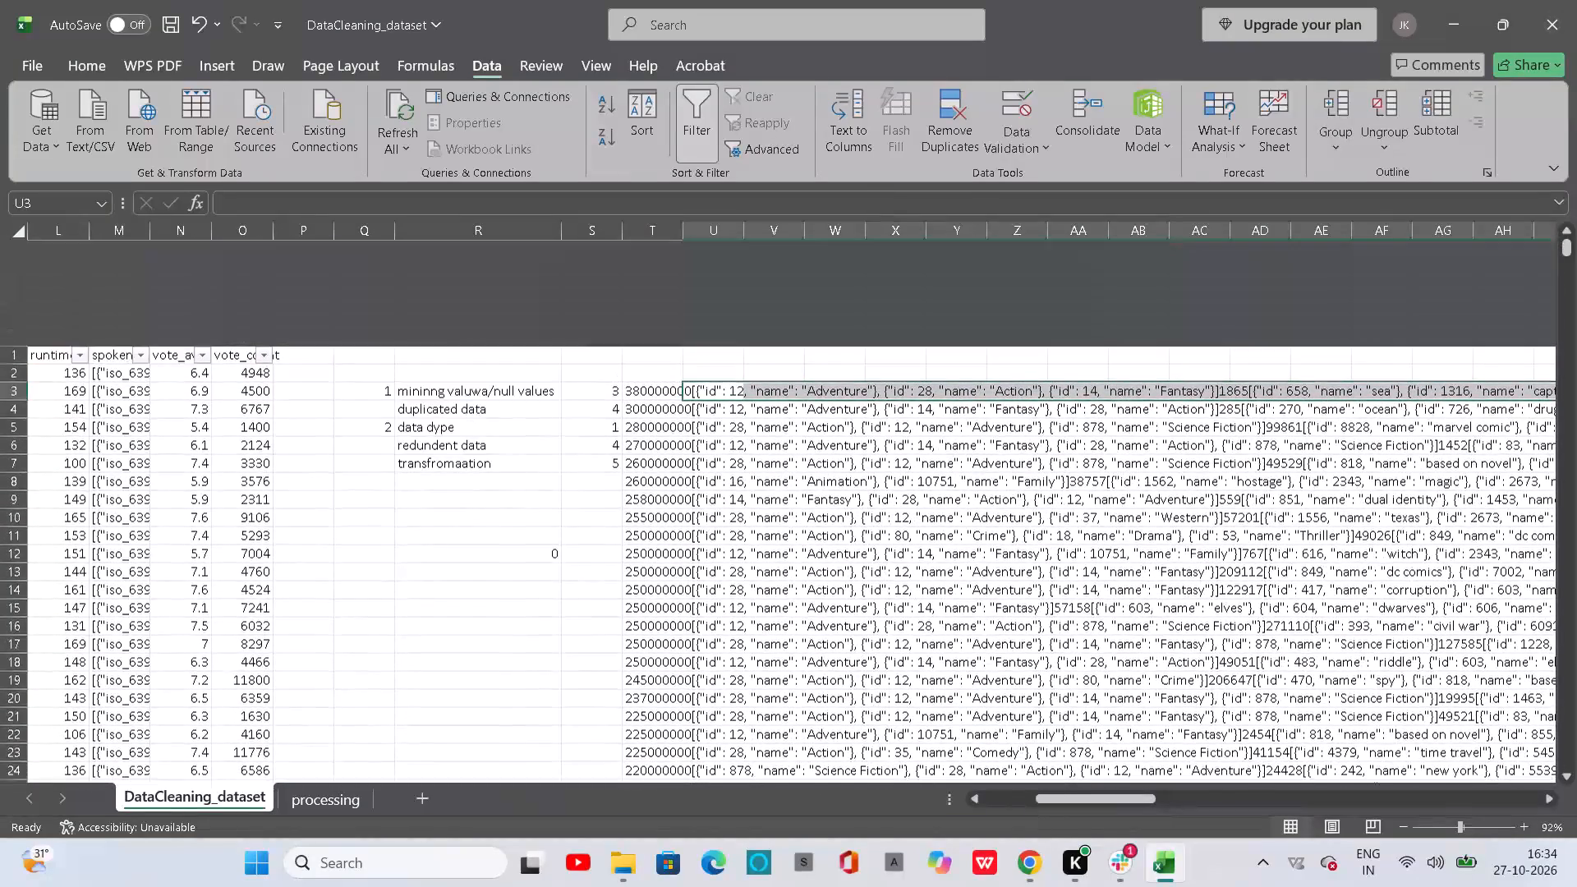
scroll(985, 427, "up", 1)
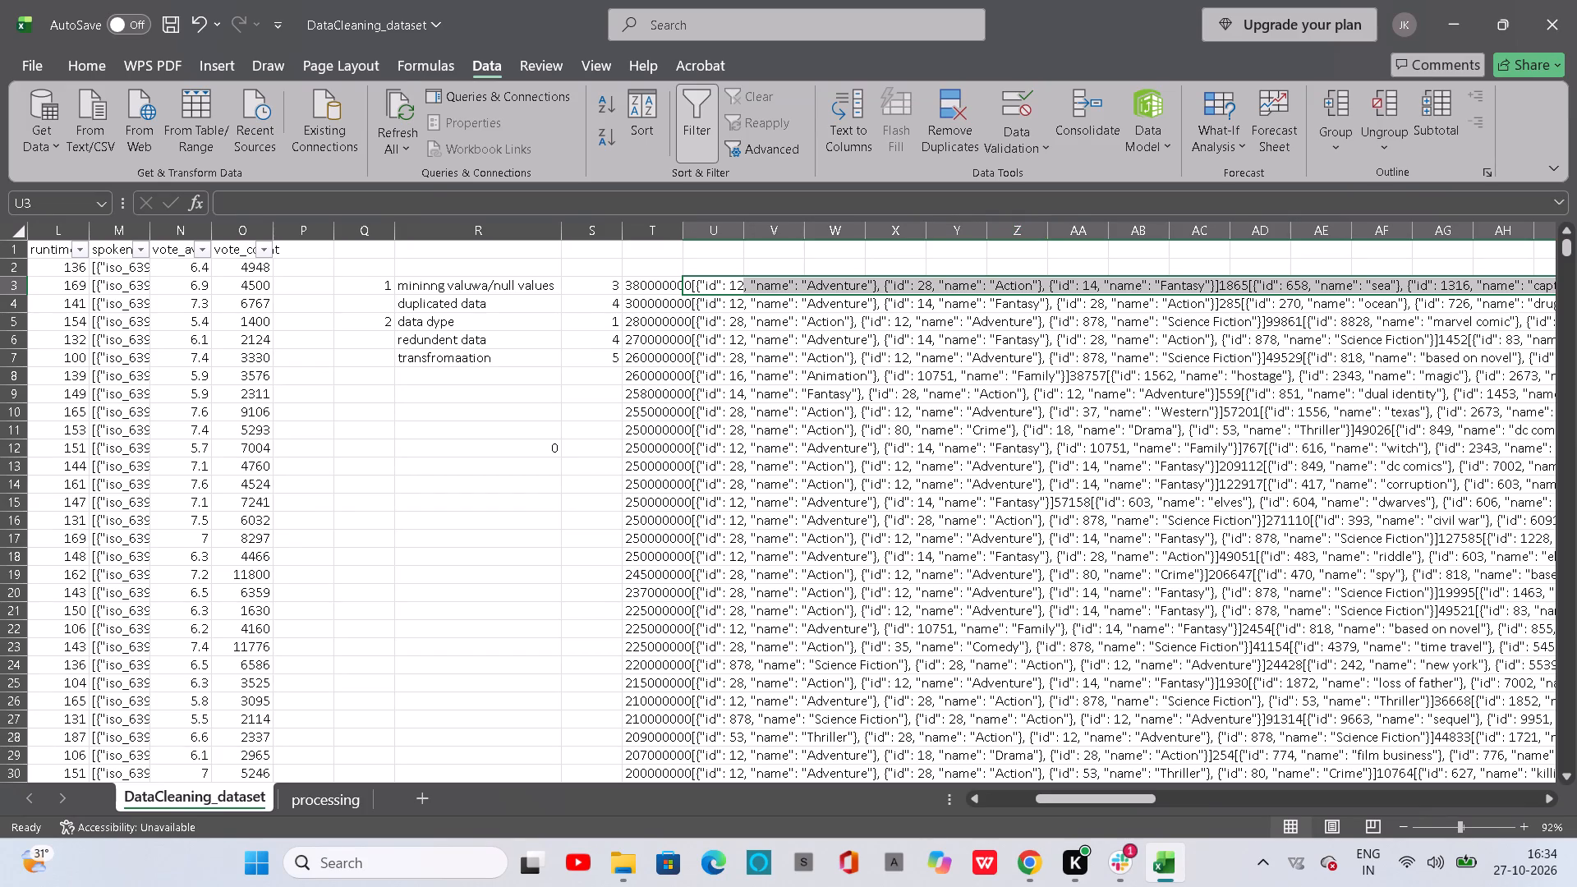
scroll(914, 358, "left", 6)
scroll(914, 358, "up", 4)
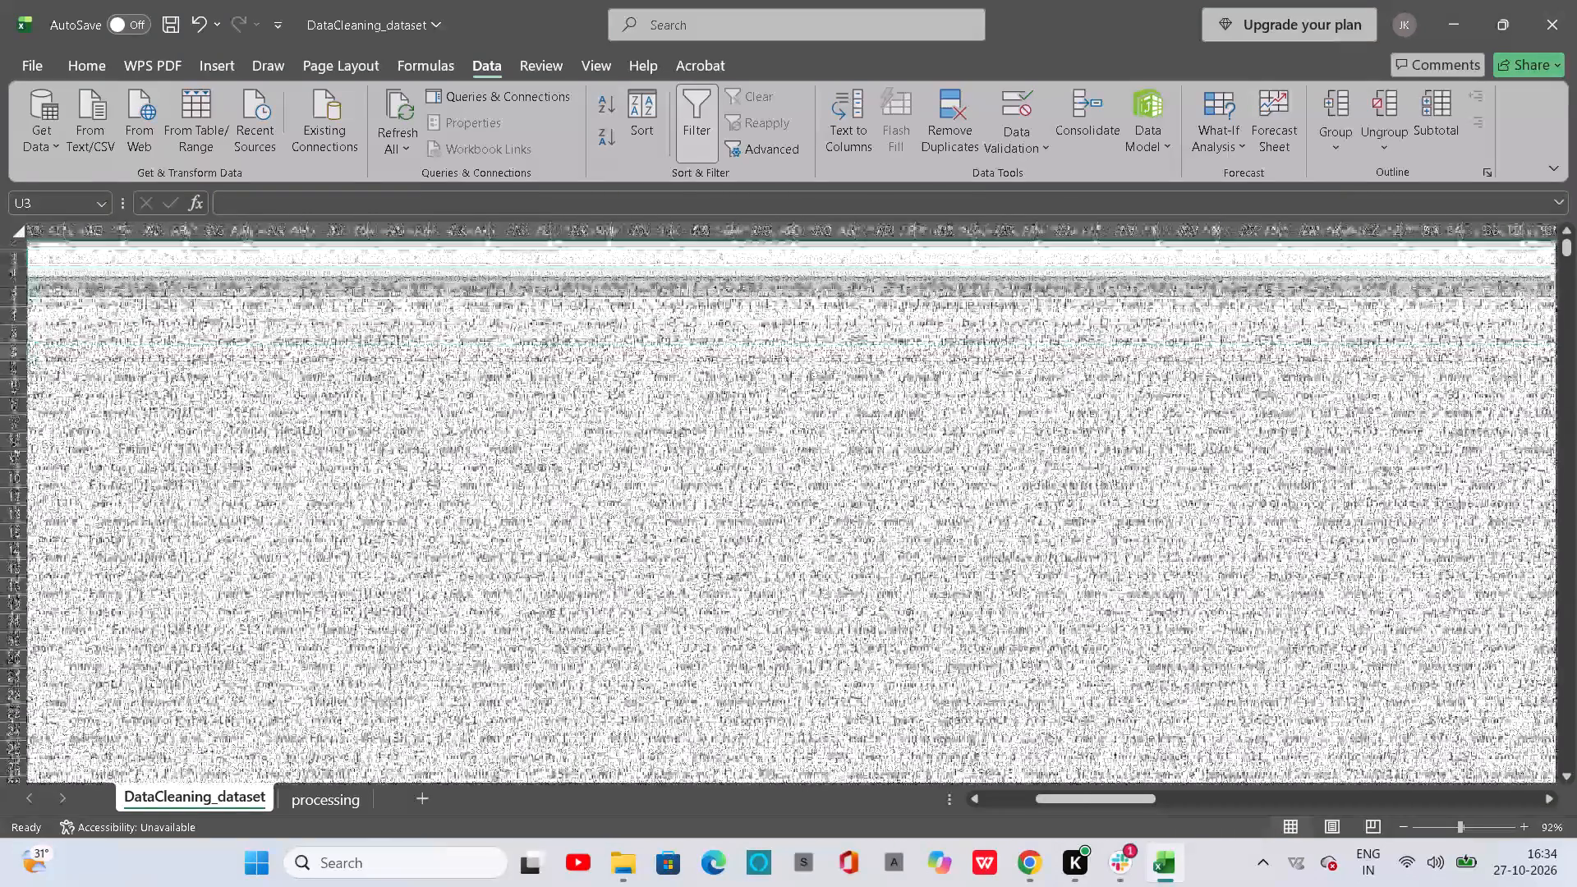
scroll(914, 358, "right", 2)
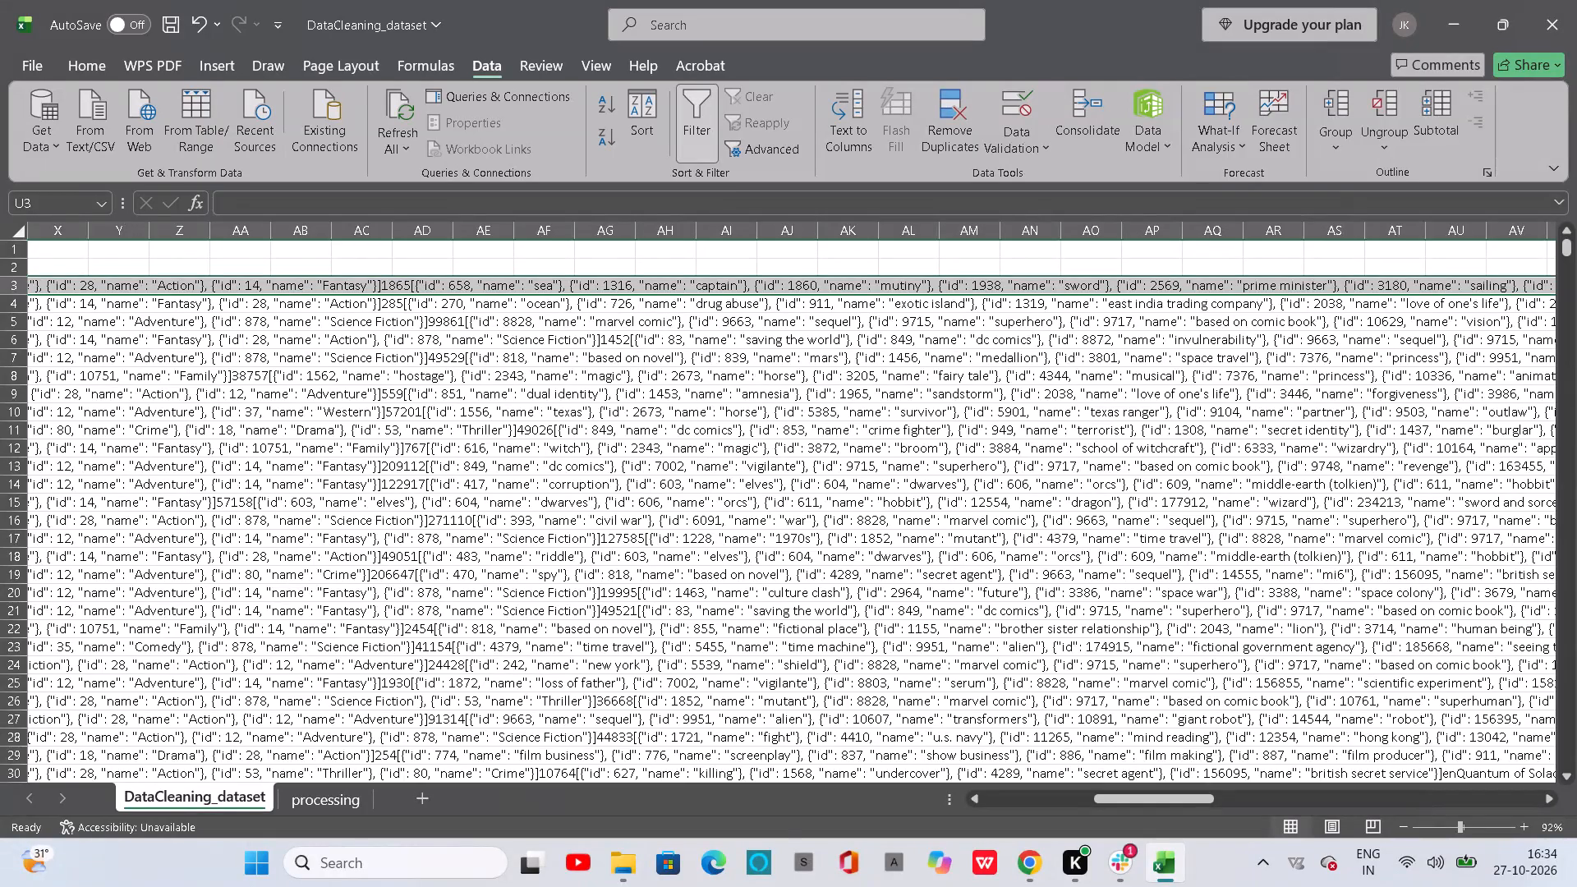
scroll(902, 503, "up", 2)
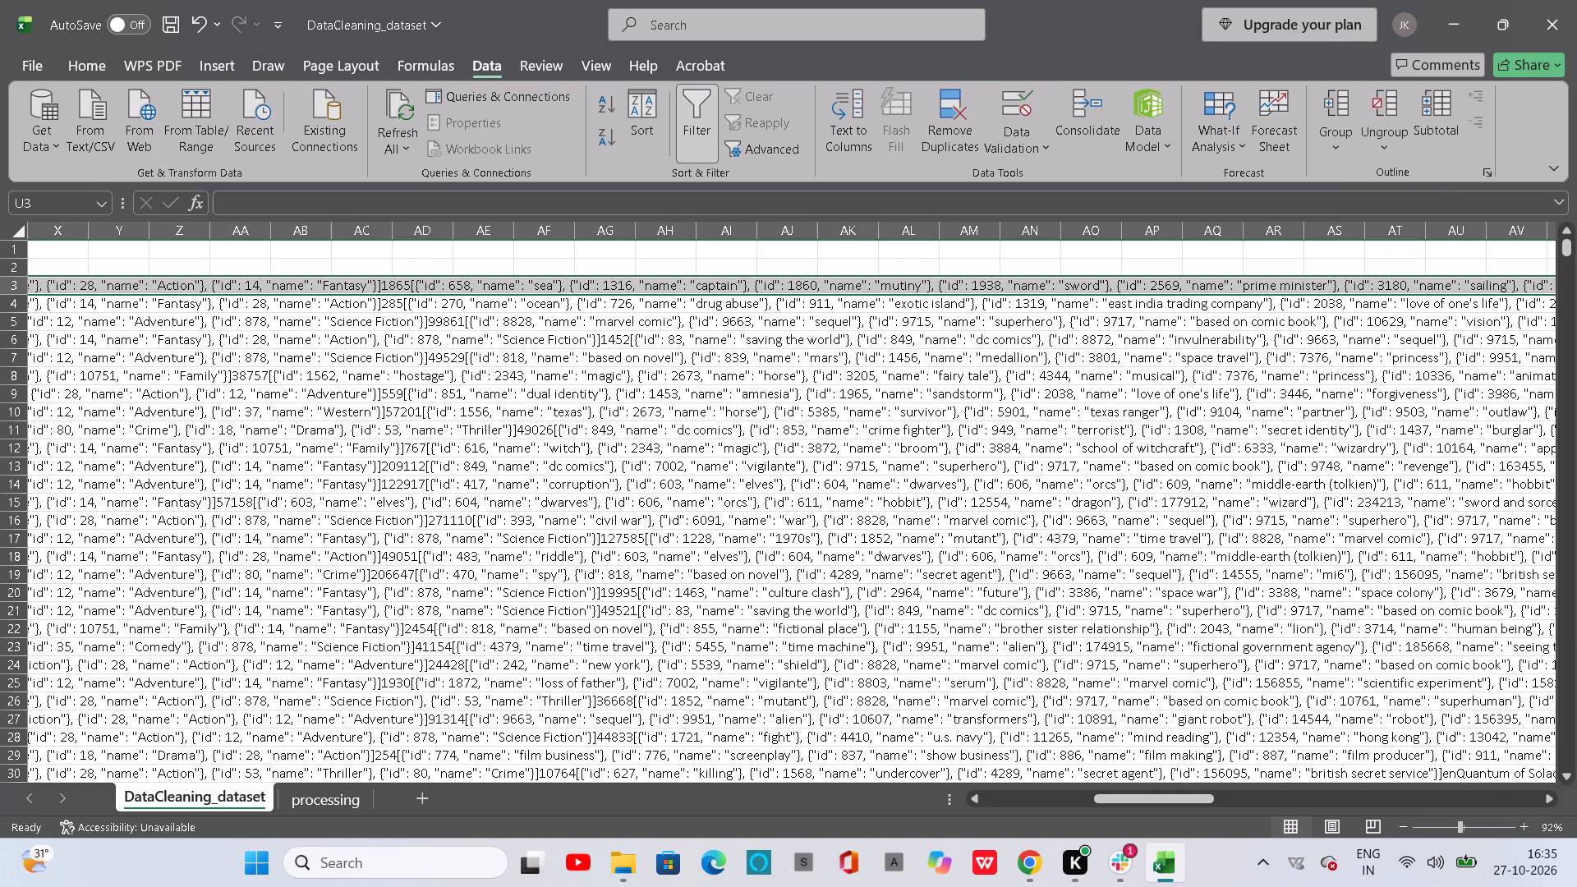
scroll(791, 541, "down", 3)
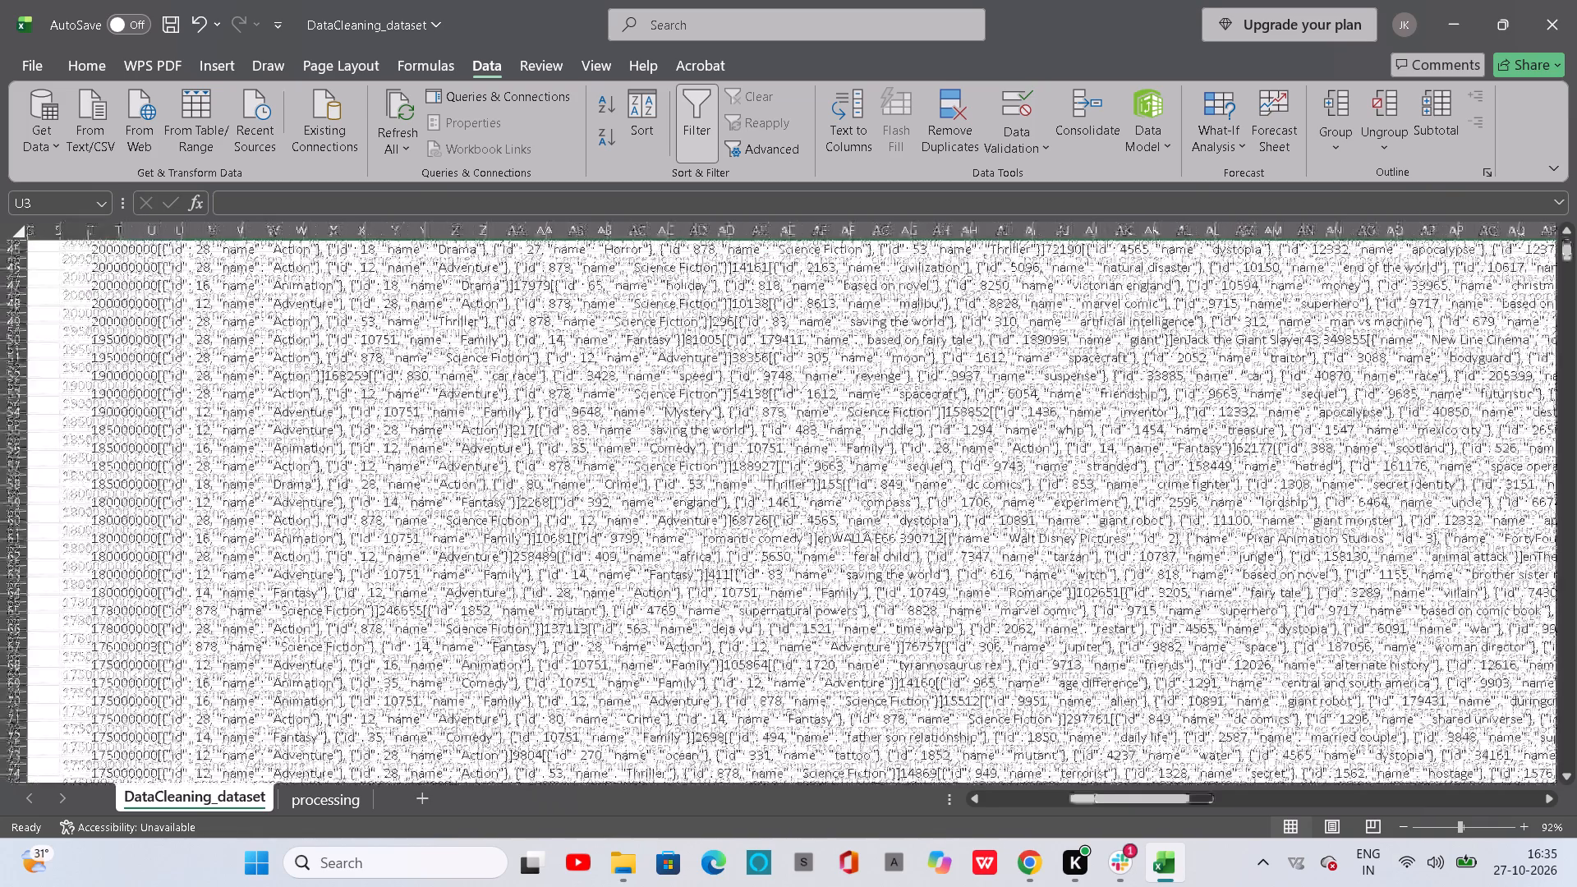
scroll(791, 541, "up", 1)
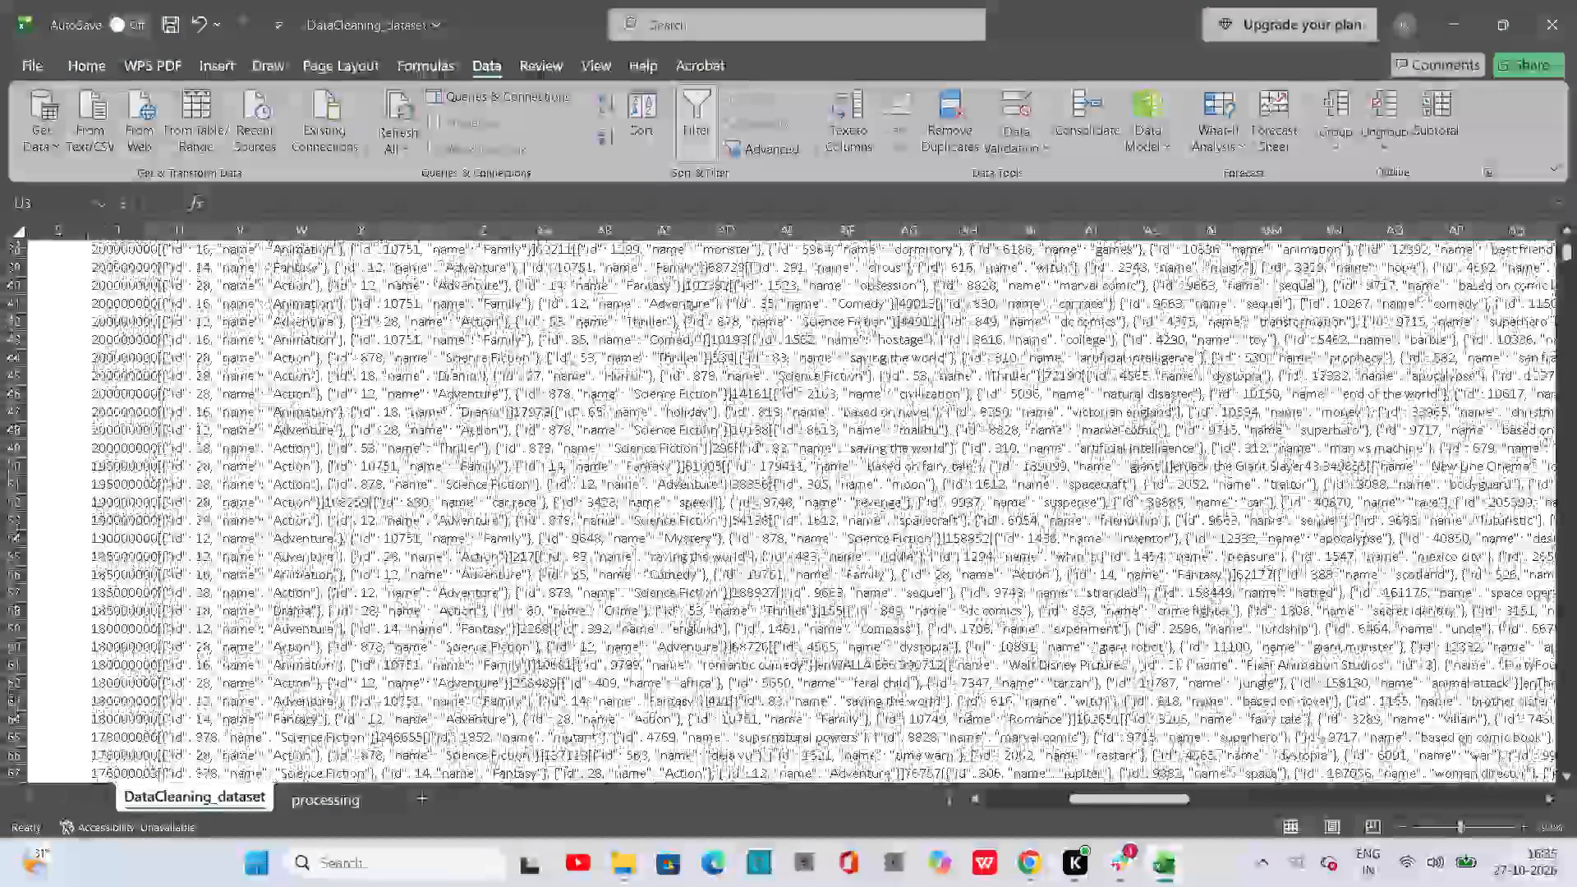
scroll(791, 541, "up", 3)
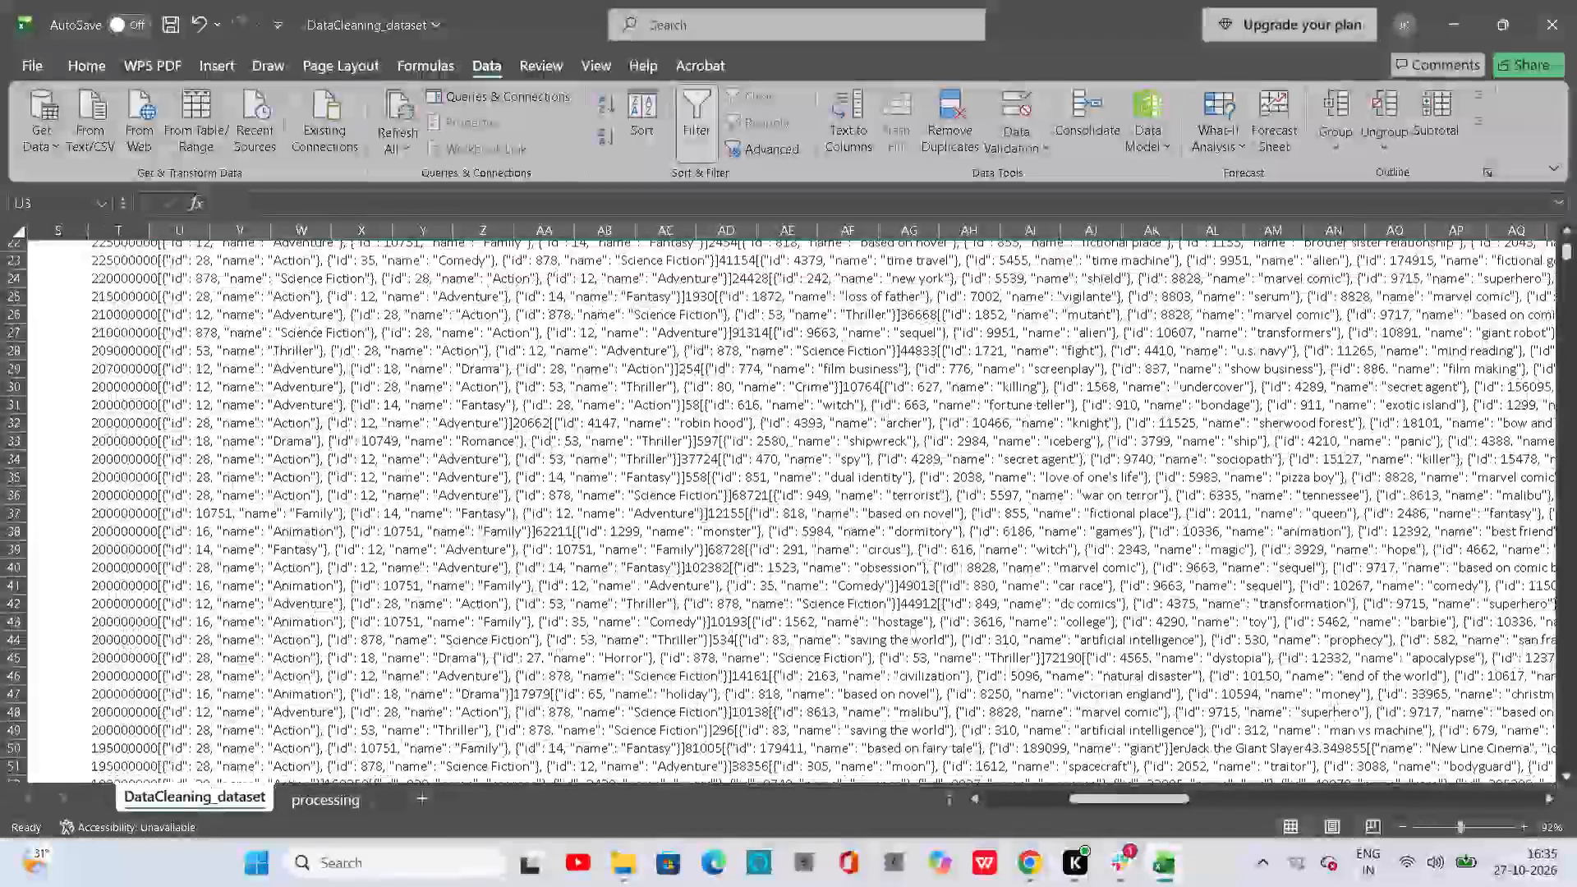
scroll(791, 541, "up", 2)
scroll(791, 541, "right", 1)
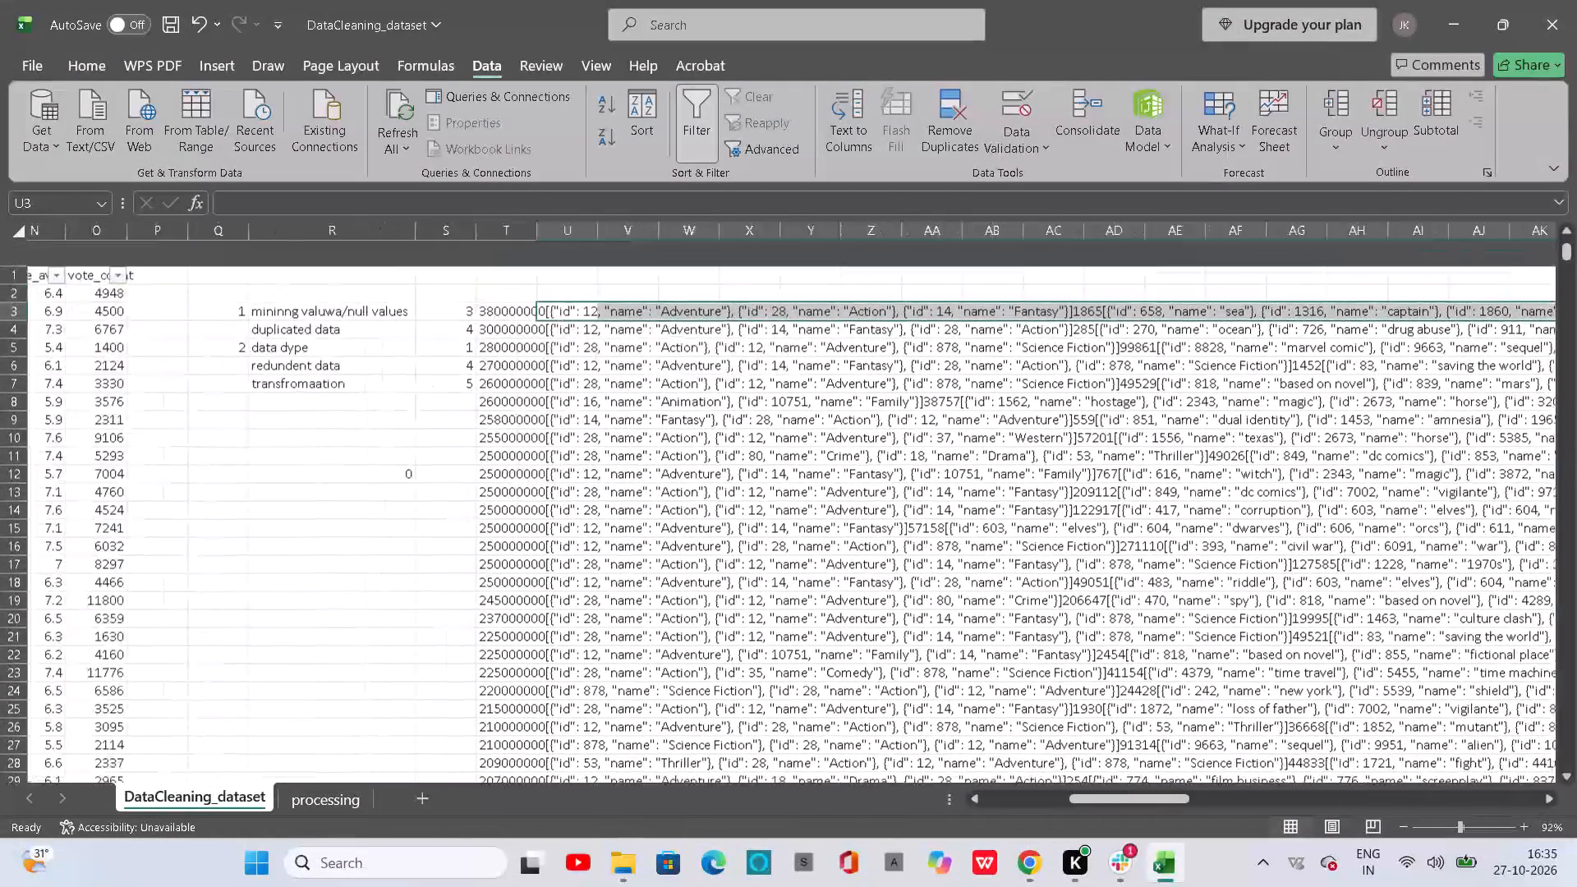
scroll(791, 541, "right", 1)
scroll(791, 541, "up", 3)
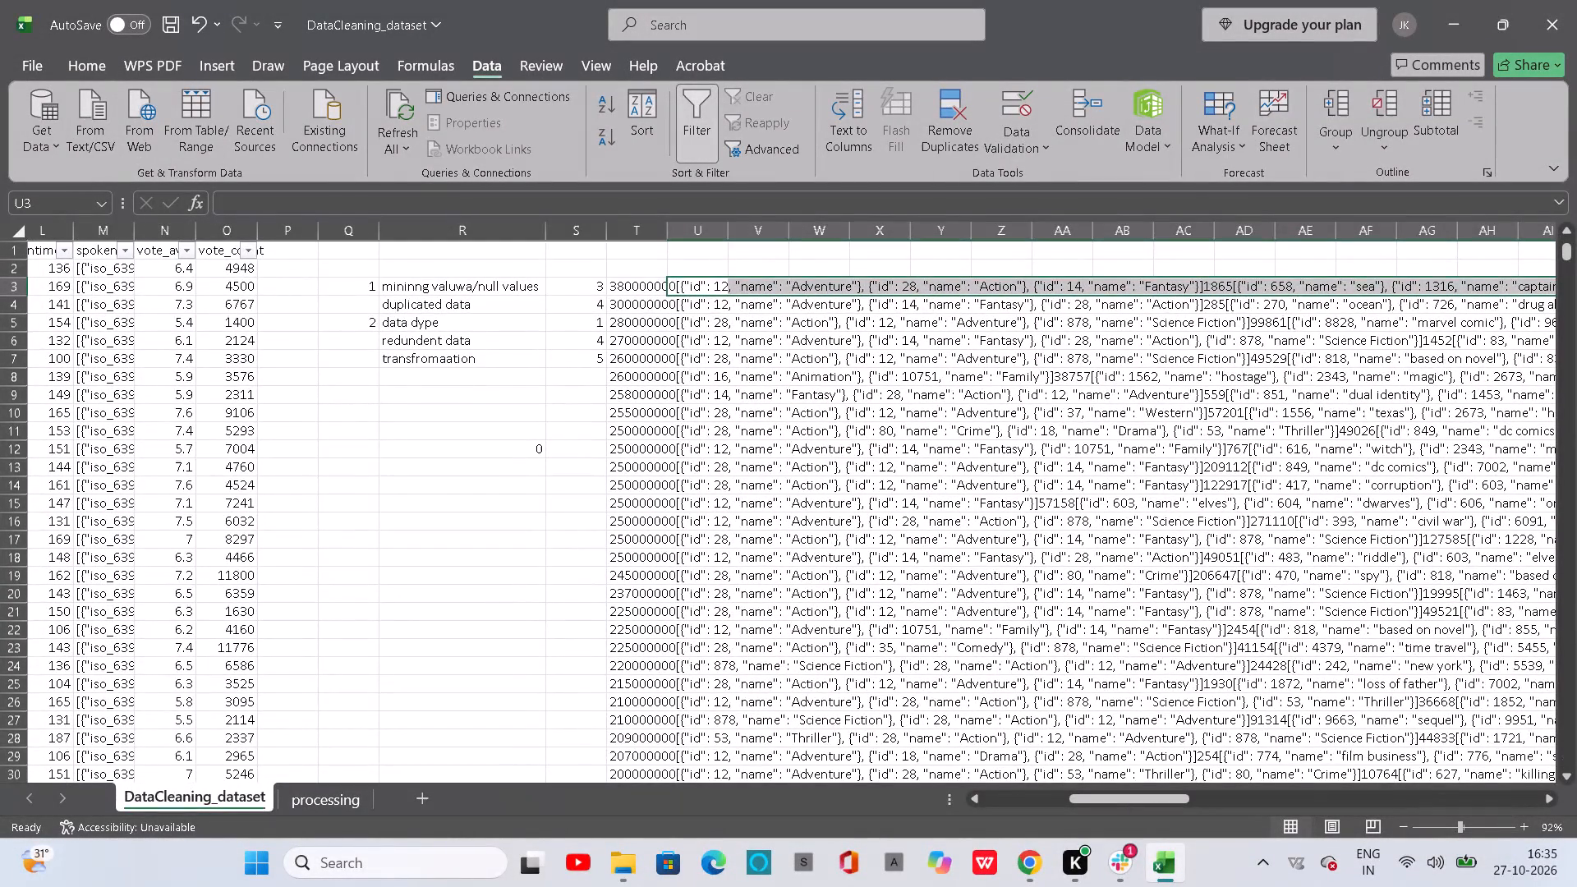
scroll(791, 541, "right", 8)
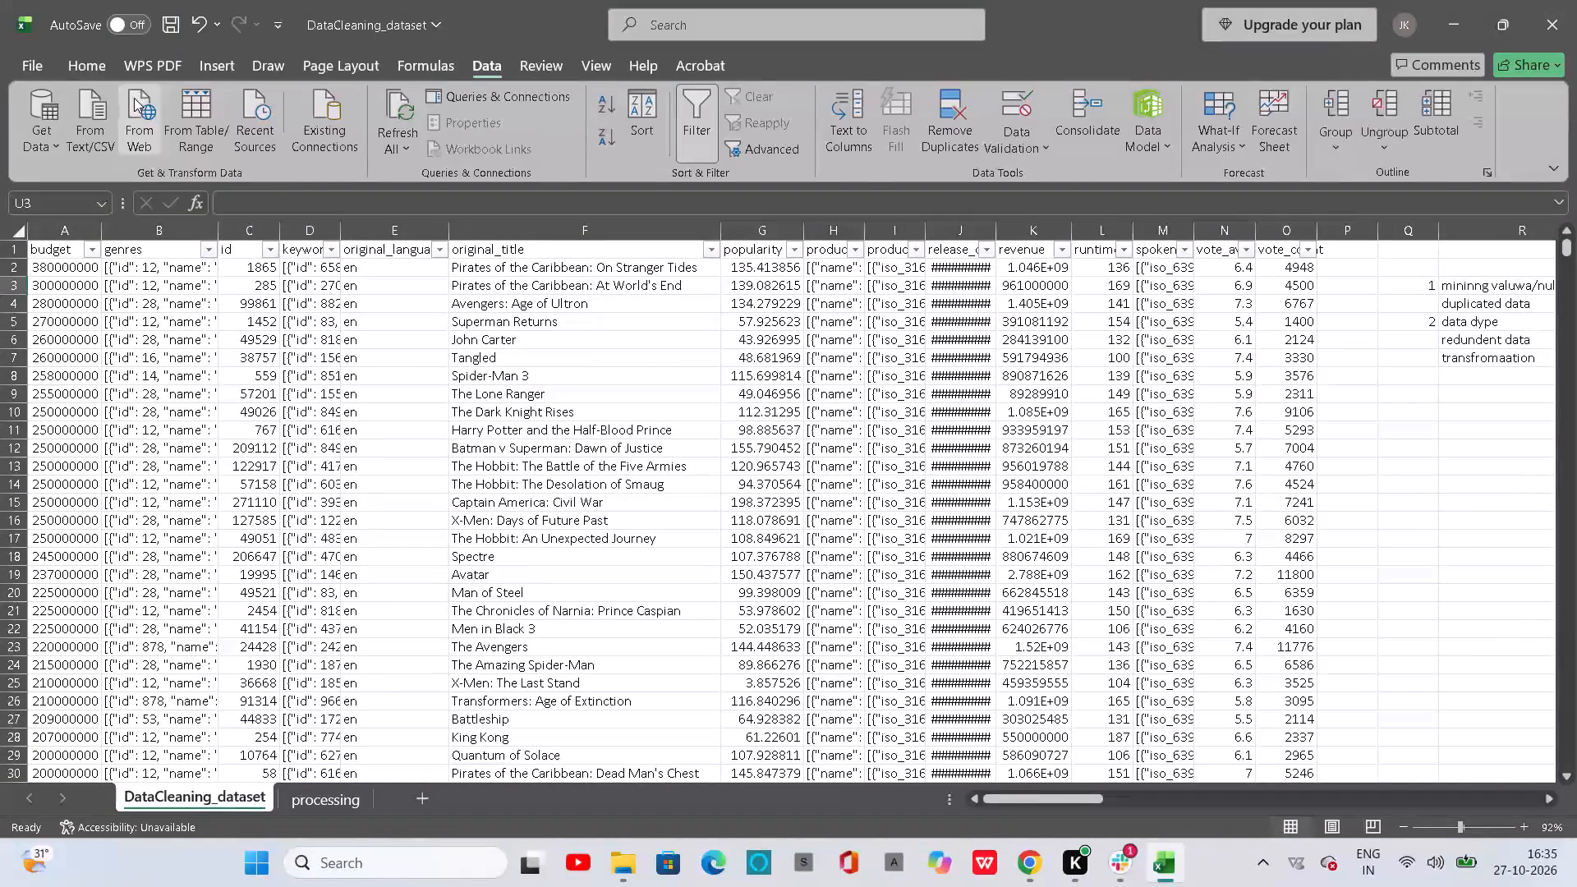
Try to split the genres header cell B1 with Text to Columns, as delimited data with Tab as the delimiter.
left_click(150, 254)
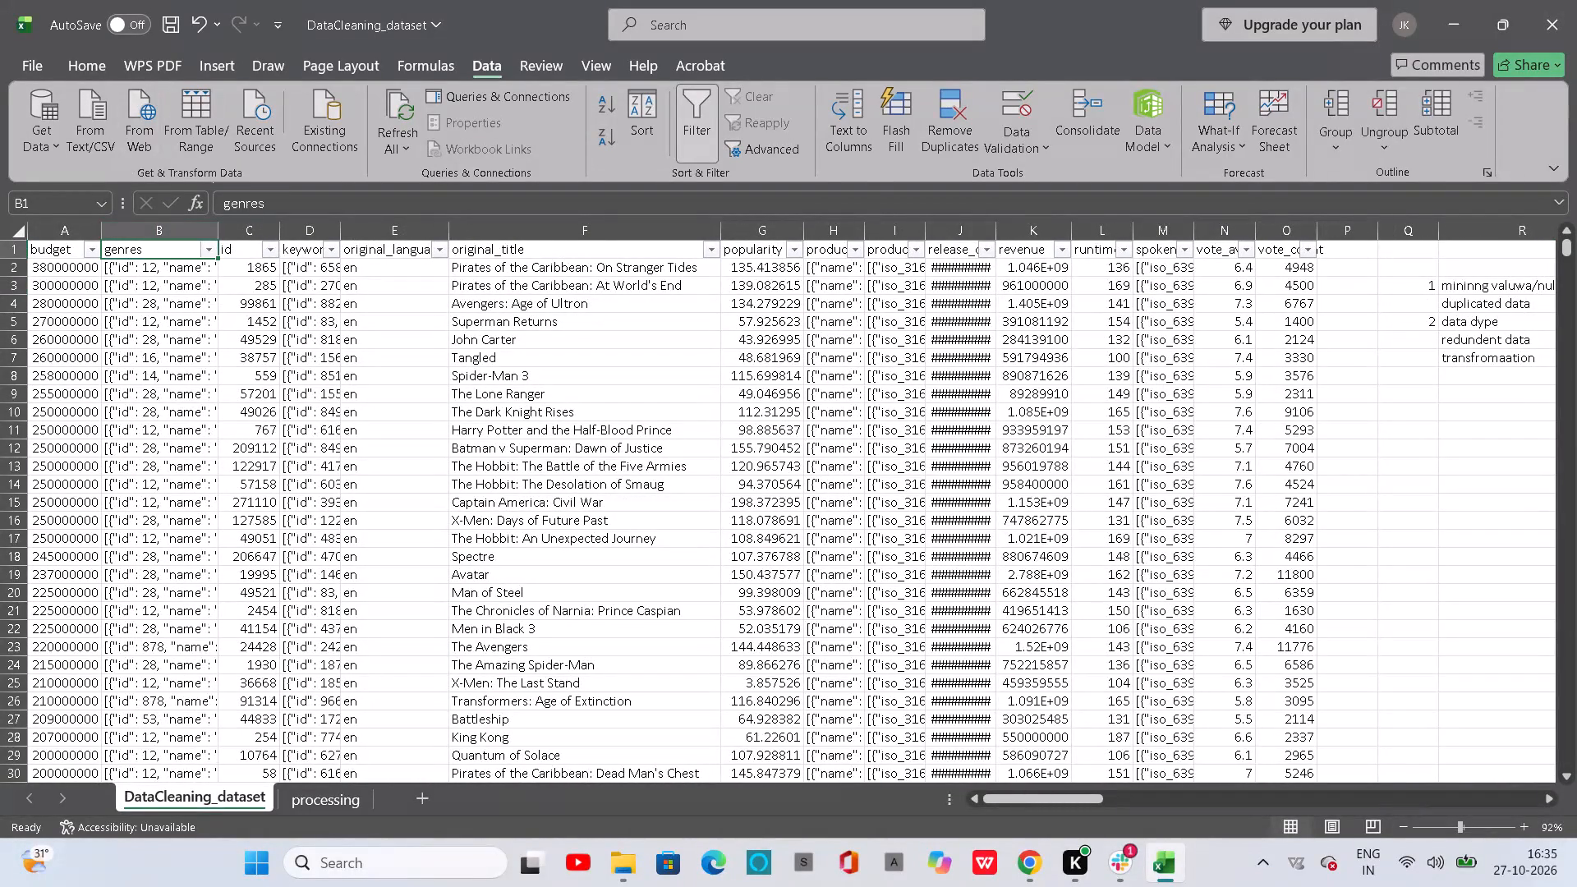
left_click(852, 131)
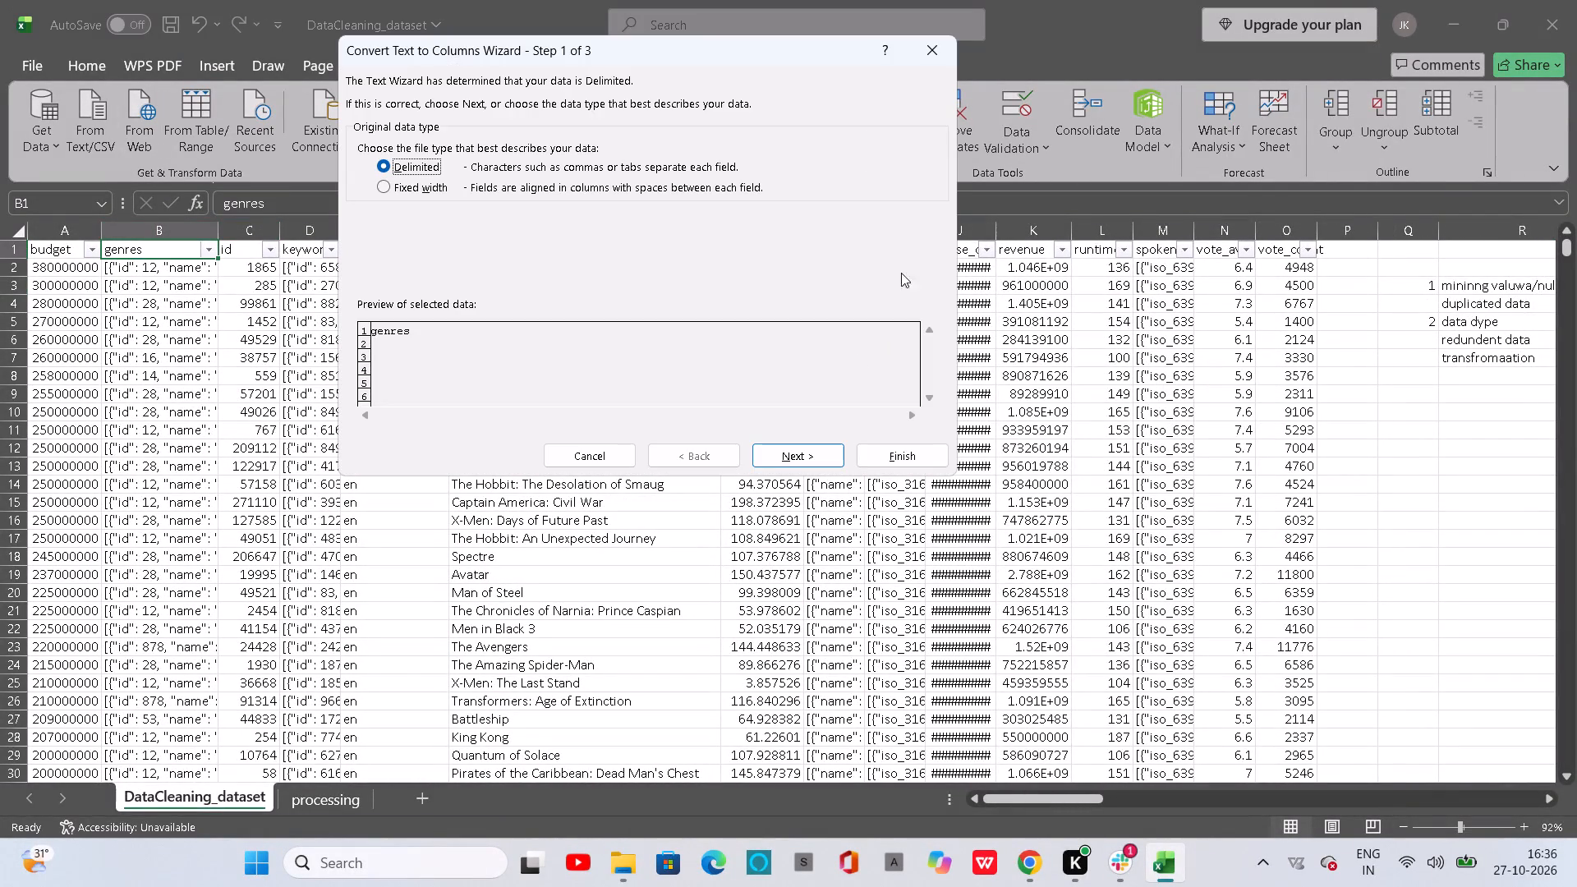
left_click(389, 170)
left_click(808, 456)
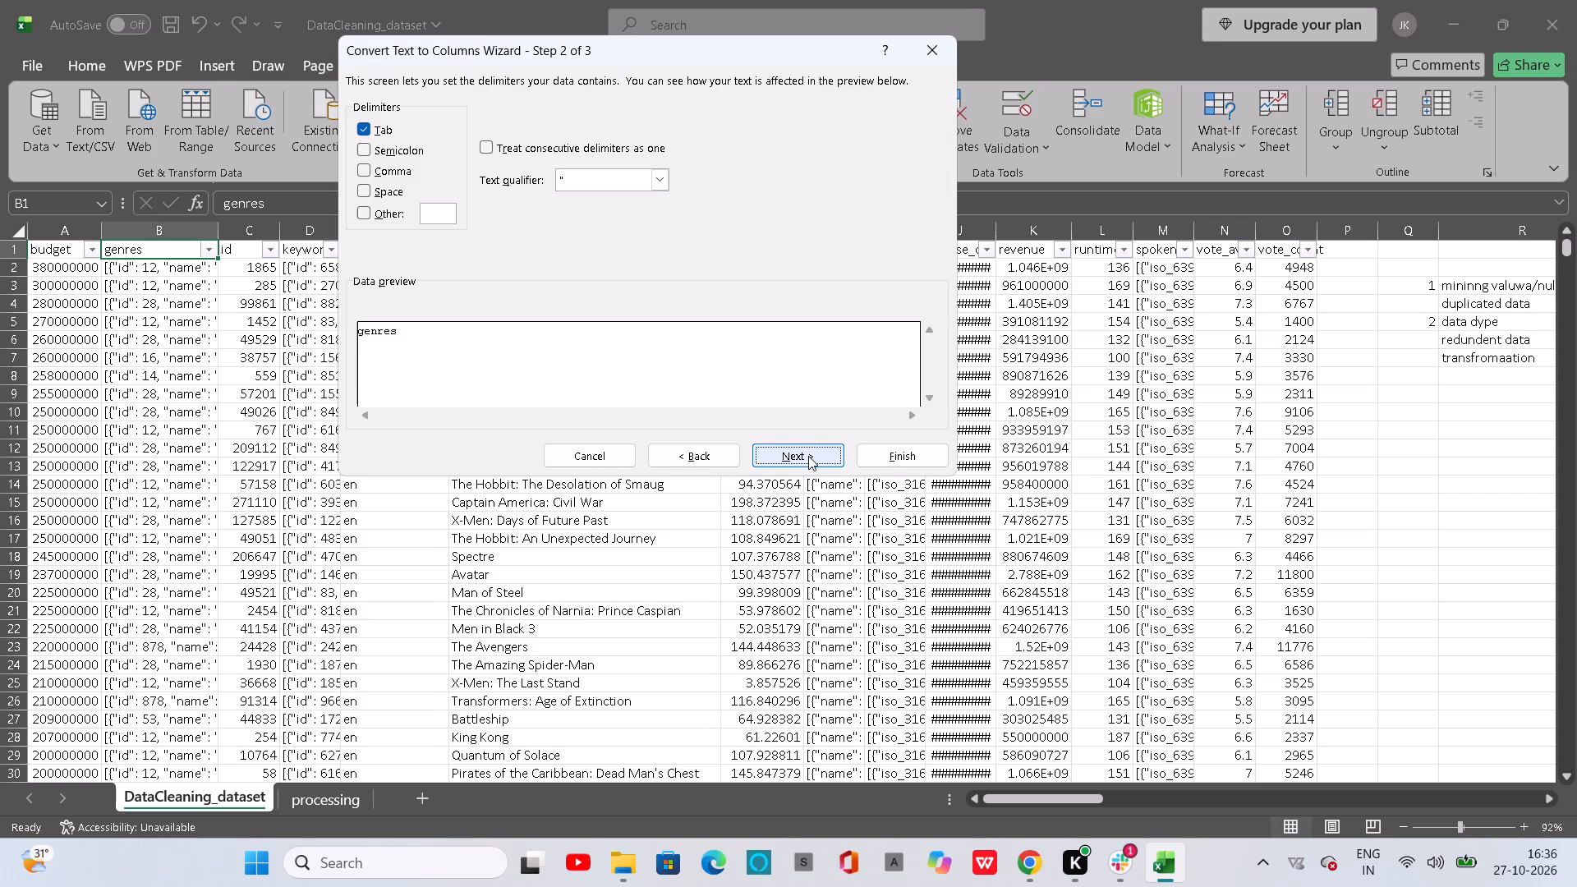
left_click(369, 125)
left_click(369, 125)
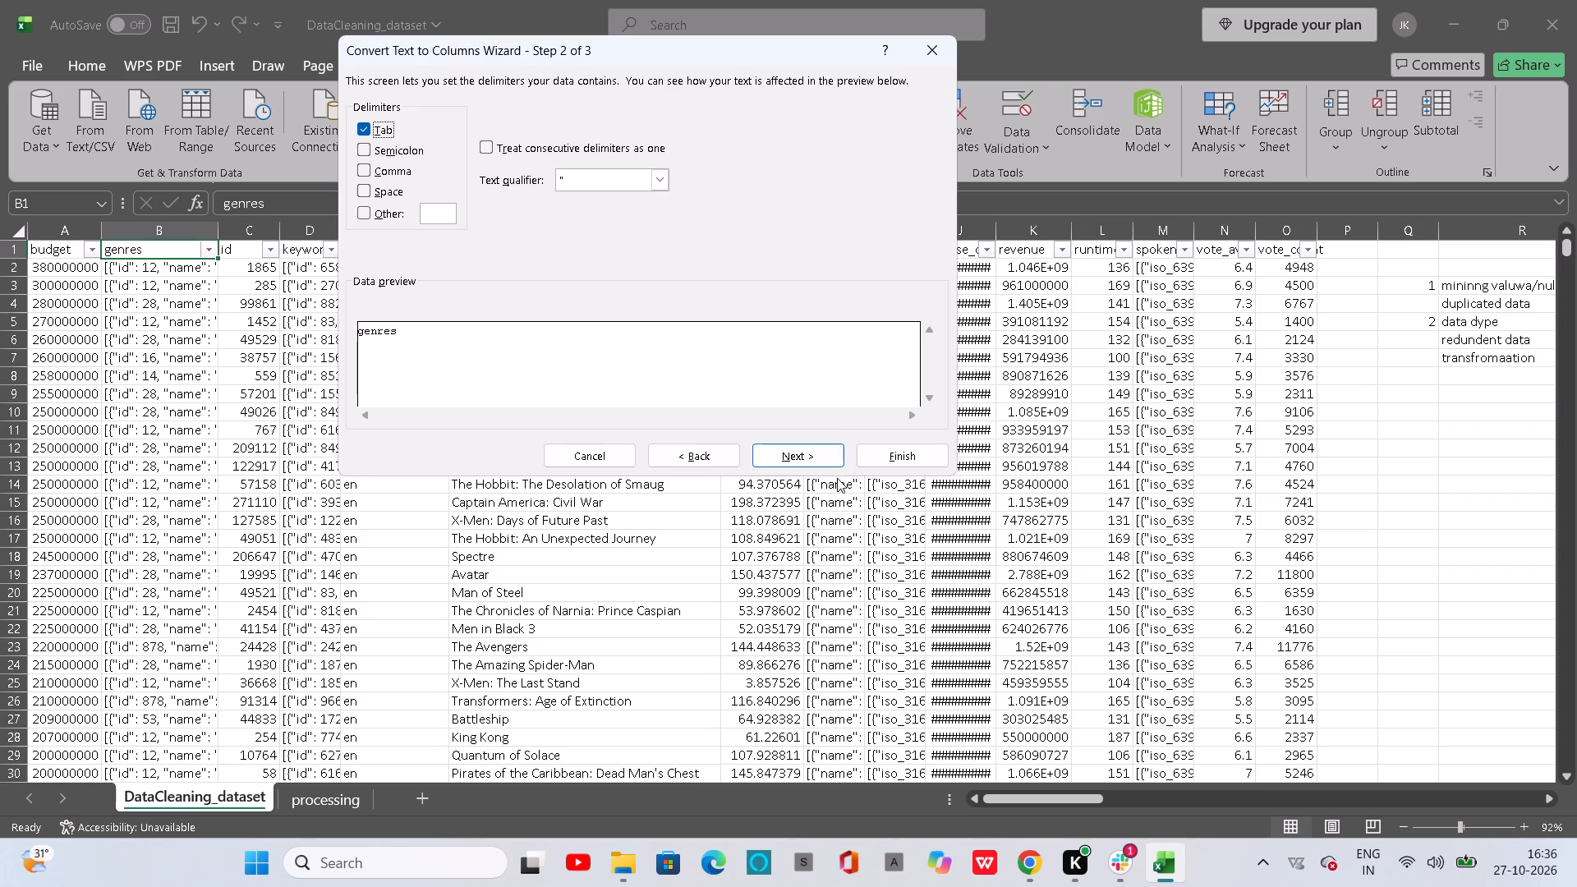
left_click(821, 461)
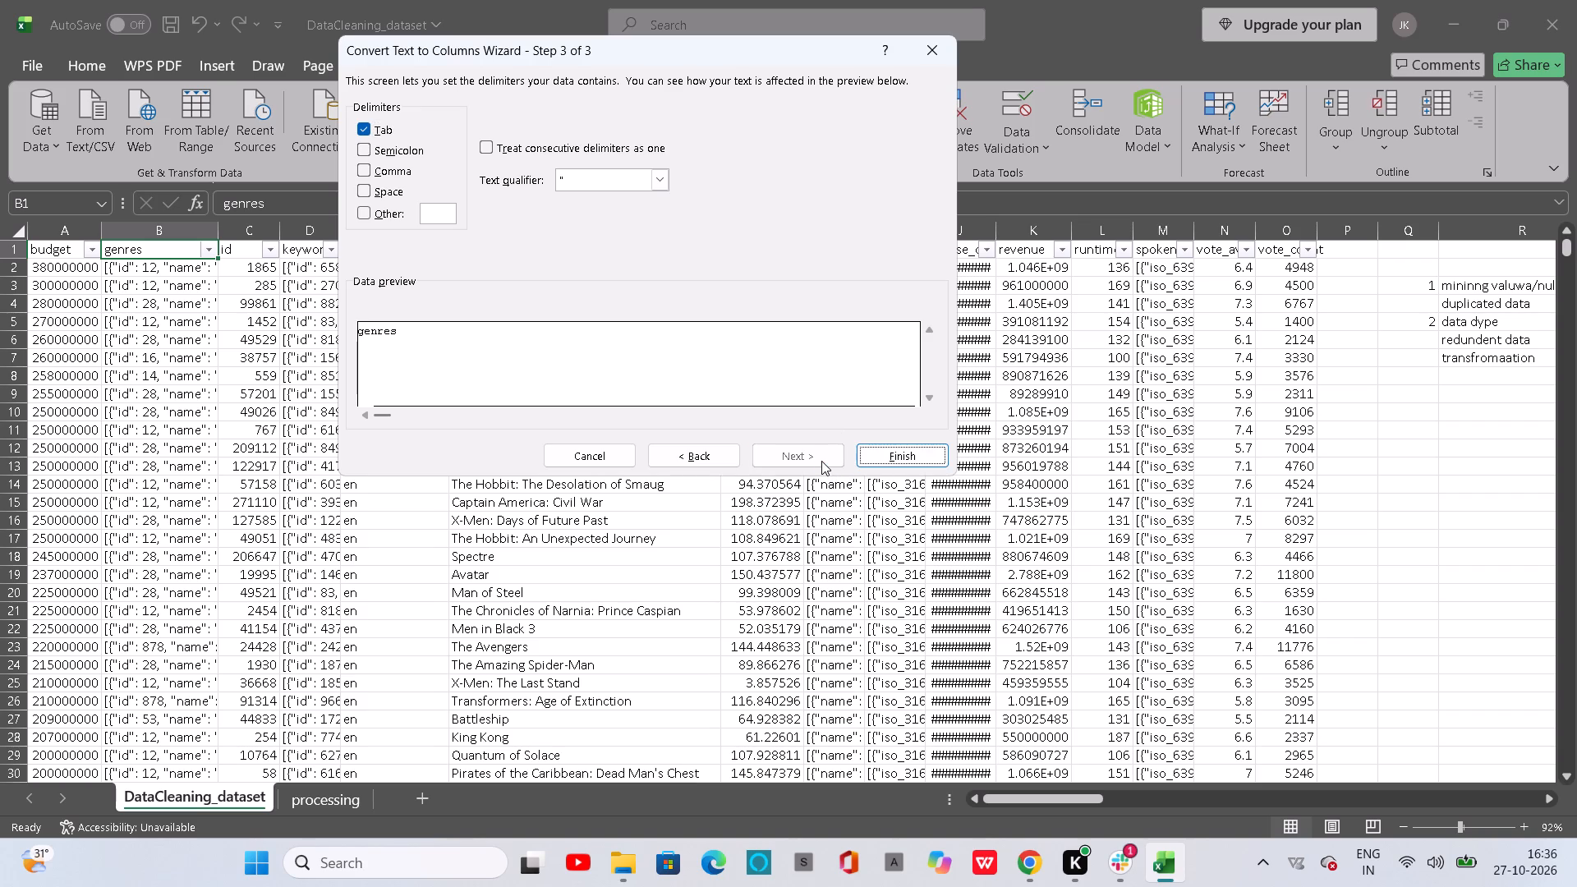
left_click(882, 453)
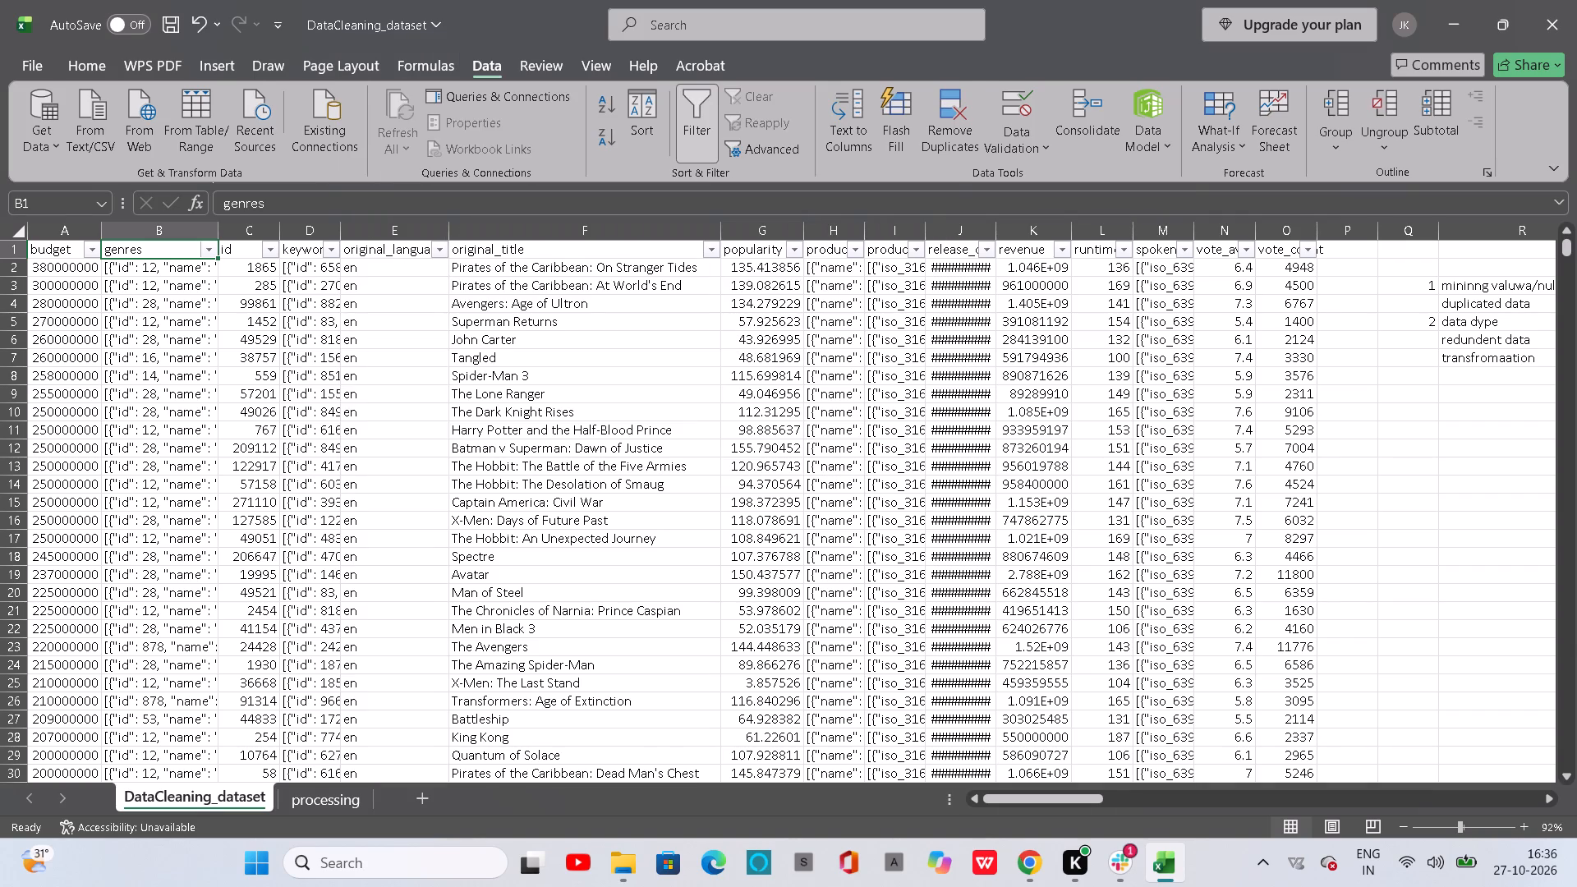
Widen the genres column B to fit its full contents.
double_click(220, 230)
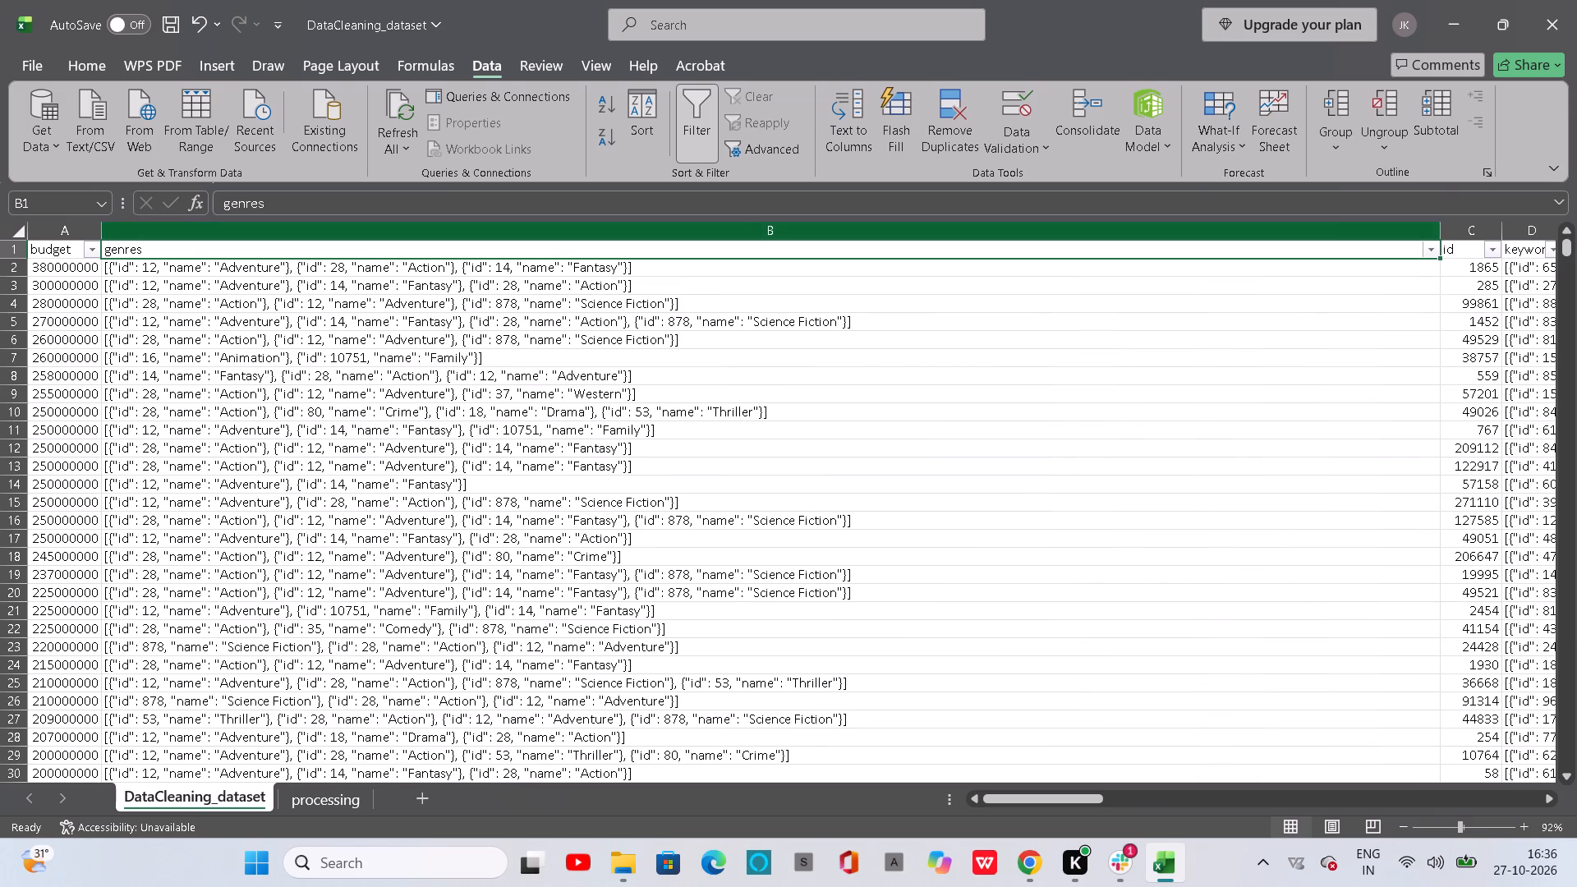
Run Text to Columns on the whole genres column B as delimited by Tab, with General format and destination $B$1.
left_click(282, 240)
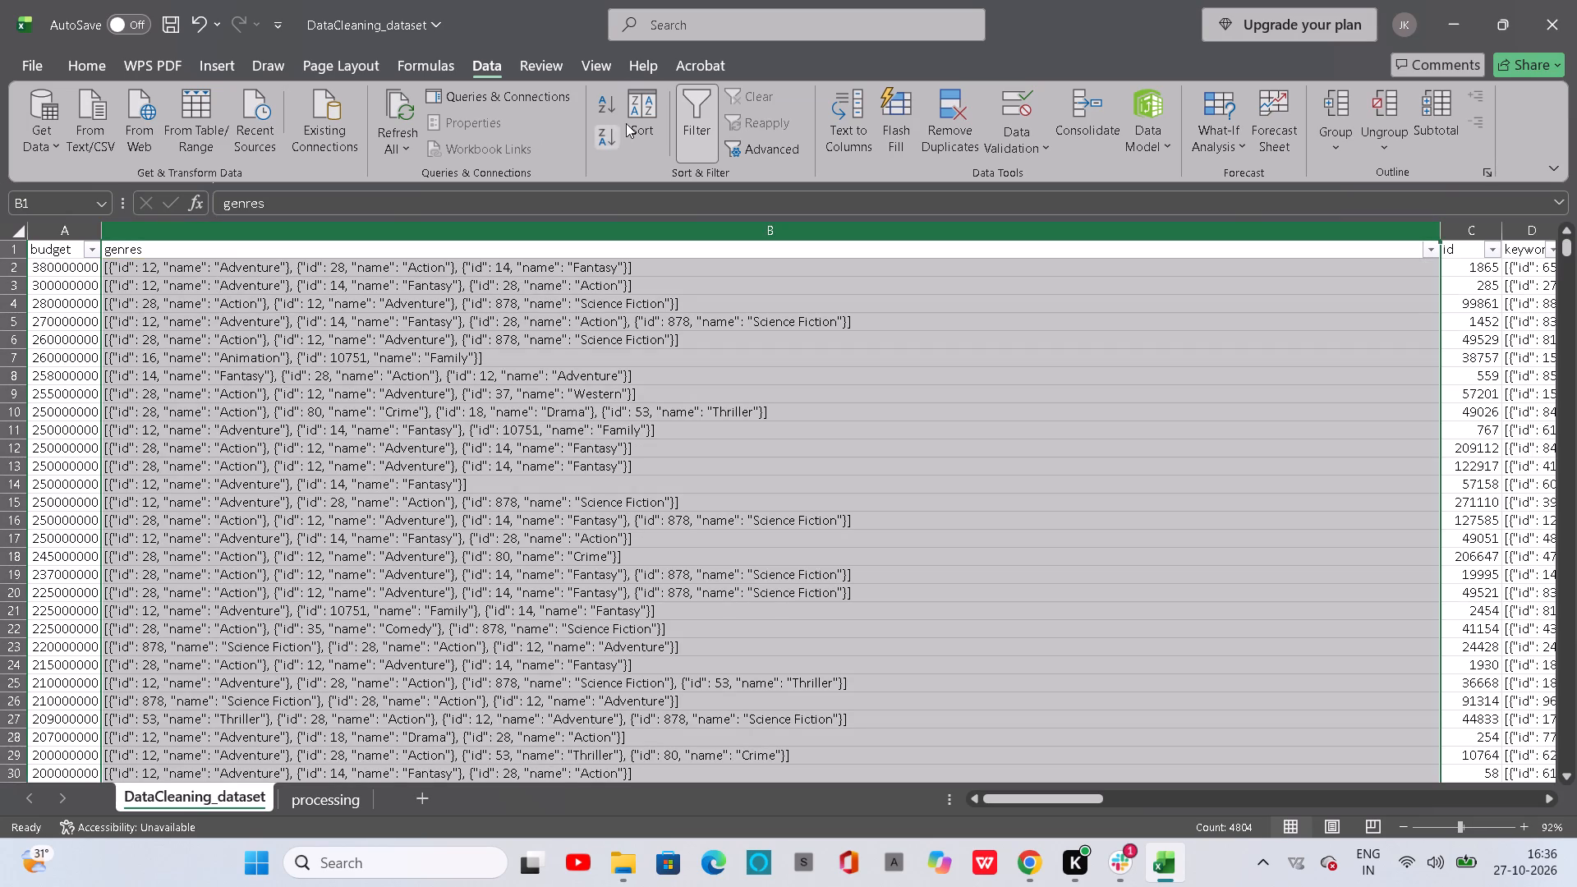
left_click(838, 117)
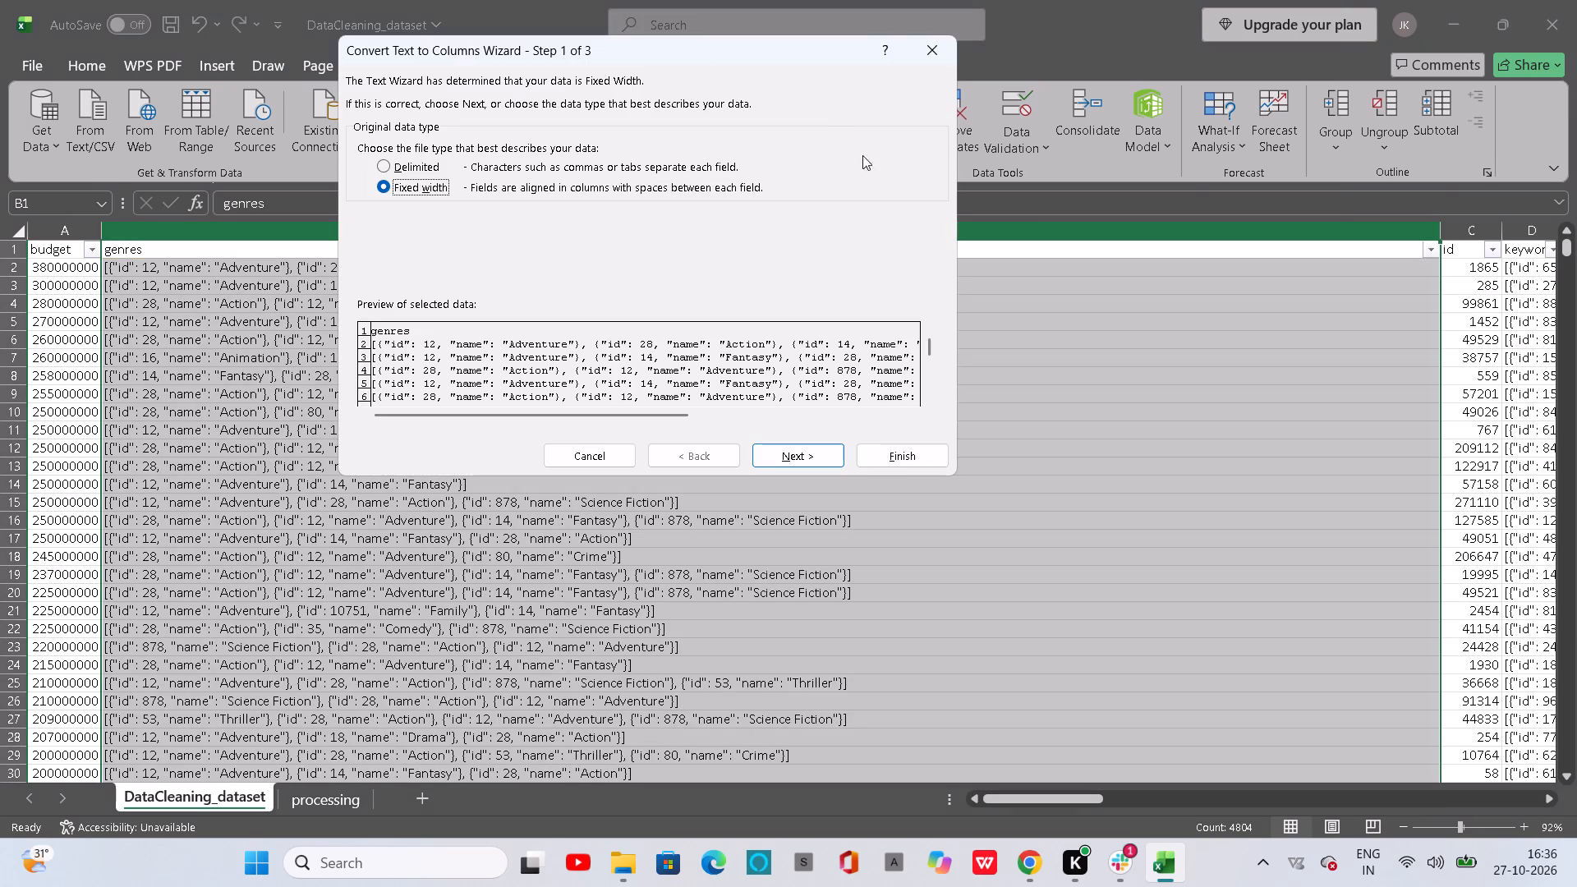
left_click(392, 168)
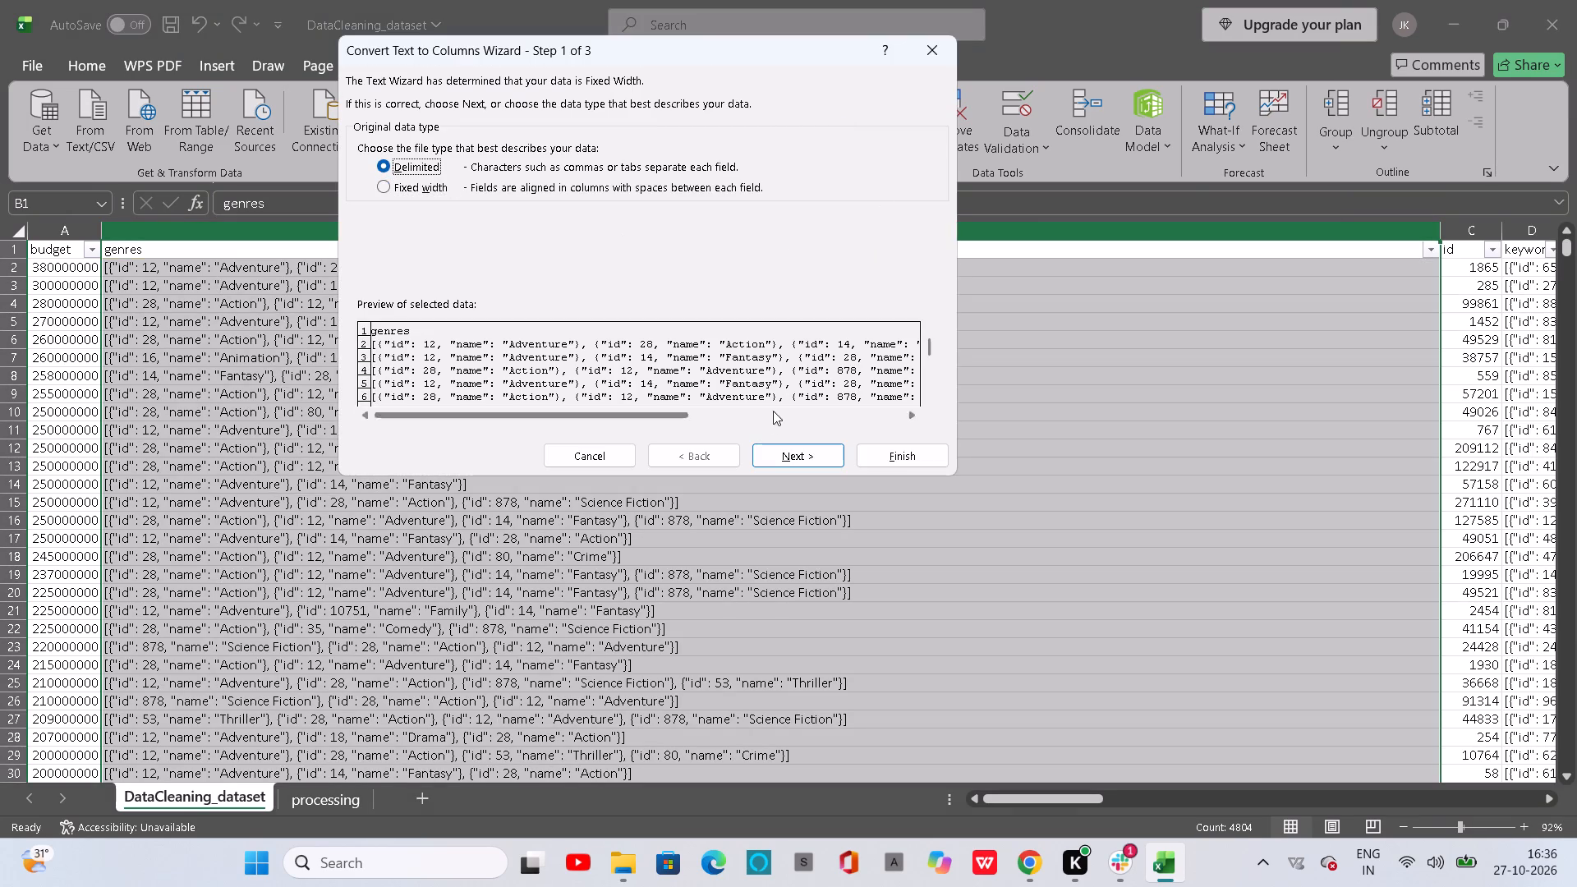
left_click(787, 449)
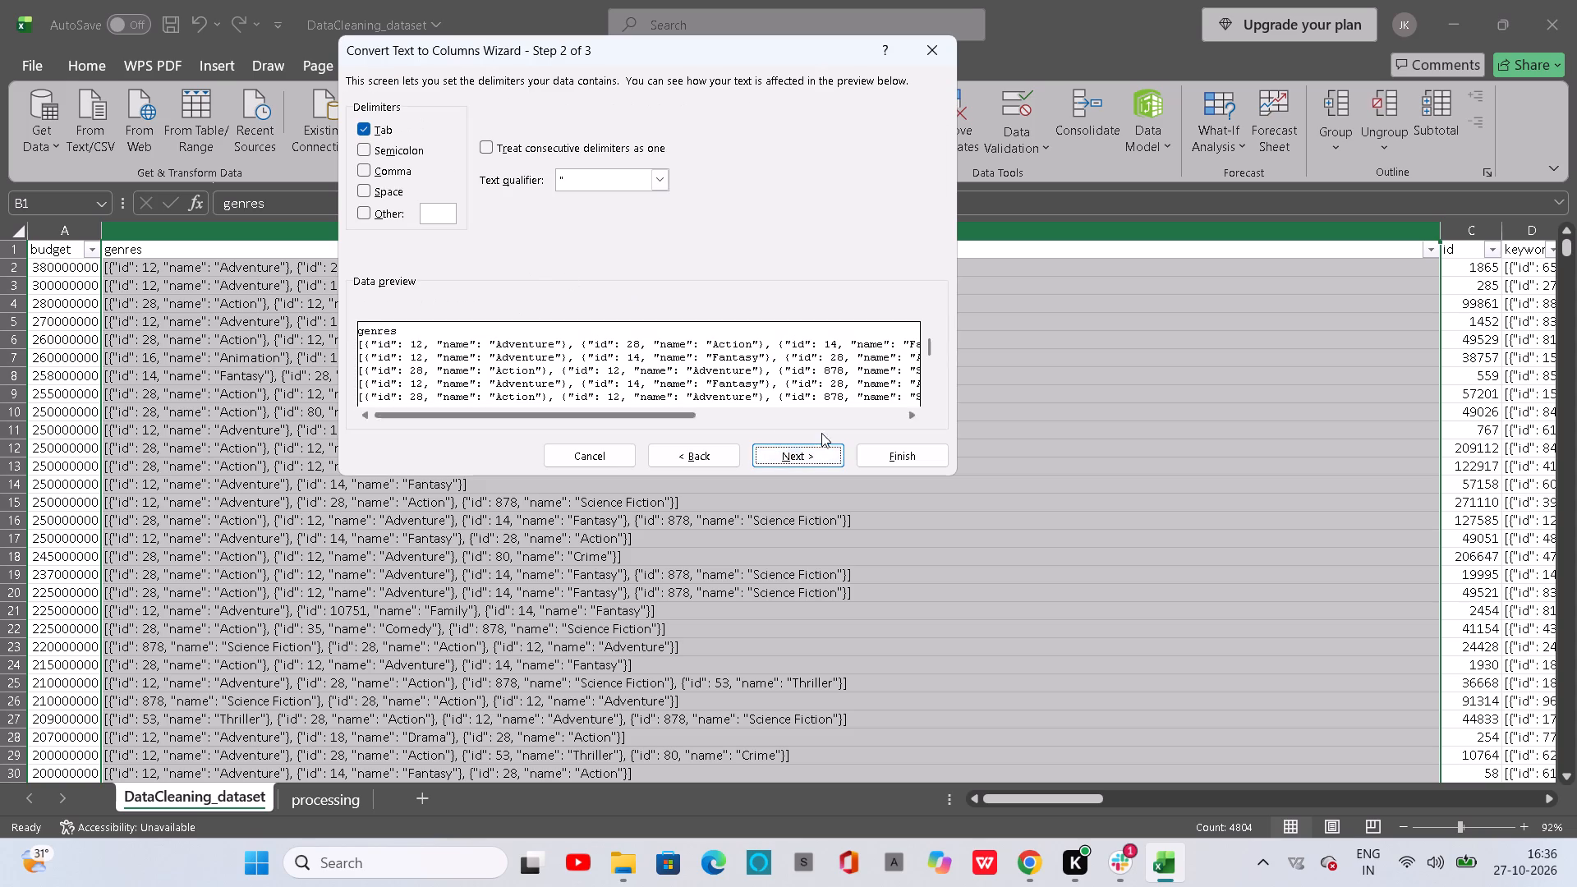
left_click(834, 453)
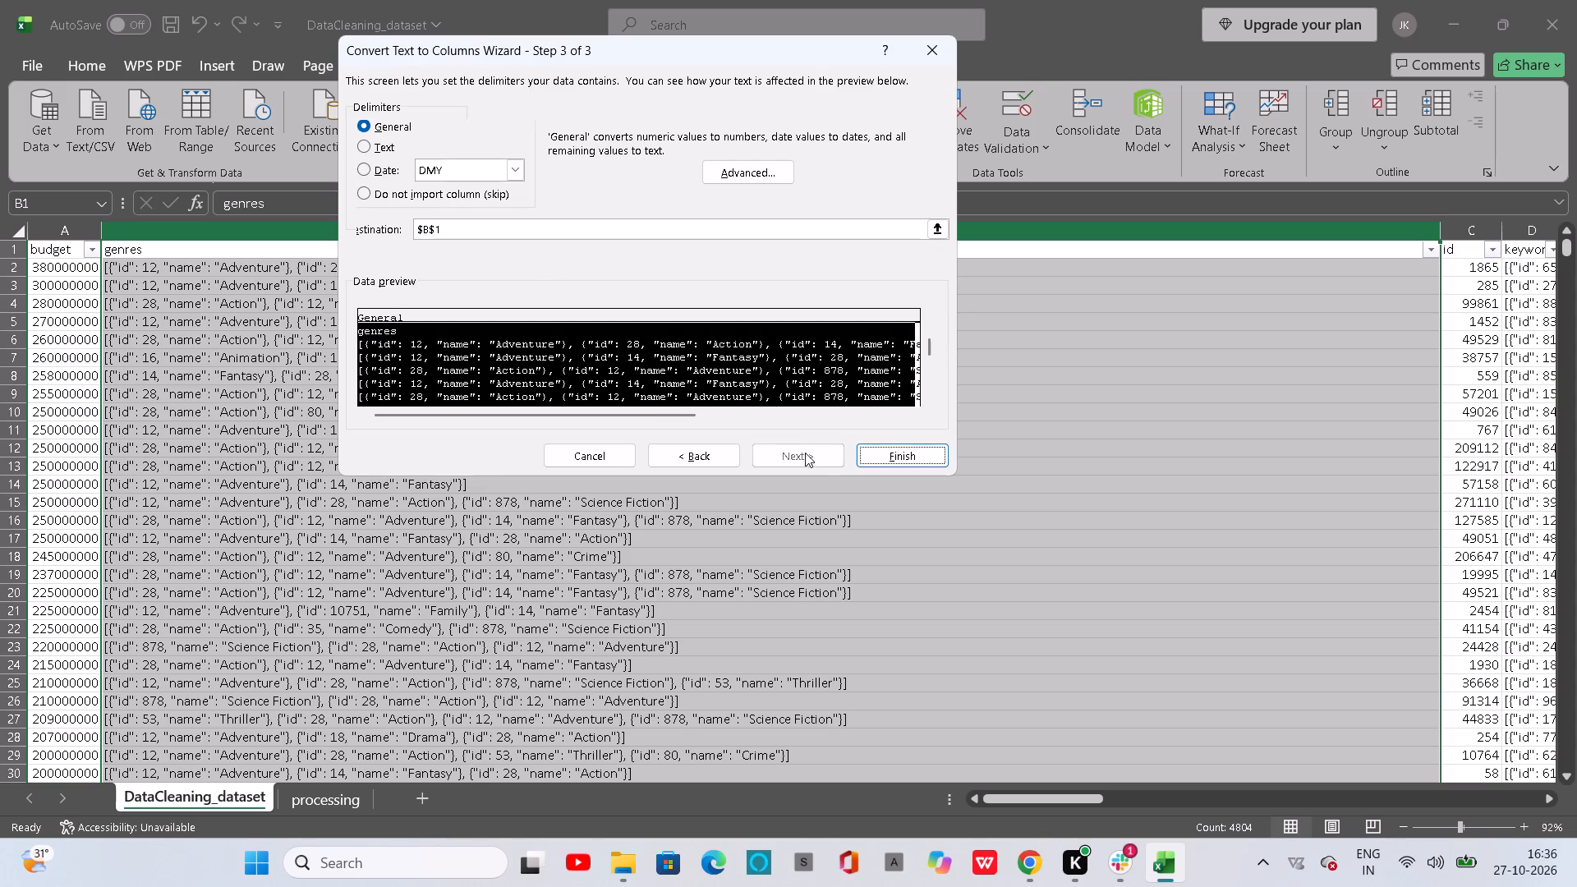
left_click(876, 452)
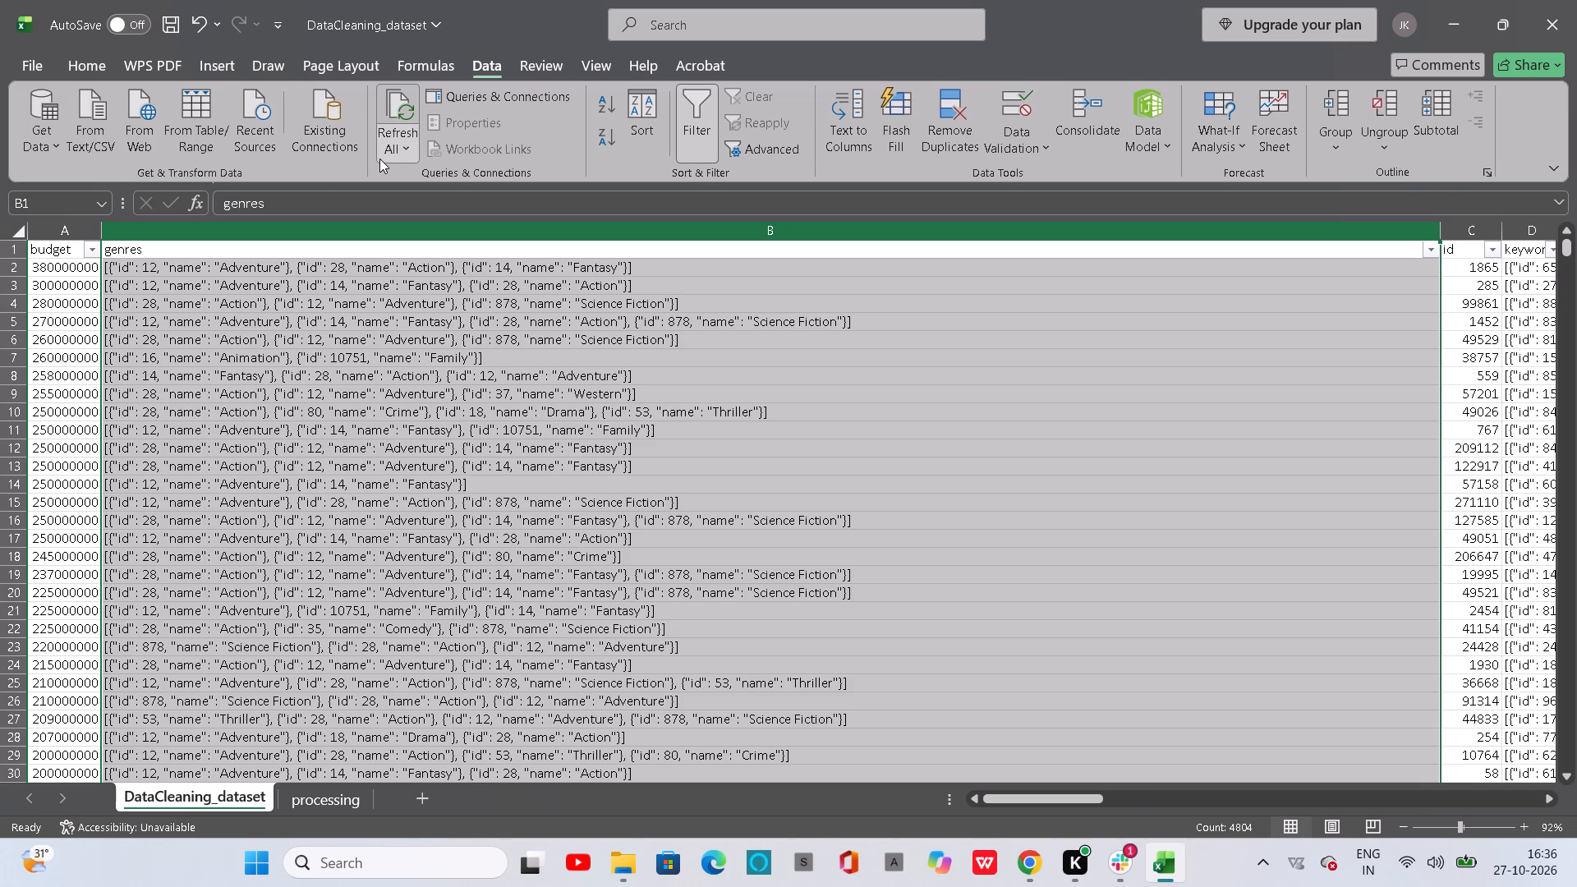
Run Text to Columns again on the genres column B as delimited by Tab, with General format and destination $B$1.
left_click(845, 114)
left_click(384, 165)
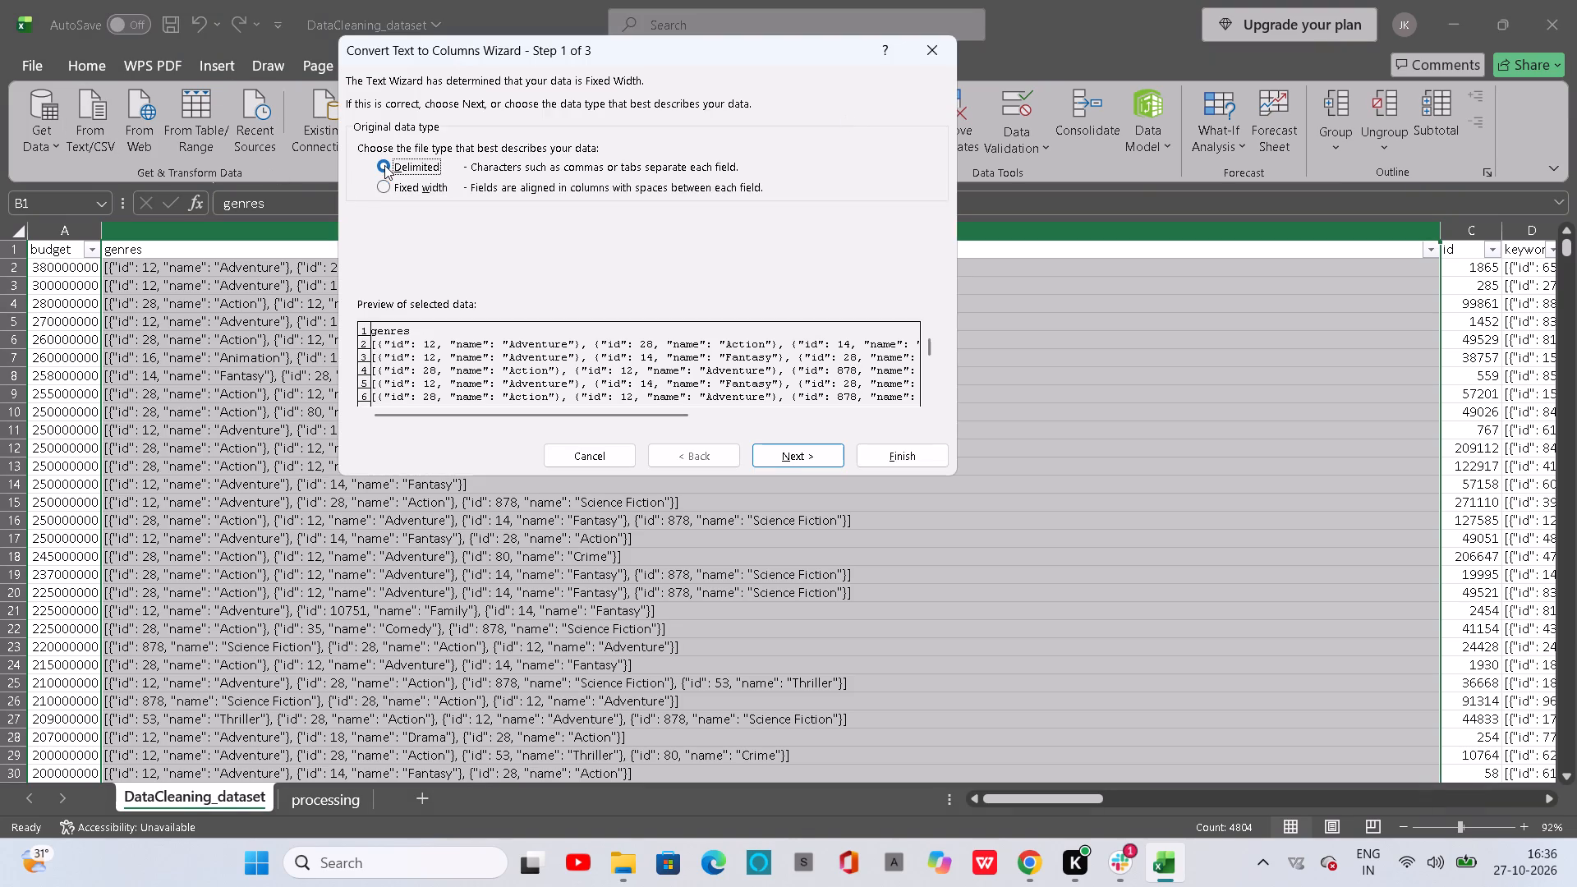
left_click(811, 448)
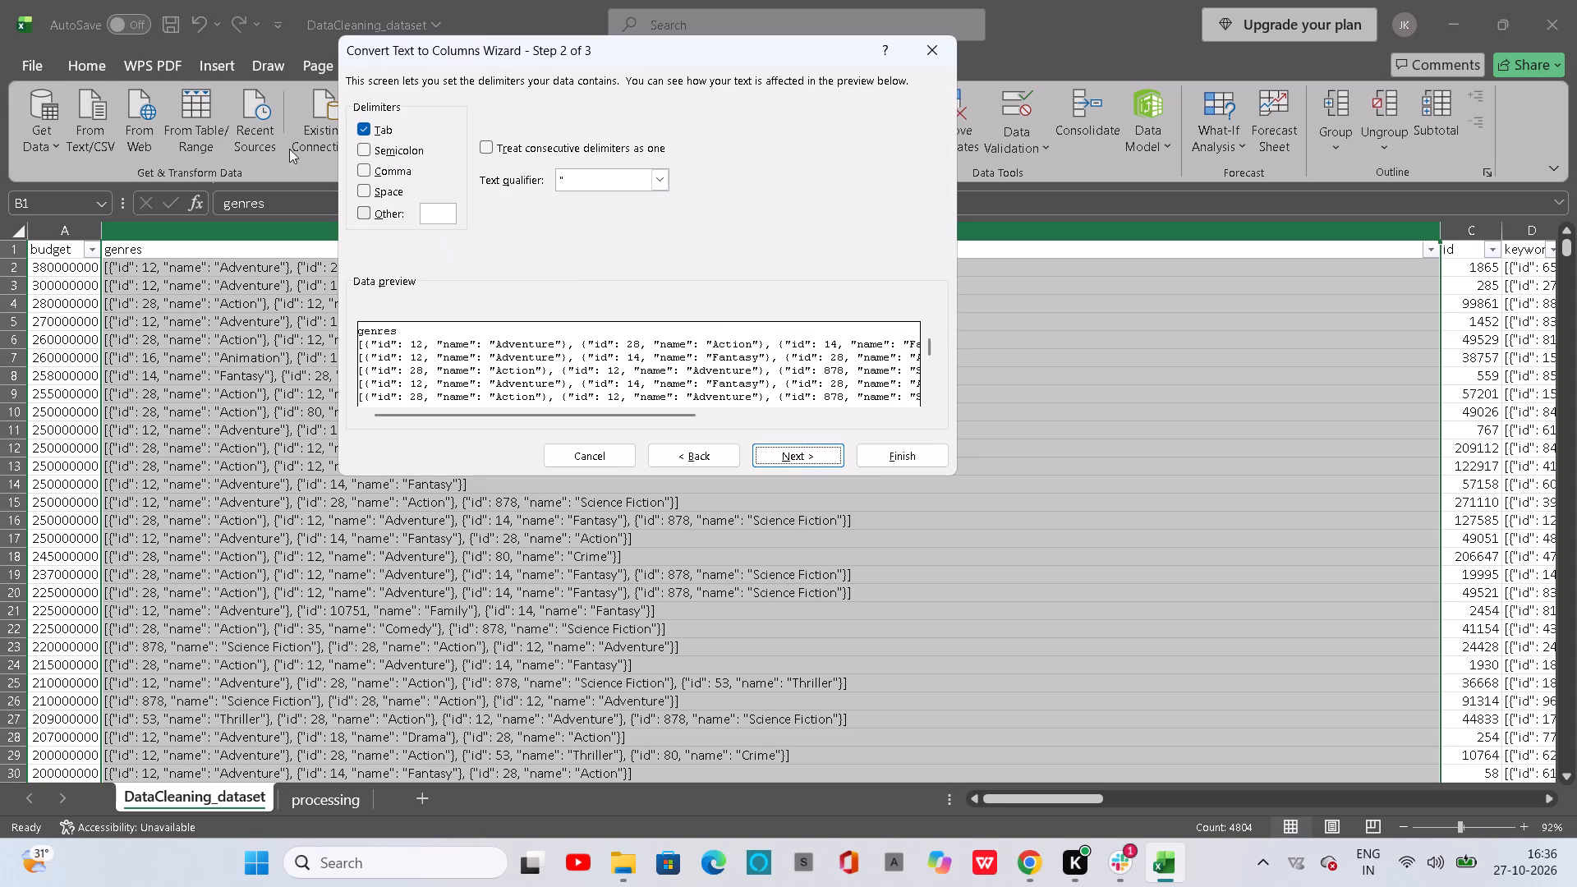
left_click(488, 154)
left_click(662, 187)
left_click(662, 187)
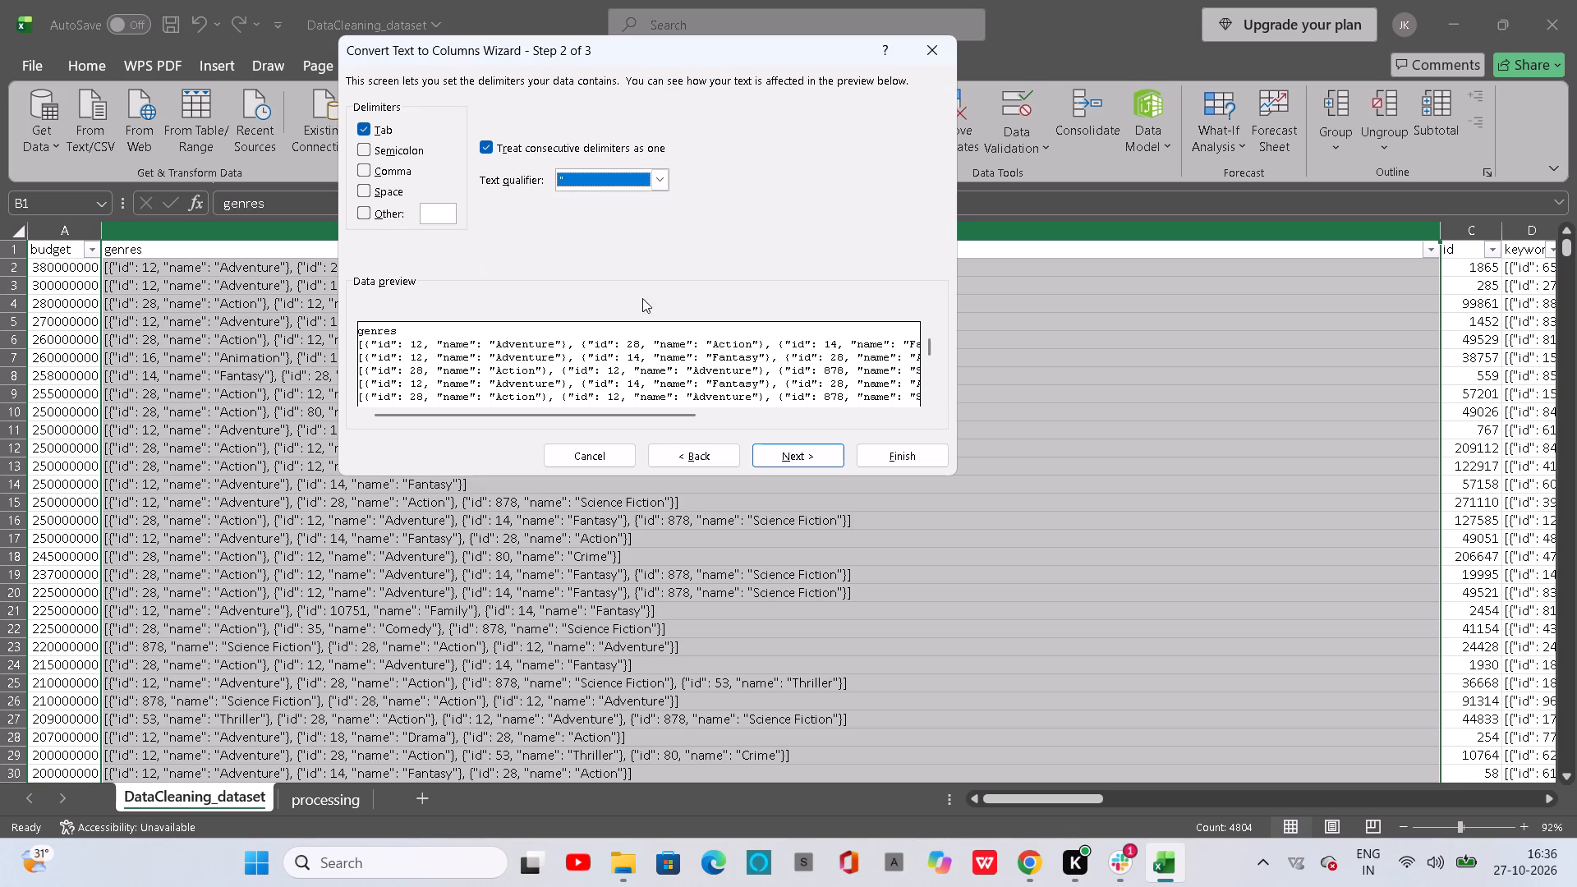
left_click(497, 148)
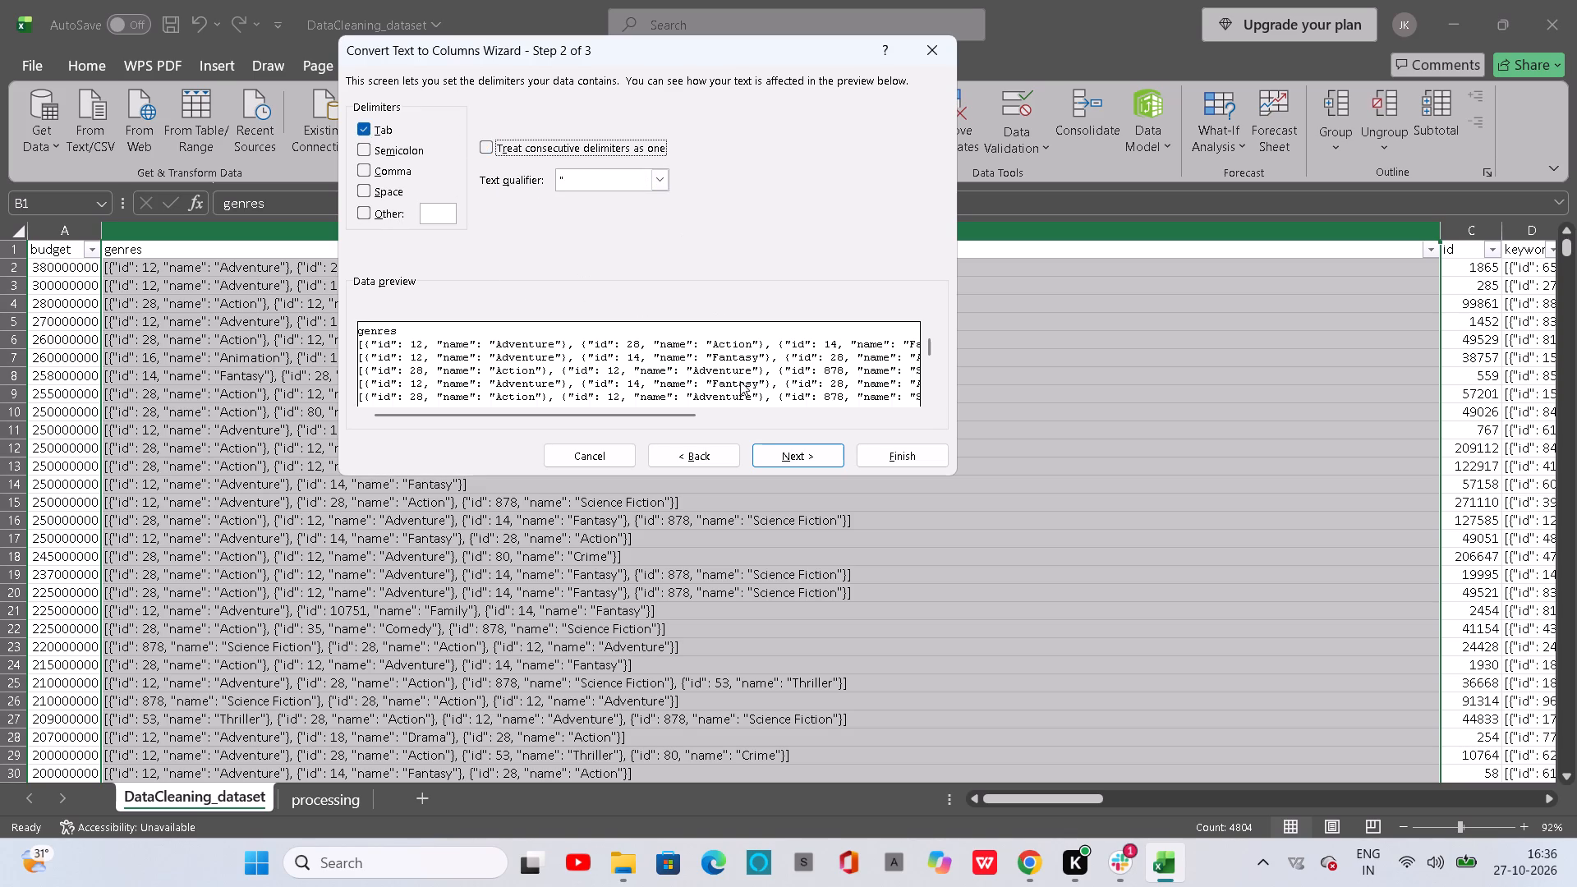
left_click(802, 452)
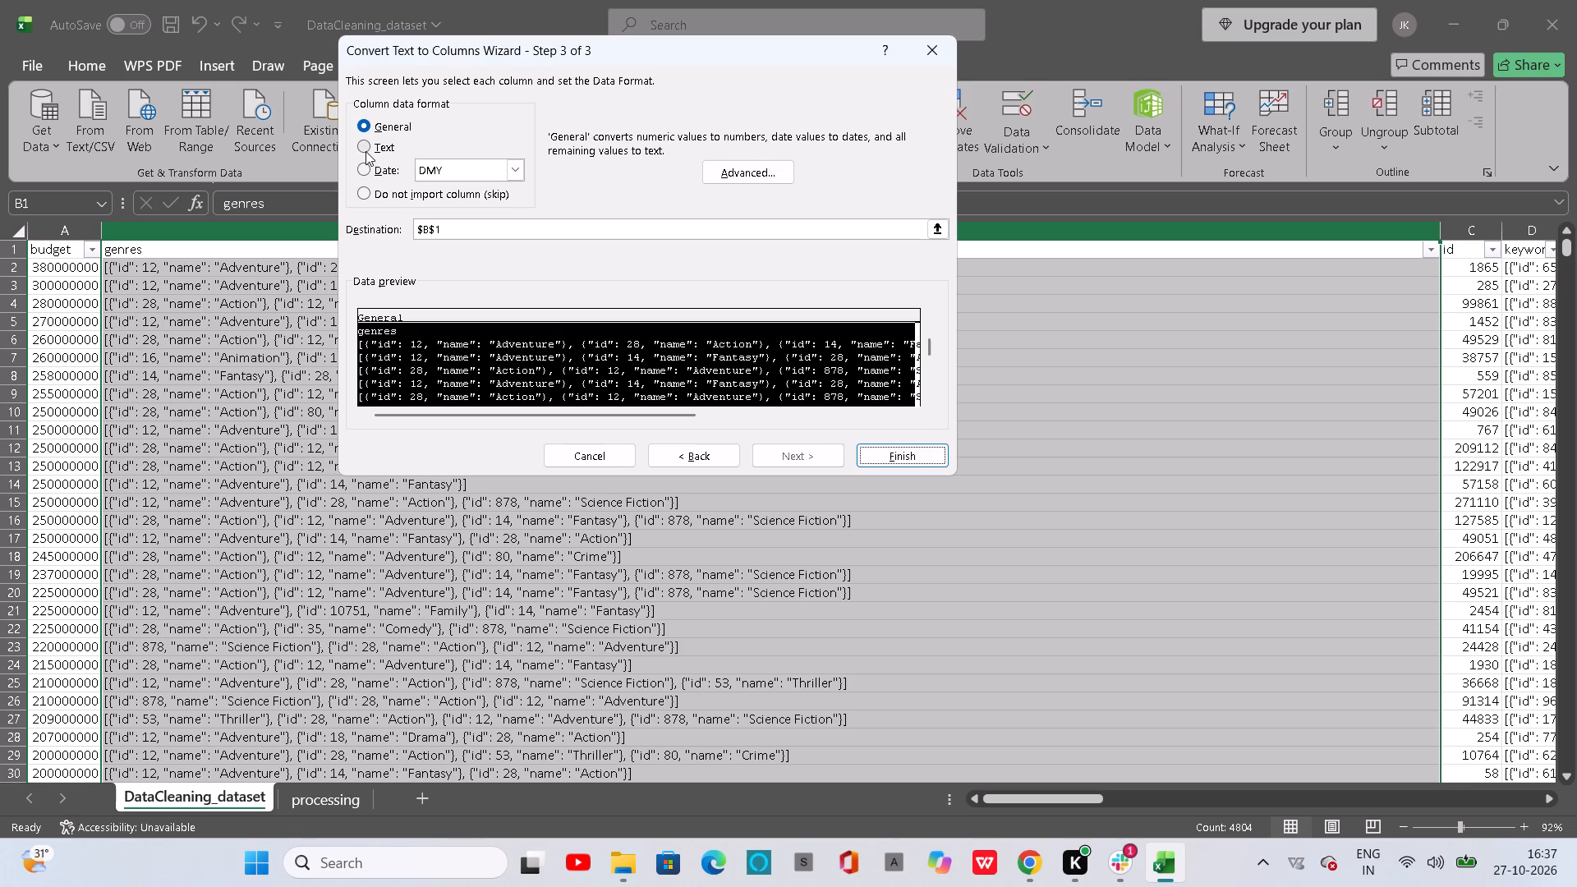
left_click(517, 165)
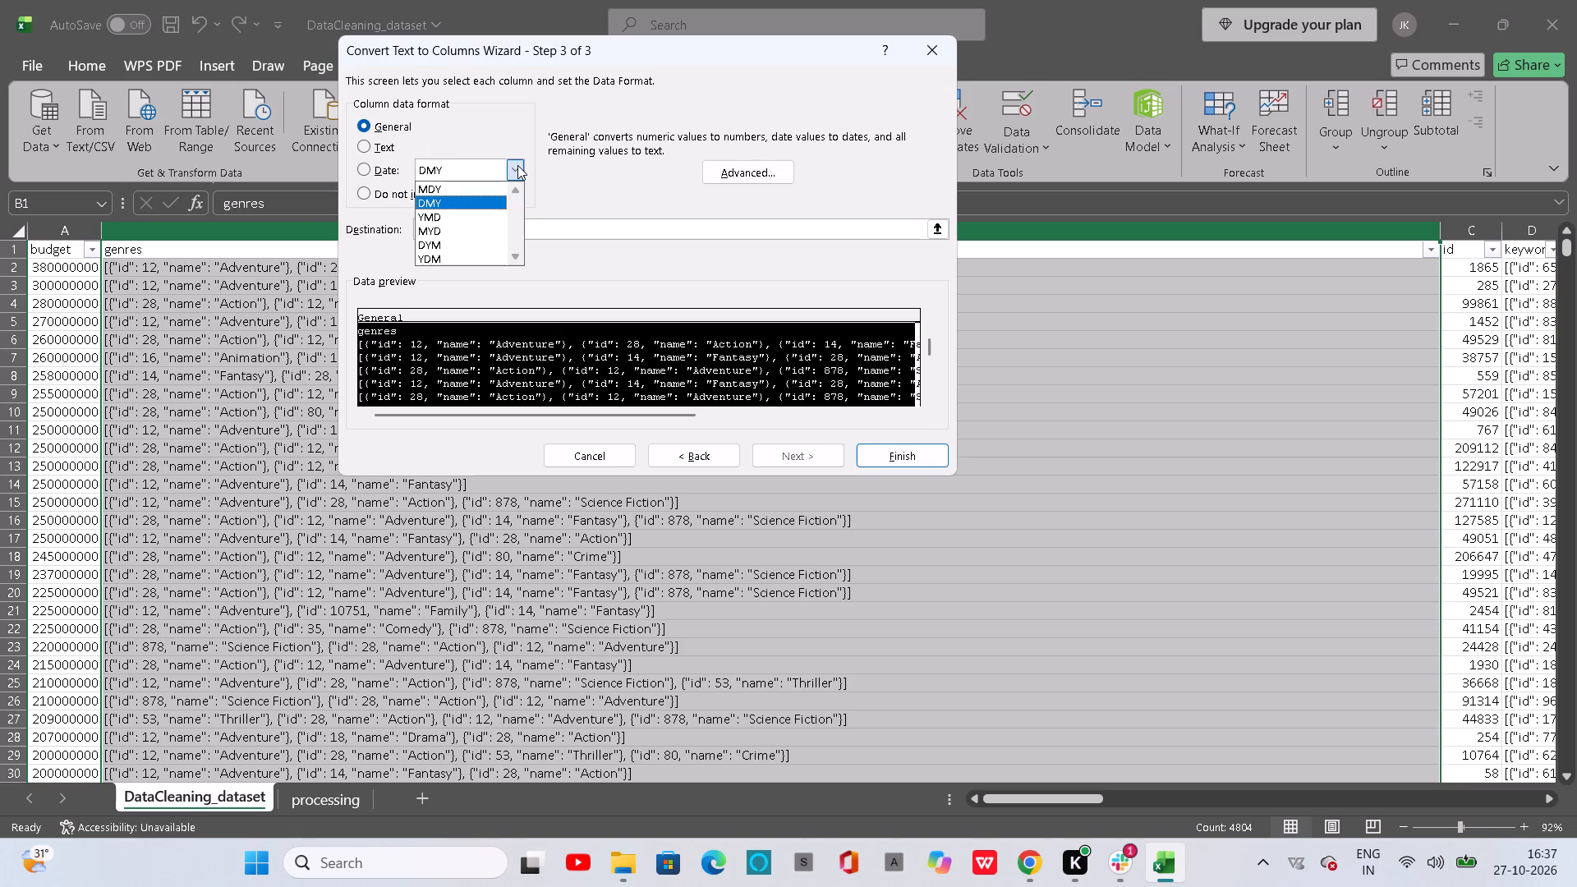
left_click(517, 165)
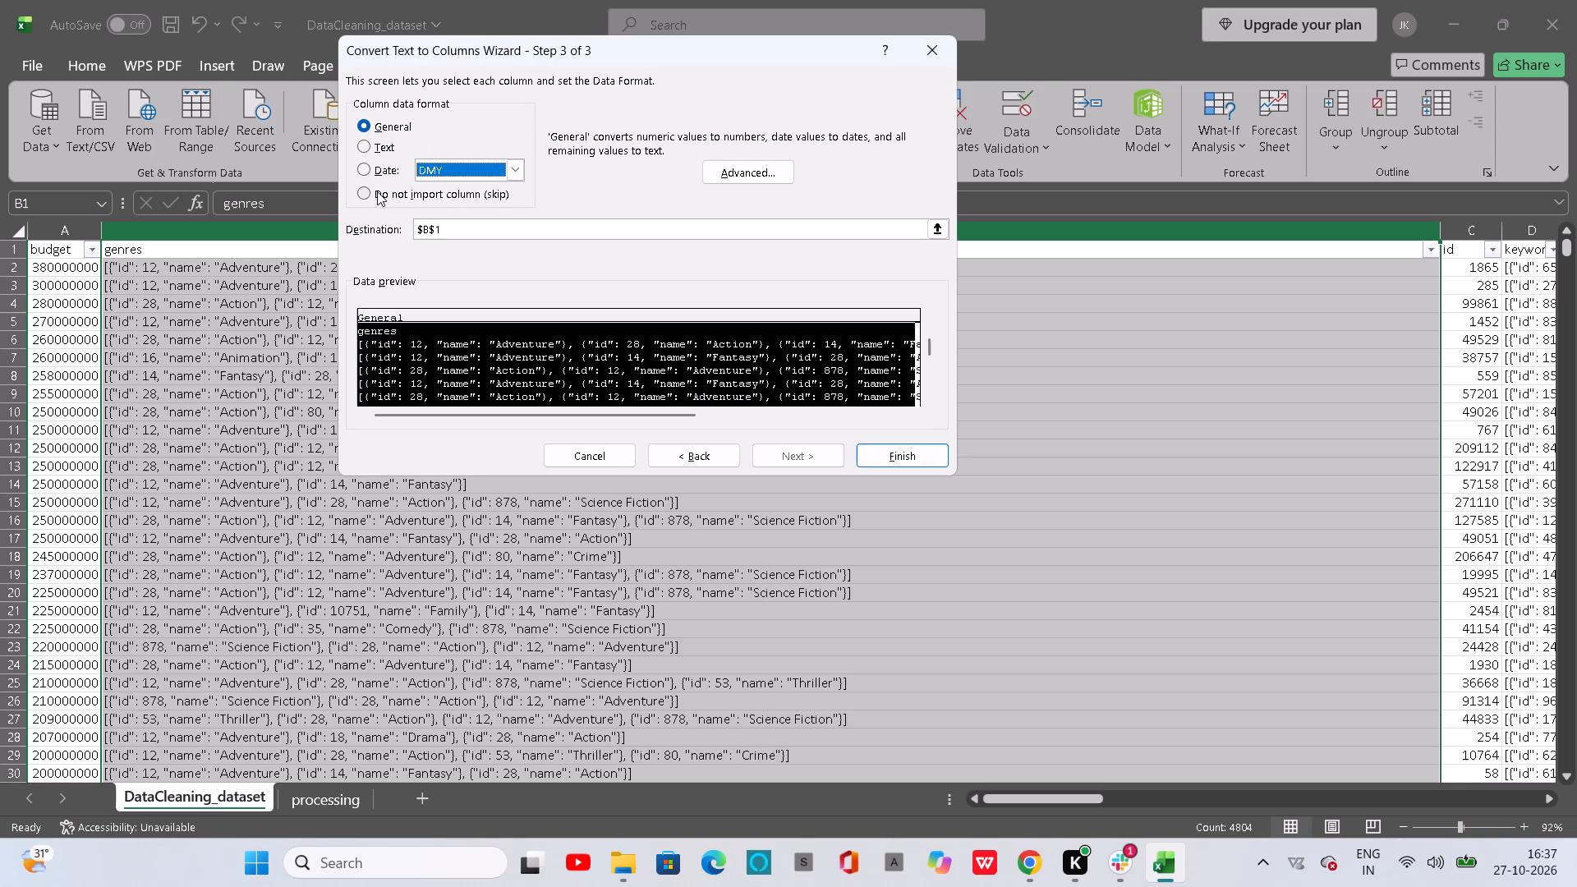
left_click(366, 175)
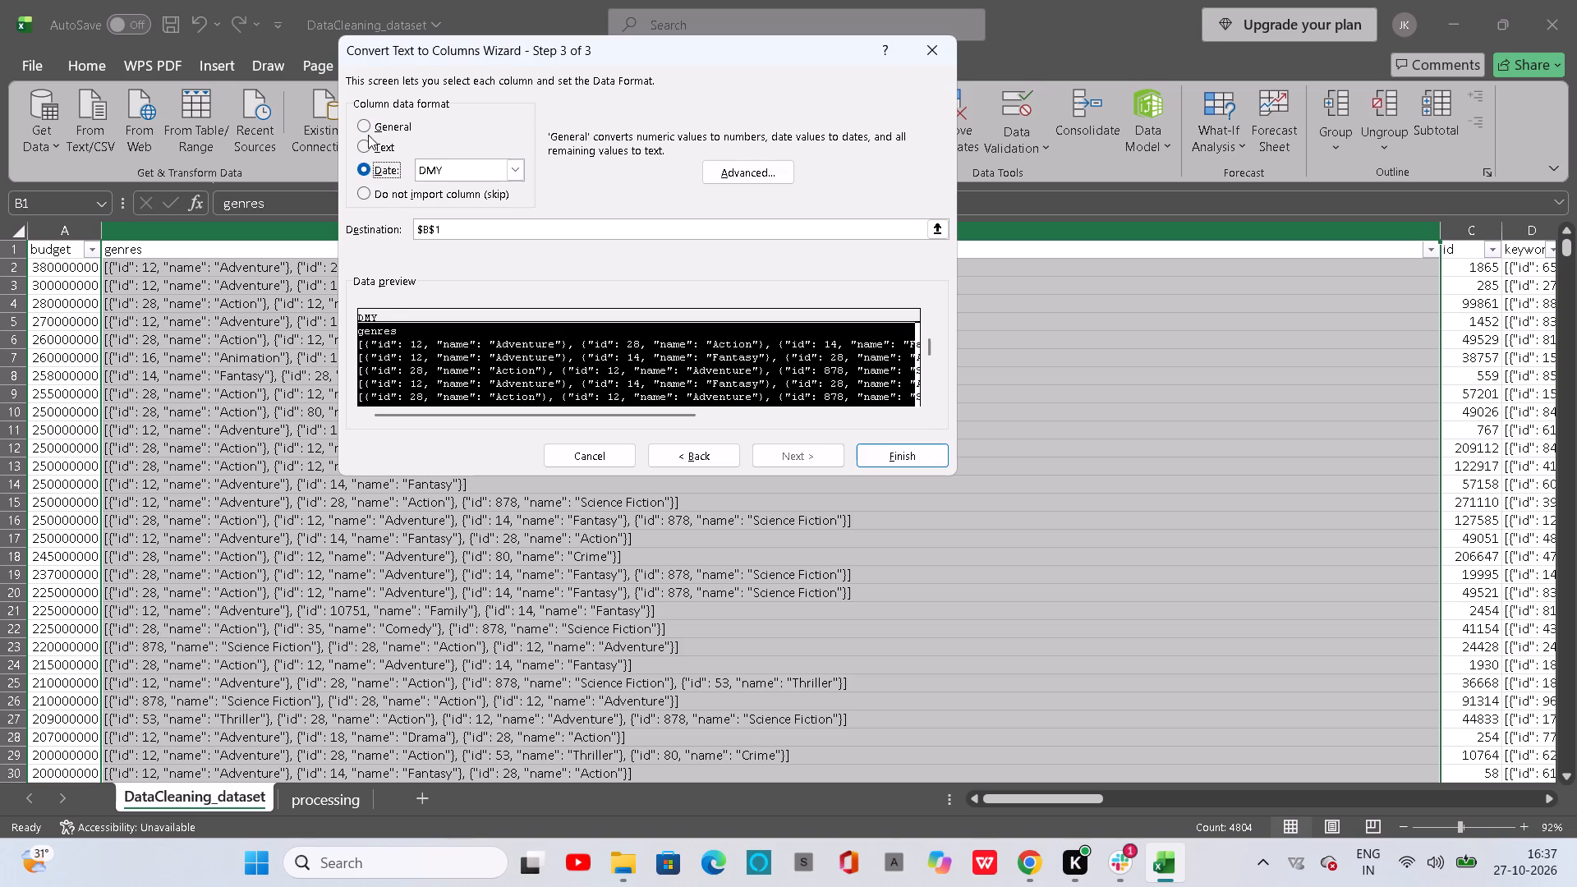
left_click(368, 131)
scroll(756, 360, "down", 5)
scroll(756, 360, "left", 5)
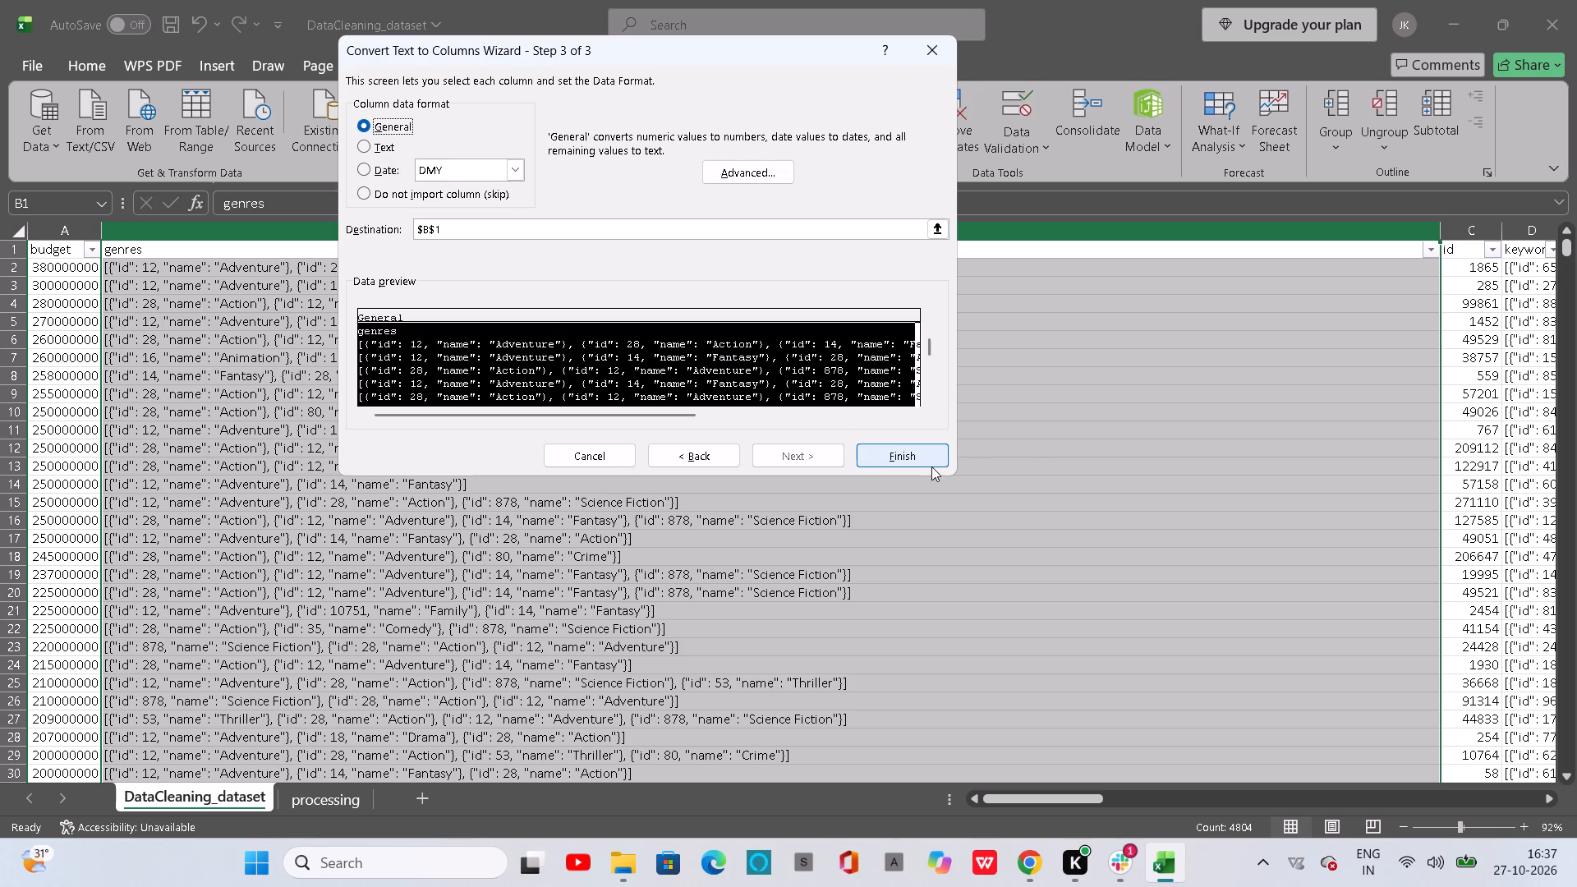
left_click(931, 466)
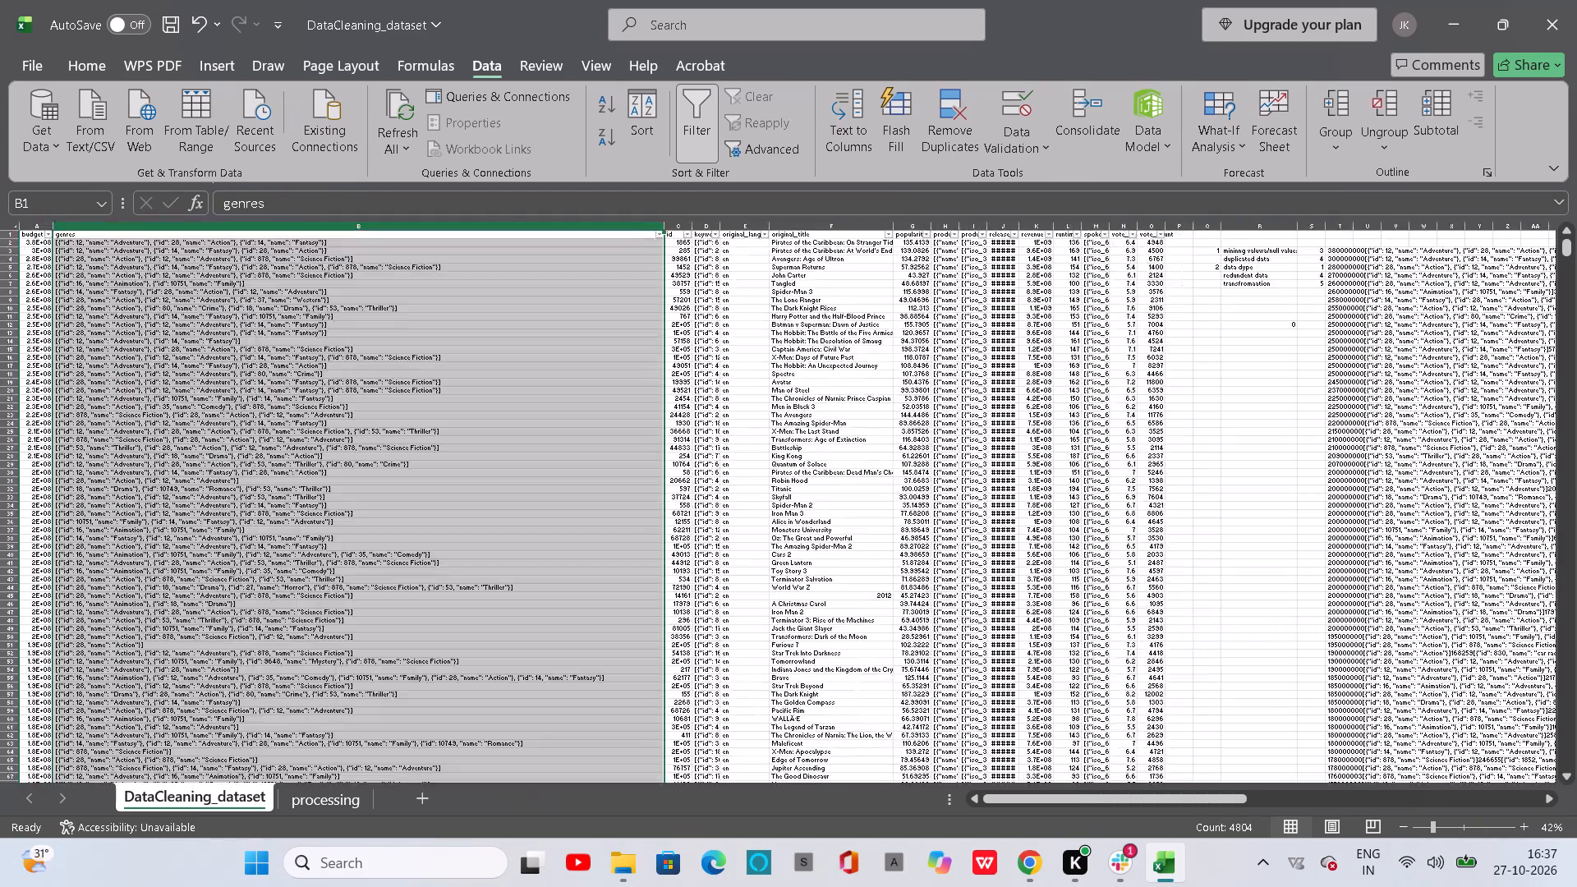
Narrow the genres column B slightly.
left_click_drag(666, 226, 495, 250)
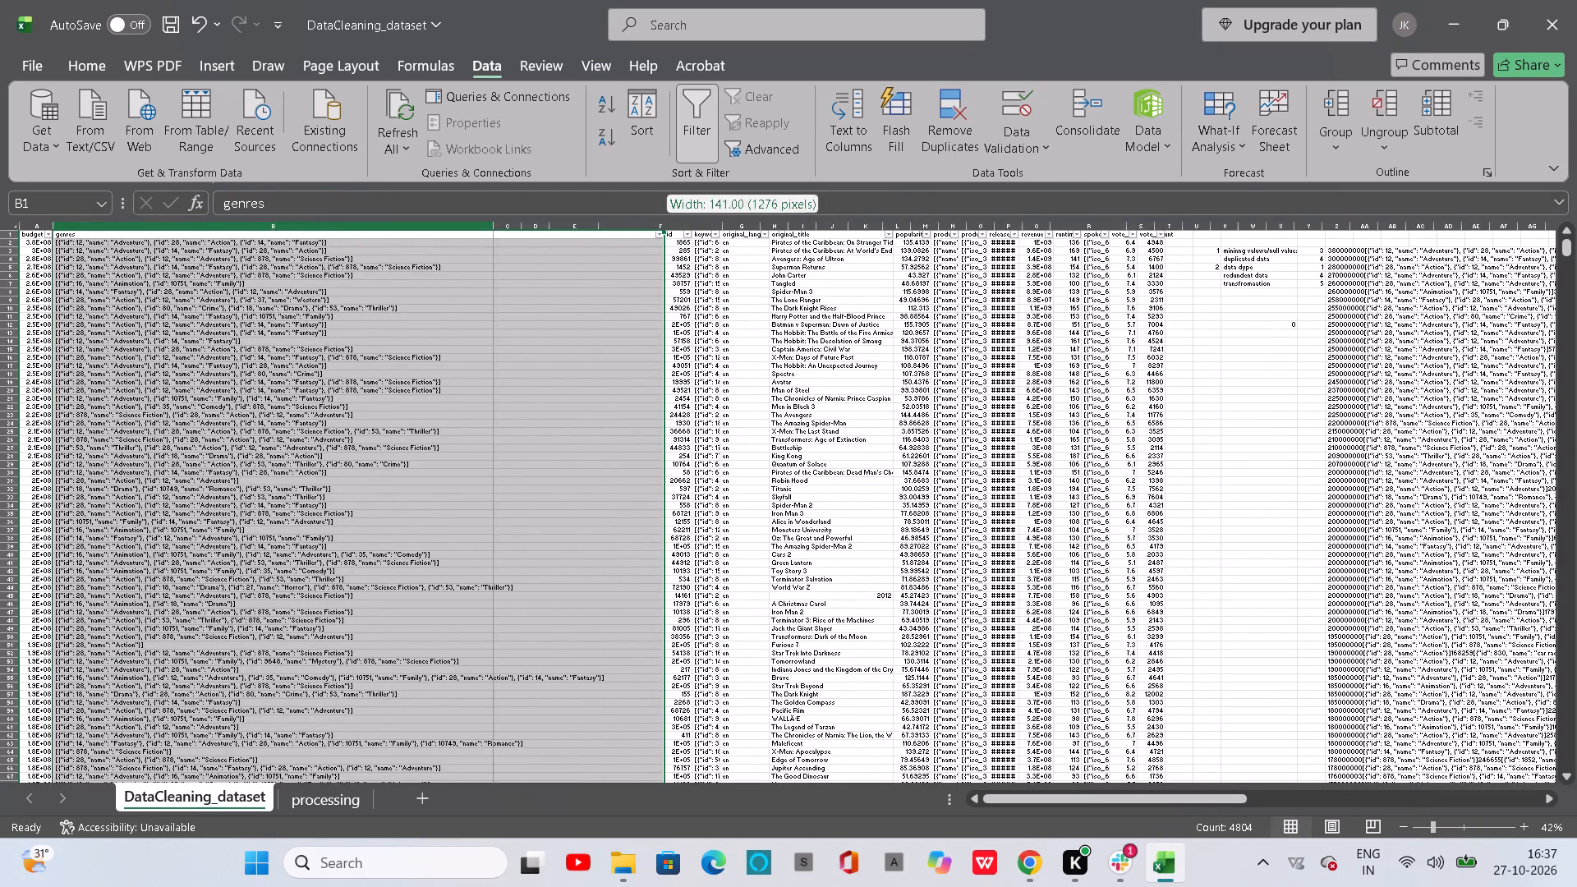
left_click_drag(495, 250, 656, 247)
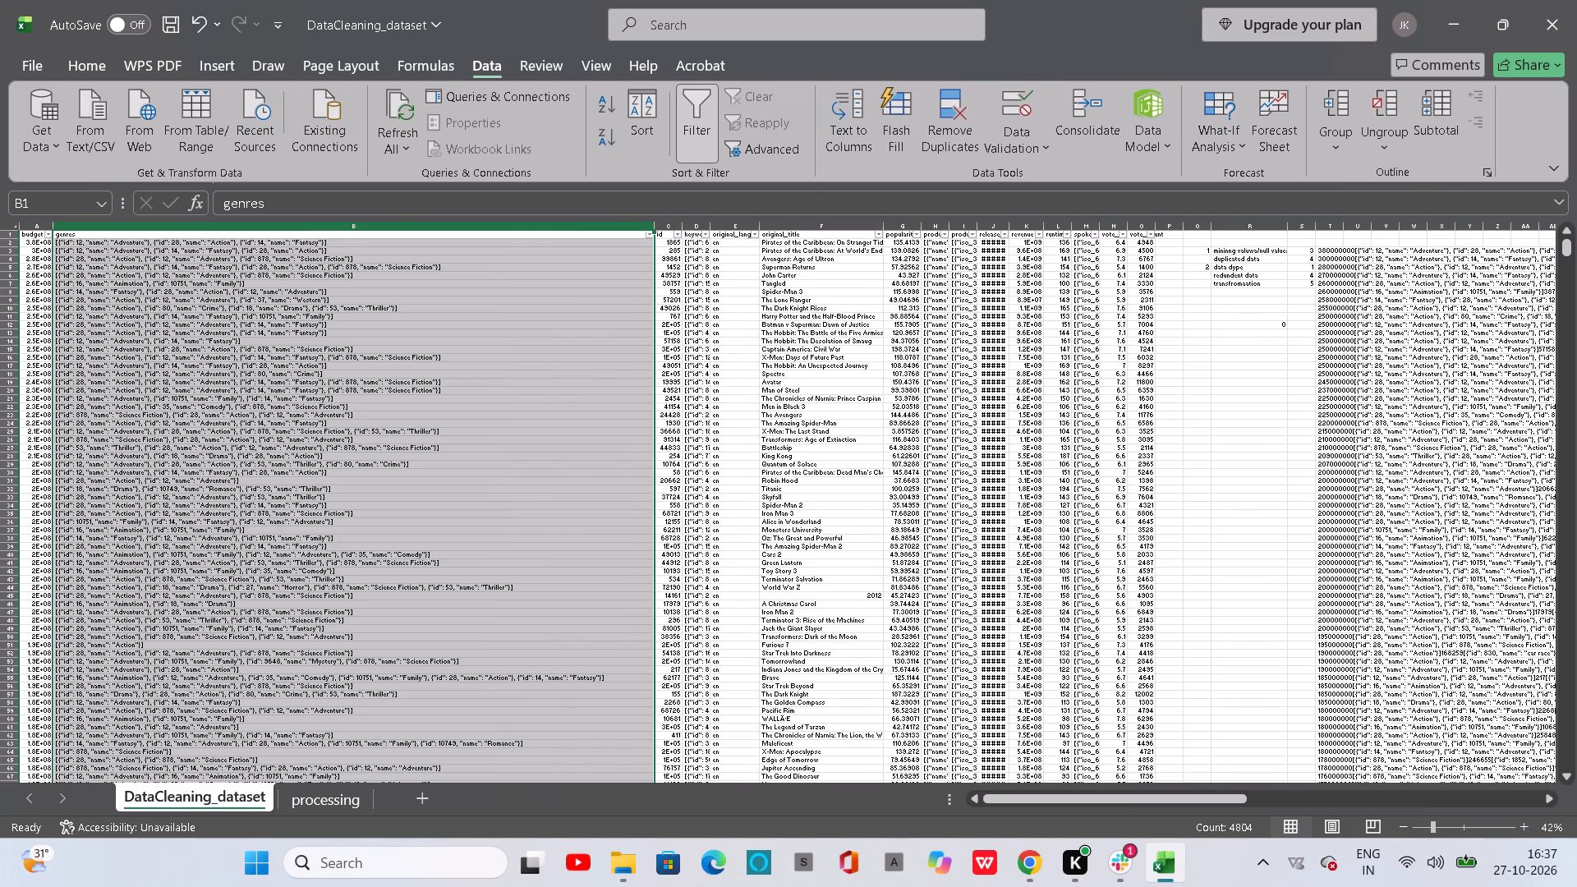
Examine the combined record text spilling across from column T, checking the contents of cells AQ3, U3 and W3.
scroll(772, 508, "right", 4)
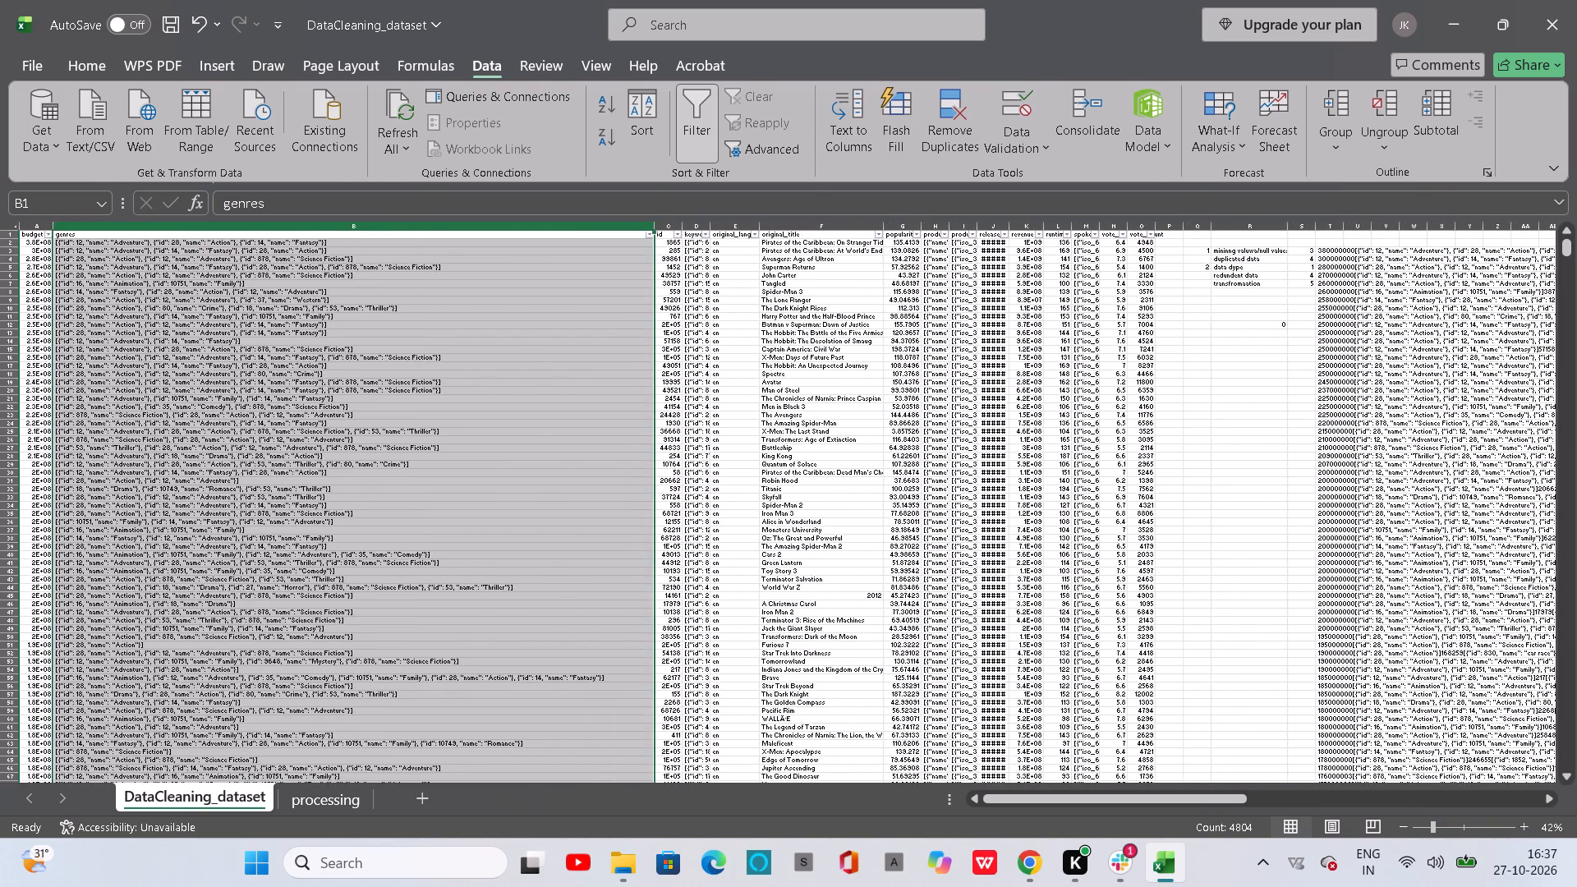
scroll(917, 512, "left", 3)
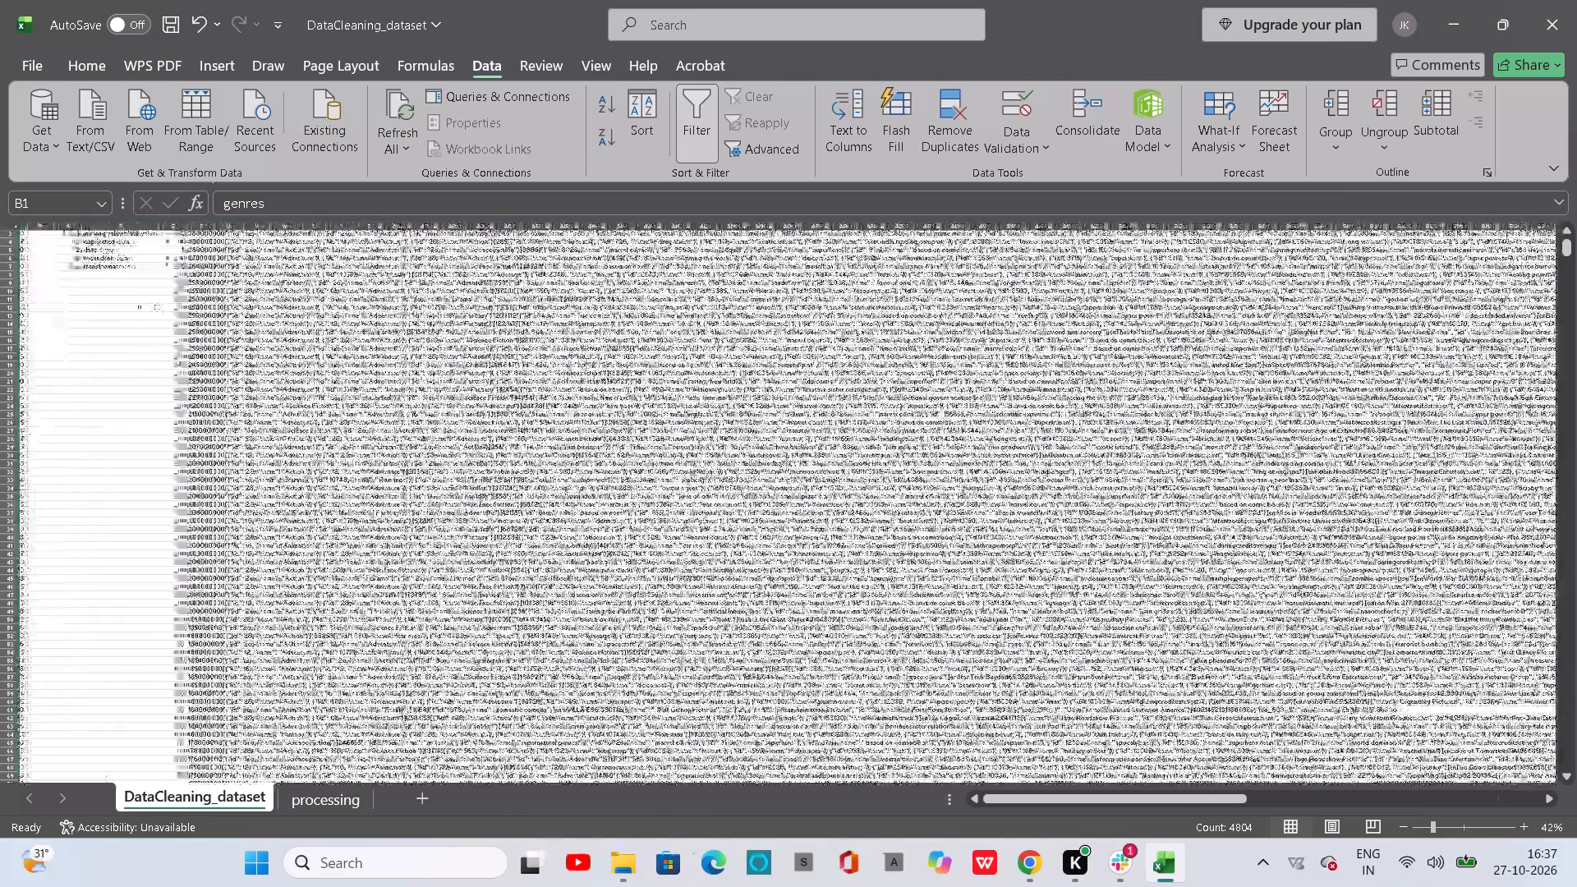
scroll(917, 512, "left", 2)
scroll(917, 512, "down", 3)
scroll(917, 512, "up", 3)
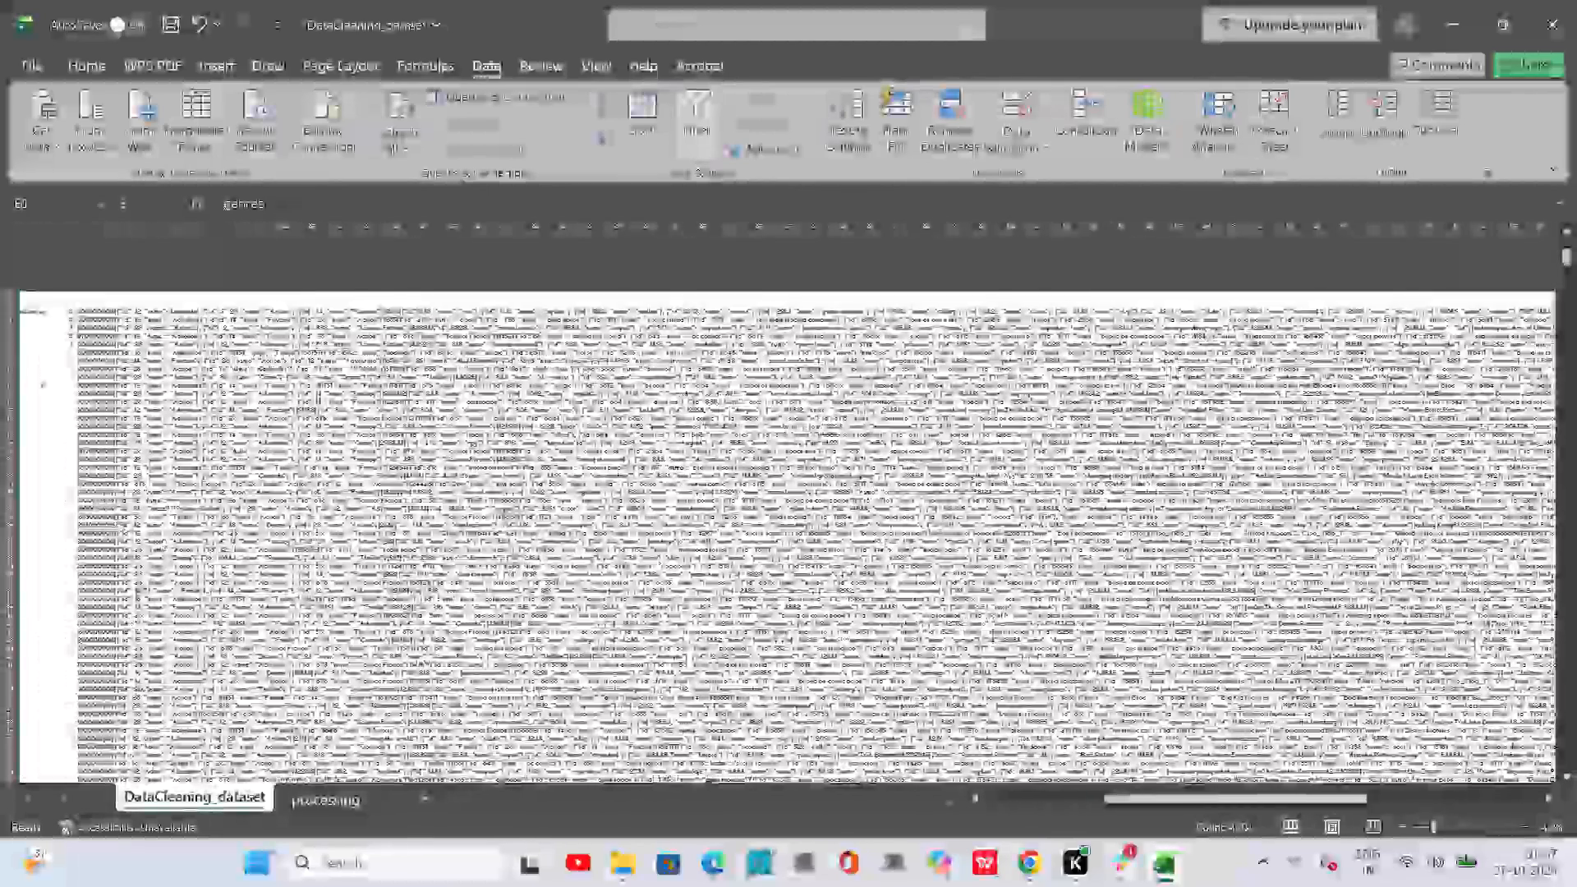
scroll(917, 512, "up", 1)
left_click(780, 250)
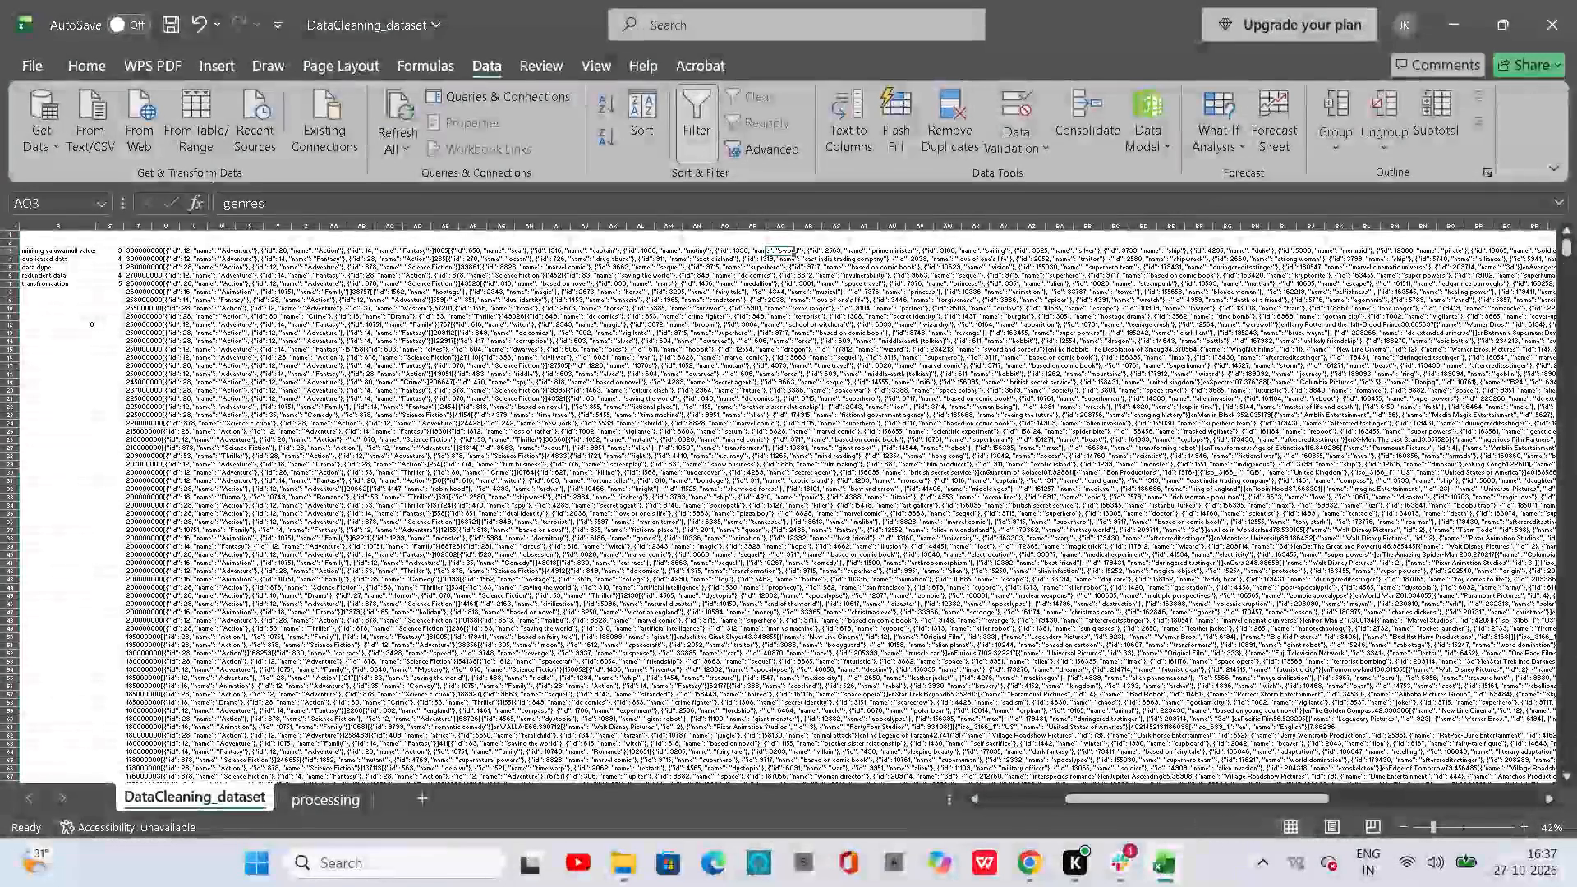
left_click(154, 252)
left_click(149, 251)
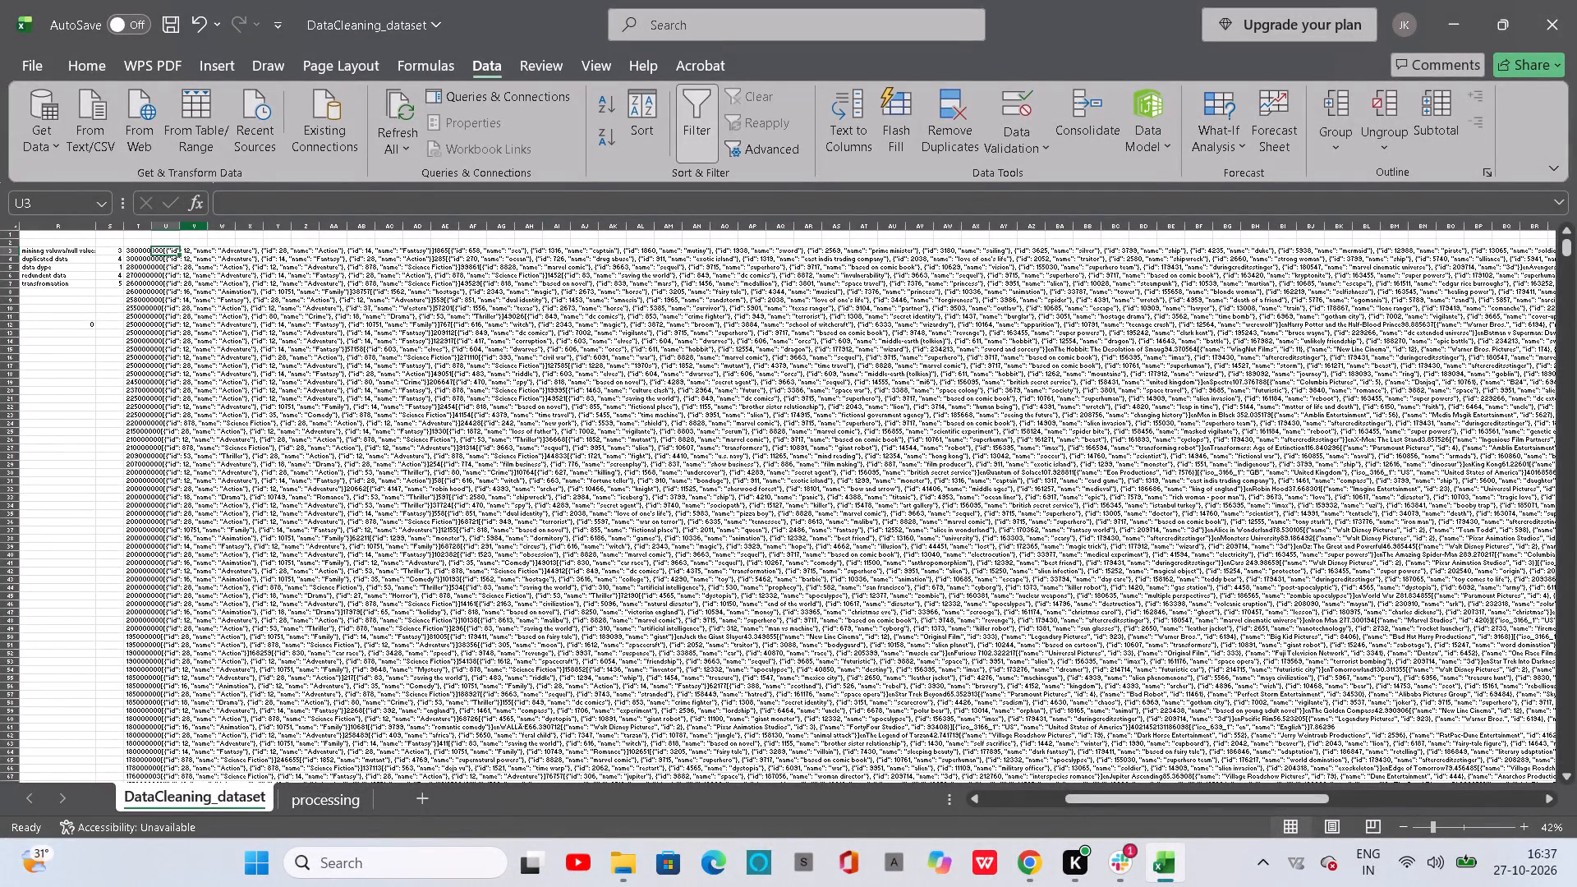
left_click(298, 192)
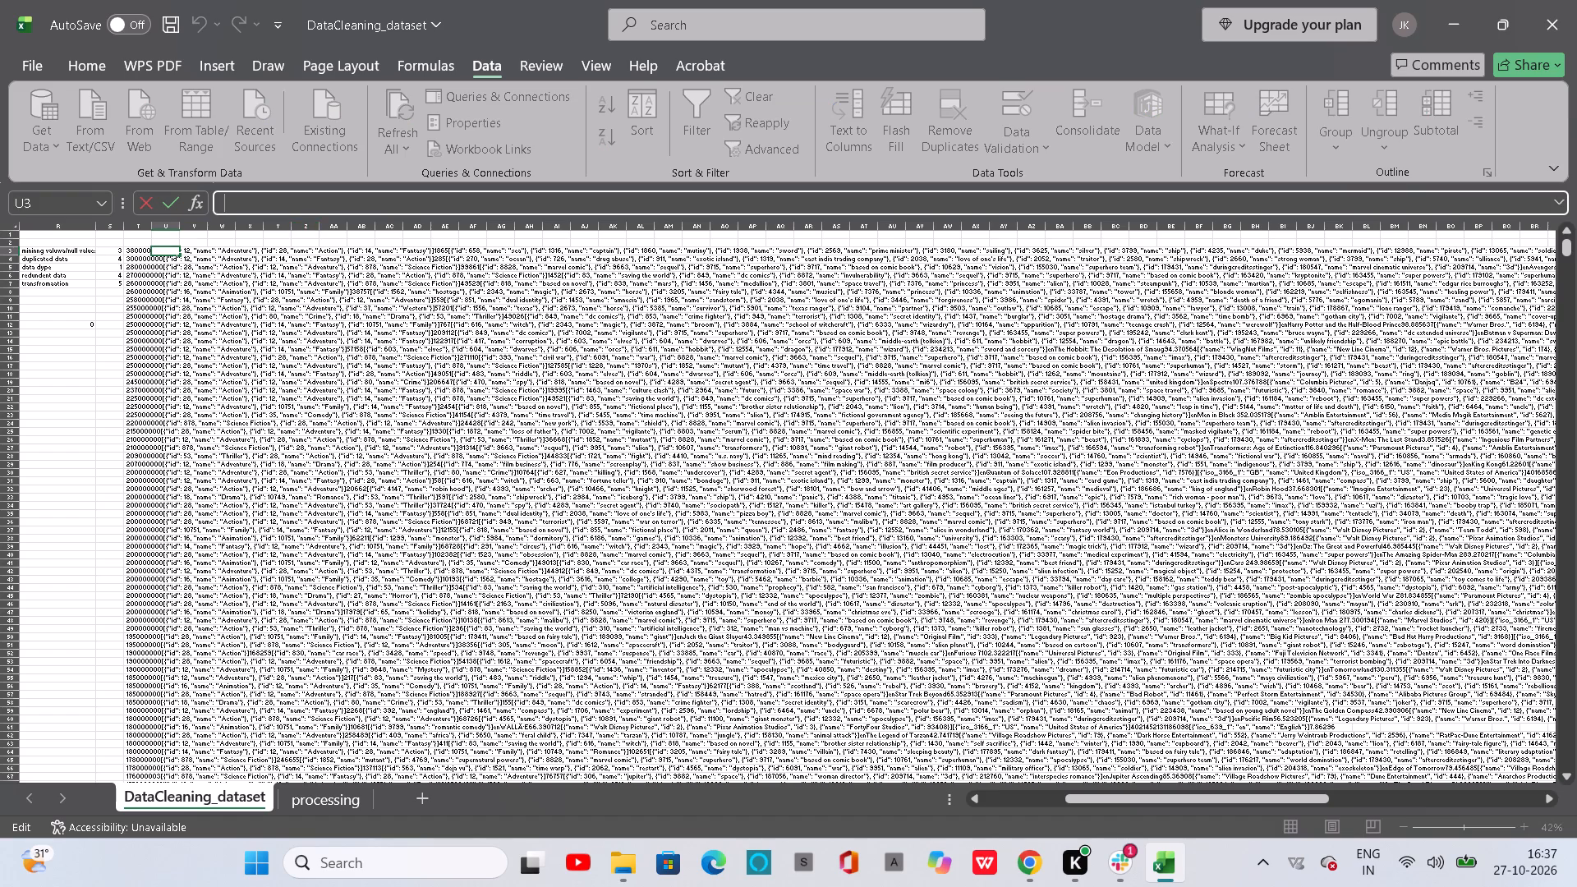
left_click(213, 252)
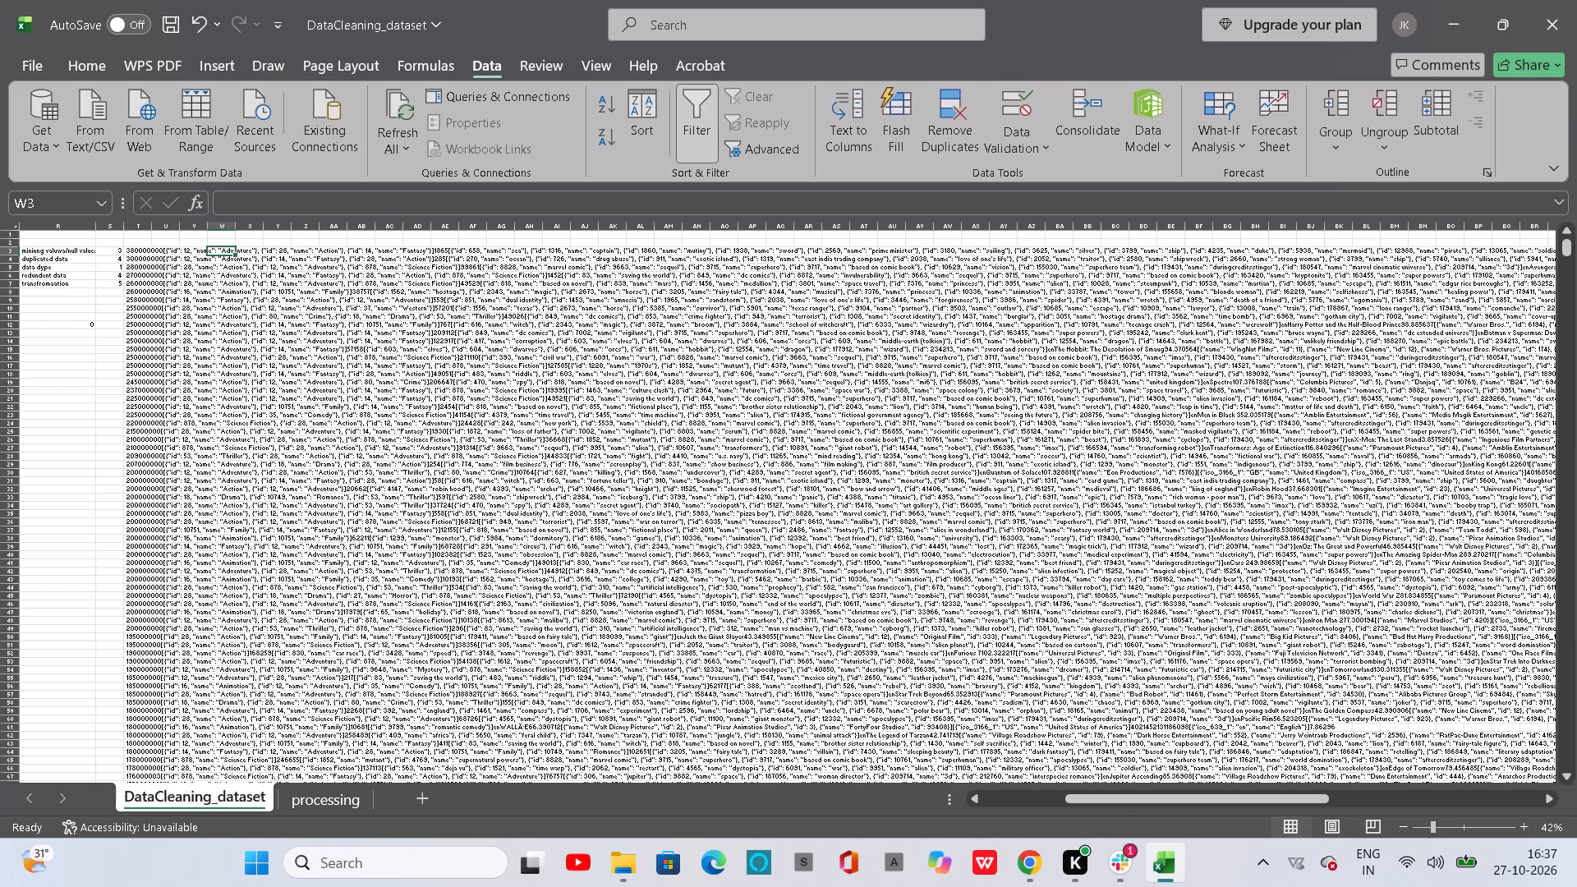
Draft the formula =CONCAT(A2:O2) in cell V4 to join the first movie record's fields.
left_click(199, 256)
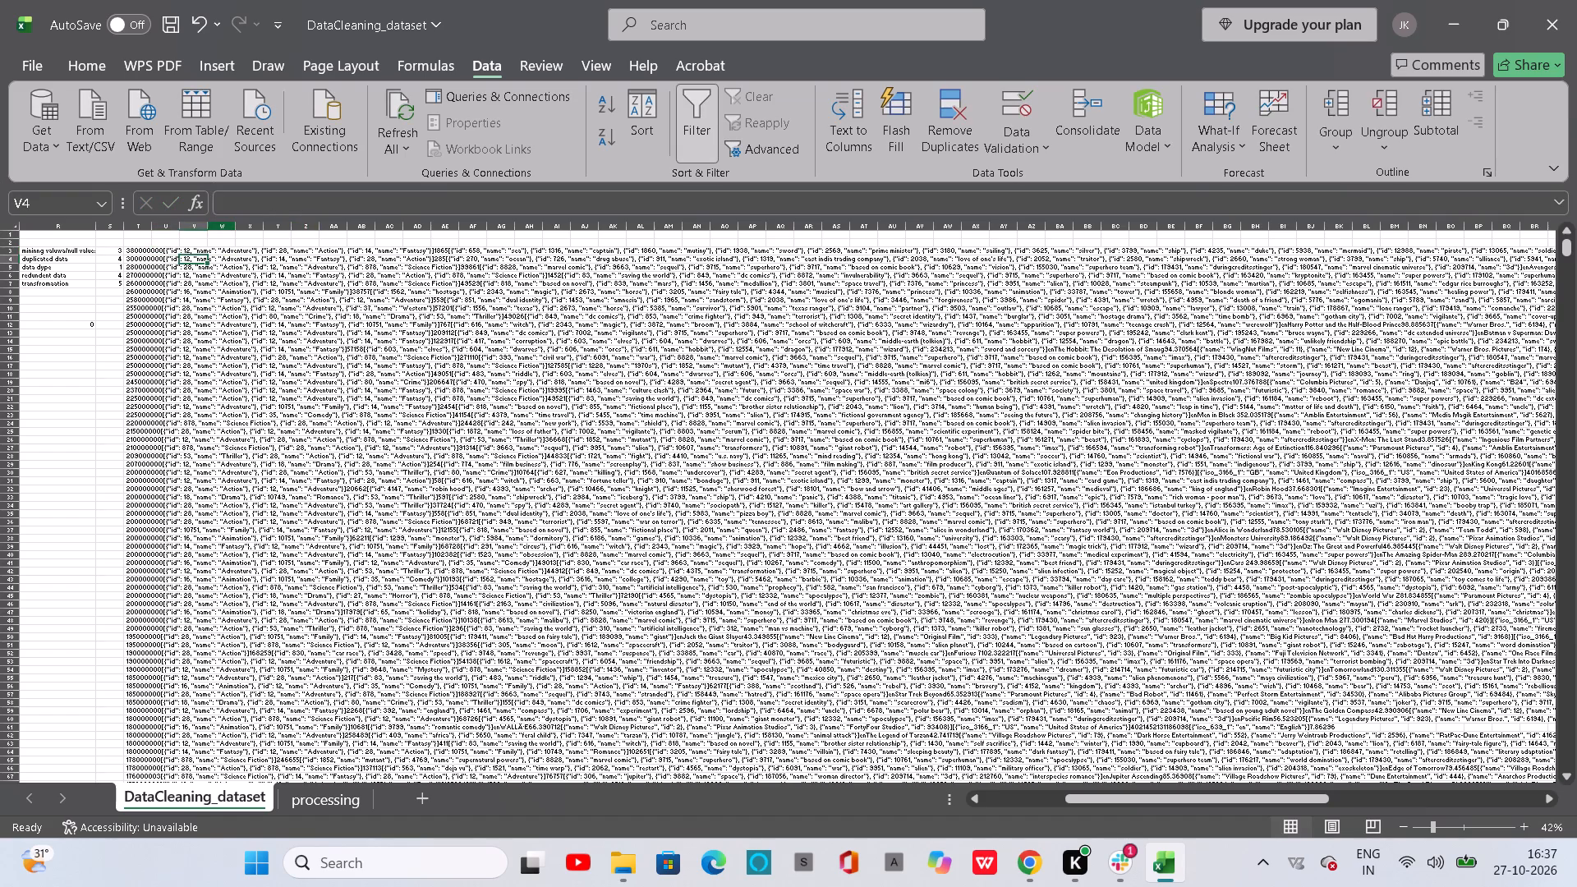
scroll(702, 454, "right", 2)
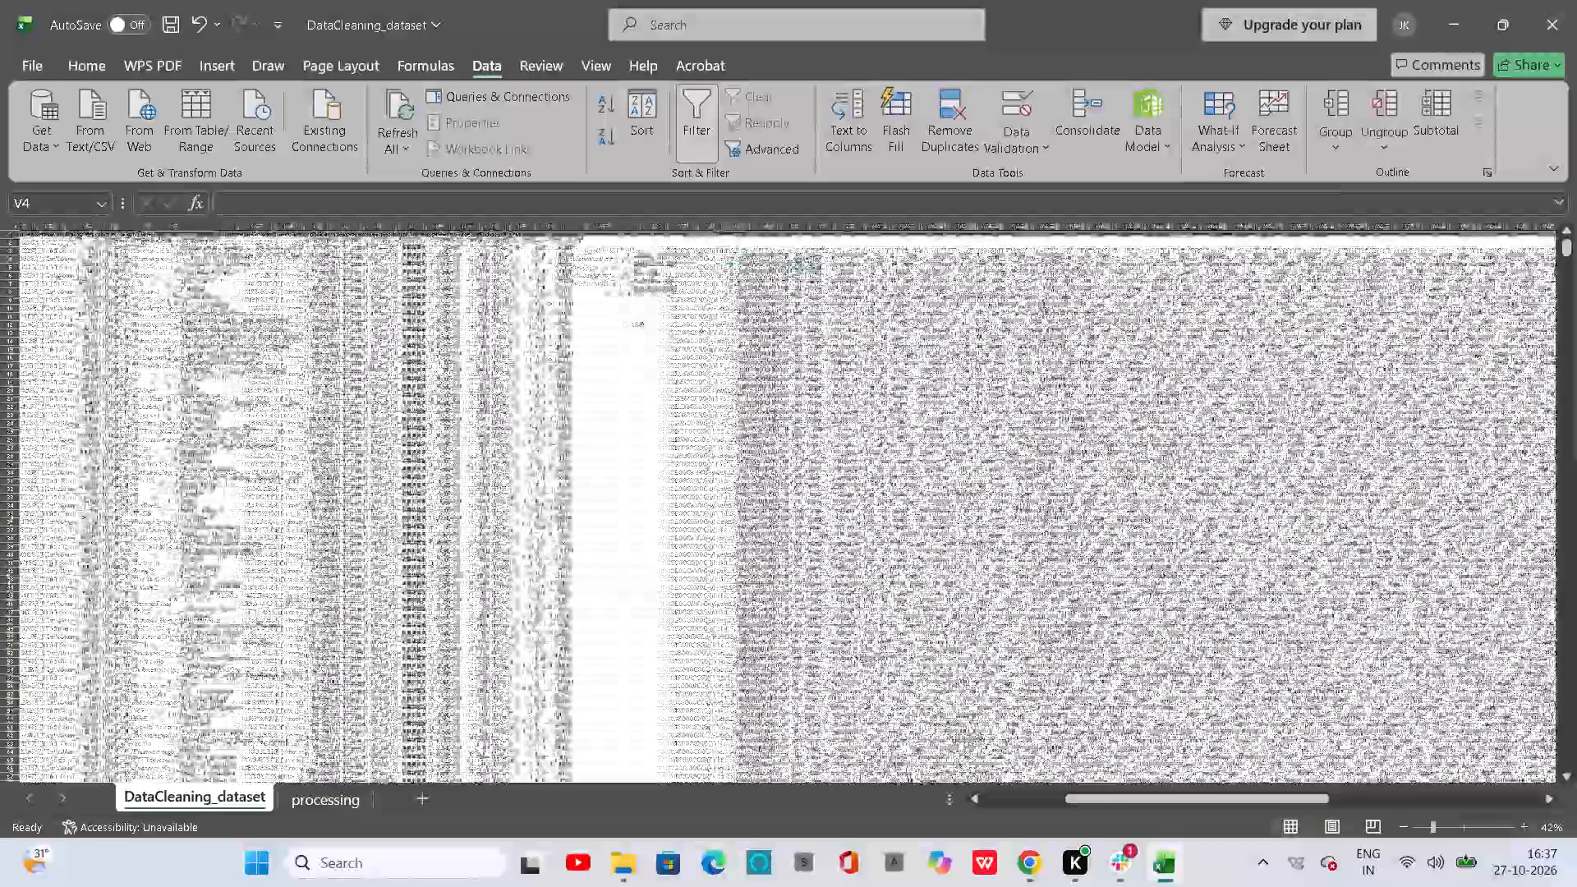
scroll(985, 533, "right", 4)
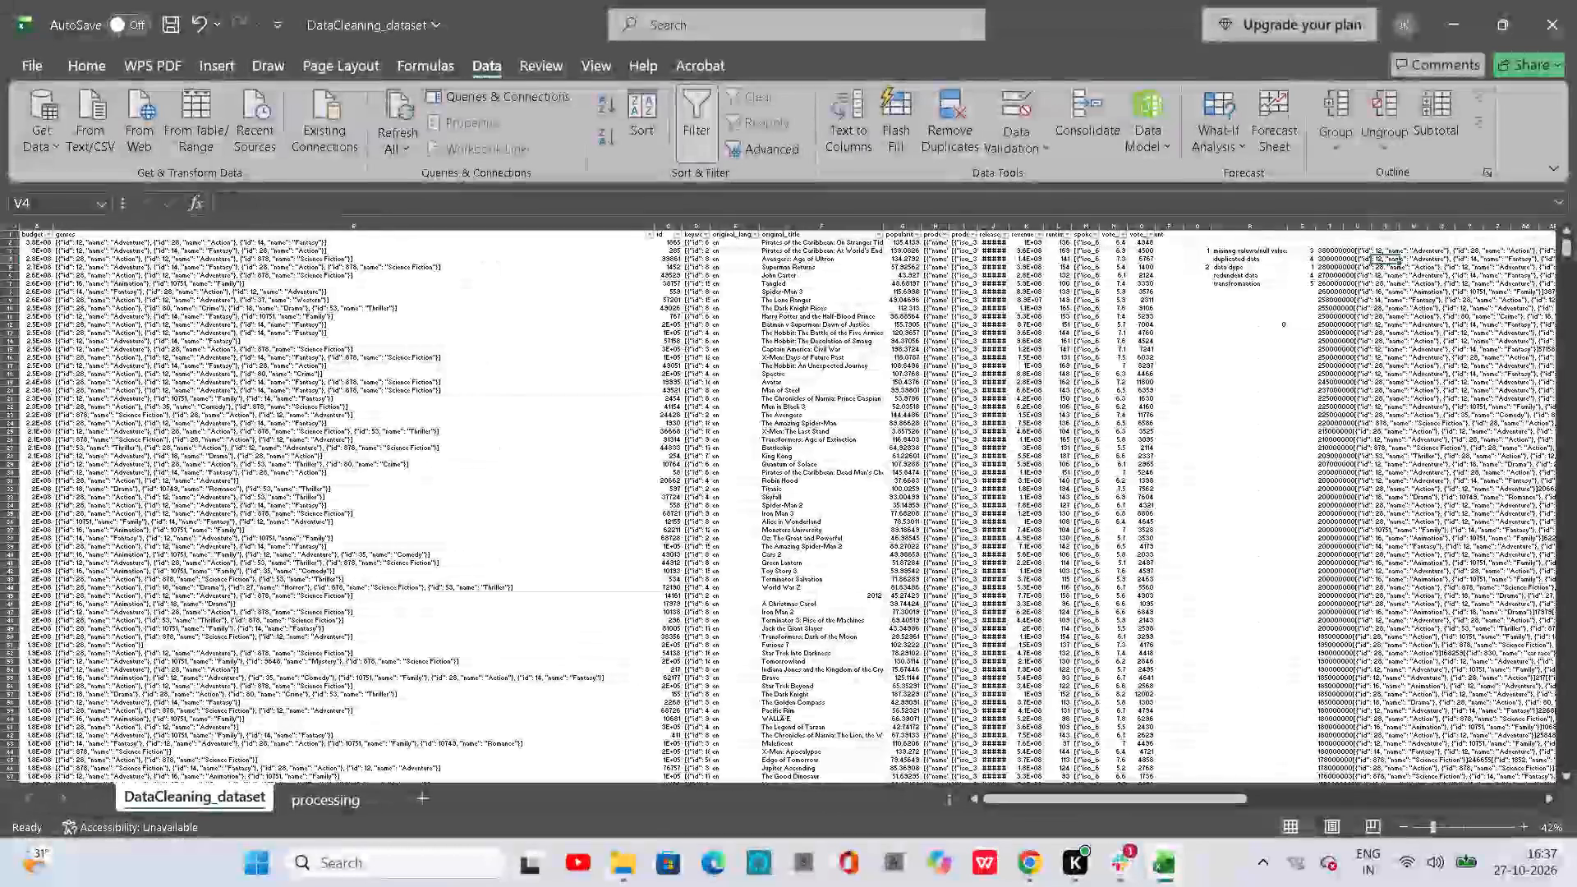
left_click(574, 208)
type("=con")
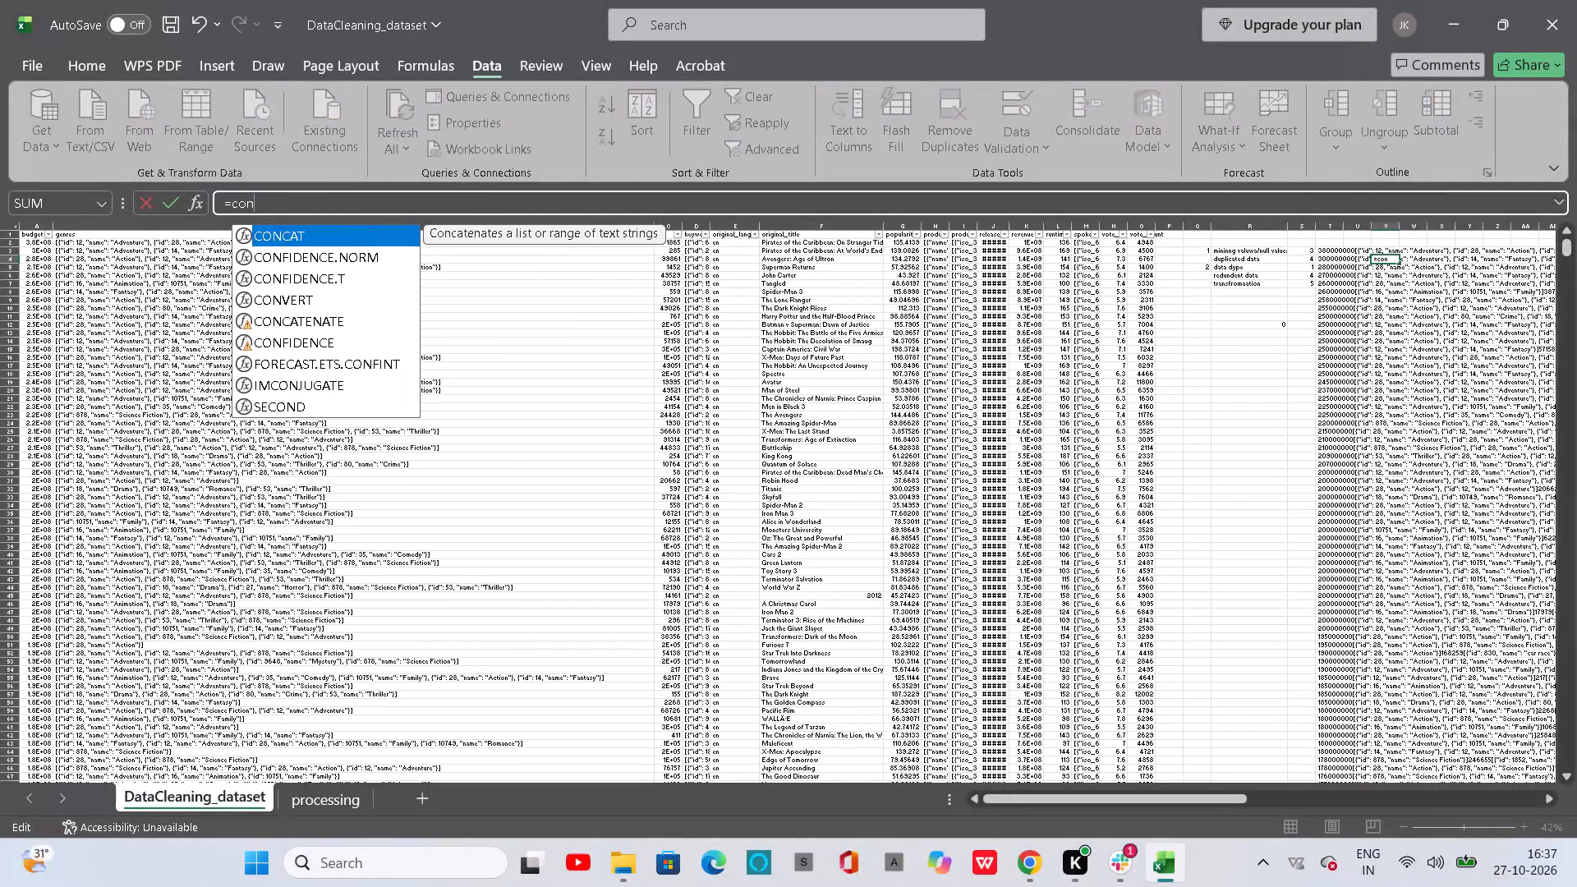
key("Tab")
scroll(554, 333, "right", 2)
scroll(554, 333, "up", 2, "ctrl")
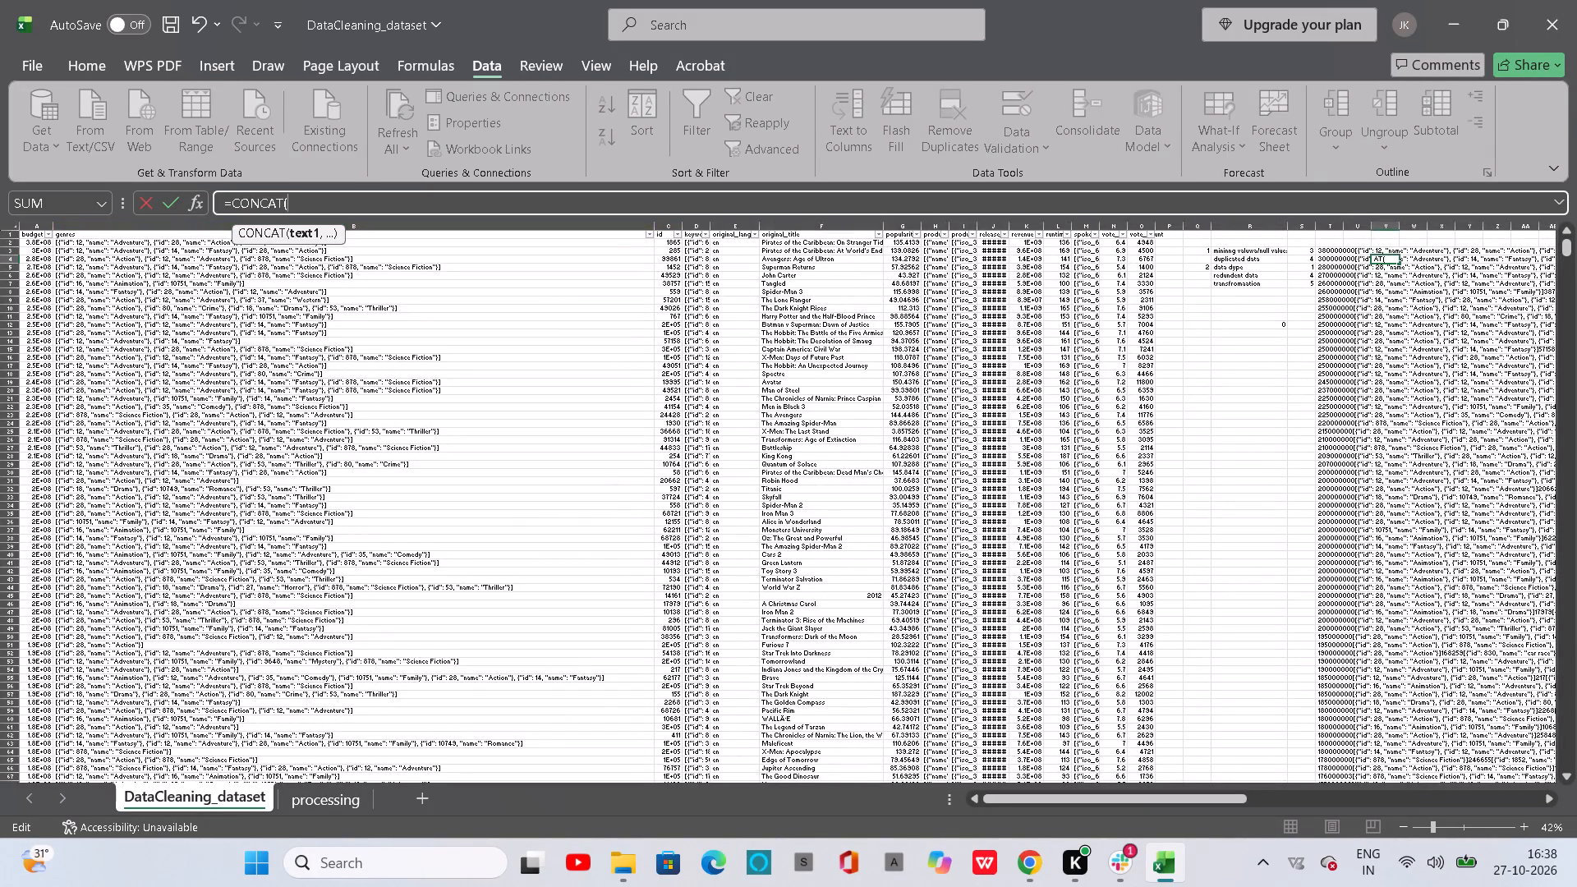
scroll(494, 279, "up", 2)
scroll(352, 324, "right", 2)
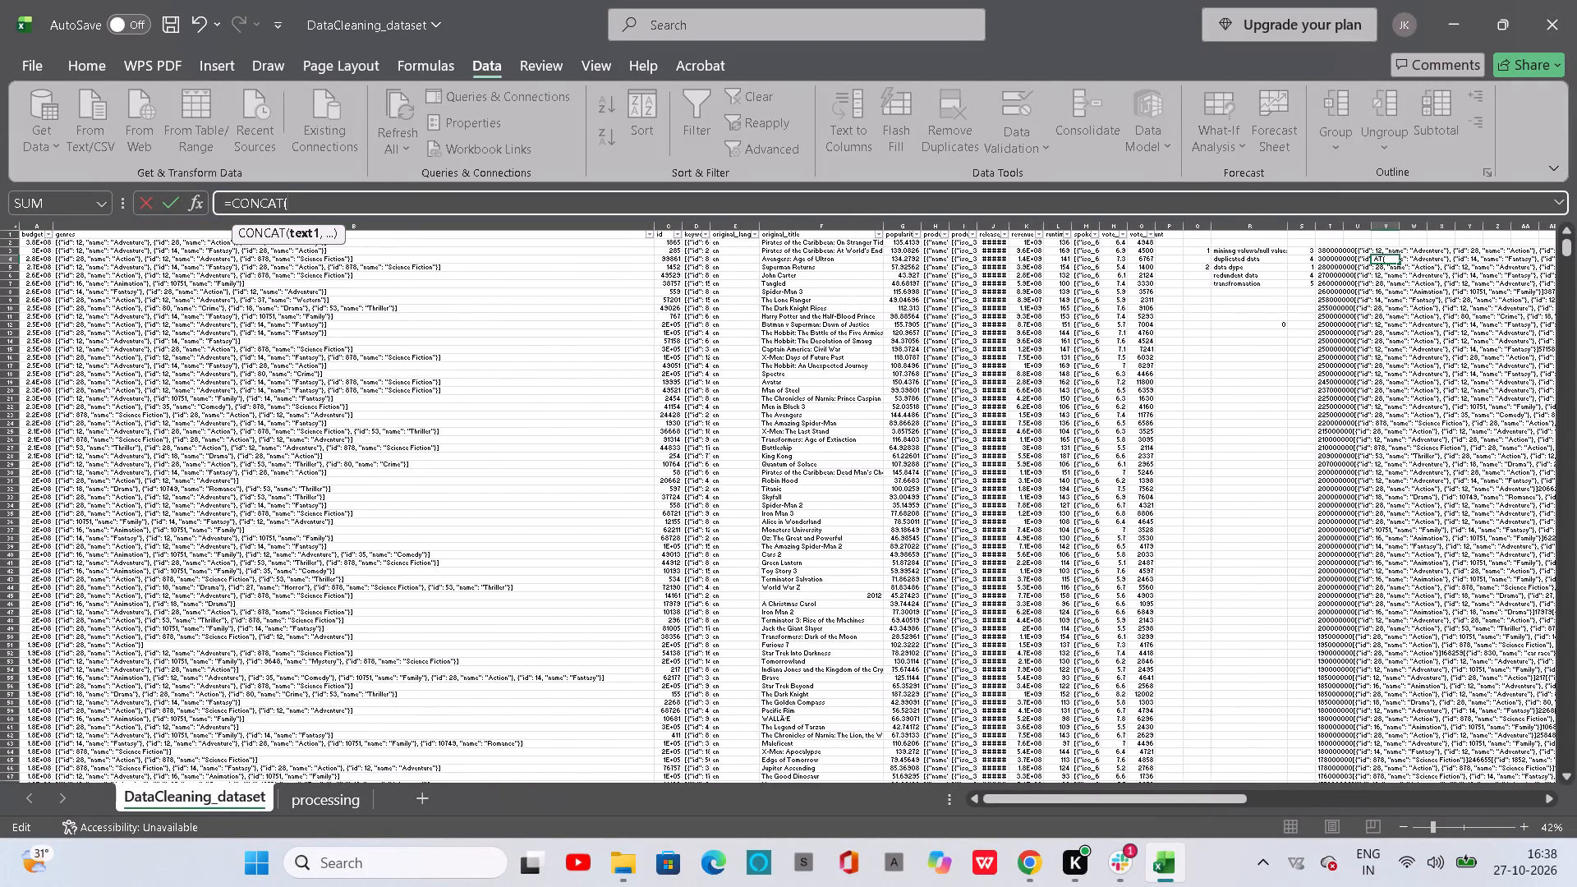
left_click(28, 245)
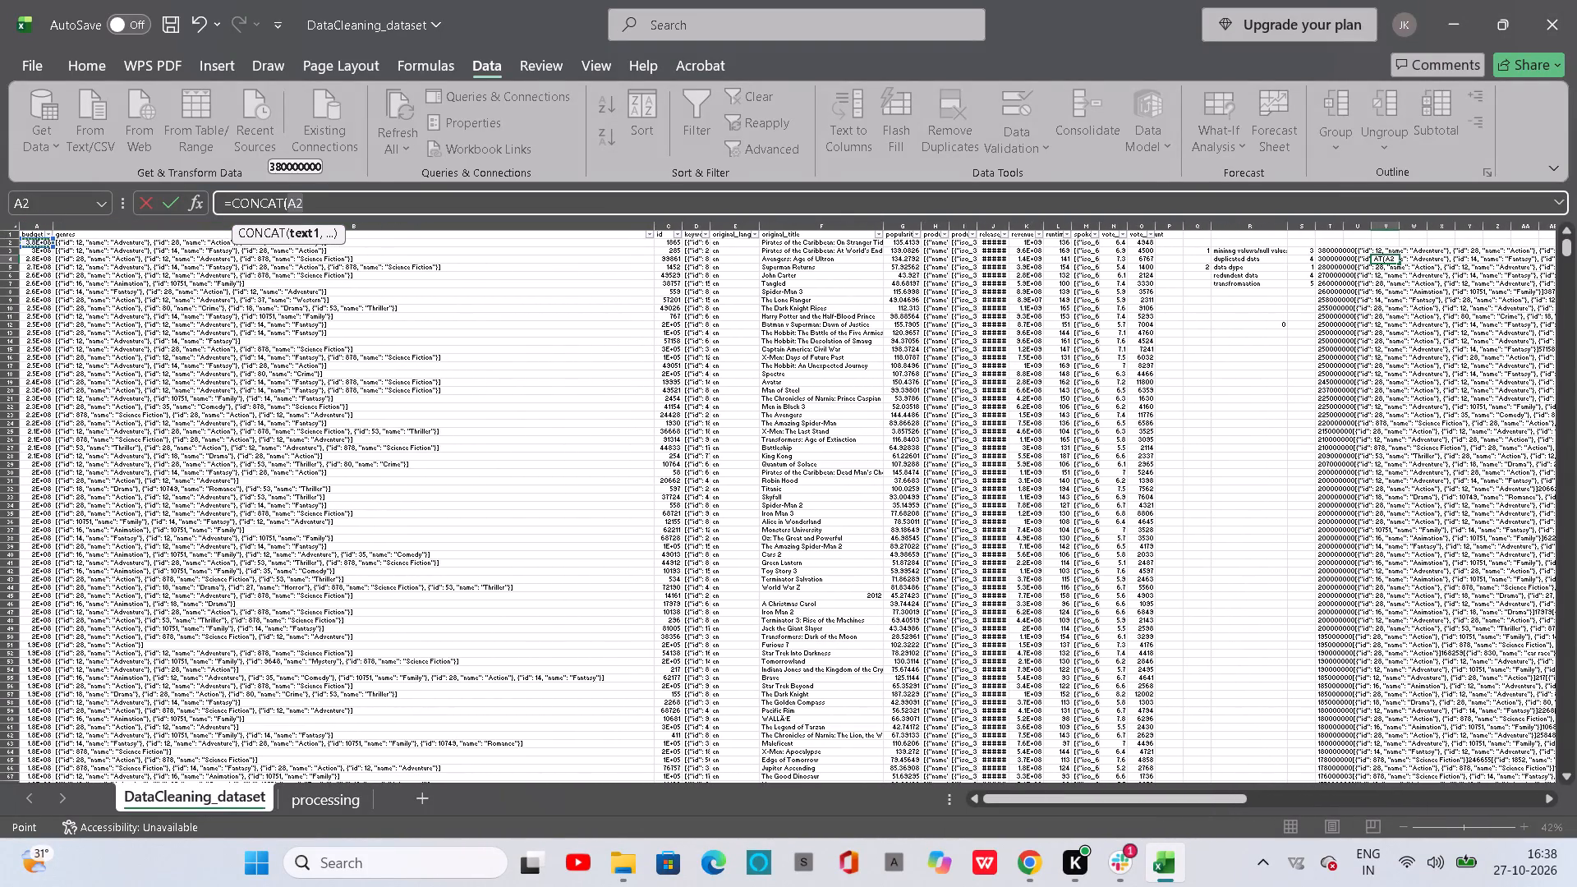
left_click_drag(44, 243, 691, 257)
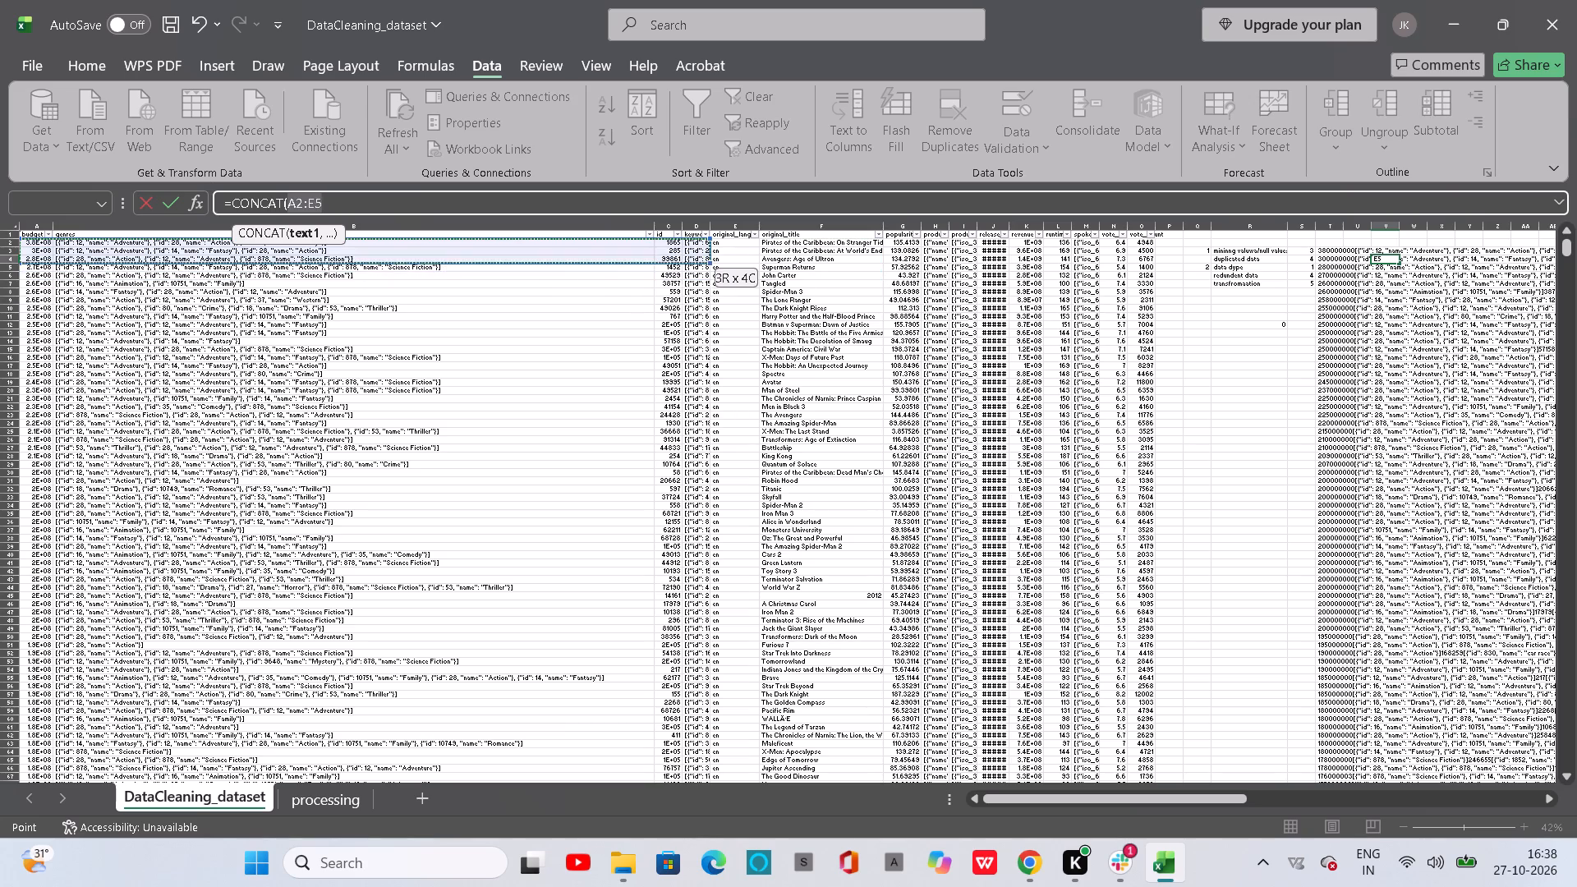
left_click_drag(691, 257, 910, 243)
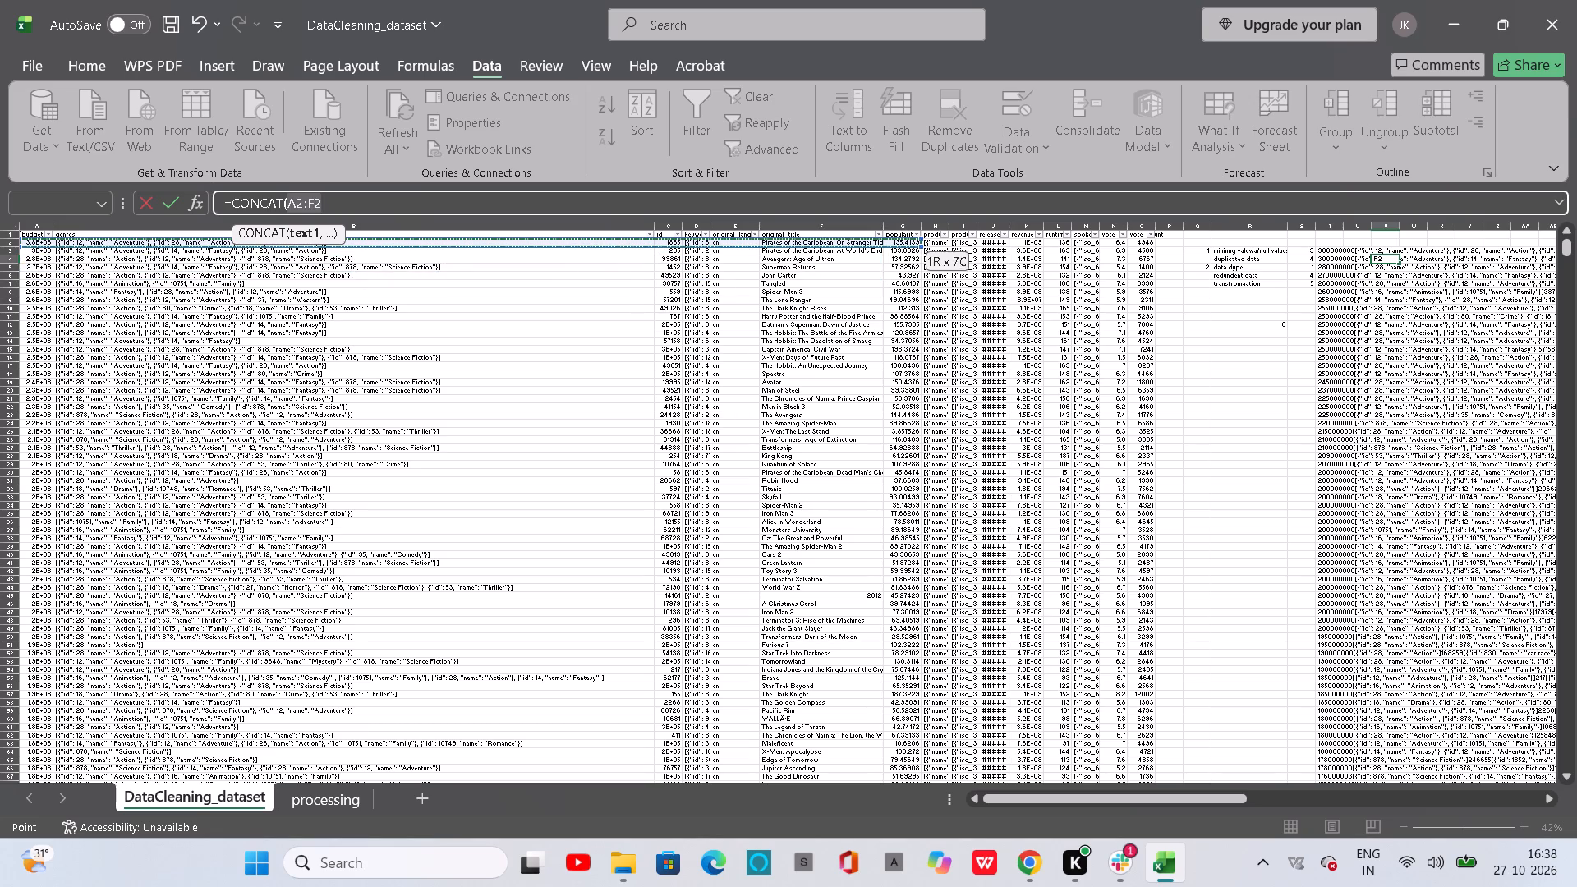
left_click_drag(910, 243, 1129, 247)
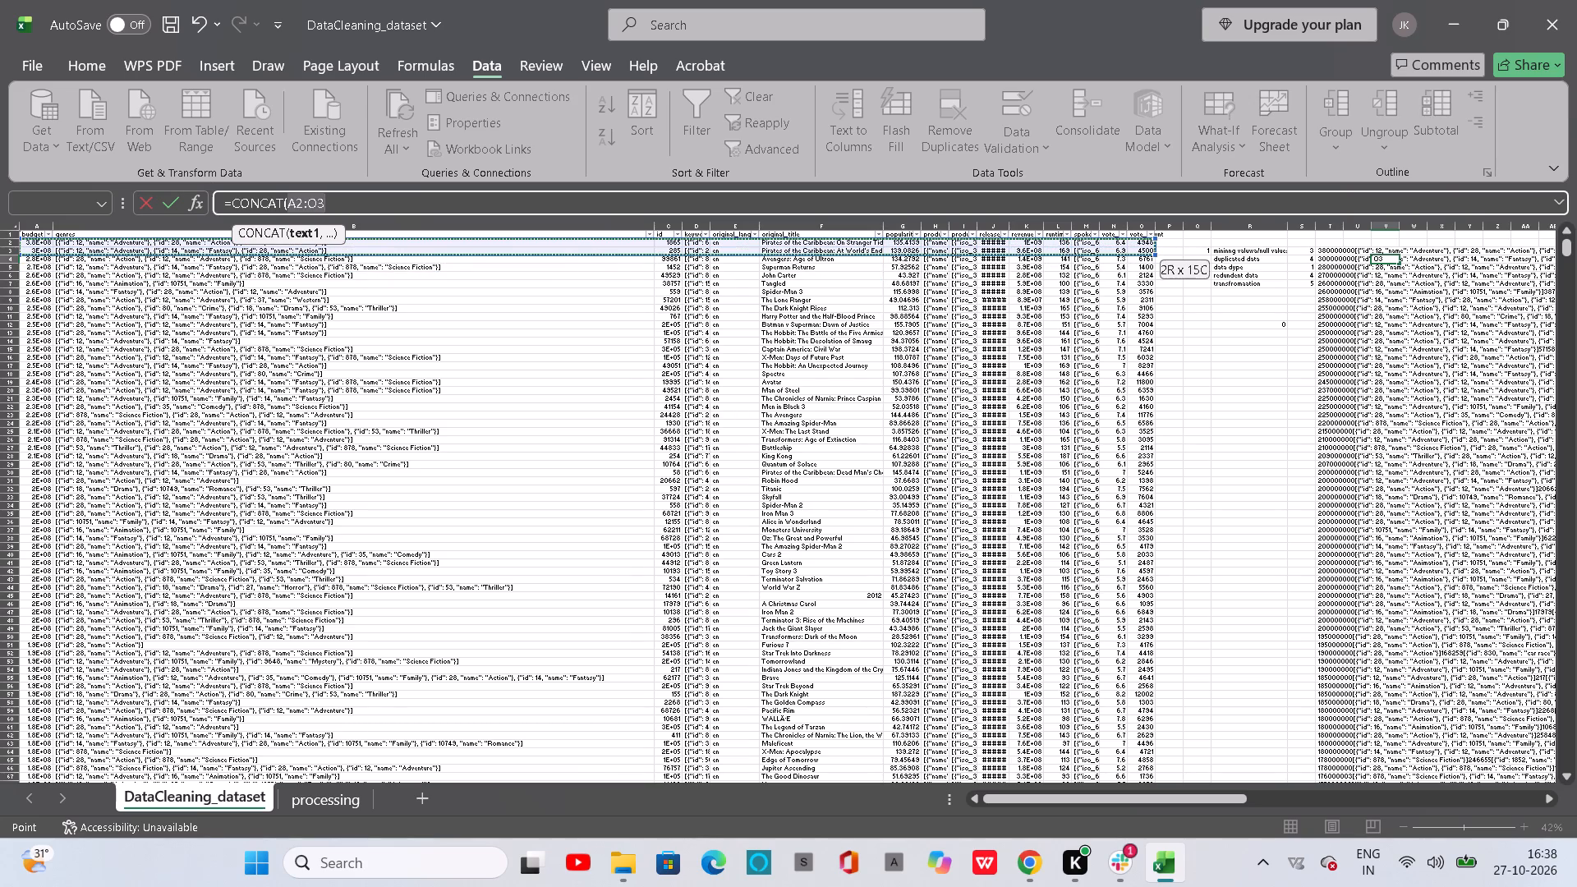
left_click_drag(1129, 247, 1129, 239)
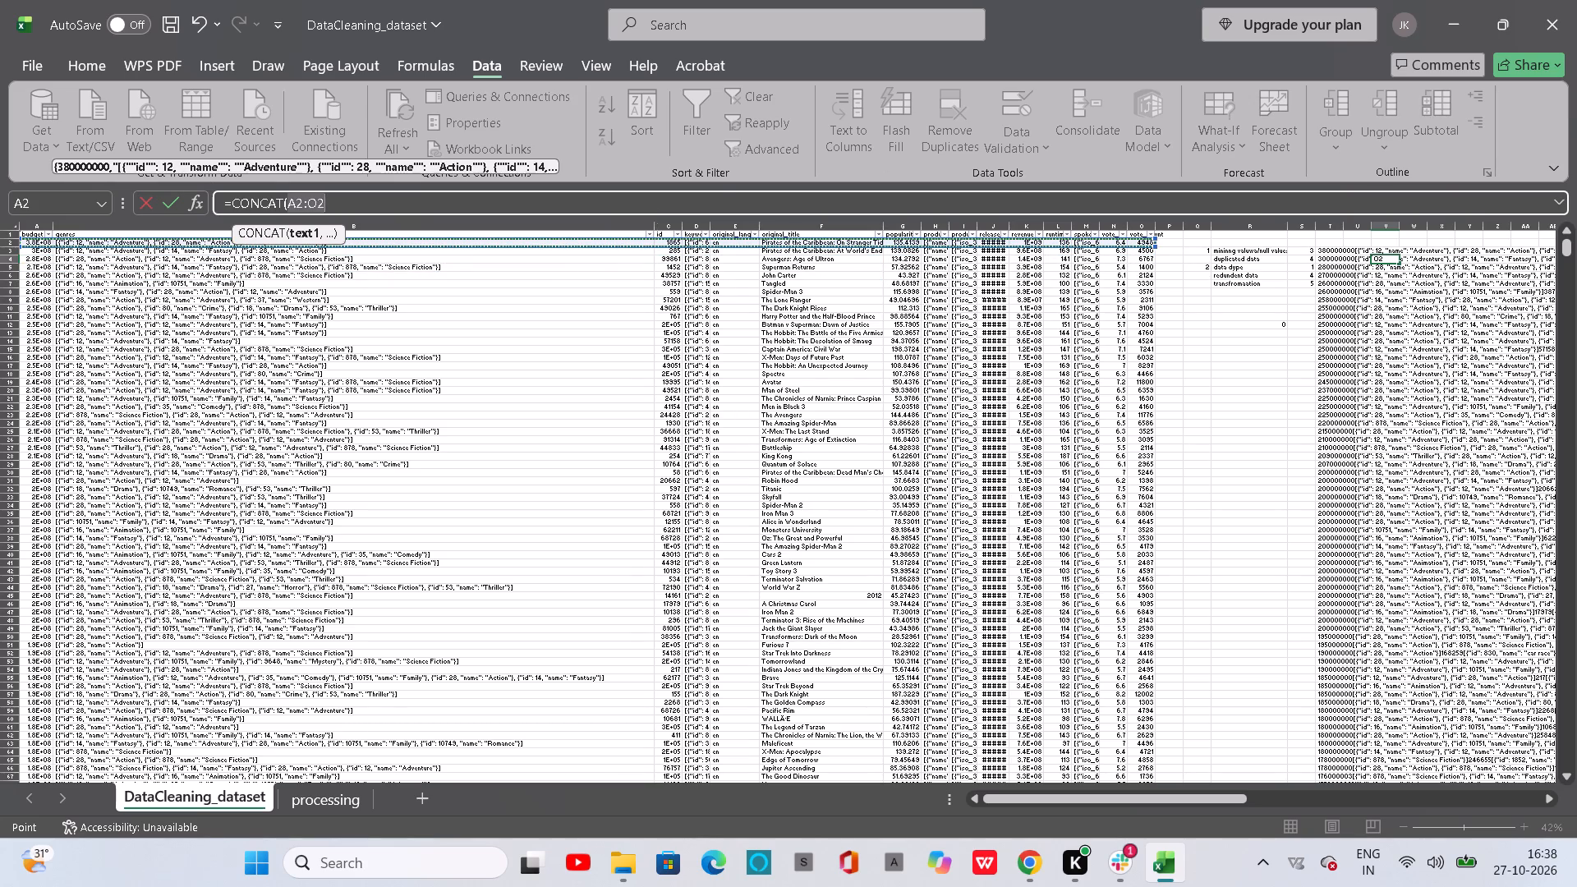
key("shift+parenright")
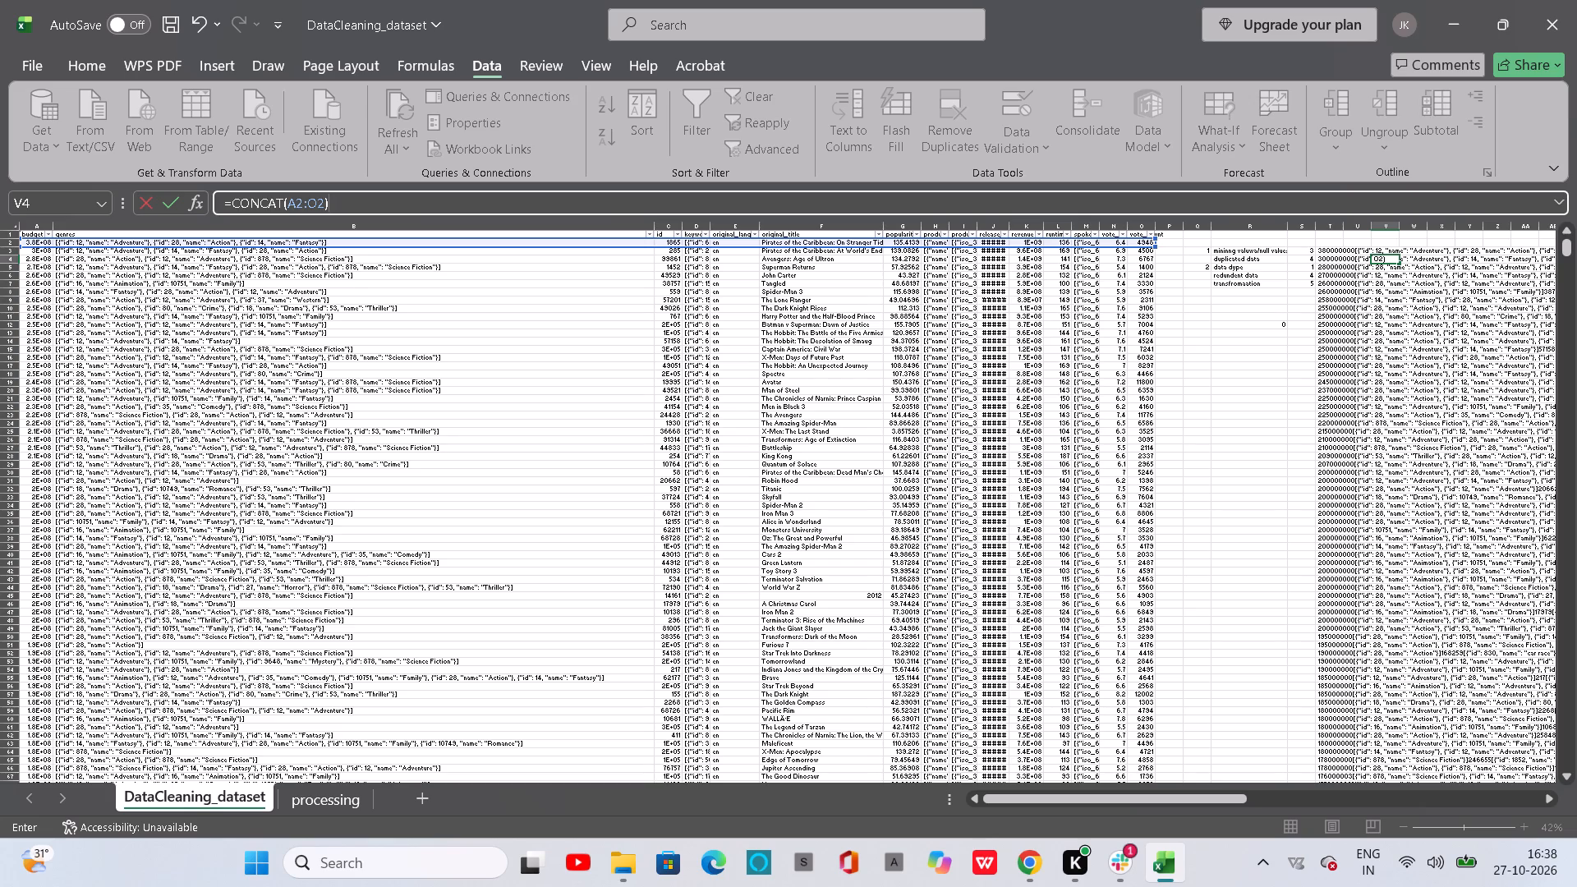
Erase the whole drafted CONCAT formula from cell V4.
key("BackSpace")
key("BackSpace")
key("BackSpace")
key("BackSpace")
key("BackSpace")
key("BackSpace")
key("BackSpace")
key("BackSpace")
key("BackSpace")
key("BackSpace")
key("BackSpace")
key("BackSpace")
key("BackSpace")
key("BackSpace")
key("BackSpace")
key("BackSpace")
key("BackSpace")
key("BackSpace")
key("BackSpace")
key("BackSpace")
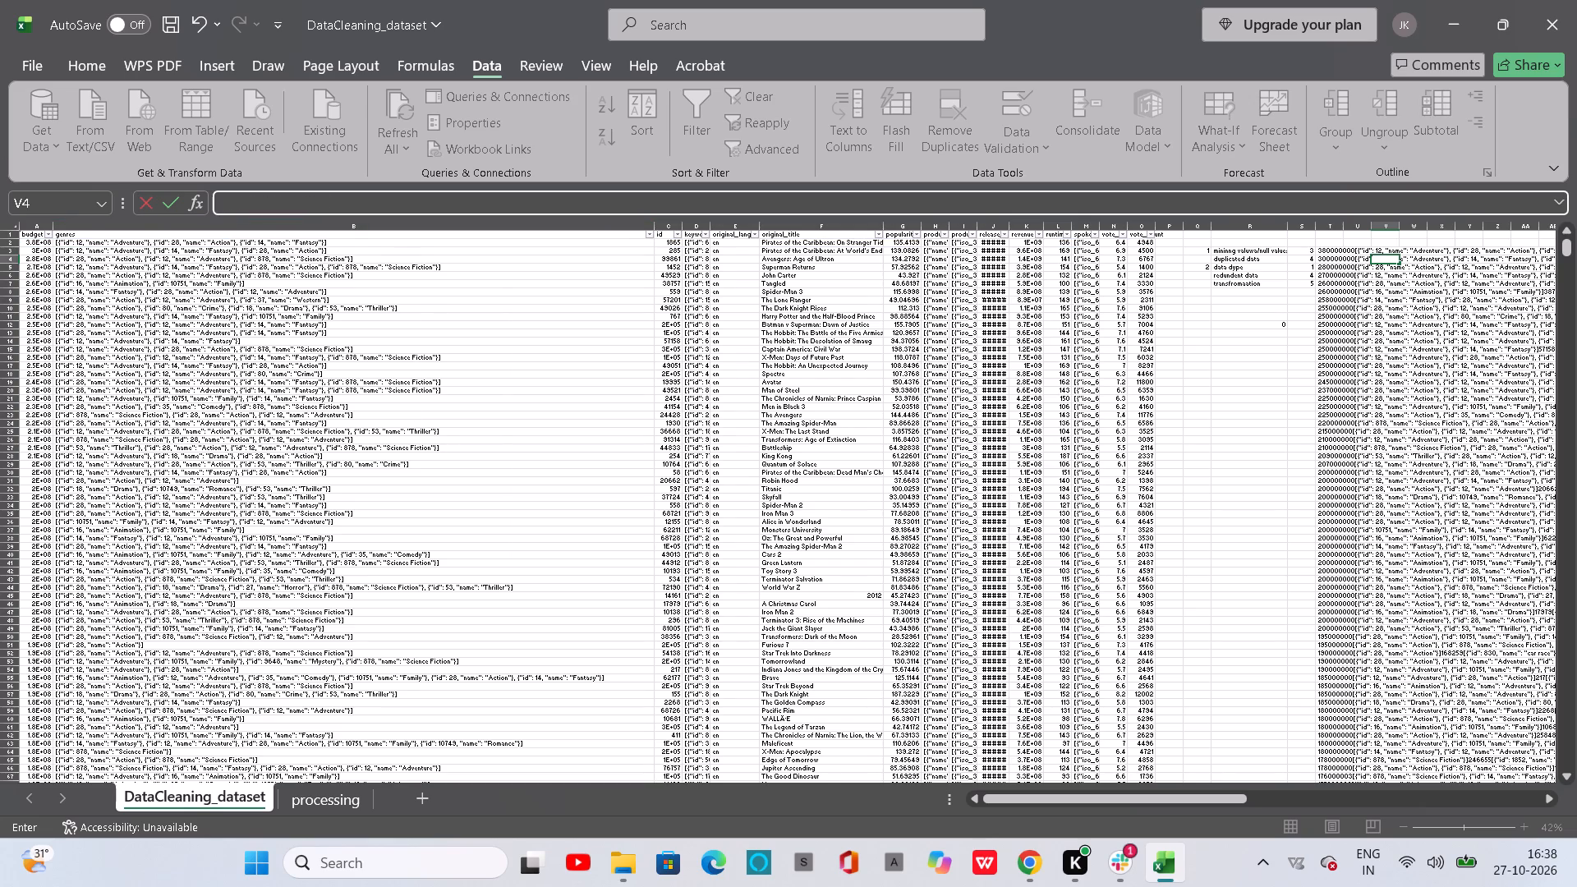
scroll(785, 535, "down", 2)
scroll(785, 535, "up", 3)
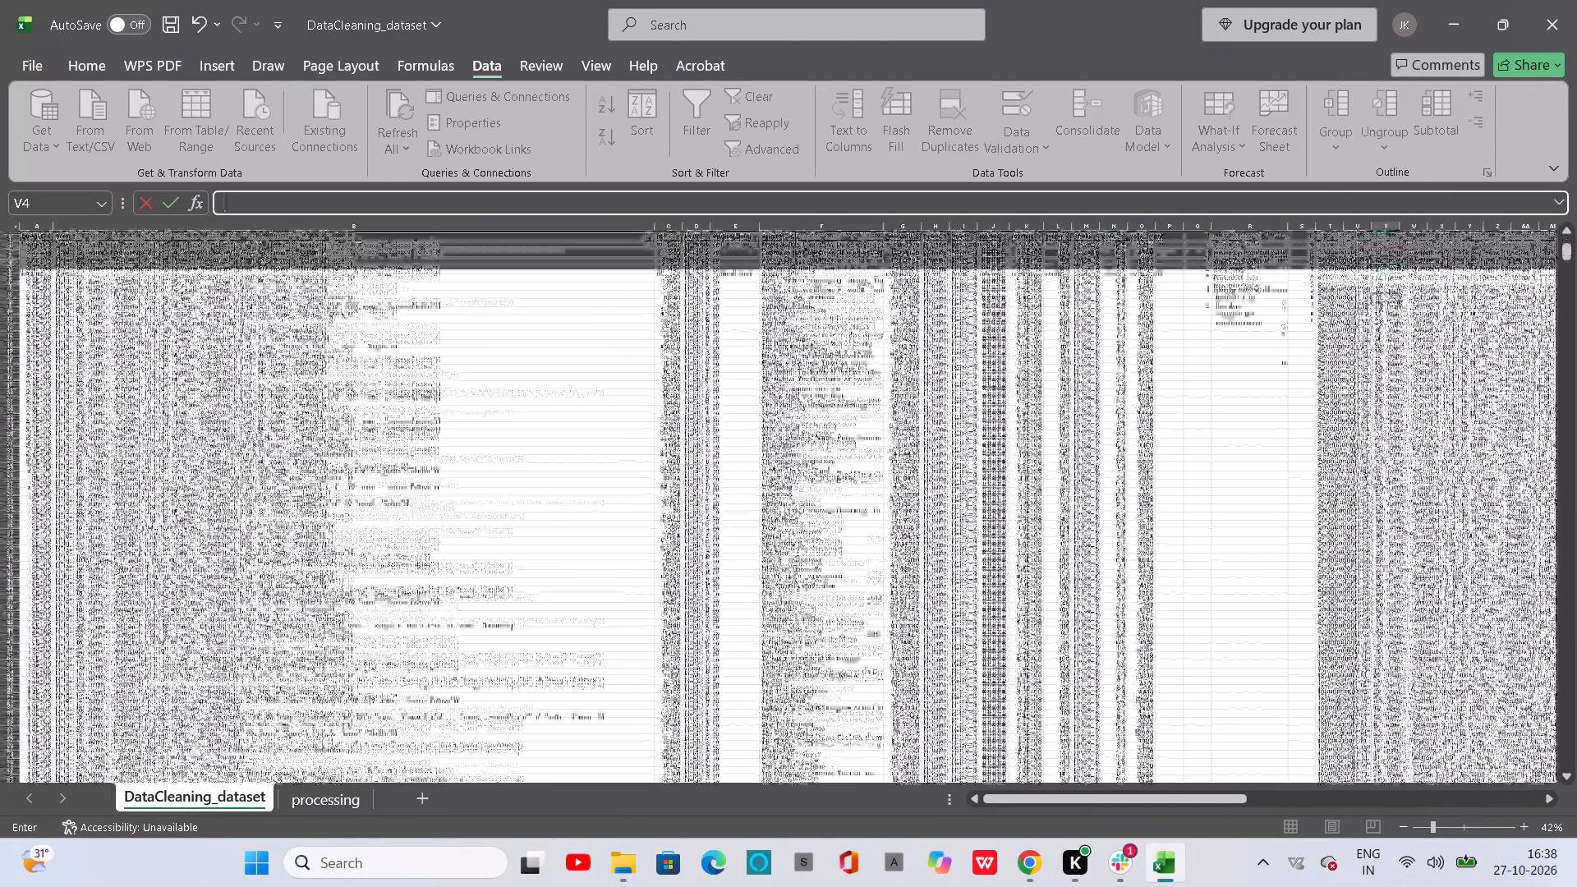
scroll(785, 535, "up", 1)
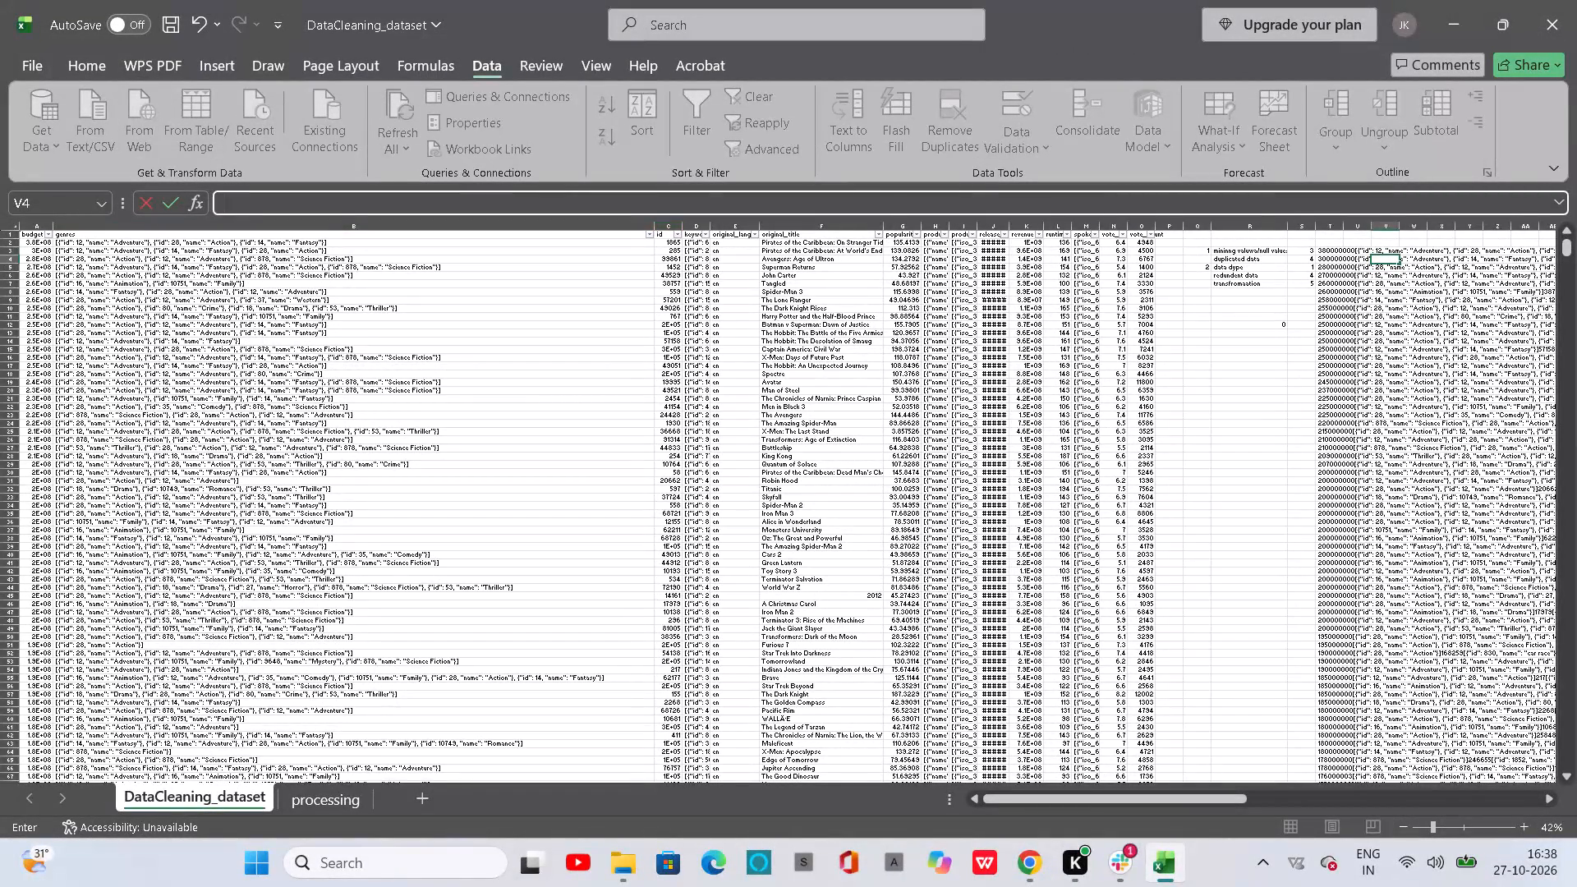
Narrow the genres column B to roughly a third of its current width.
left_click_drag(654, 265, 659, 290)
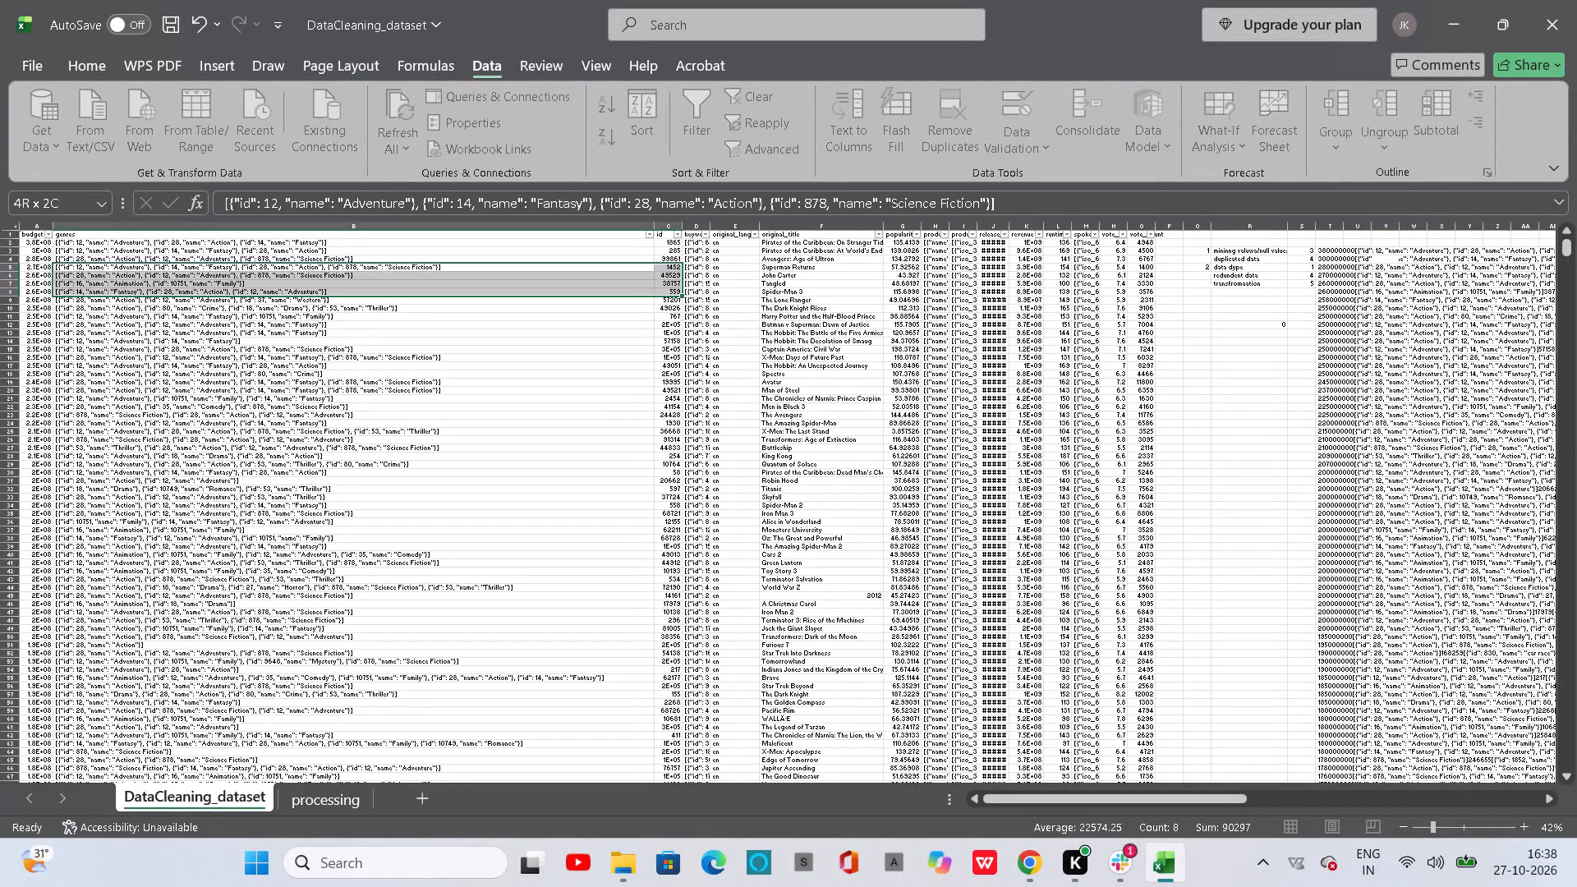
left_click_drag(659, 290, 653, 288)
left_click(627, 313)
scroll(627, 313, "right", 3)
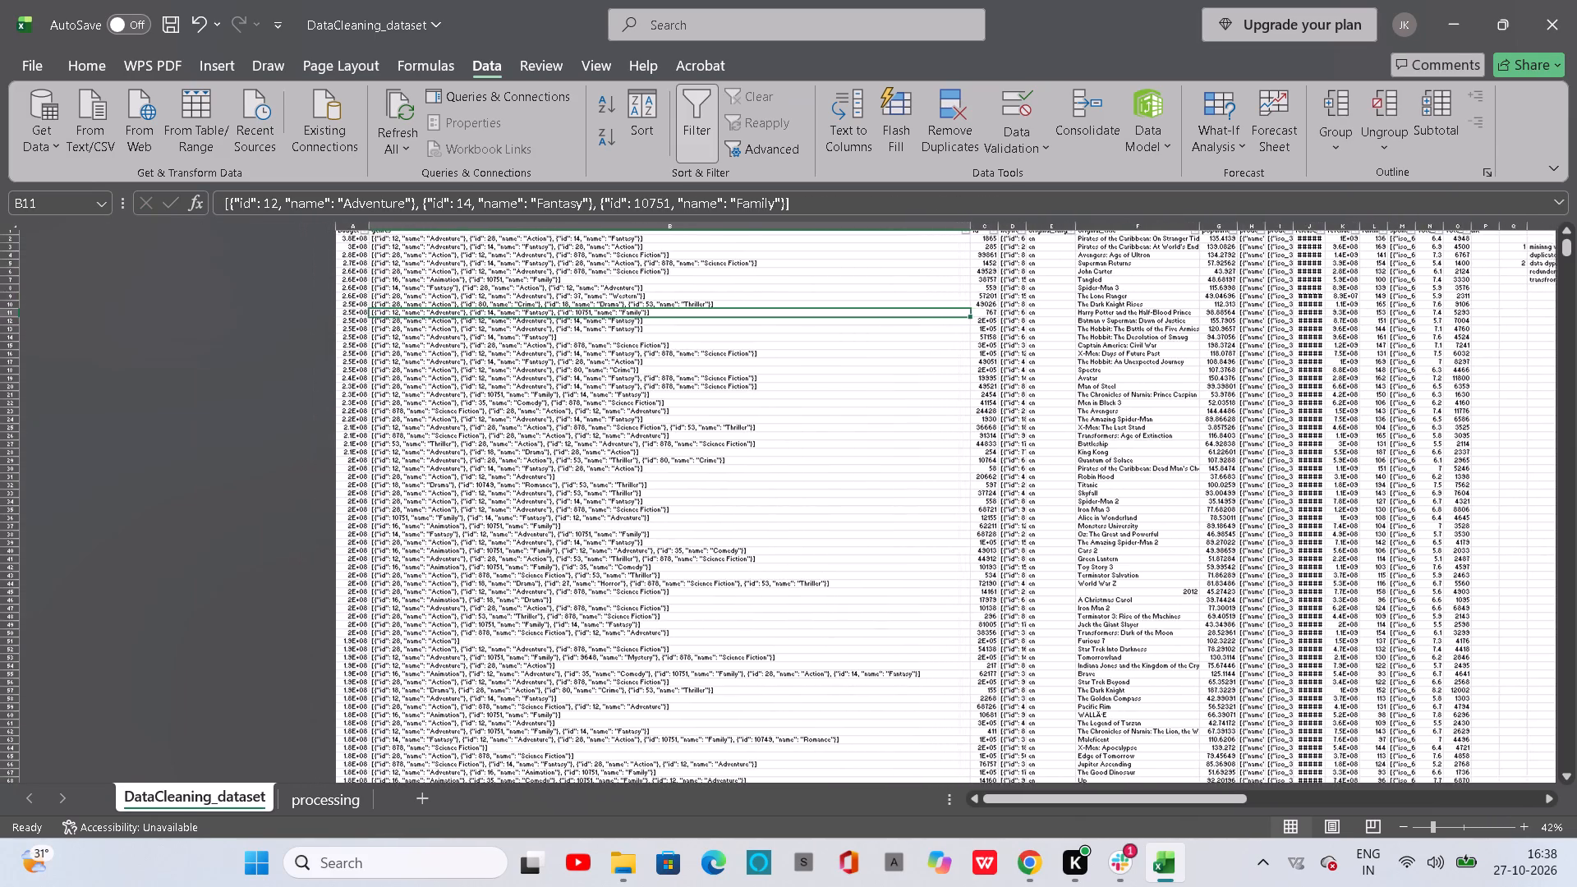
scroll(627, 313, "right", 1)
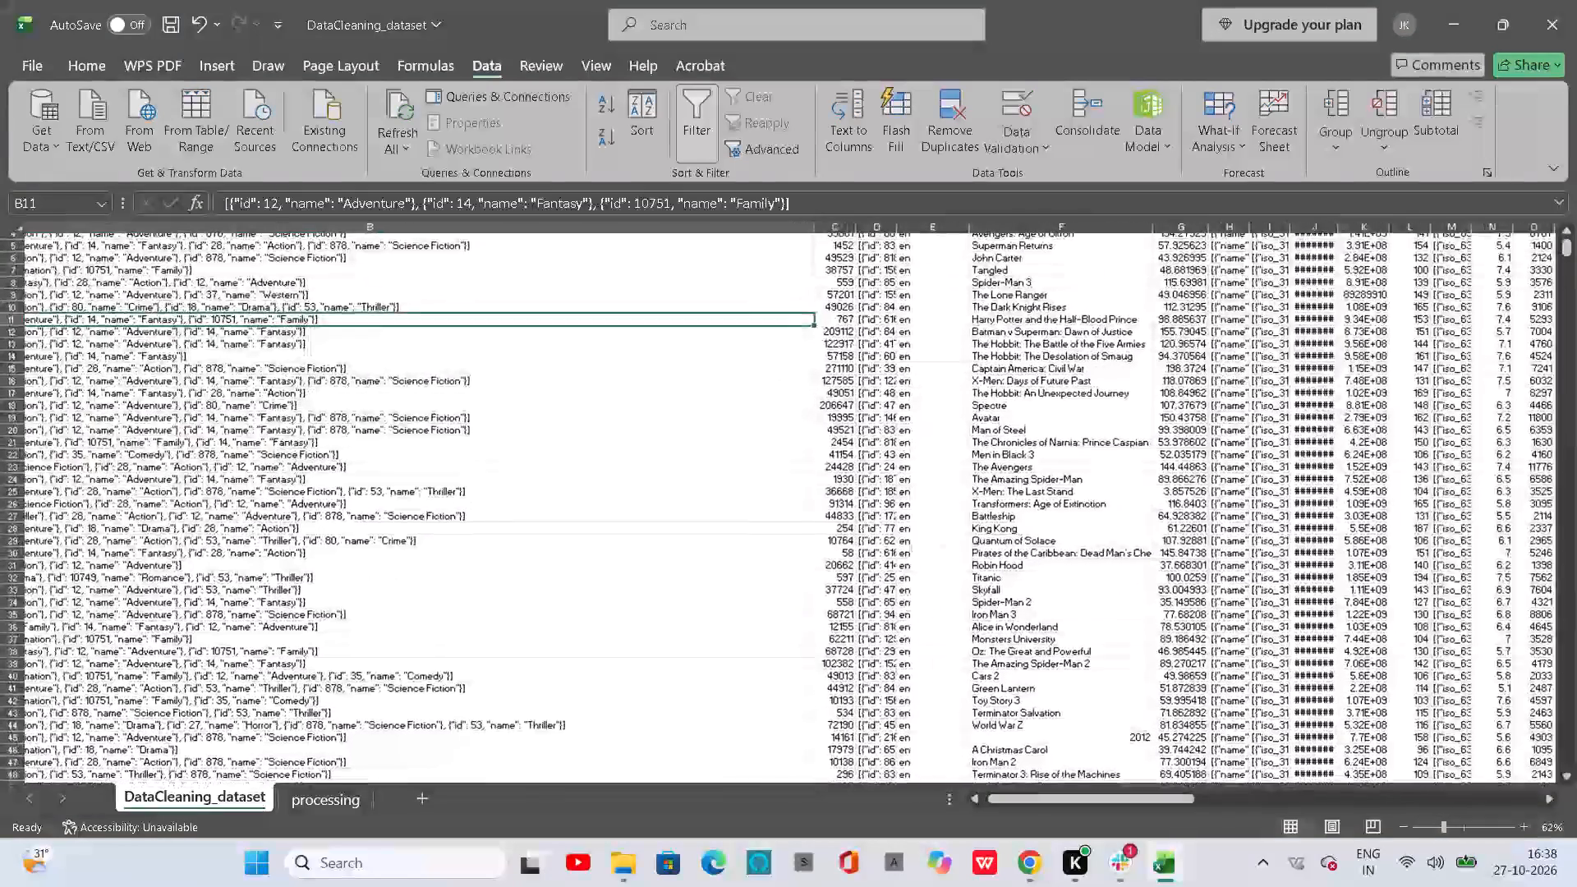
left_click_drag(912, 223, 899, 223)
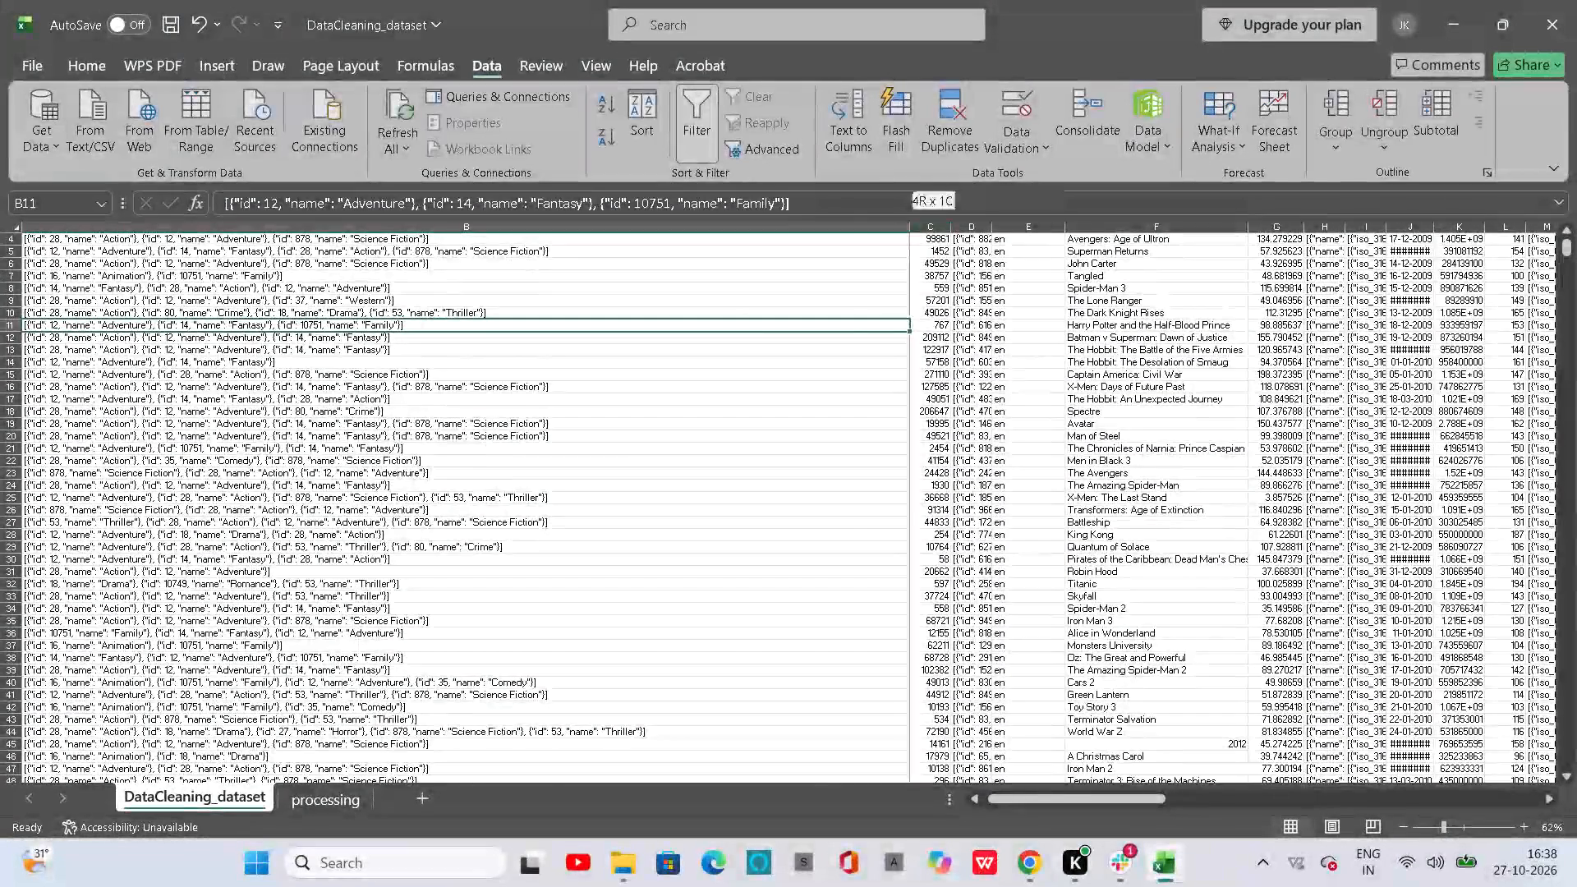
left_click_drag(899, 223, 200, 208)
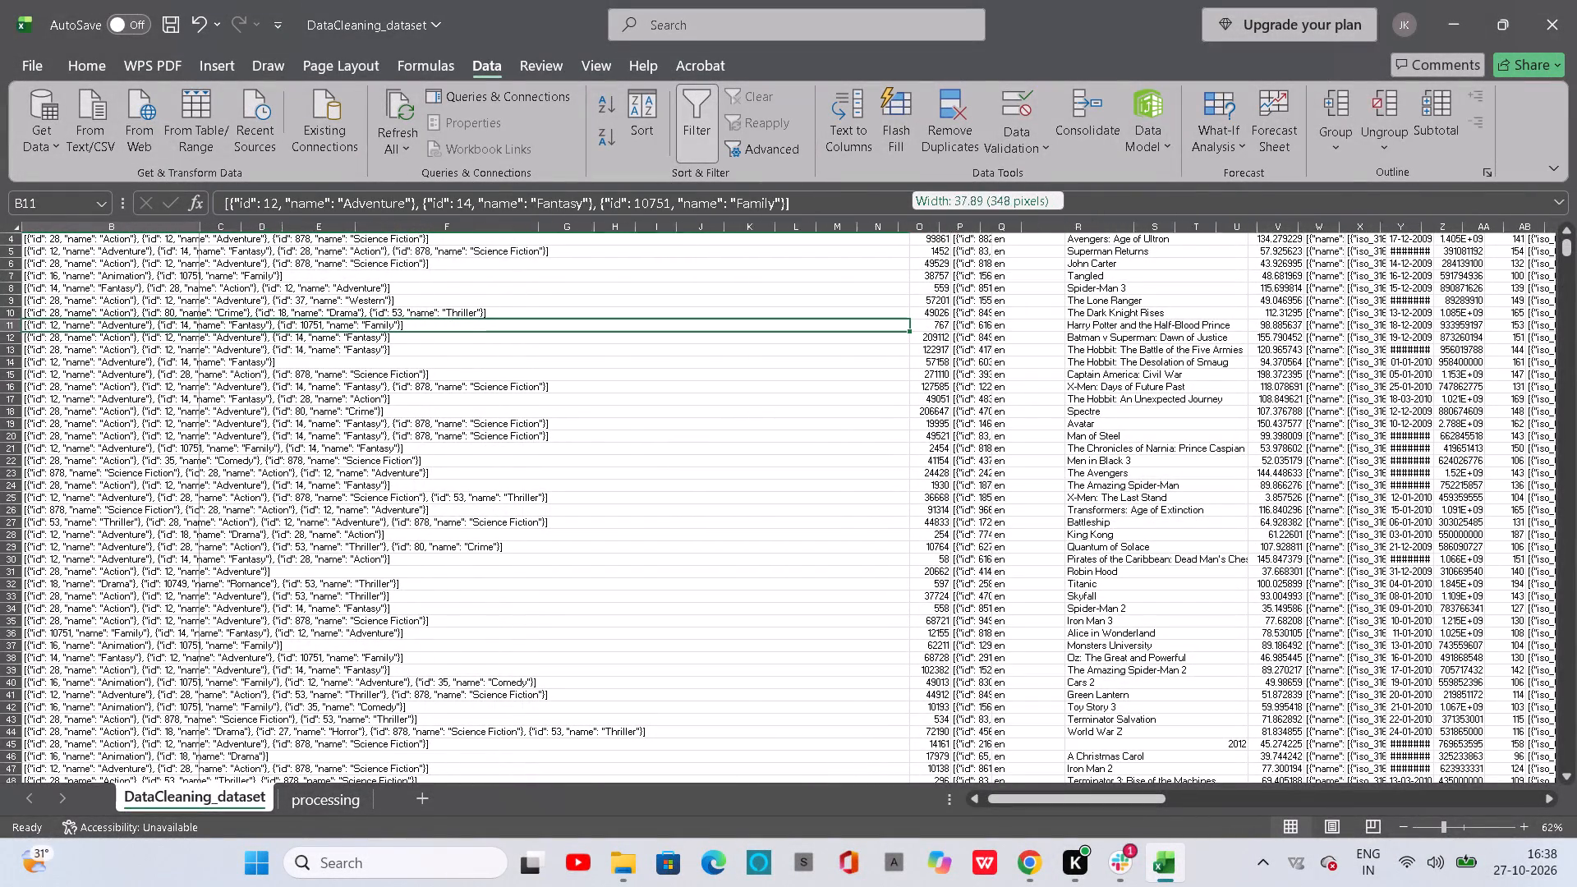
left_click_drag(200, 208, 289, 229)
Examine the movie records at closer zoom, from the budget column across to the vote columns and the cleaning notes in column R.
scroll(289, 229, "right", 7)
scroll(289, 229, "up", 3)
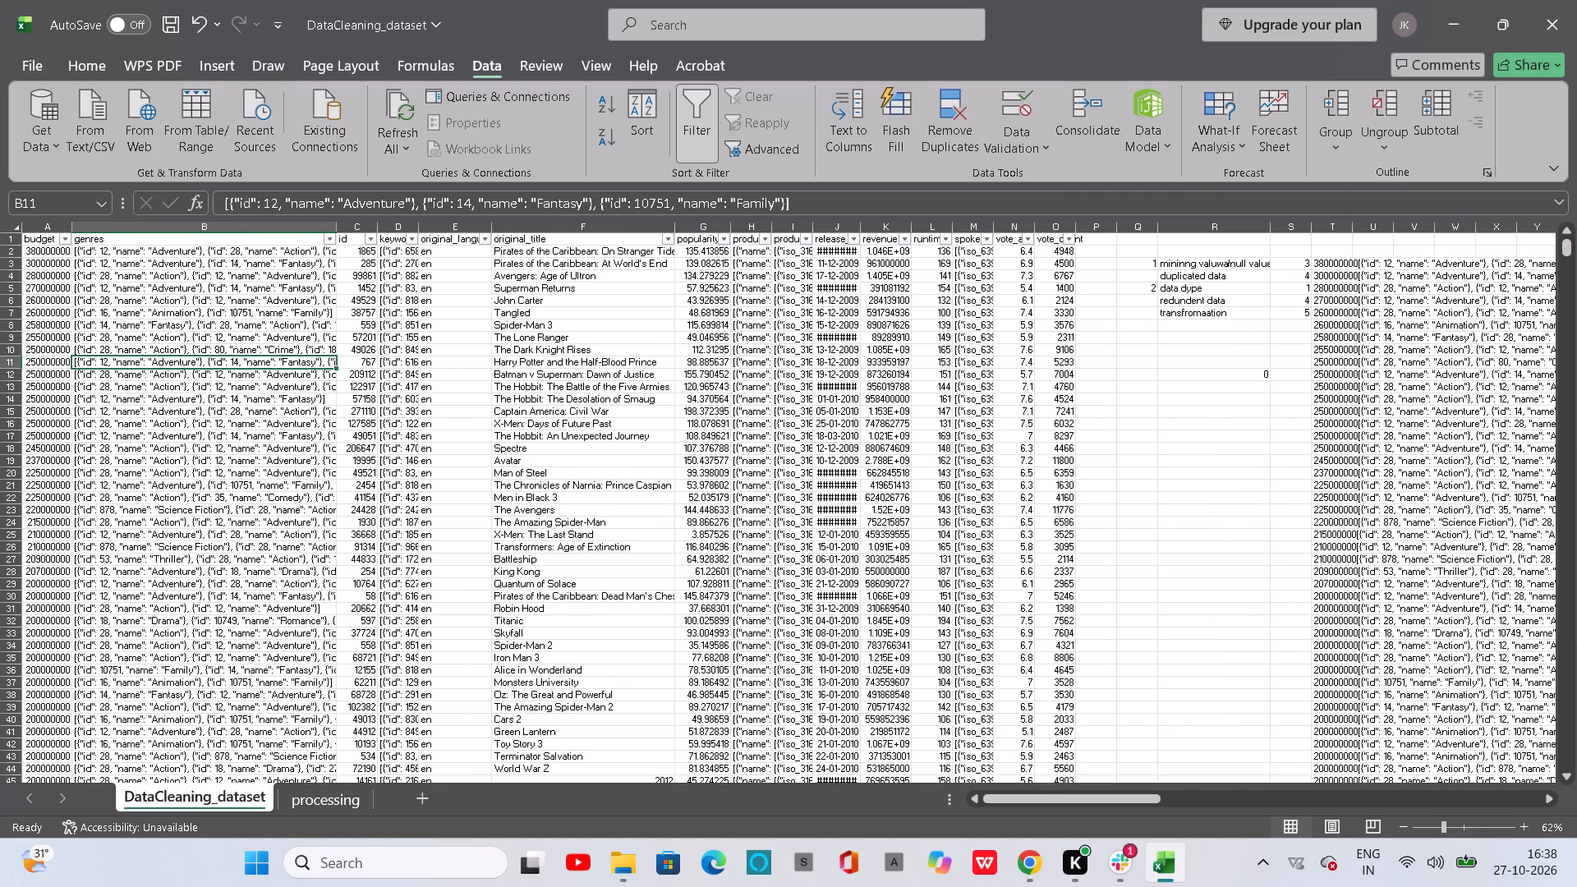
scroll(289, 229, "right", 1)
scroll(289, 229, "up", 2, "ctrl")
scroll(446, 451, "right", 1)
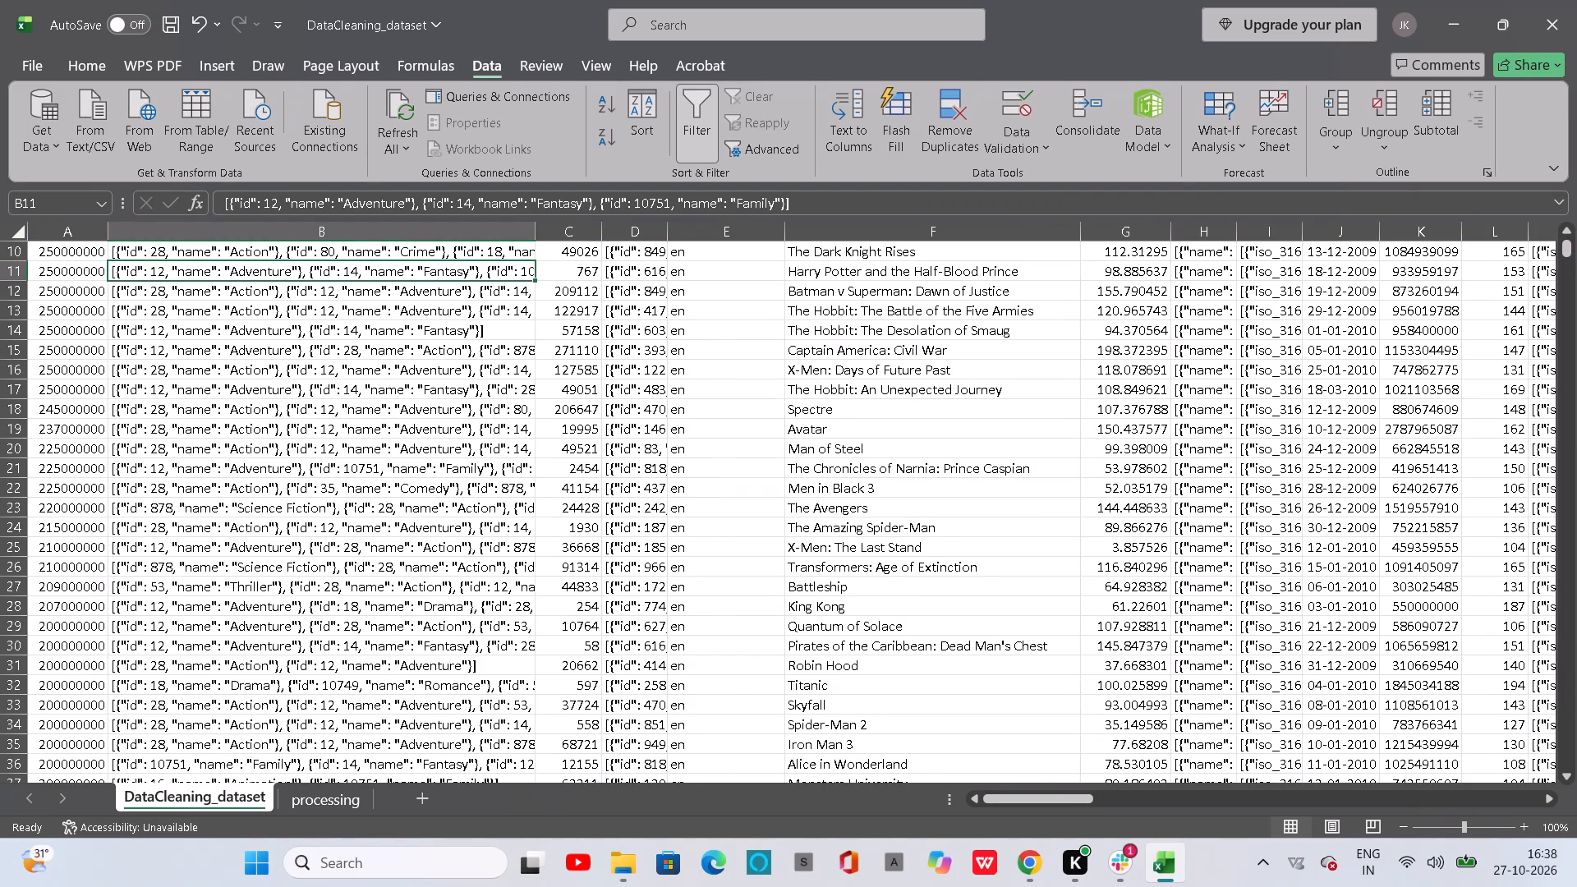
scroll(467, 451, "right", 2)
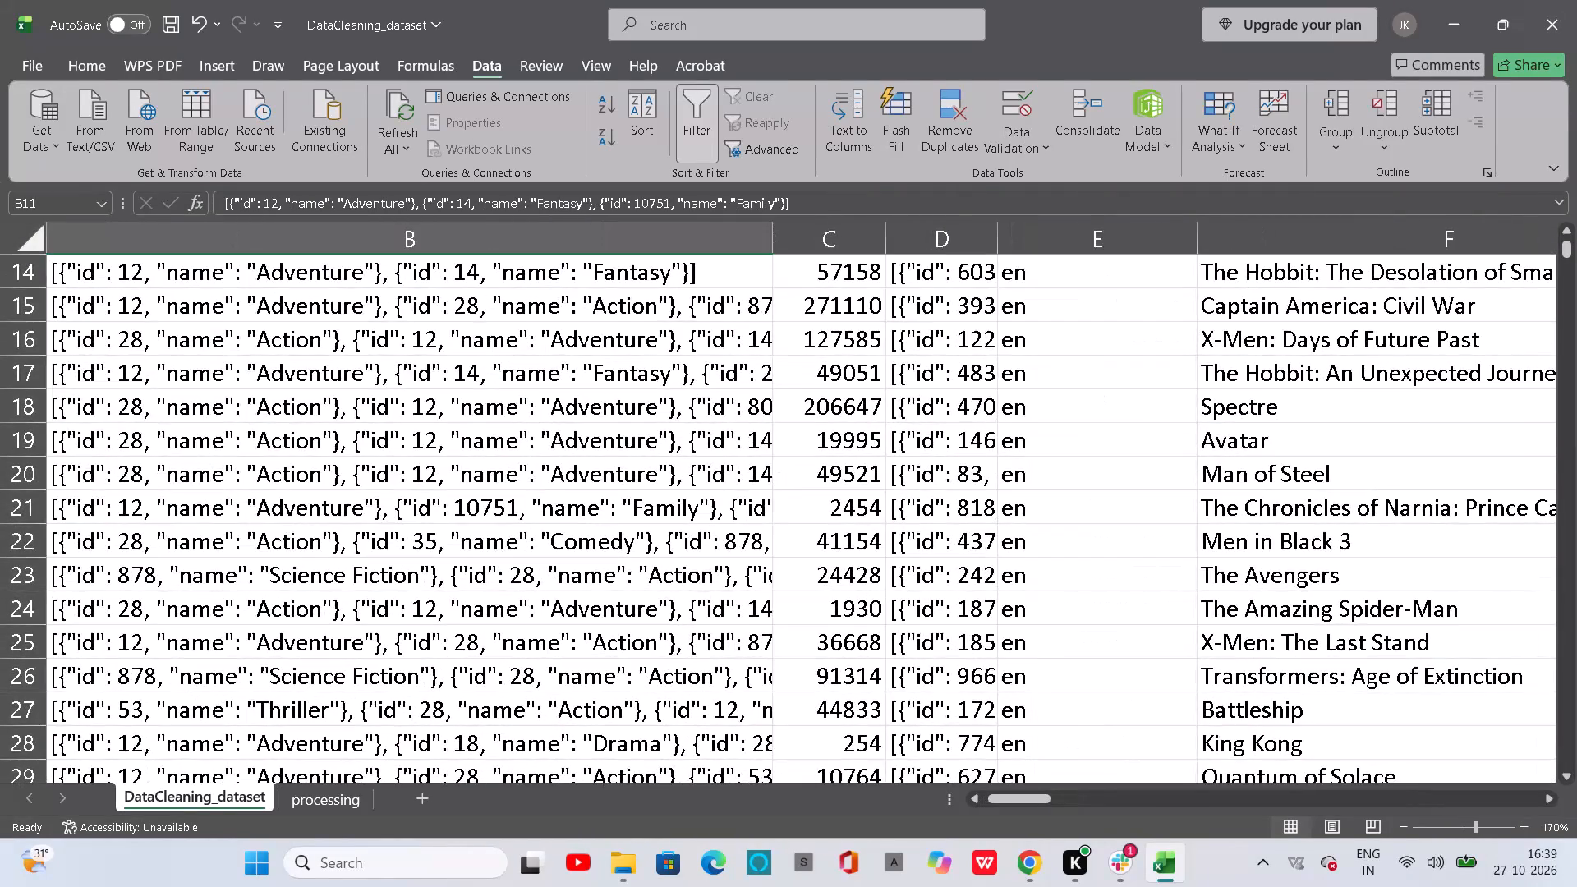
scroll(467, 451, "right", 7)
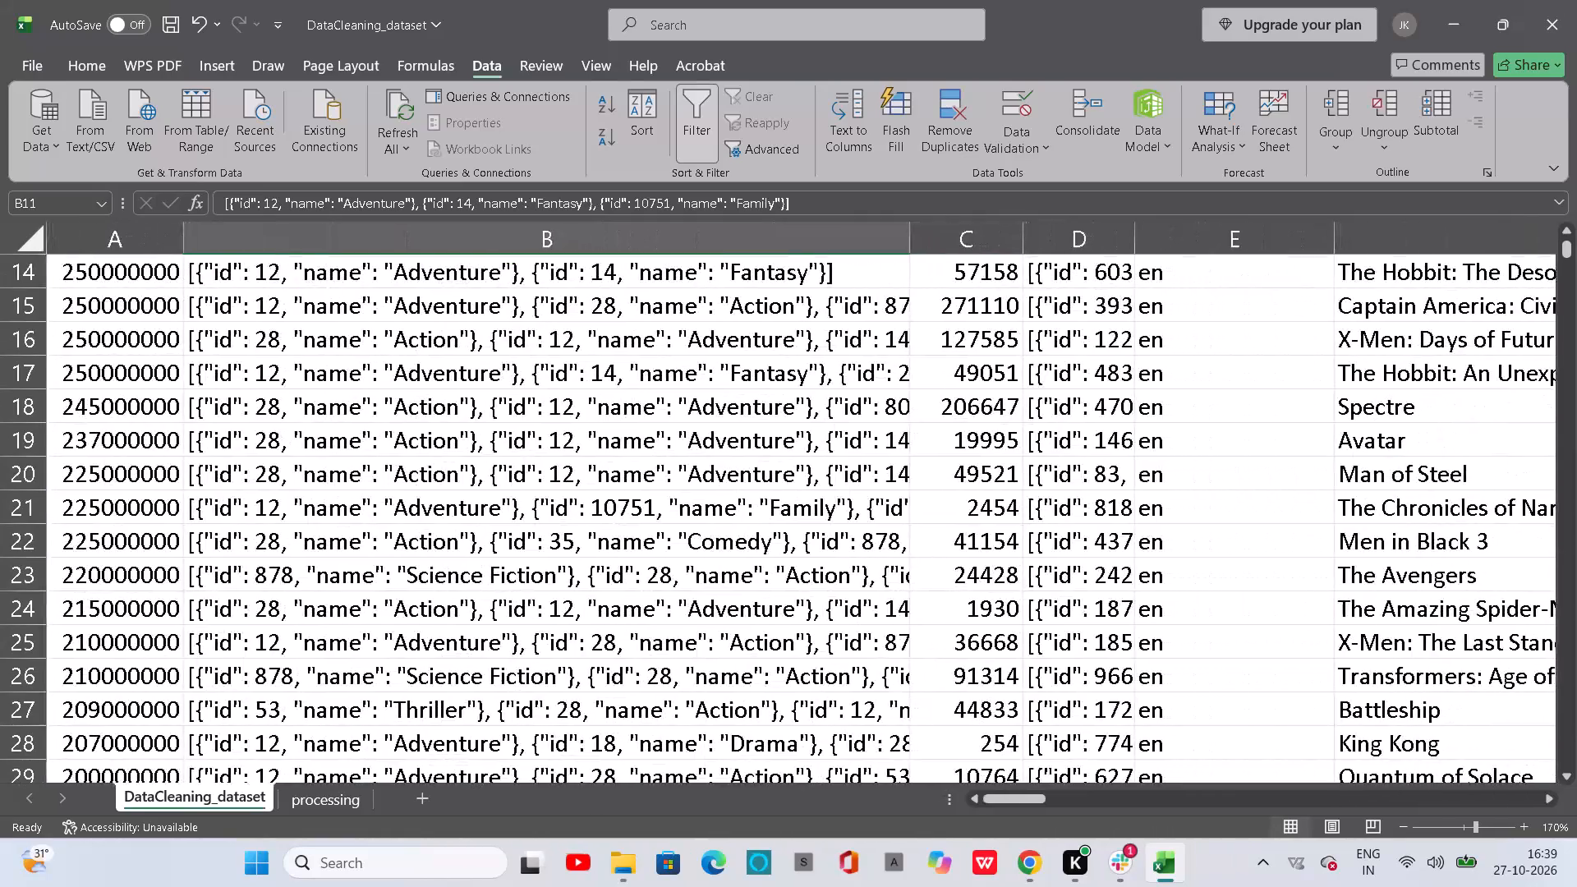
scroll(467, 451, "up", 7)
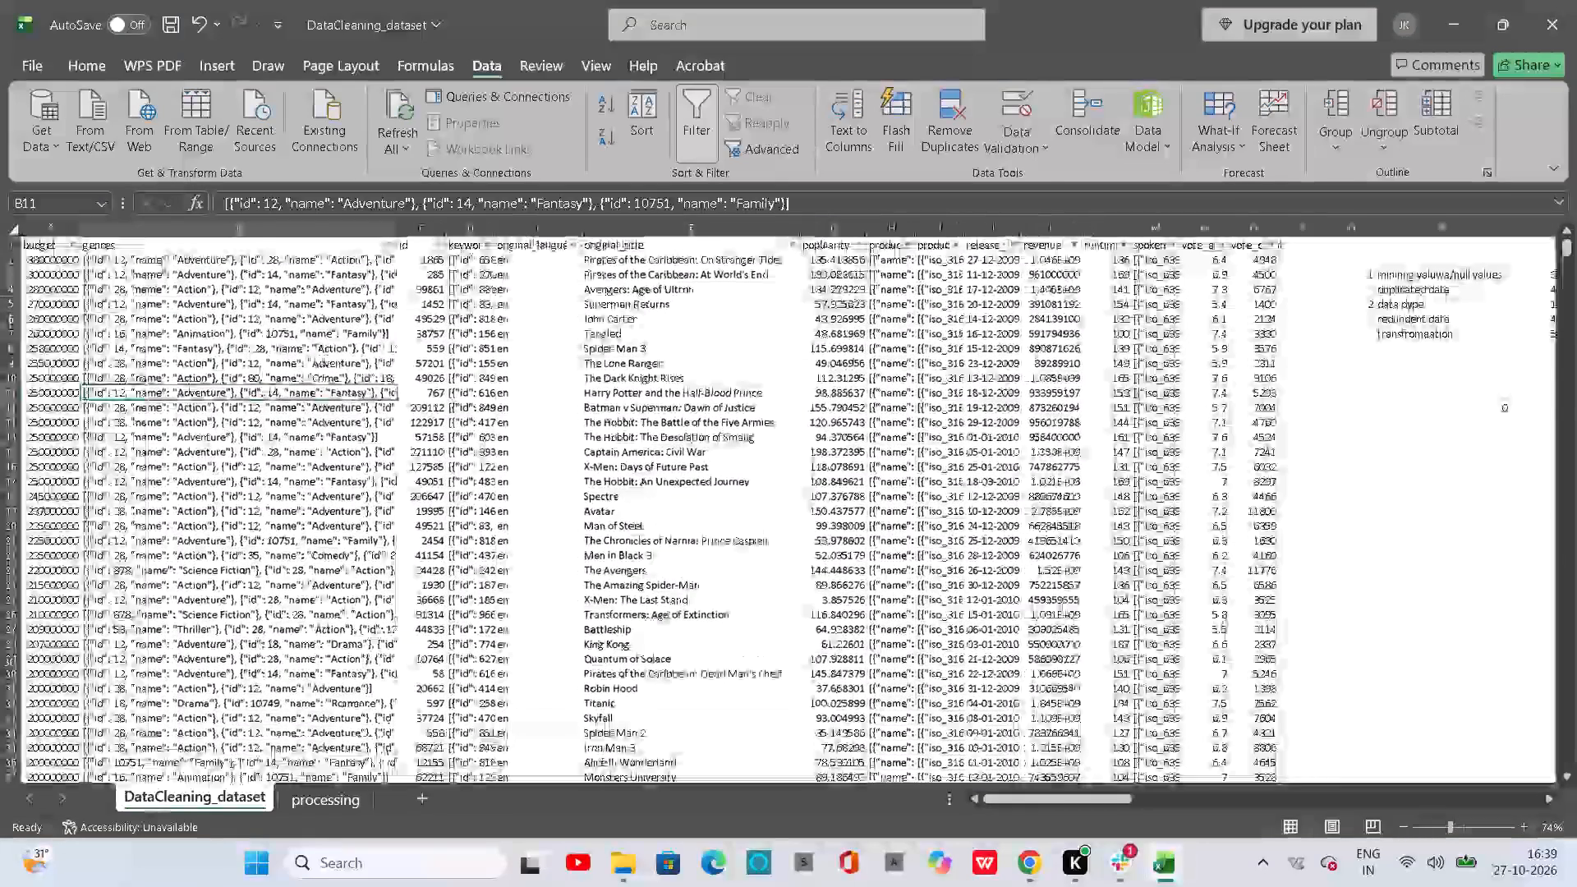
scroll(895, 452, "right", 1)
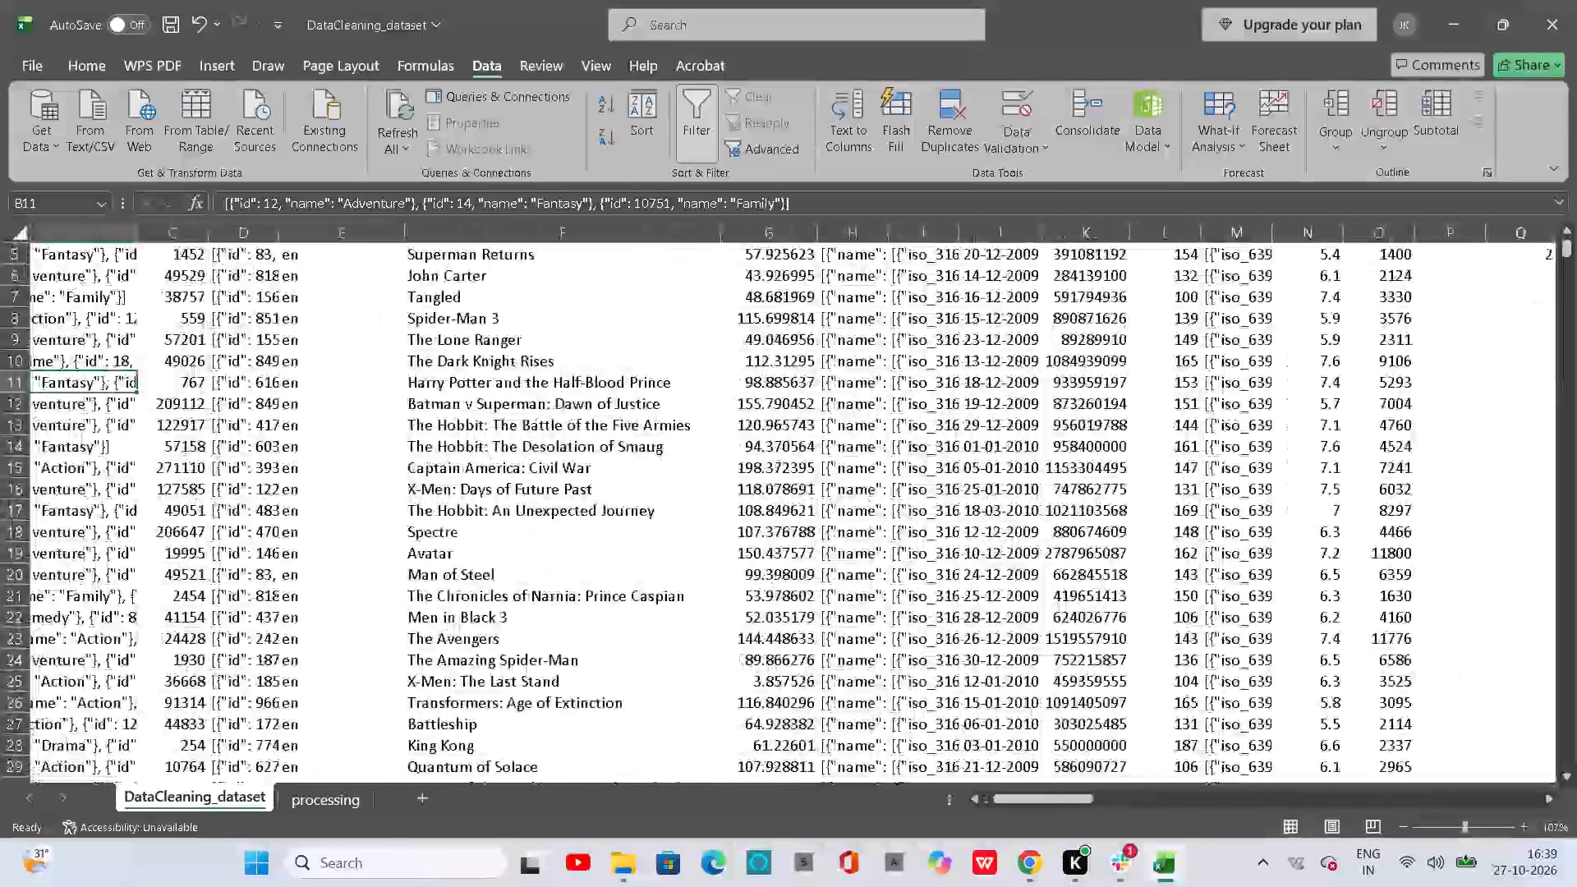
scroll(895, 452, "right", 1)
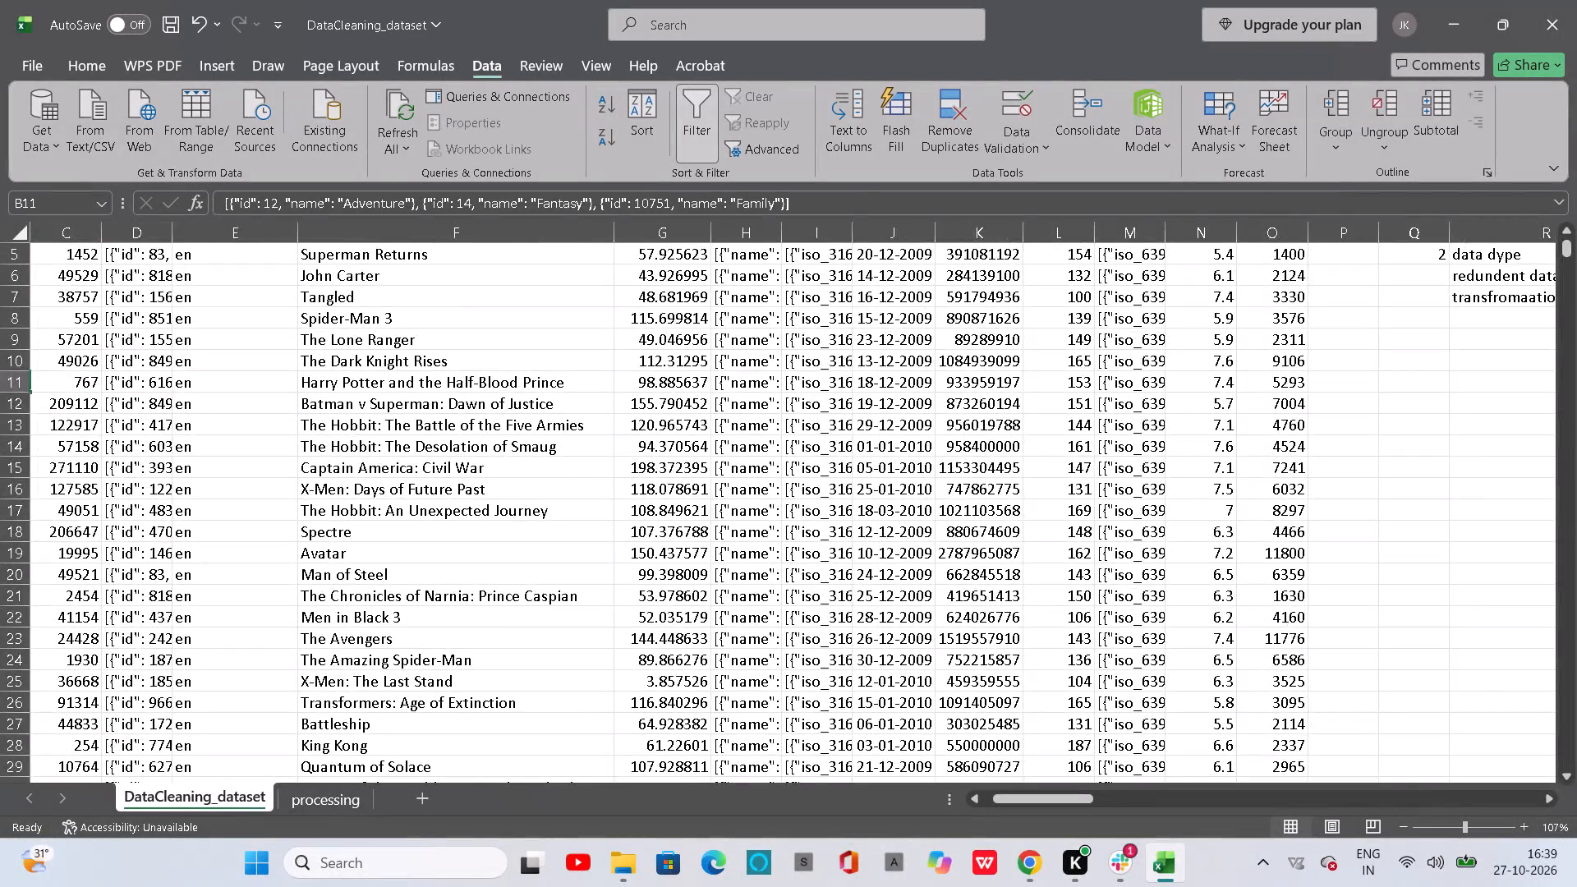
scroll(253, 568, "up", 5)
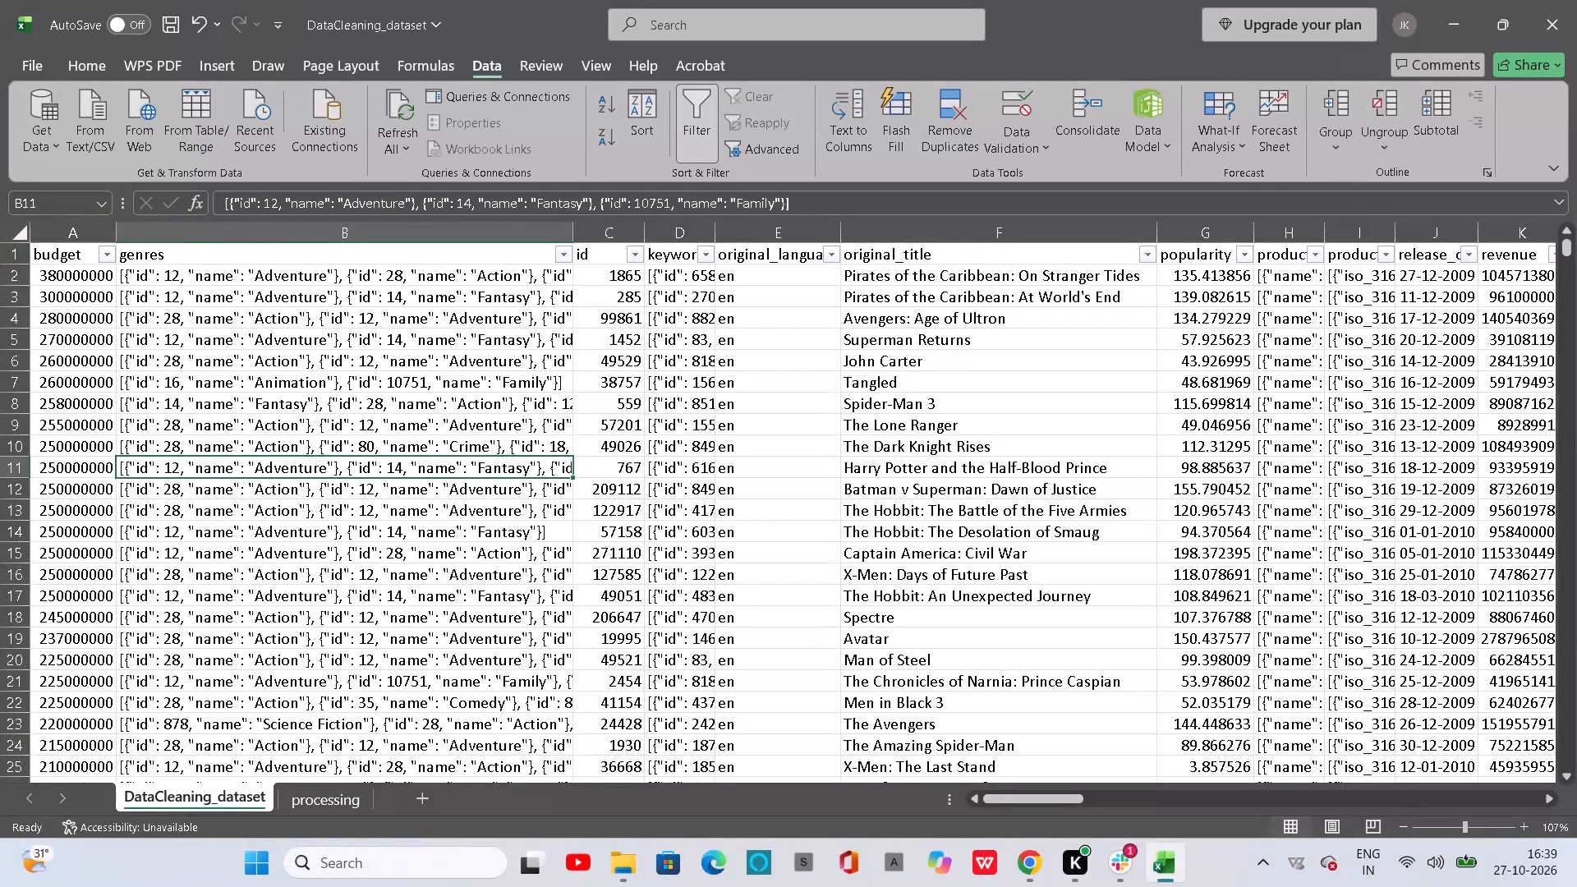
Open the first movie's budget value in cell A2 for editing.
left_click(59, 278)
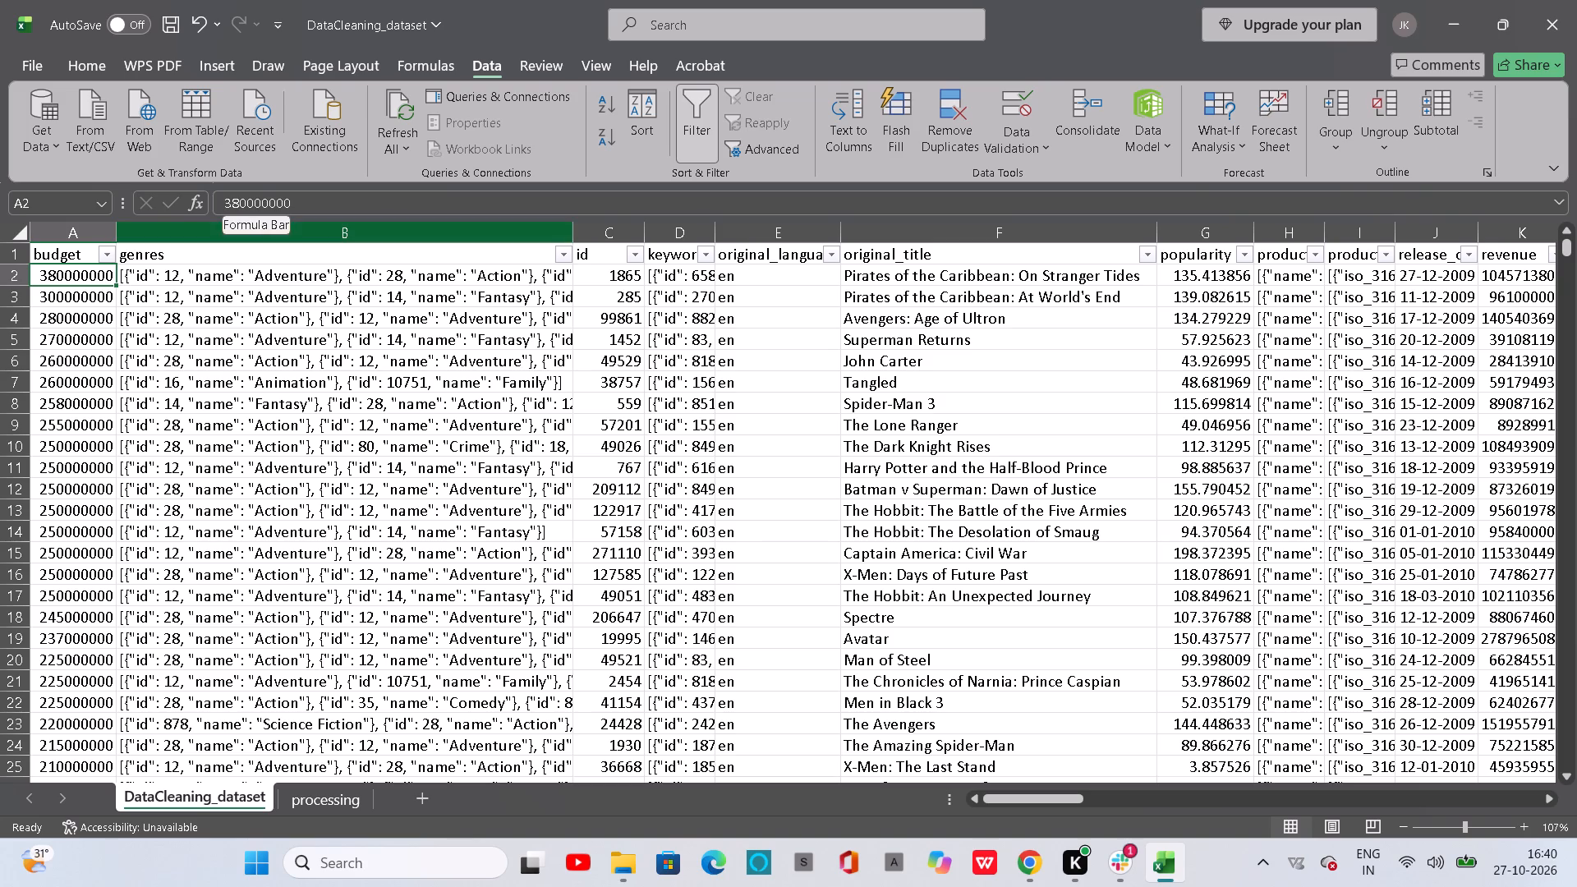
left_click(295, 214)
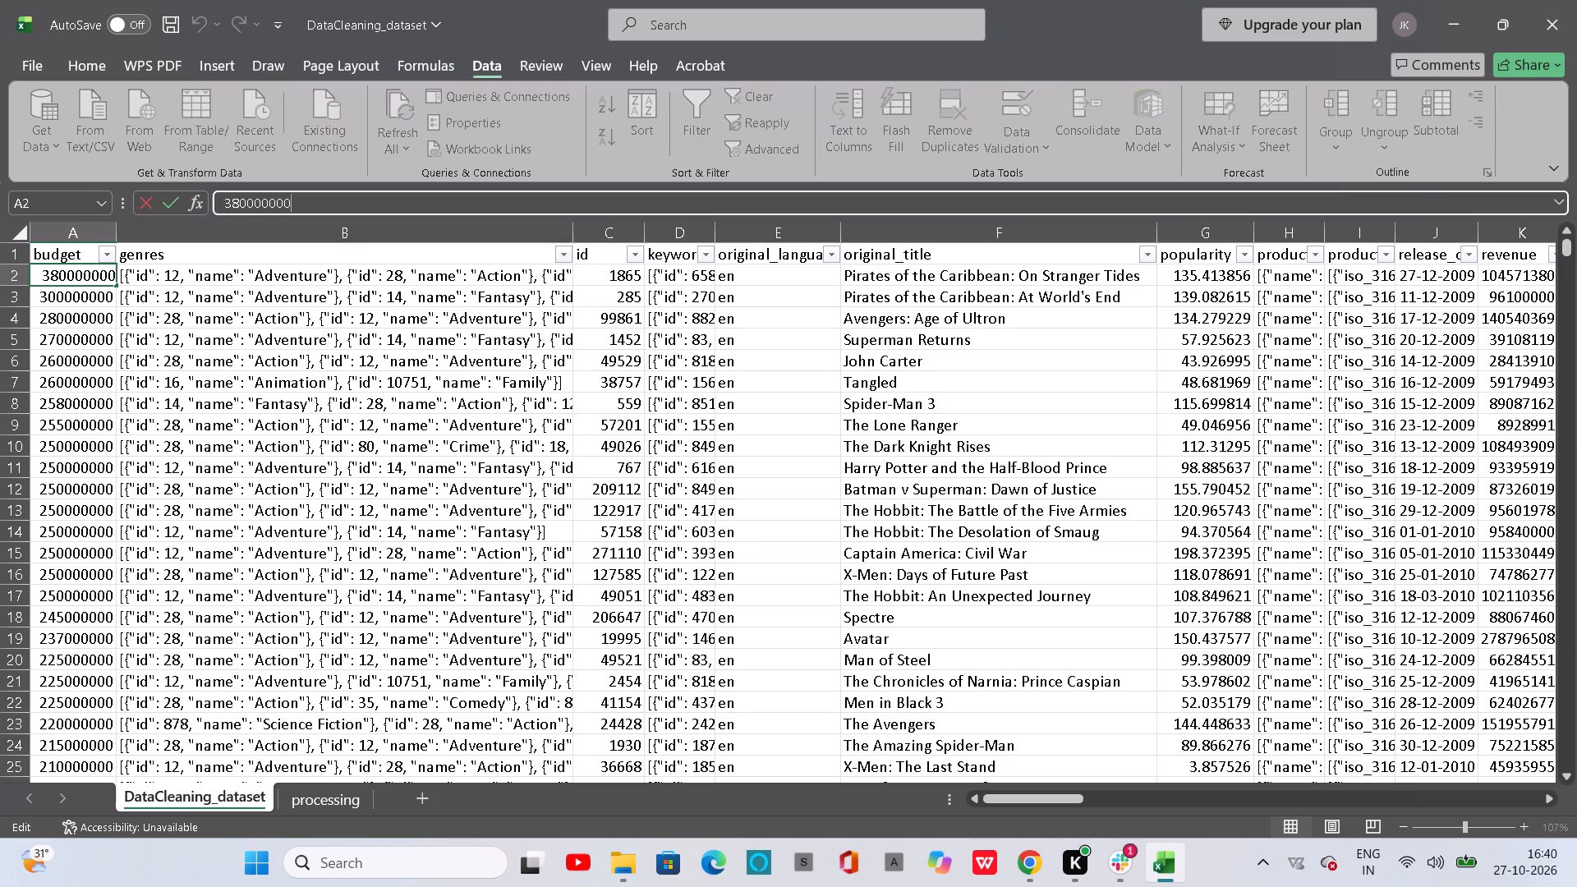
Leave the budget cell unchanged and select the first movie's genres entry in cell B2 to view its full text.
left_click(313, 274)
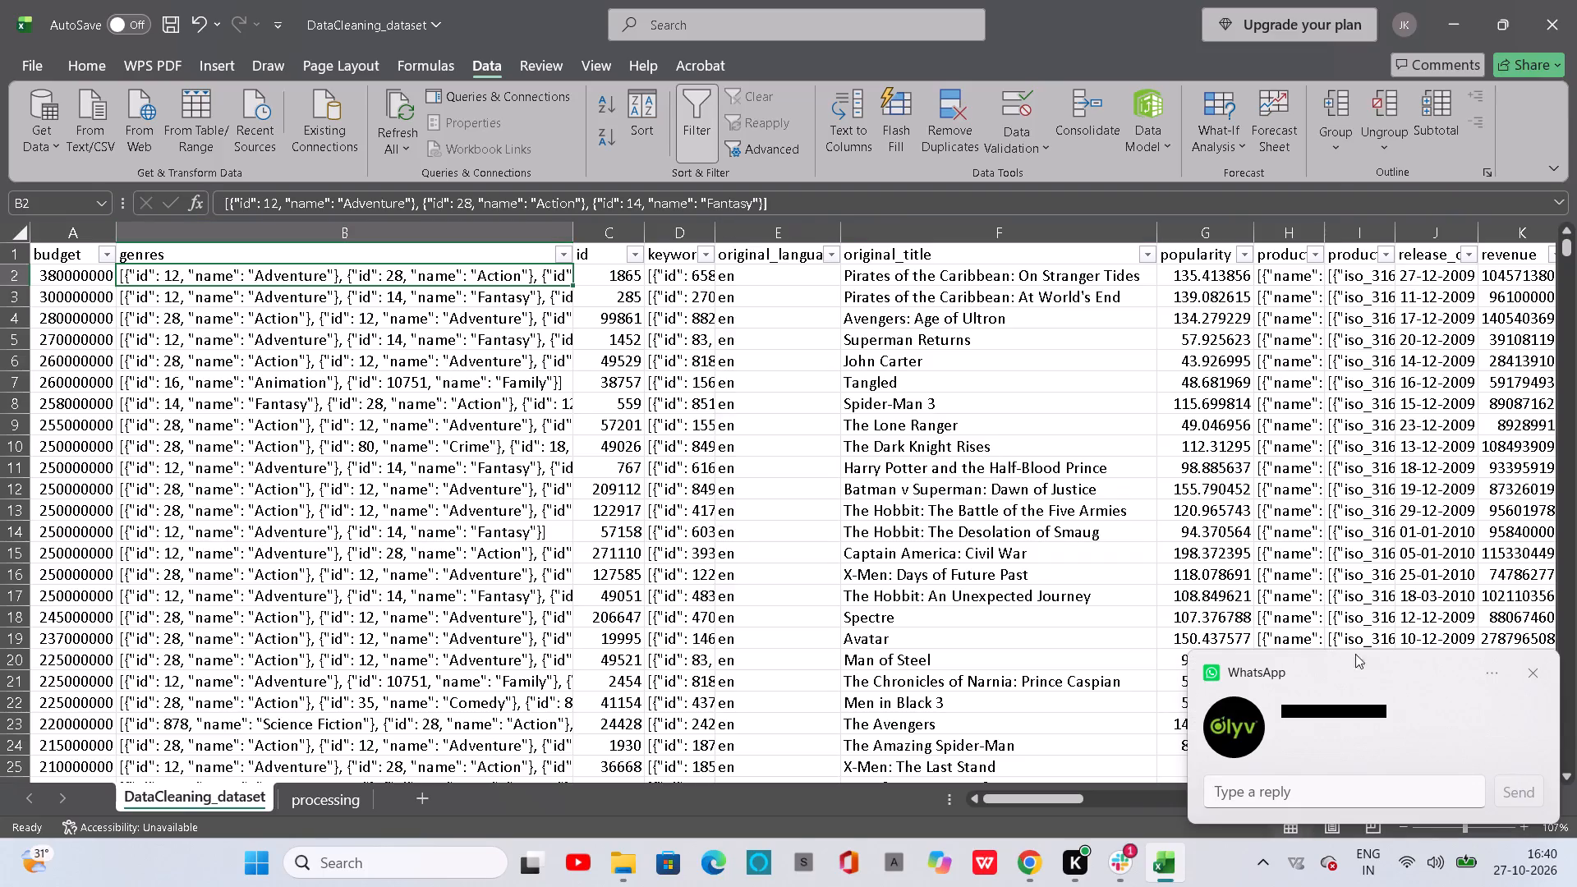
Dismiss the WhatsApp message notification covering the sheet.
left_click(1543, 678)
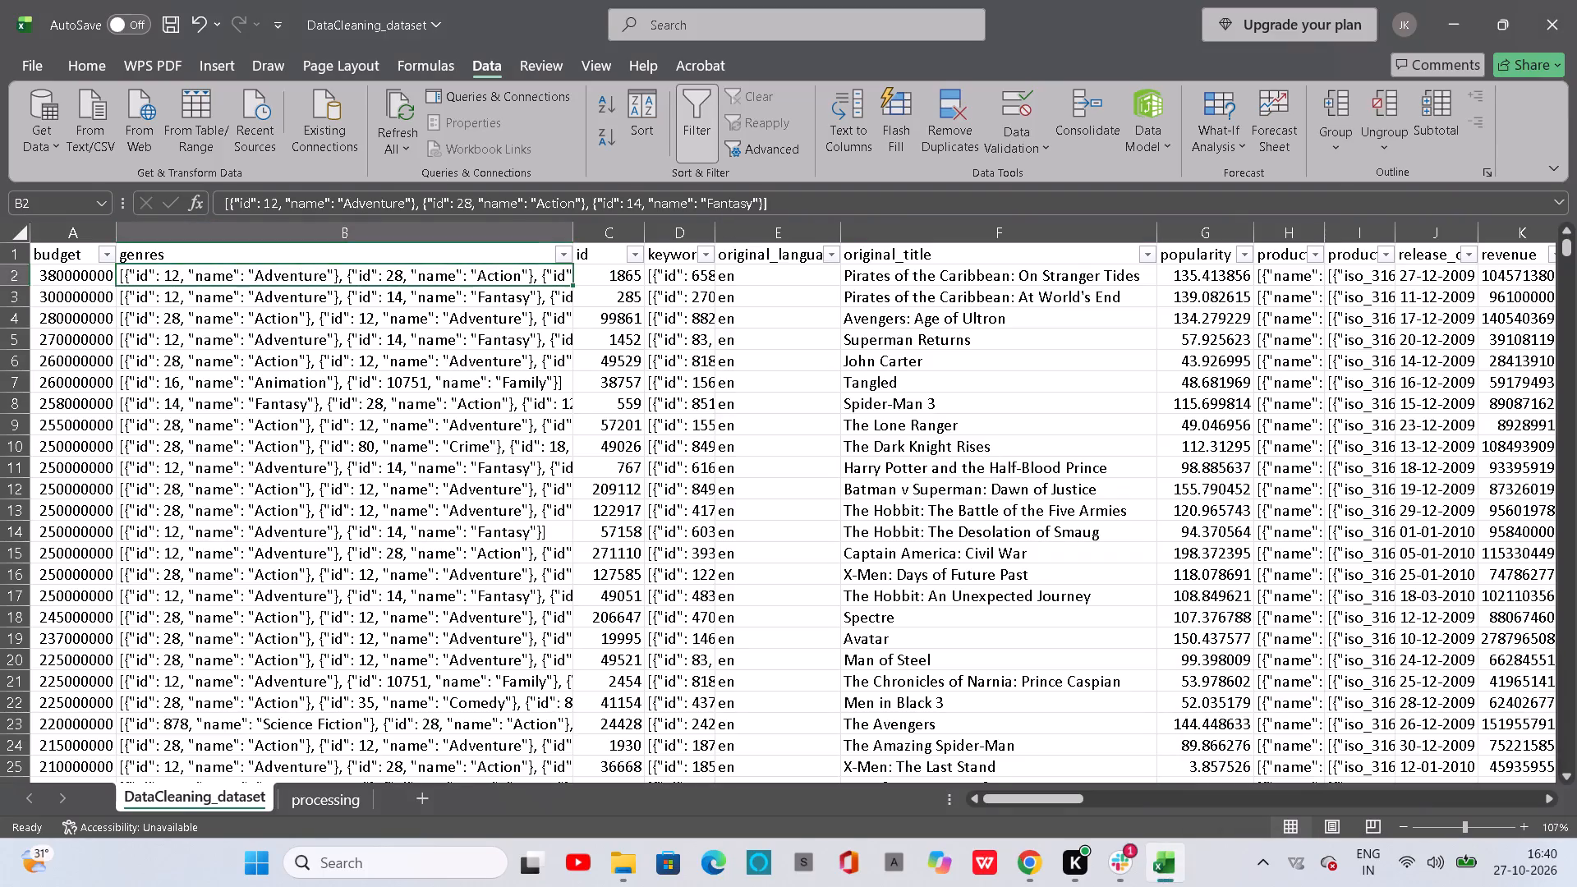
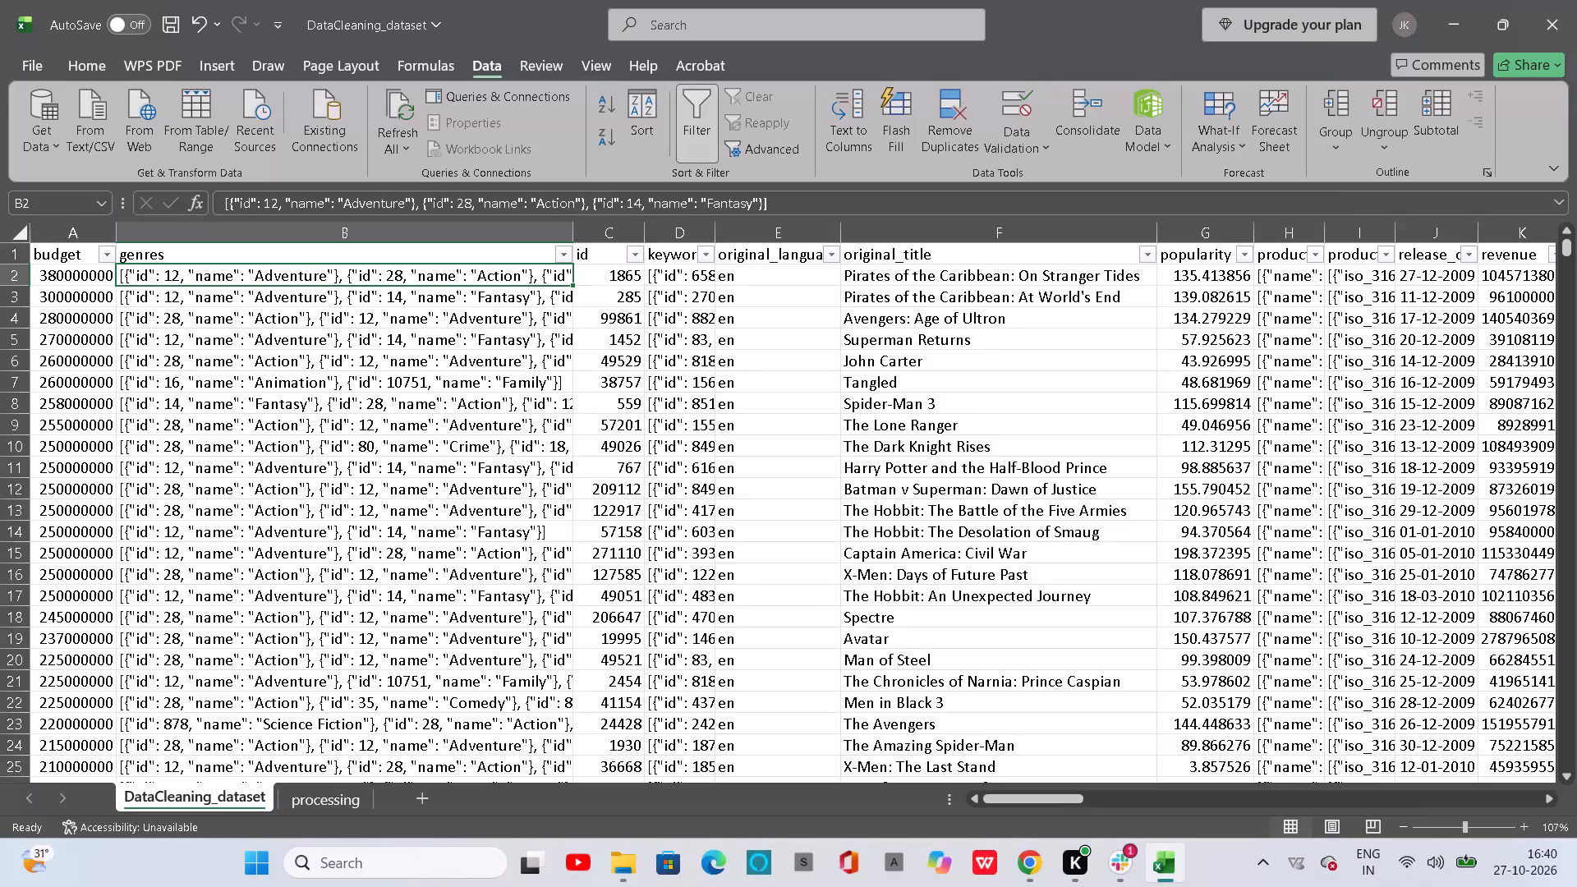
Select cell F14 in the original_title column, containing The Hobbit: The Desolation of Smaug.
left_click(1048, 526)
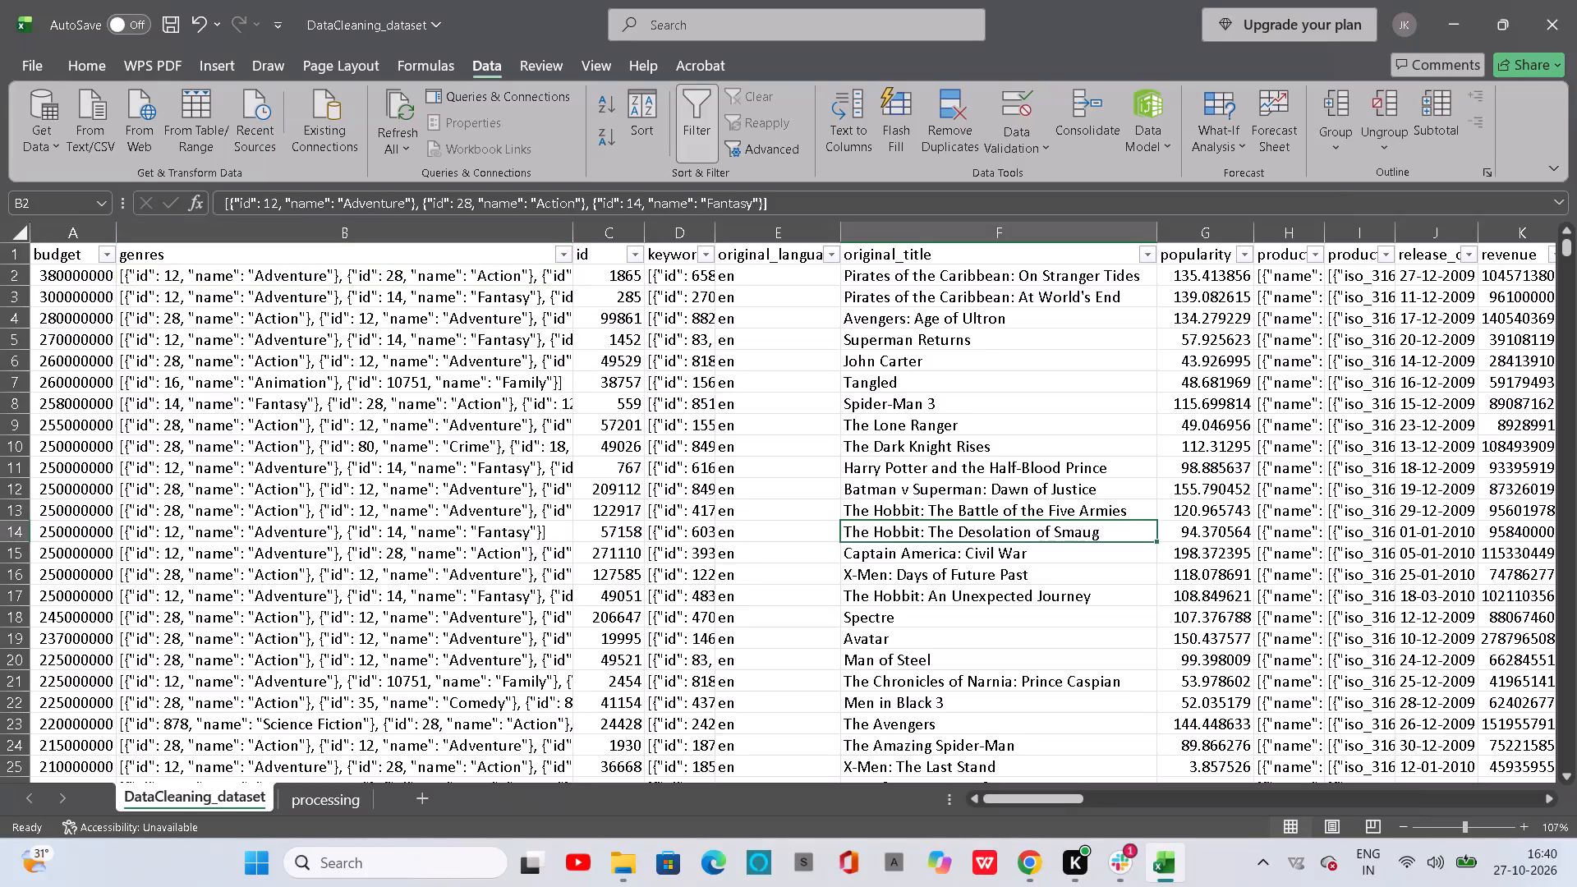
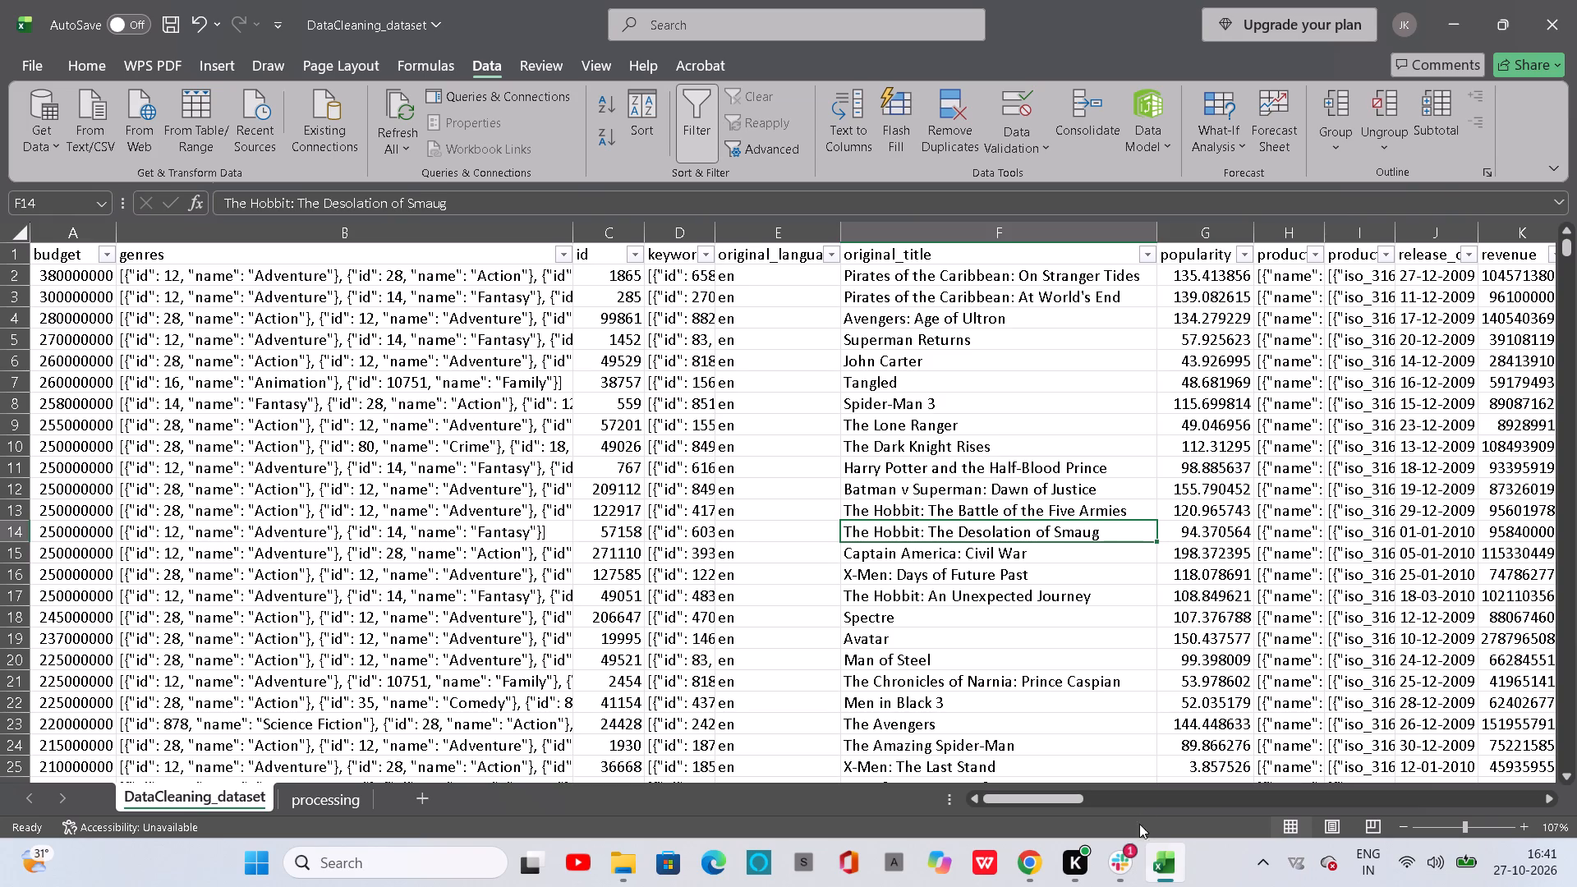
Switch to Chrome and check the AccioJob course home page for upcoming class details.
left_click(1029, 863)
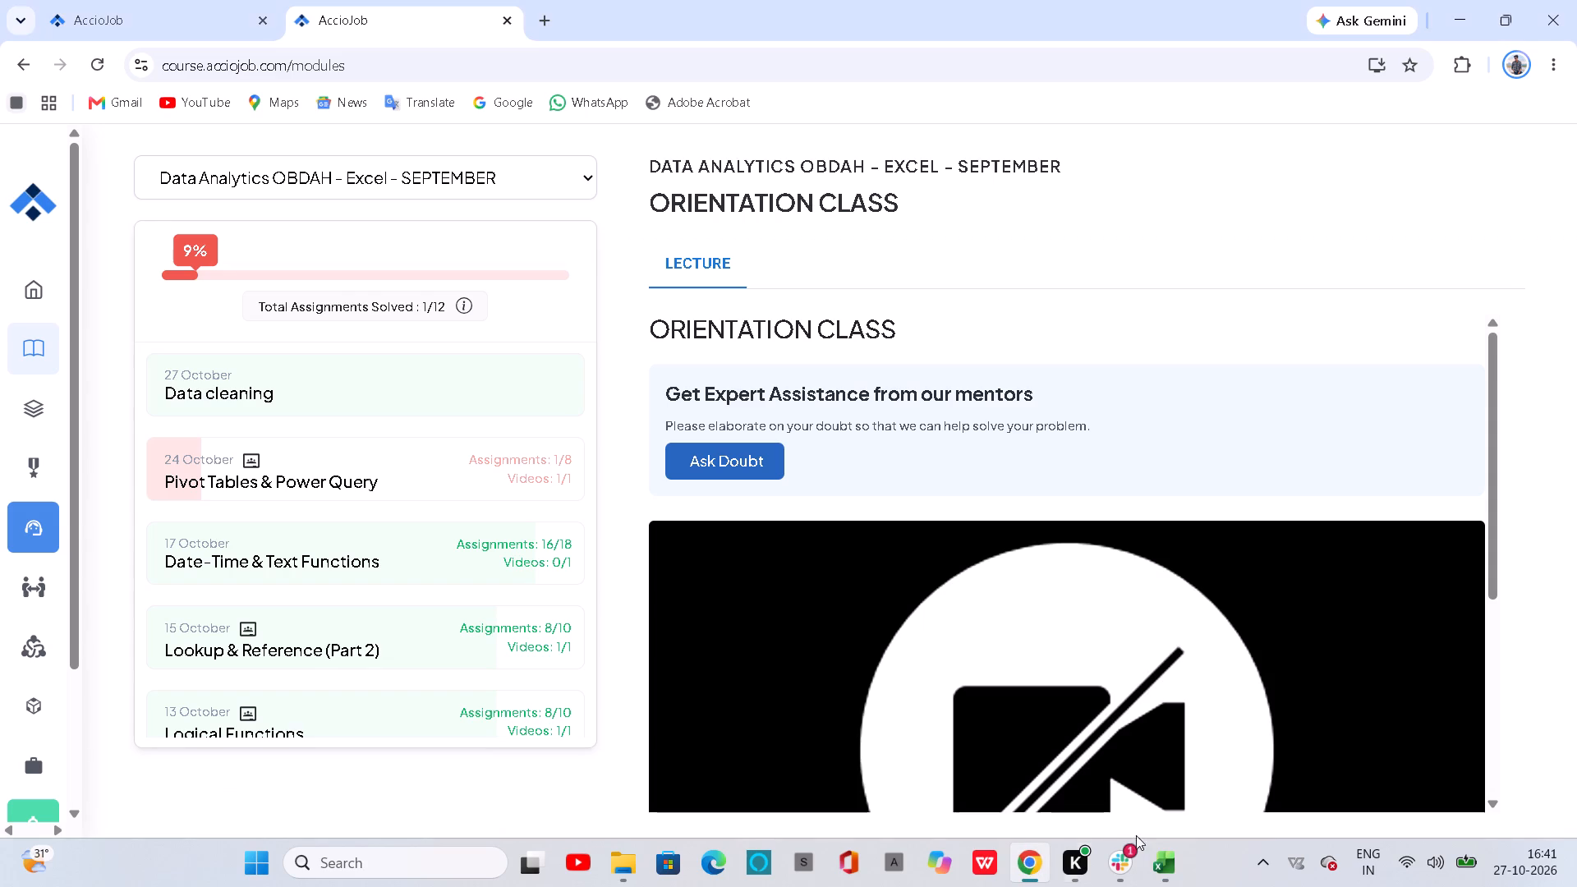
scroll(1066, 396, "up", 8)
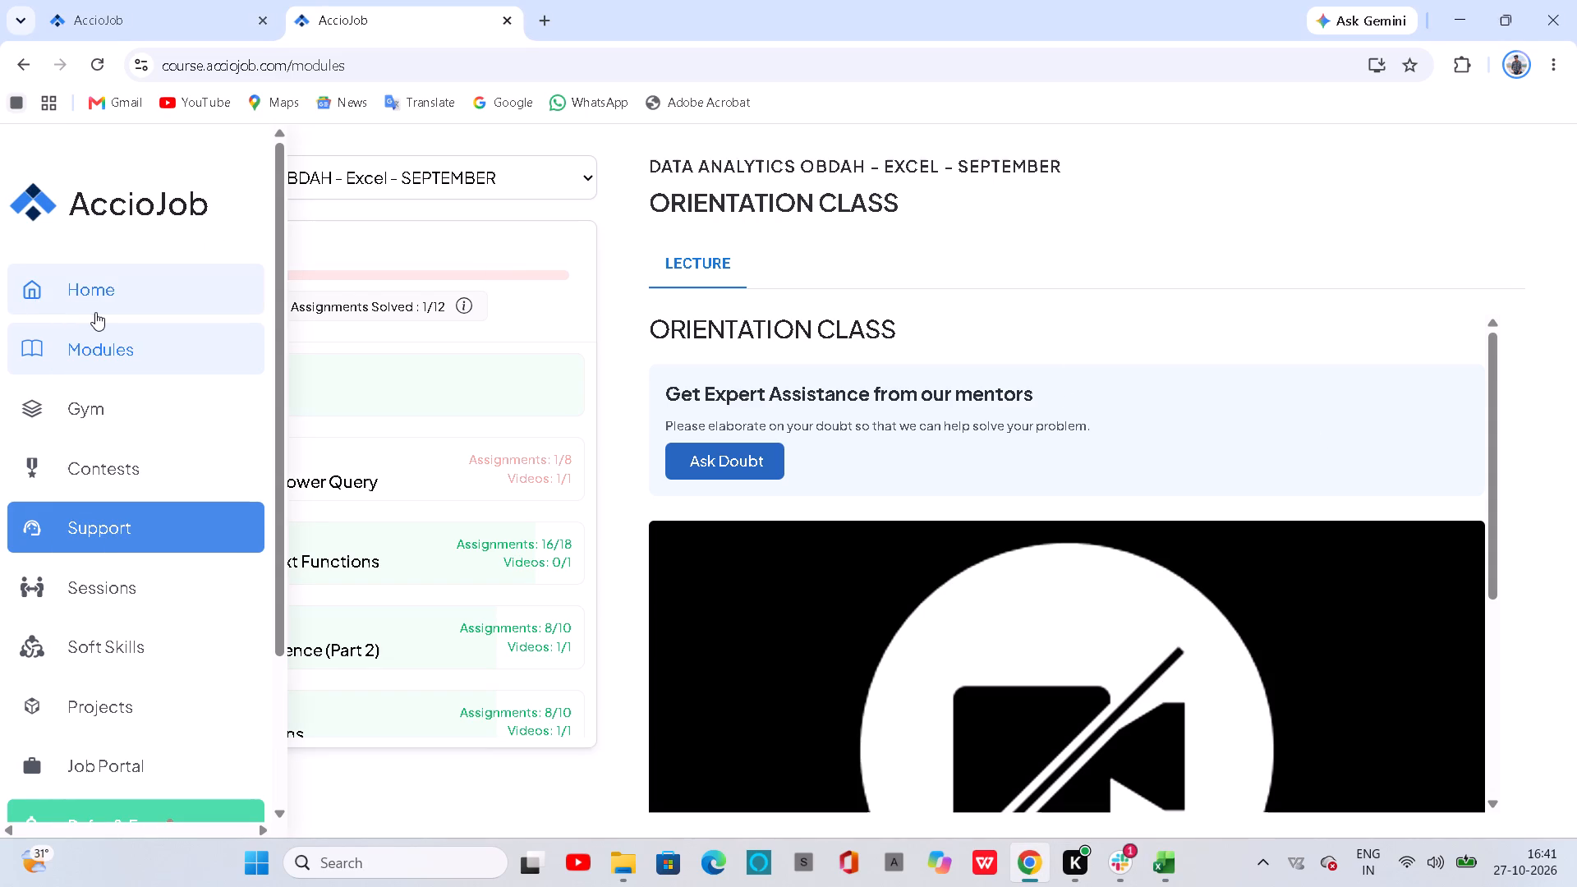
left_click(95, 312)
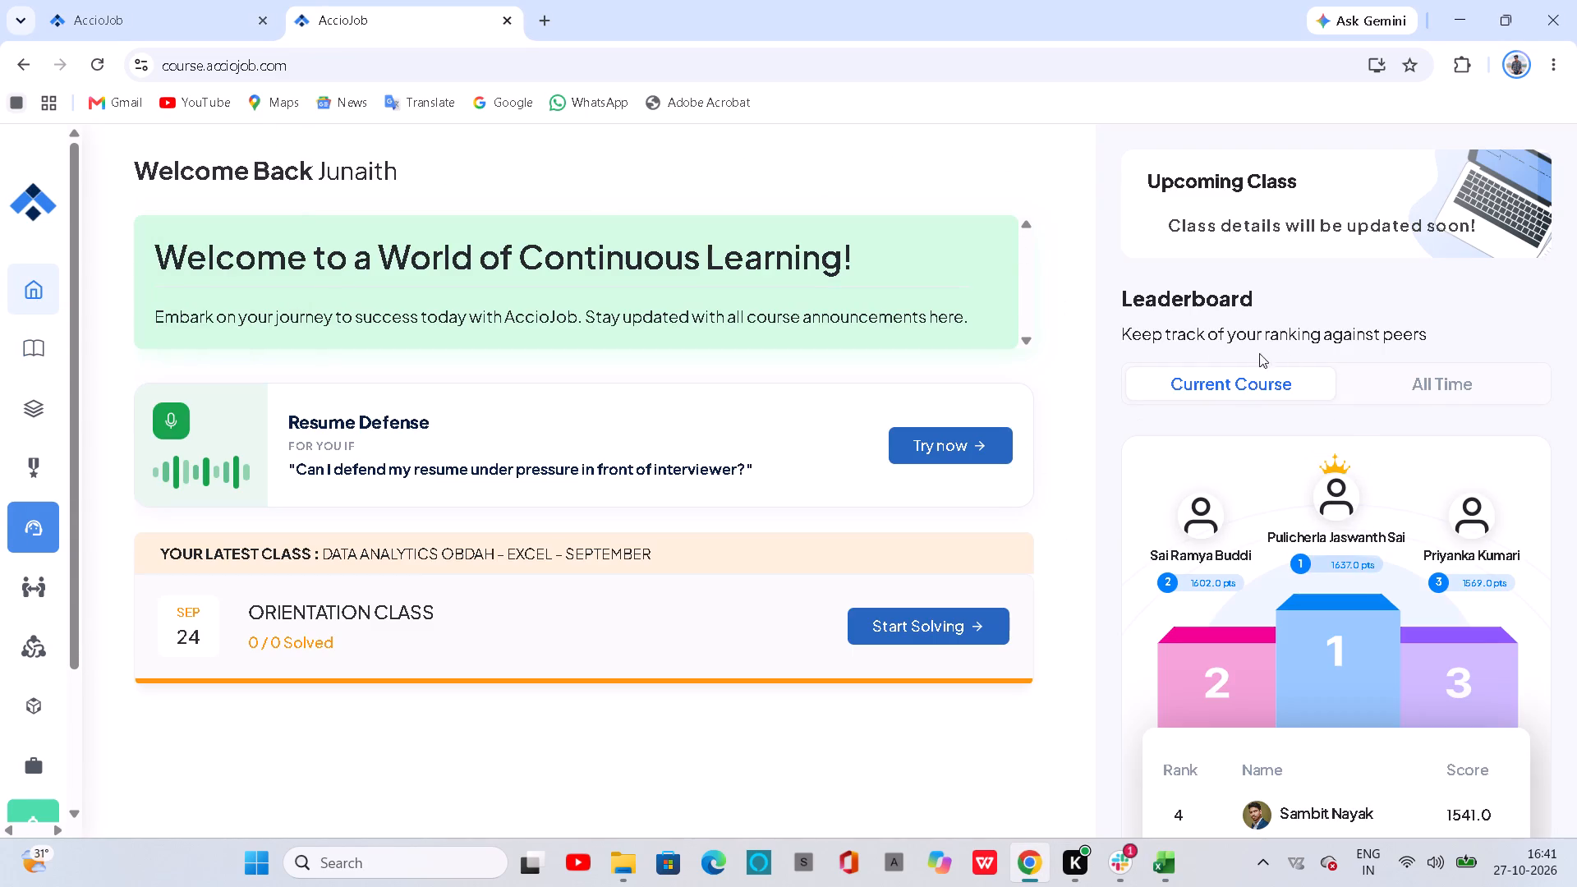
scroll(1317, 501, "up", 6)
left_click(52, 306)
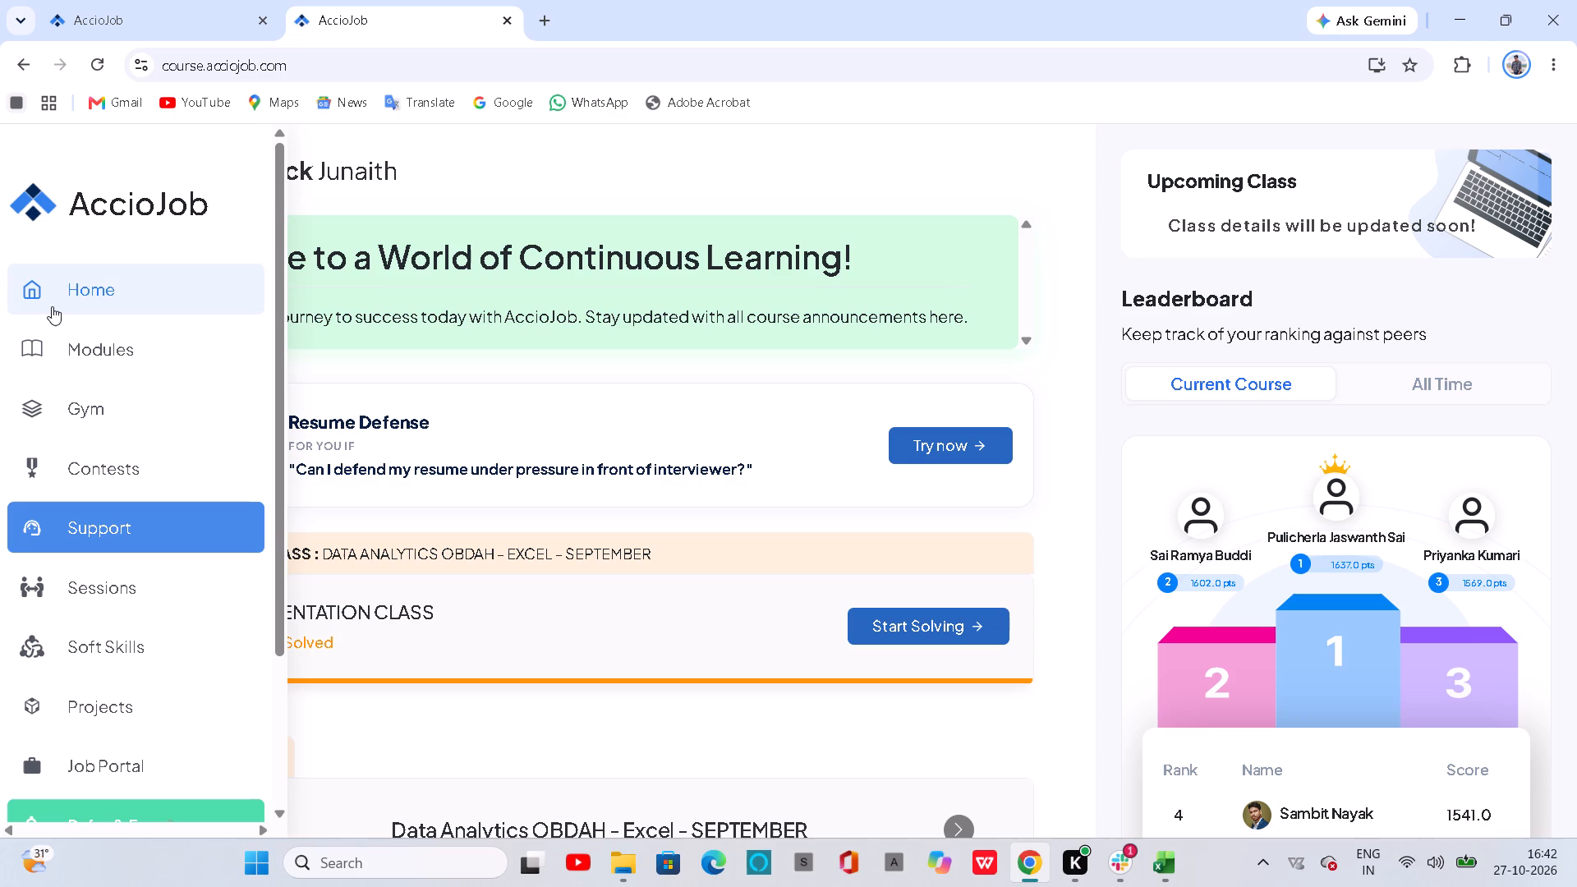
left_click(52, 306)
Return to the DataCleaning_dataset workbook in Excel and look across the sheet's columns past the cleaning notes.
scroll(1261, 229, "up", 6)
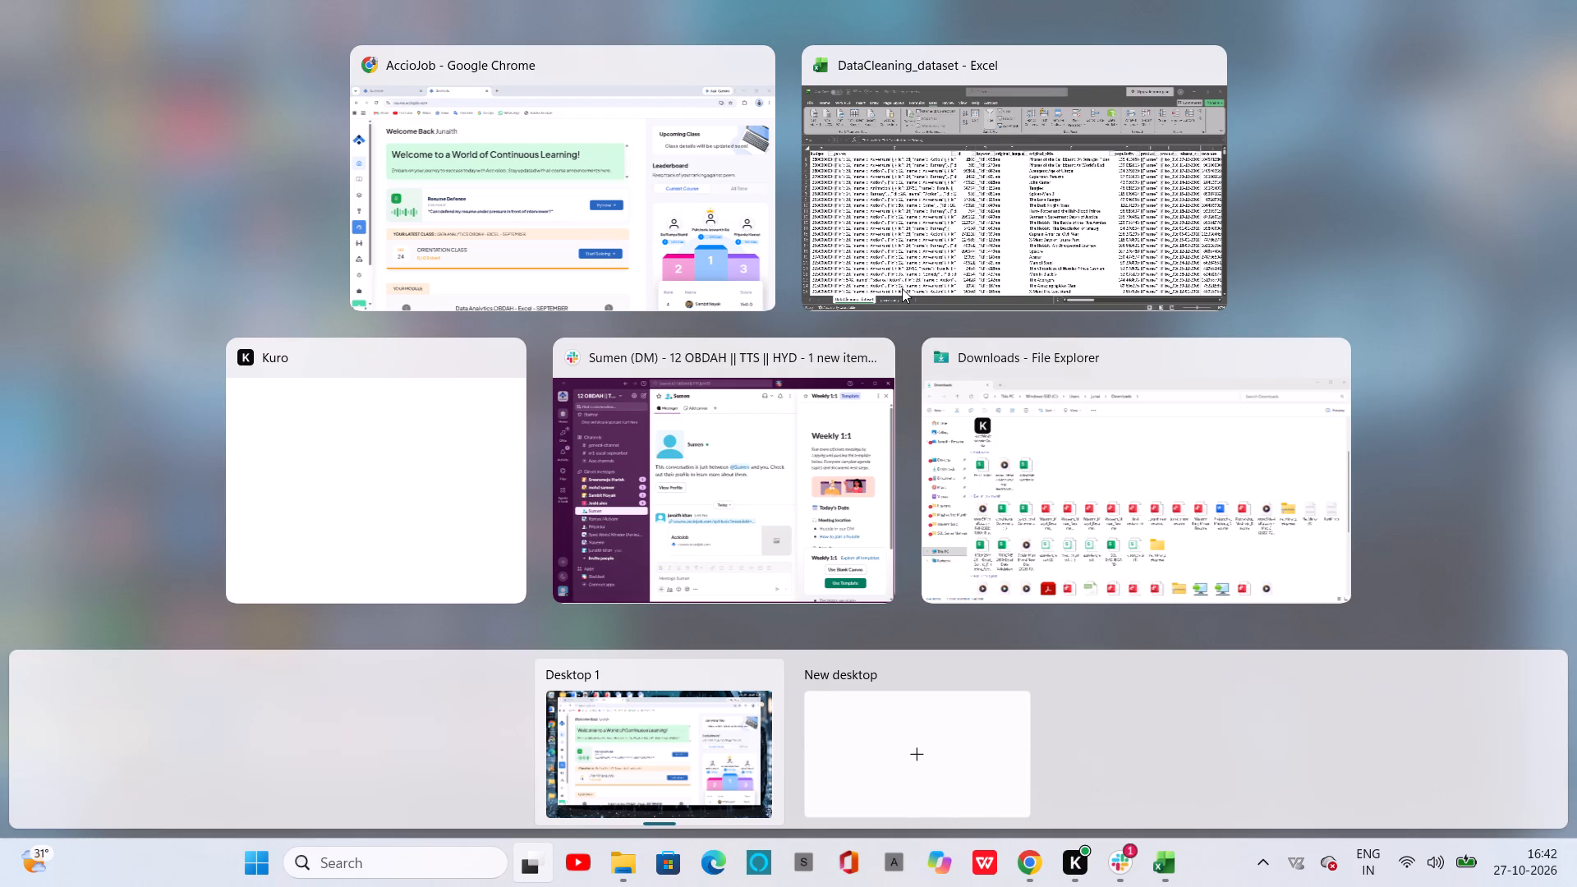
left_click(925, 210)
scroll(1198, 338, "left", 2)
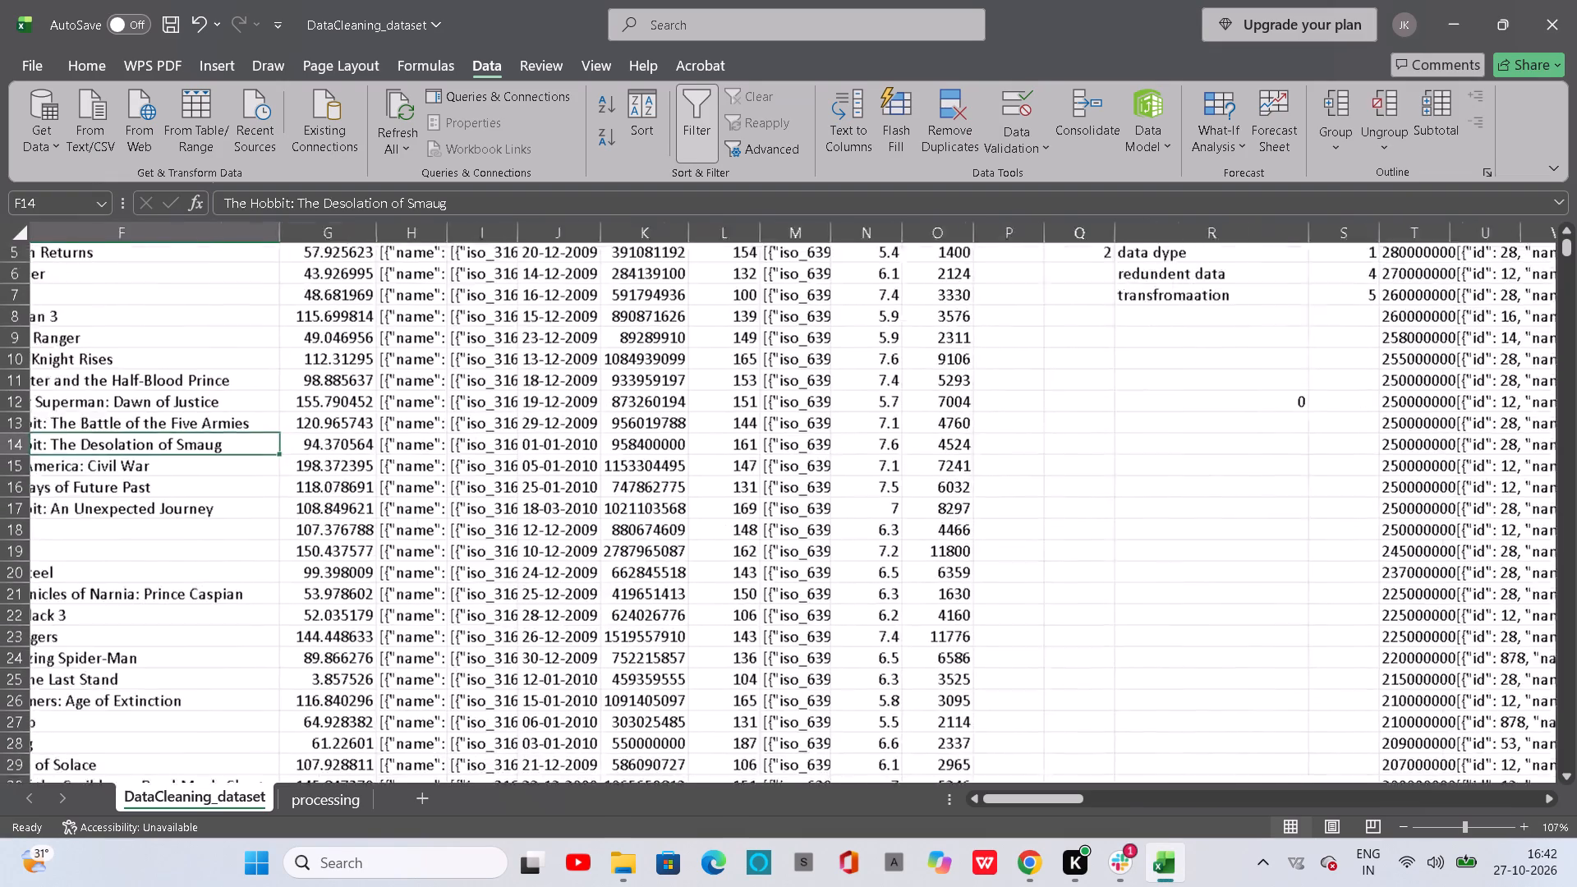
scroll(1198, 338, "left", 5)
scroll(1198, 338, "up", 1)
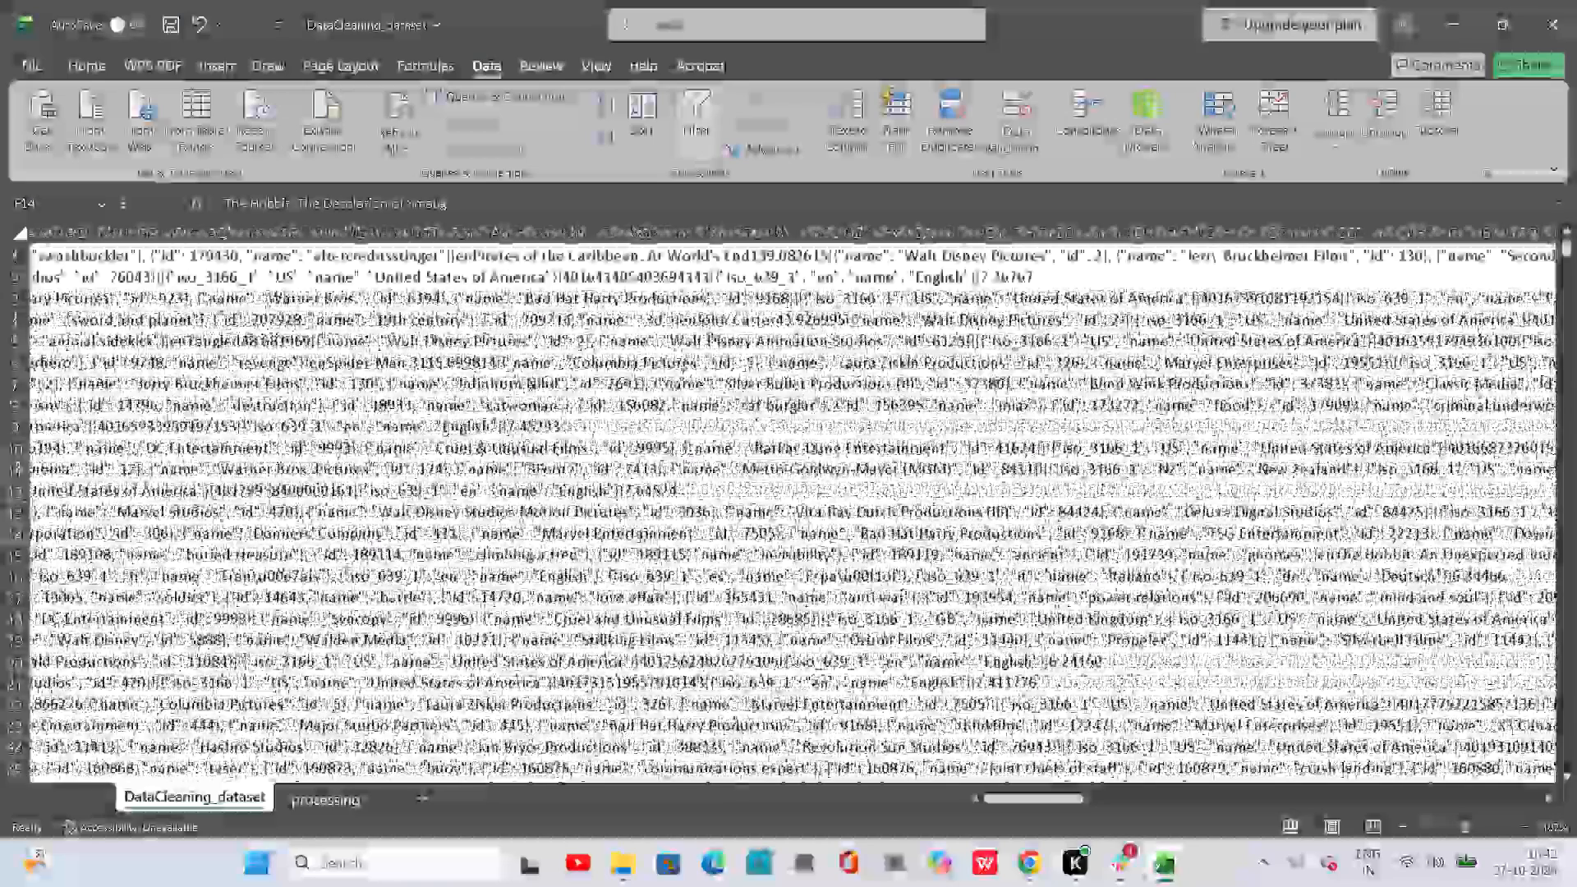
scroll(1198, 338, "up", 1)
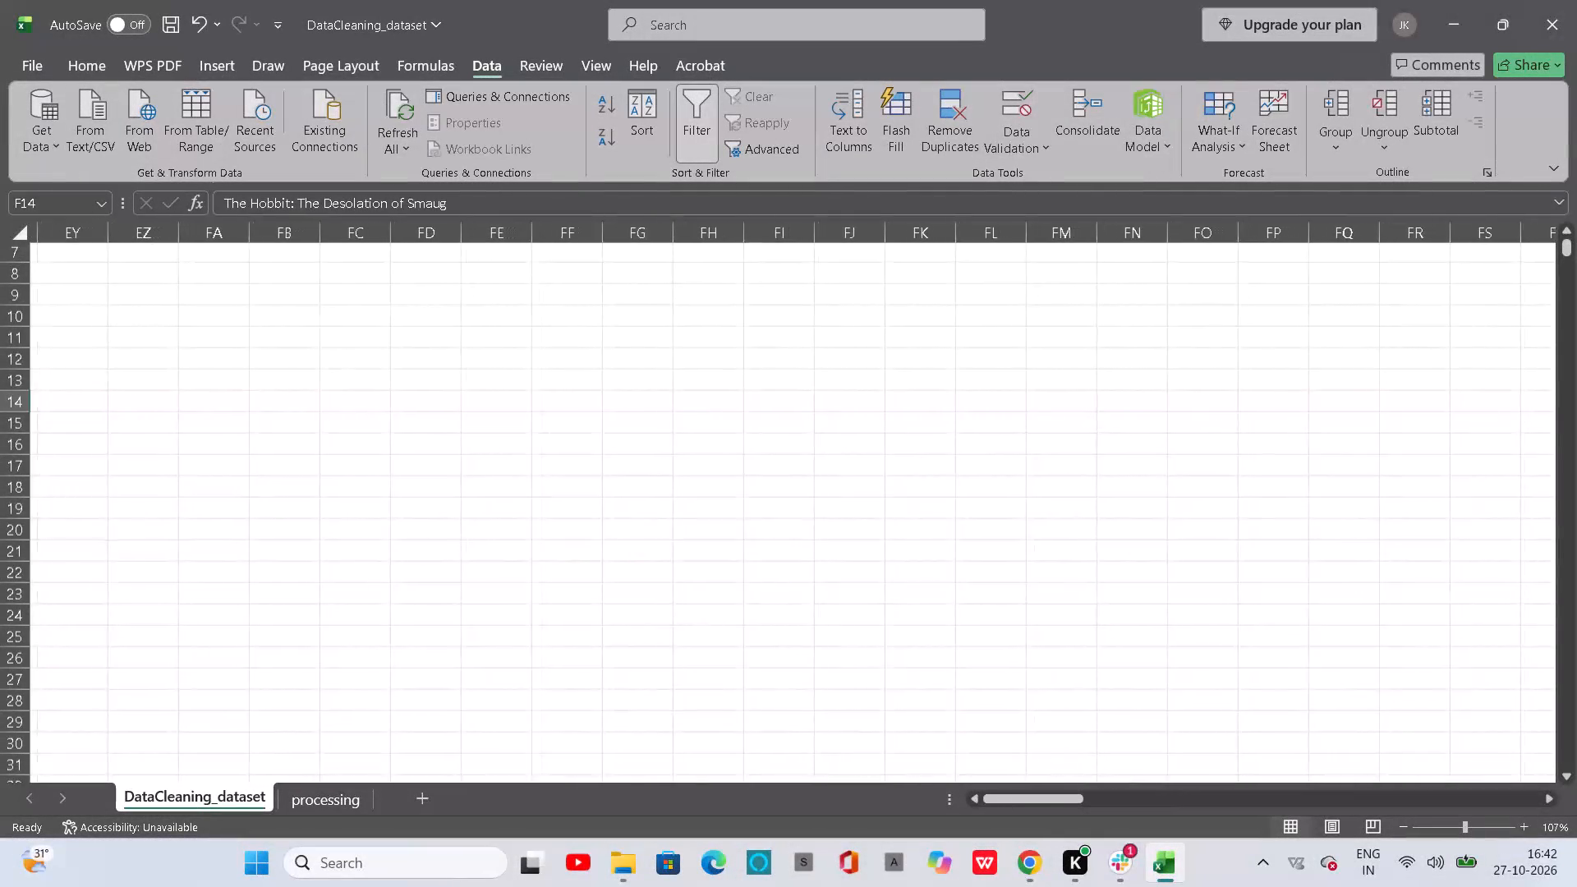
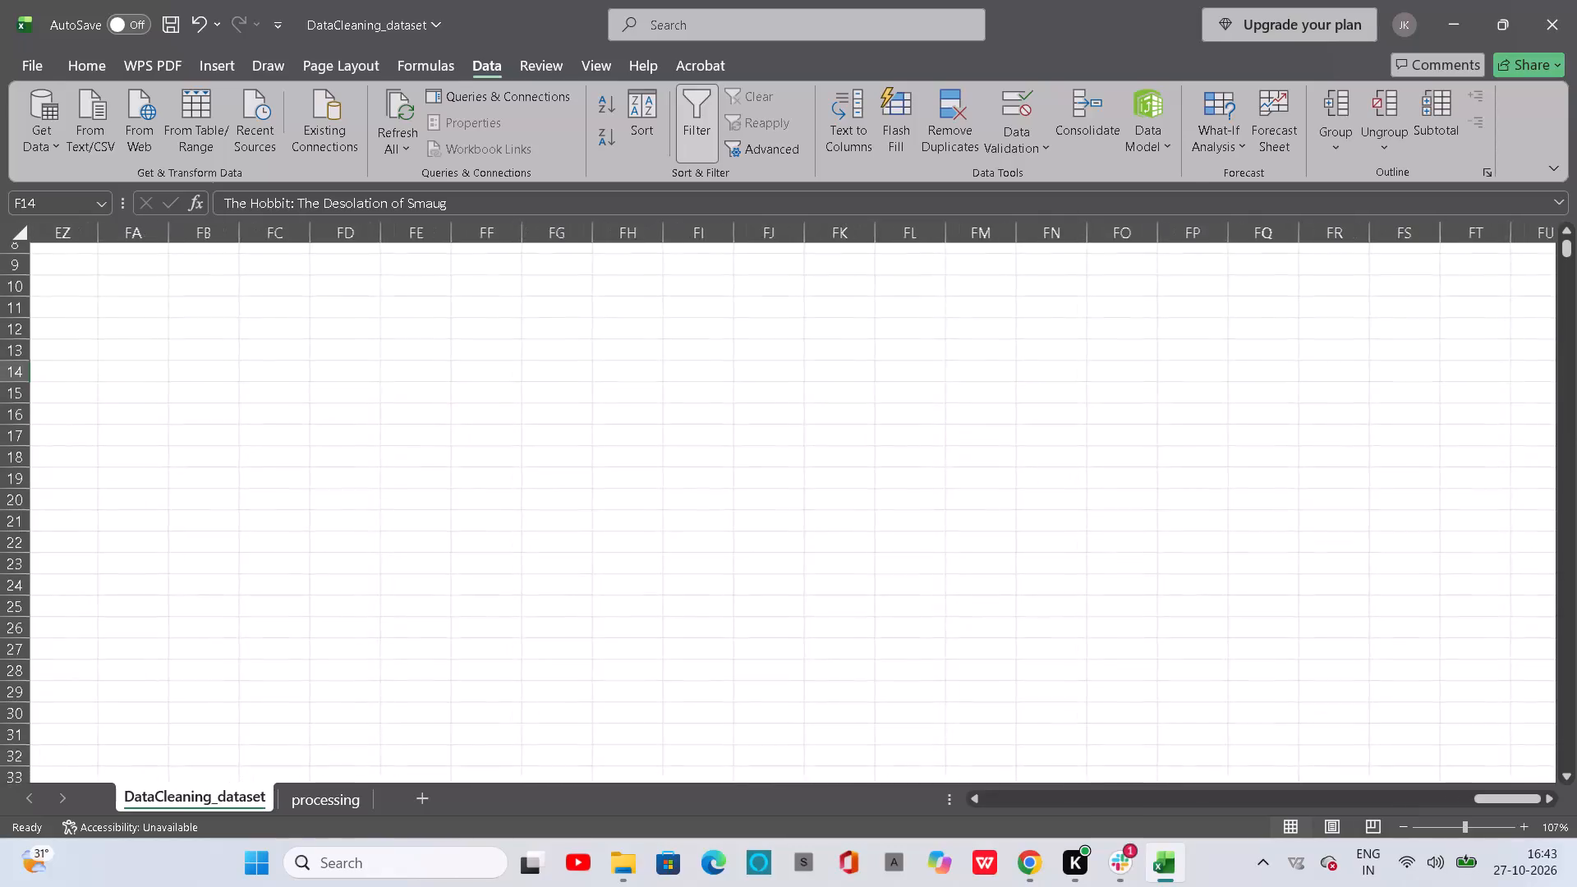
Look back across the DataCleaning_dataset sheet from the far columns to the cleaning notes beside the vote columns.
scroll(1146, 683, "right", 6)
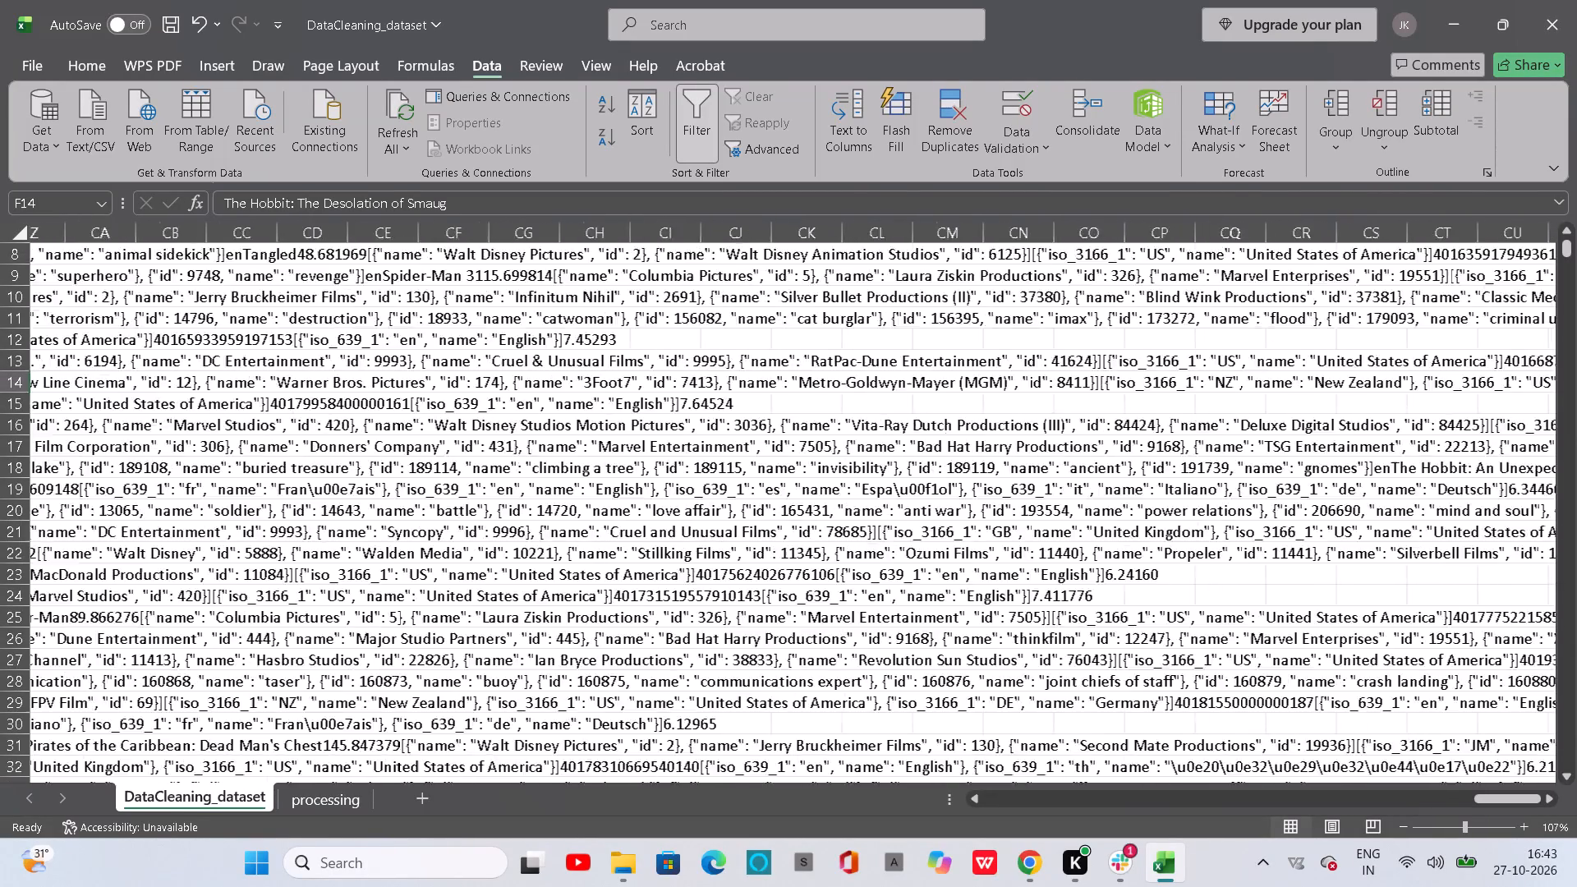
scroll(1146, 683, "left", 1)
scroll(1146, 683, "down", 5)
scroll(1146, 683, "right", 2)
scroll(1146, 683, "up", 4)
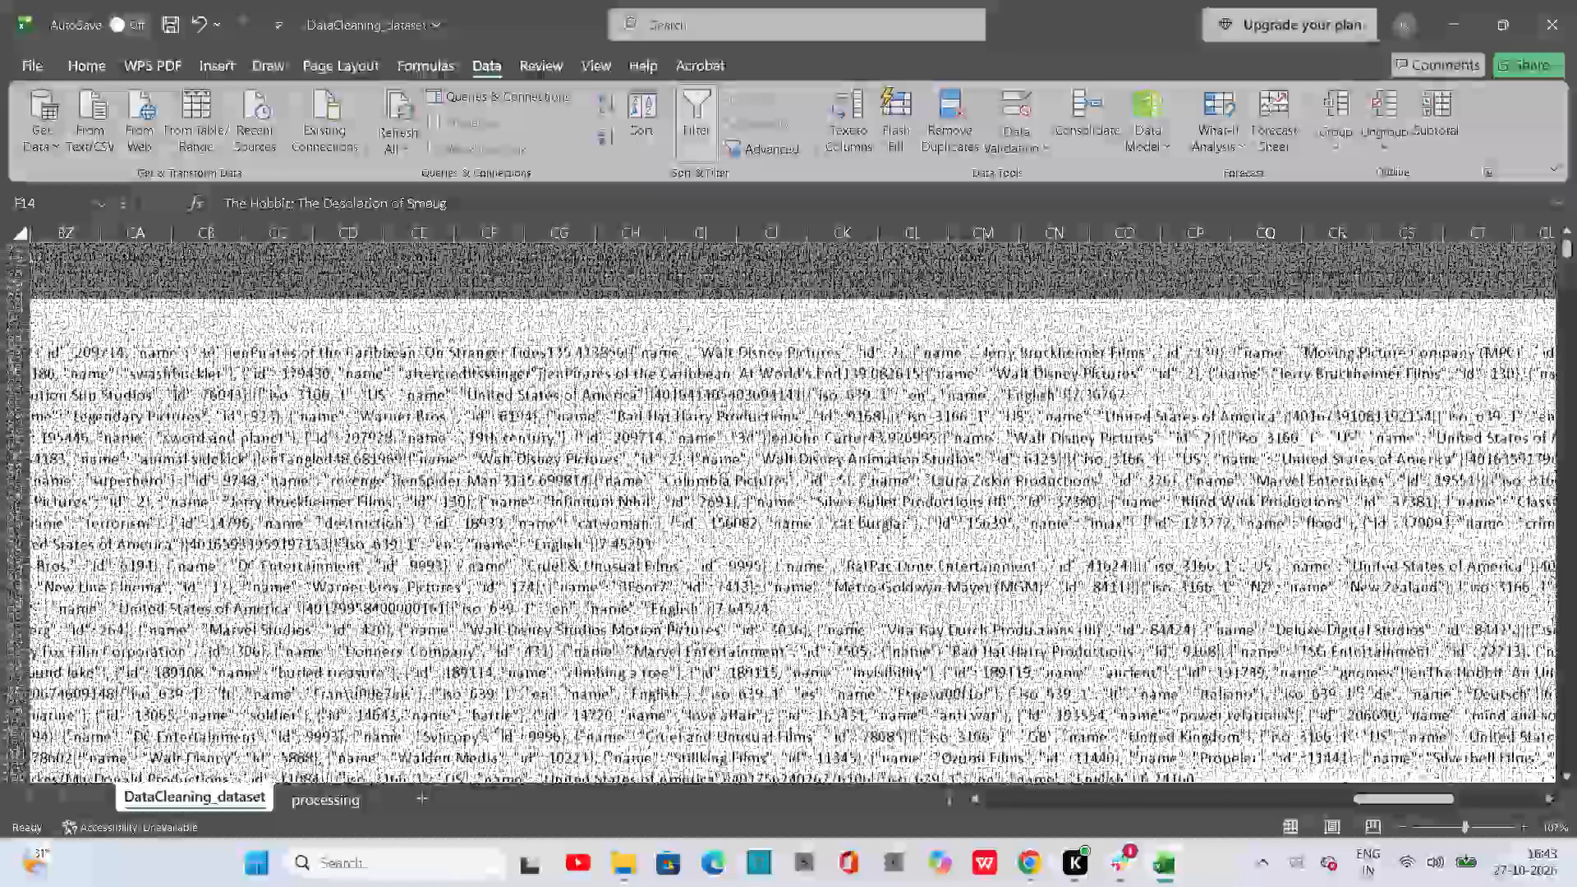
scroll(1146, 683, "right", 7)
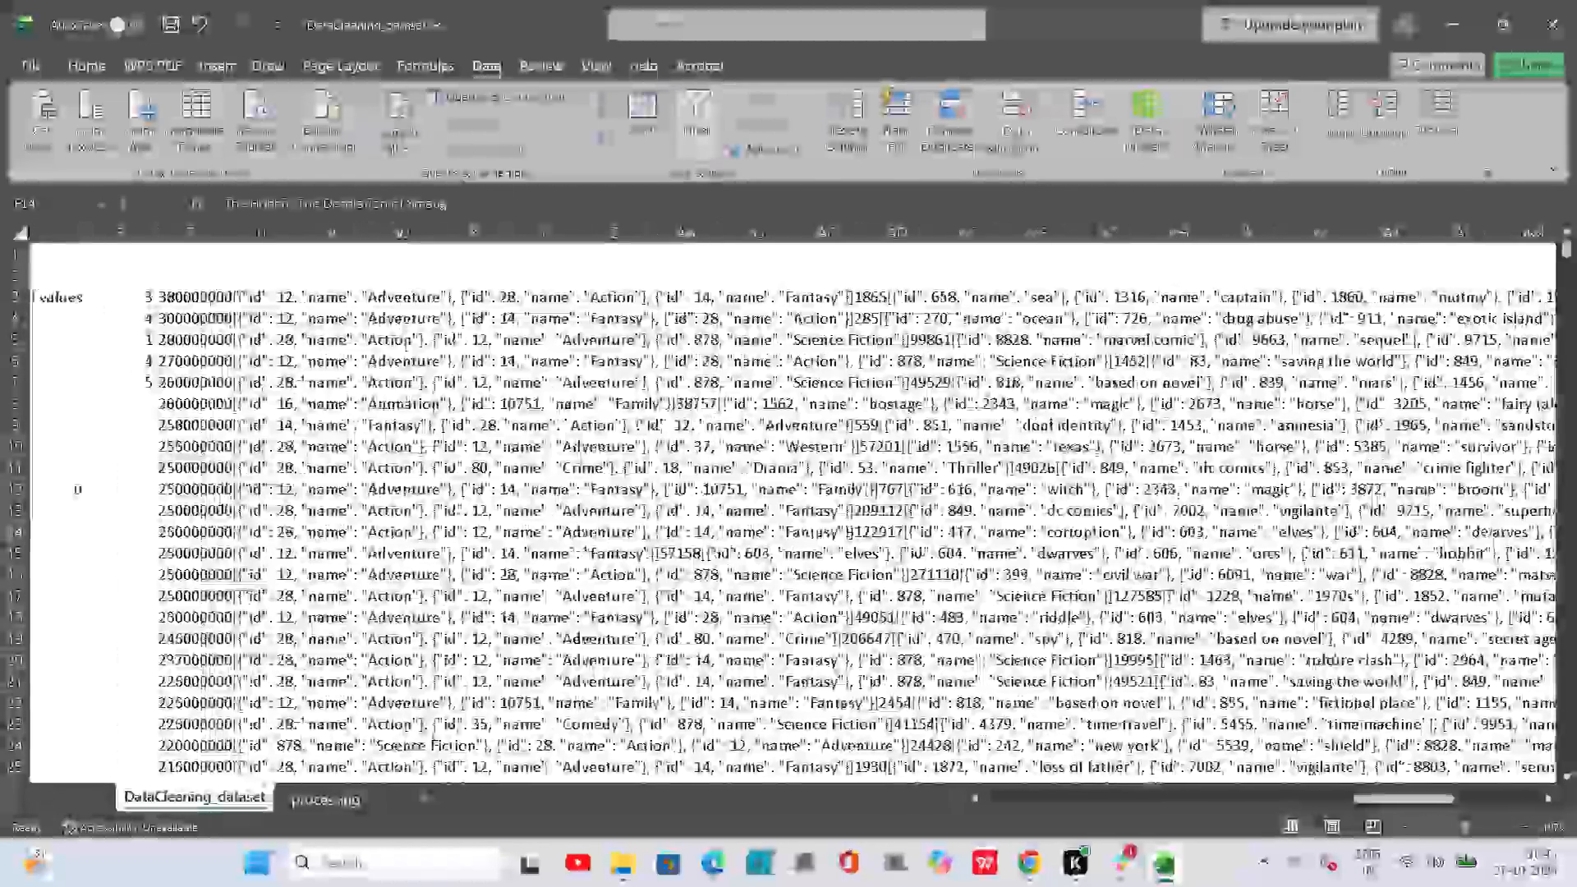
scroll(1146, 683, "right", 1)
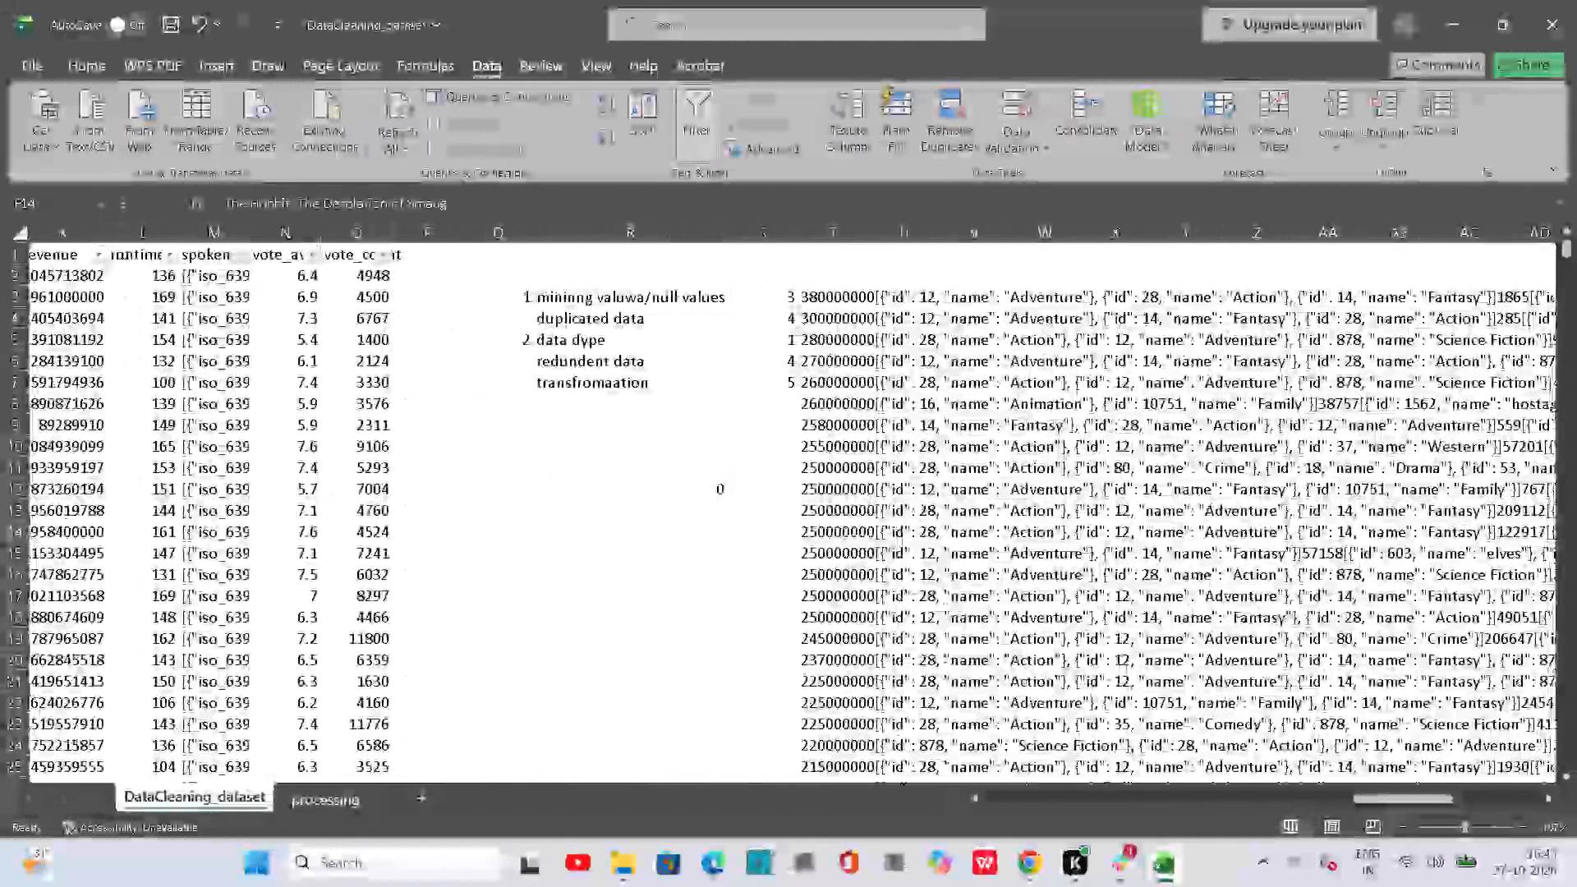
scroll(1146, 683, "right", 2)
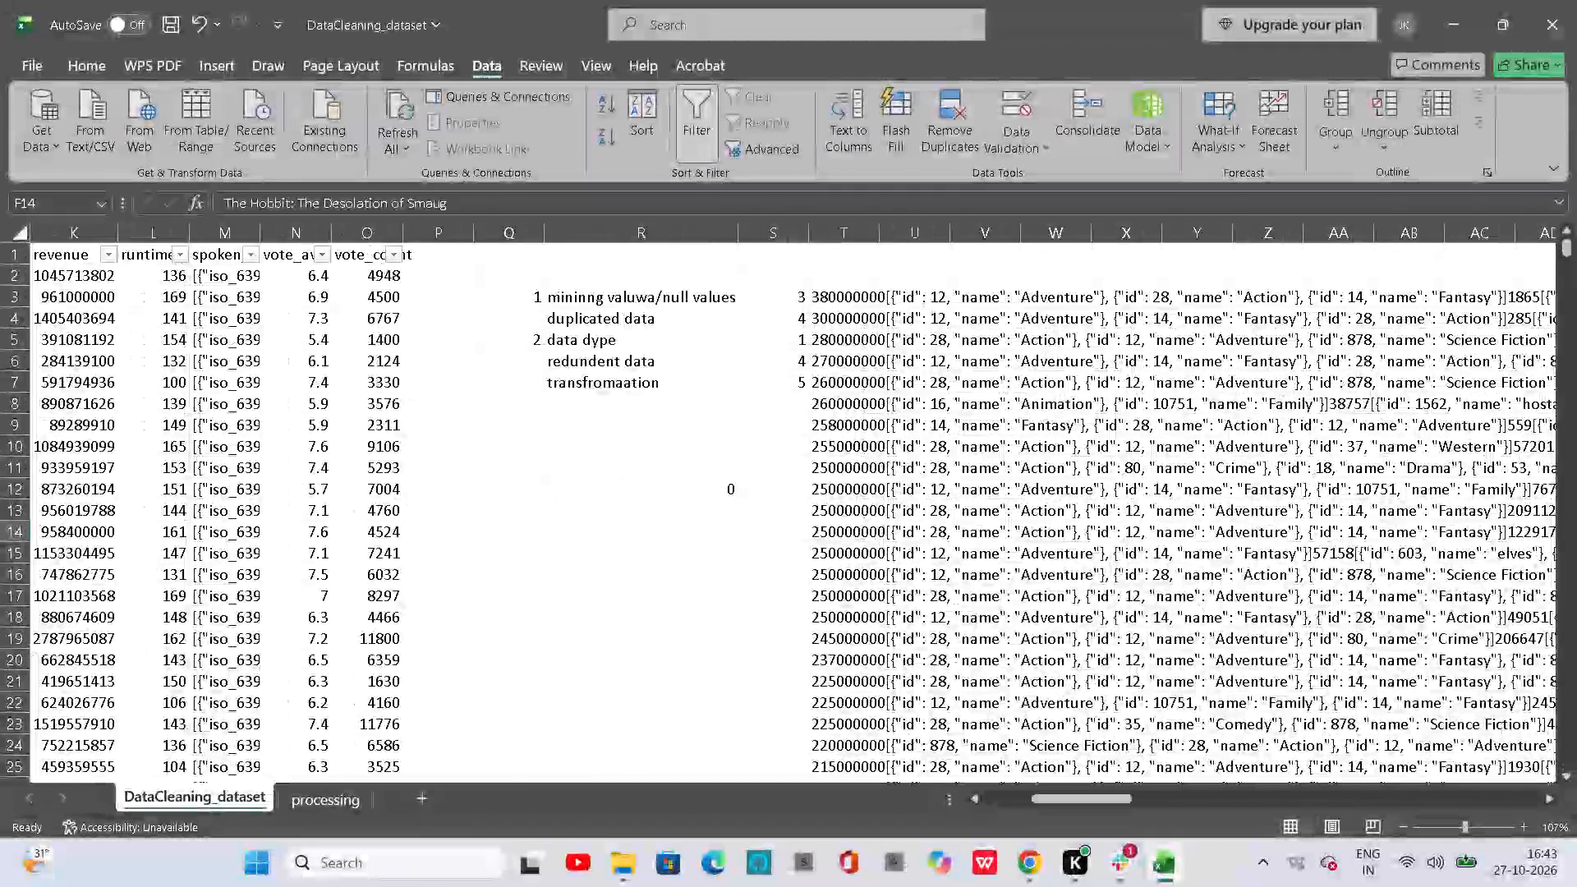
scroll(1146, 683, "up", 1)
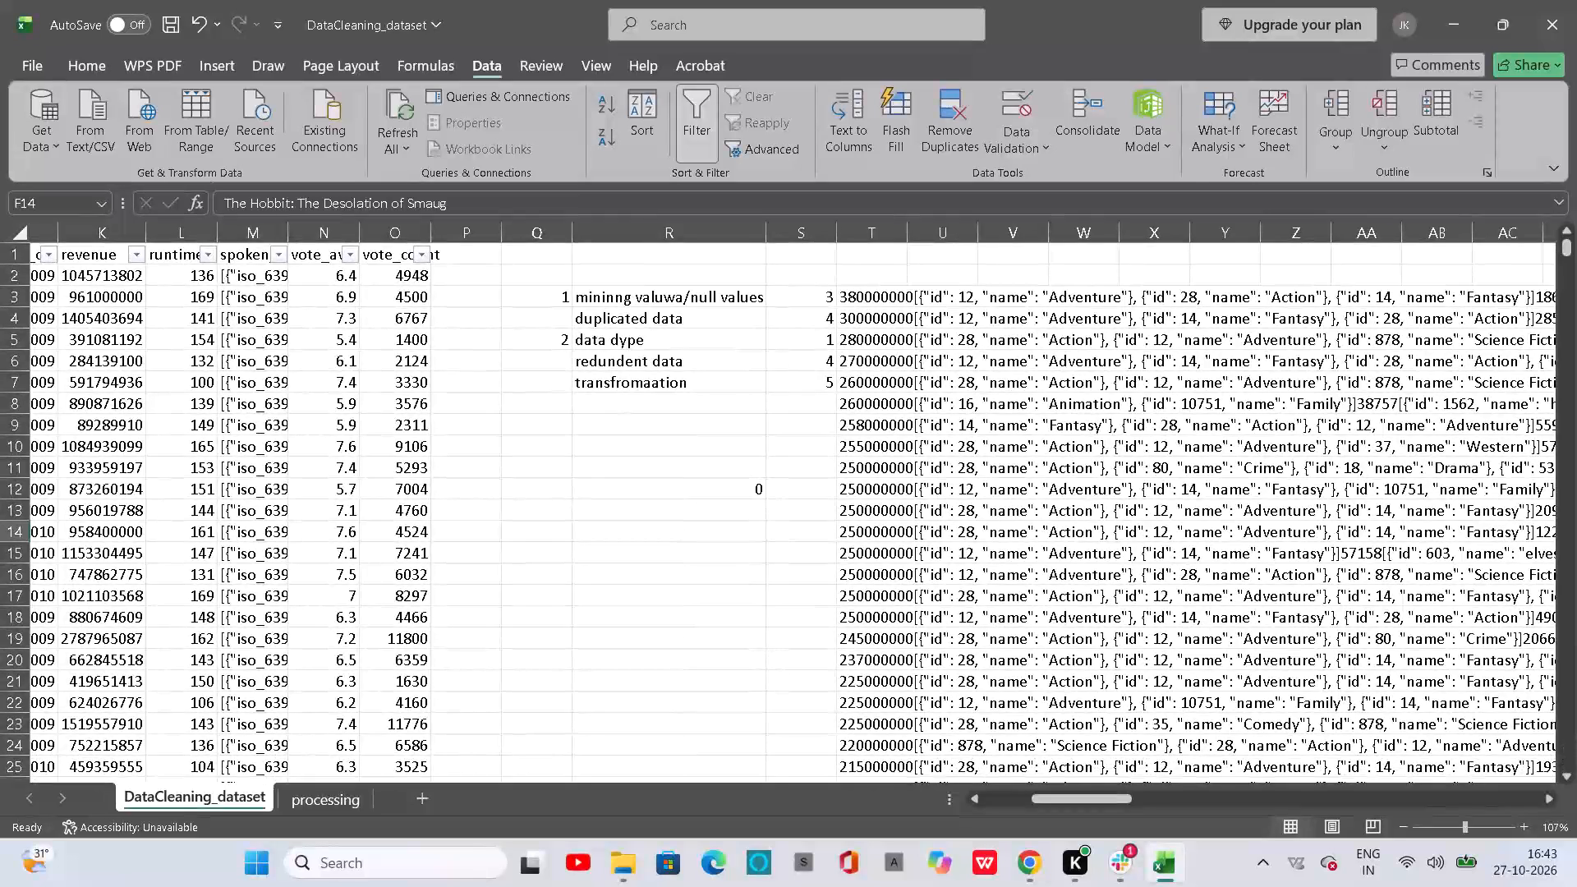
scroll(1146, 683, "down", 1)
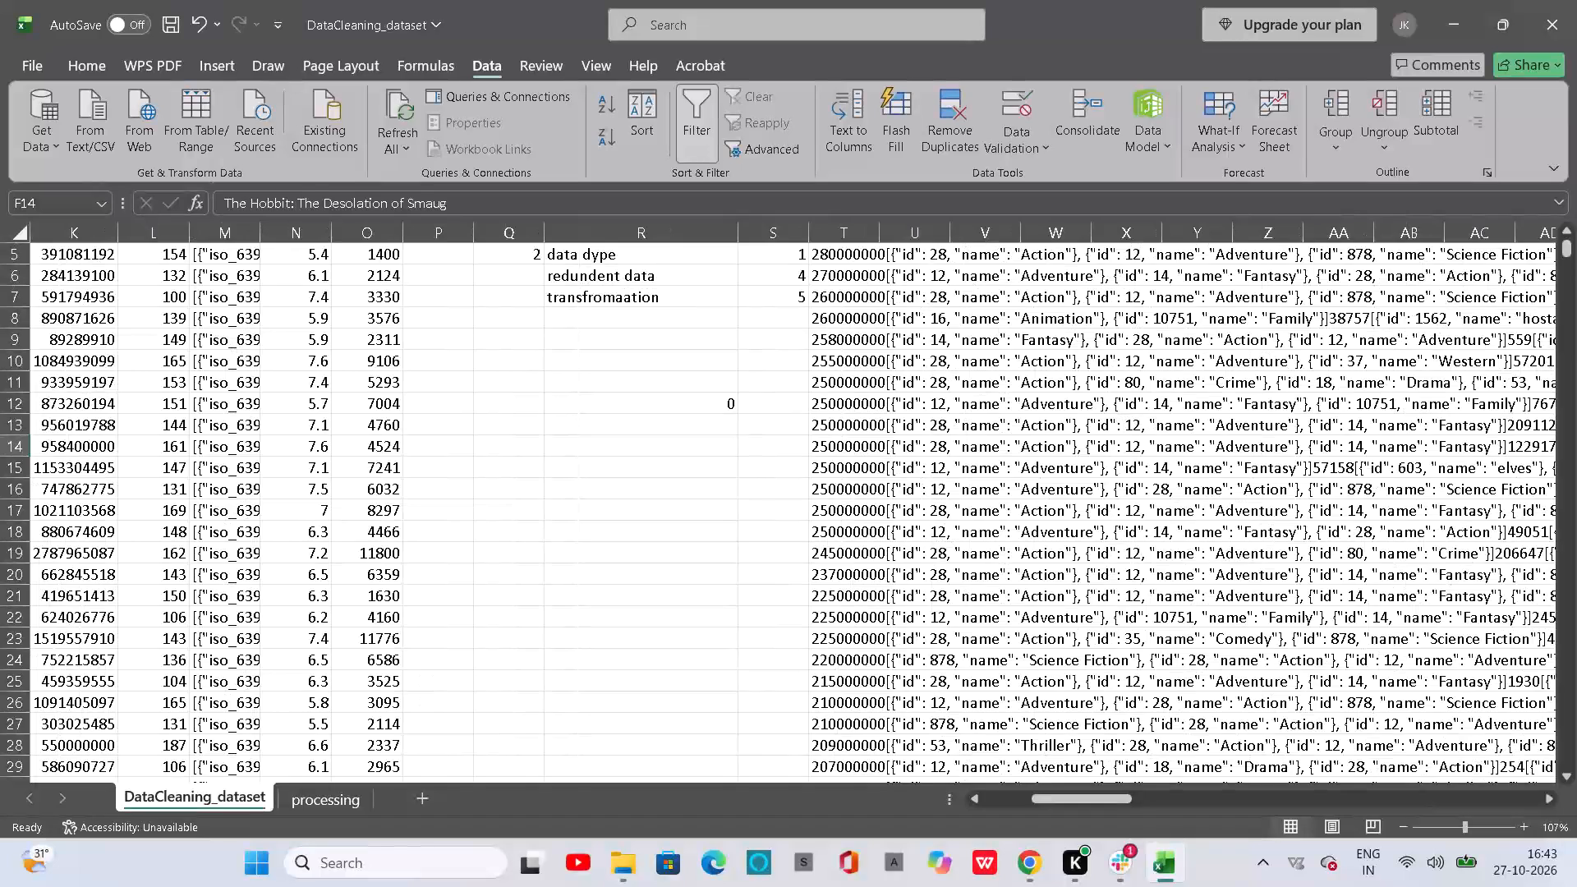
left_click(605, 329)
left_click(283, 198)
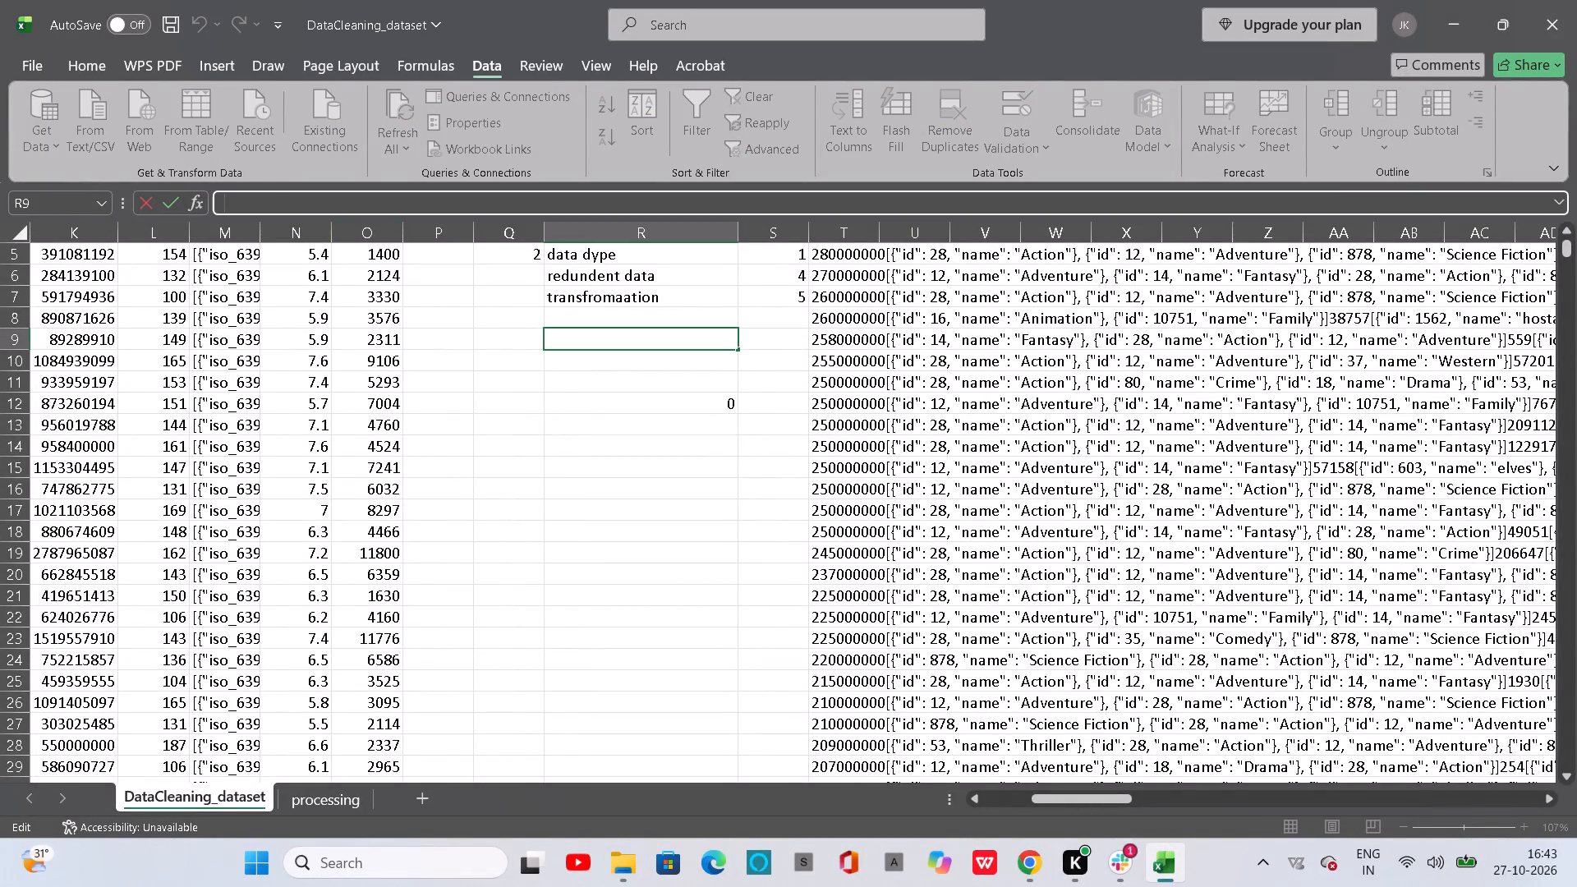
Split the genres column with Text to Columns, delimited by space only, formatting the first resulting column as Text and overwriting the adjacent data.
scroll(525, 435, "right", 3)
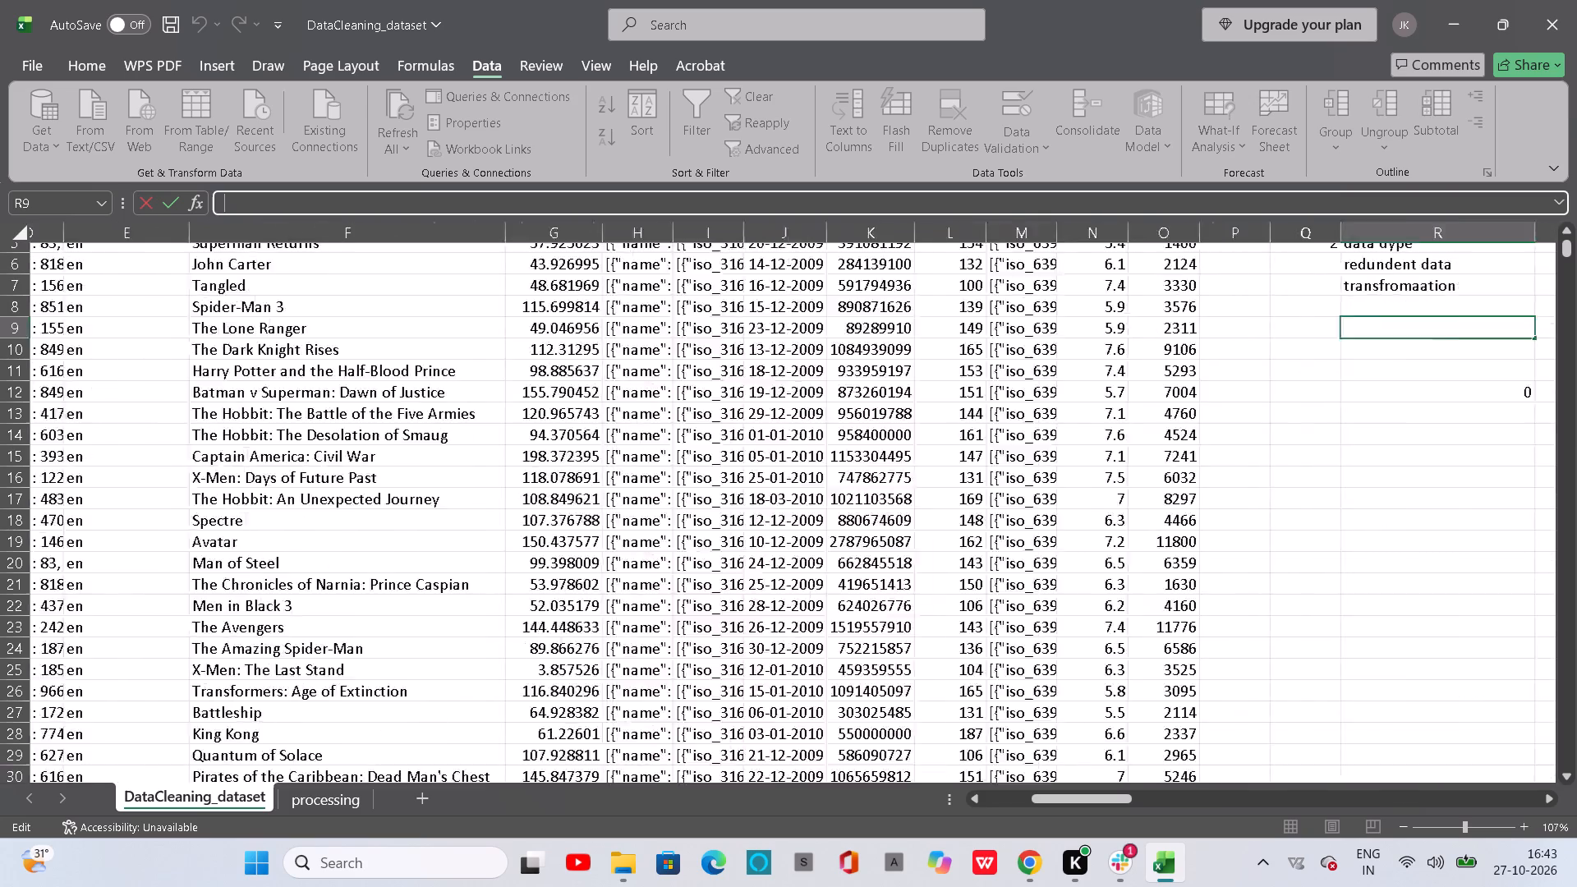
scroll(525, 435, "right", 7)
scroll(525, 435, "up", 17)
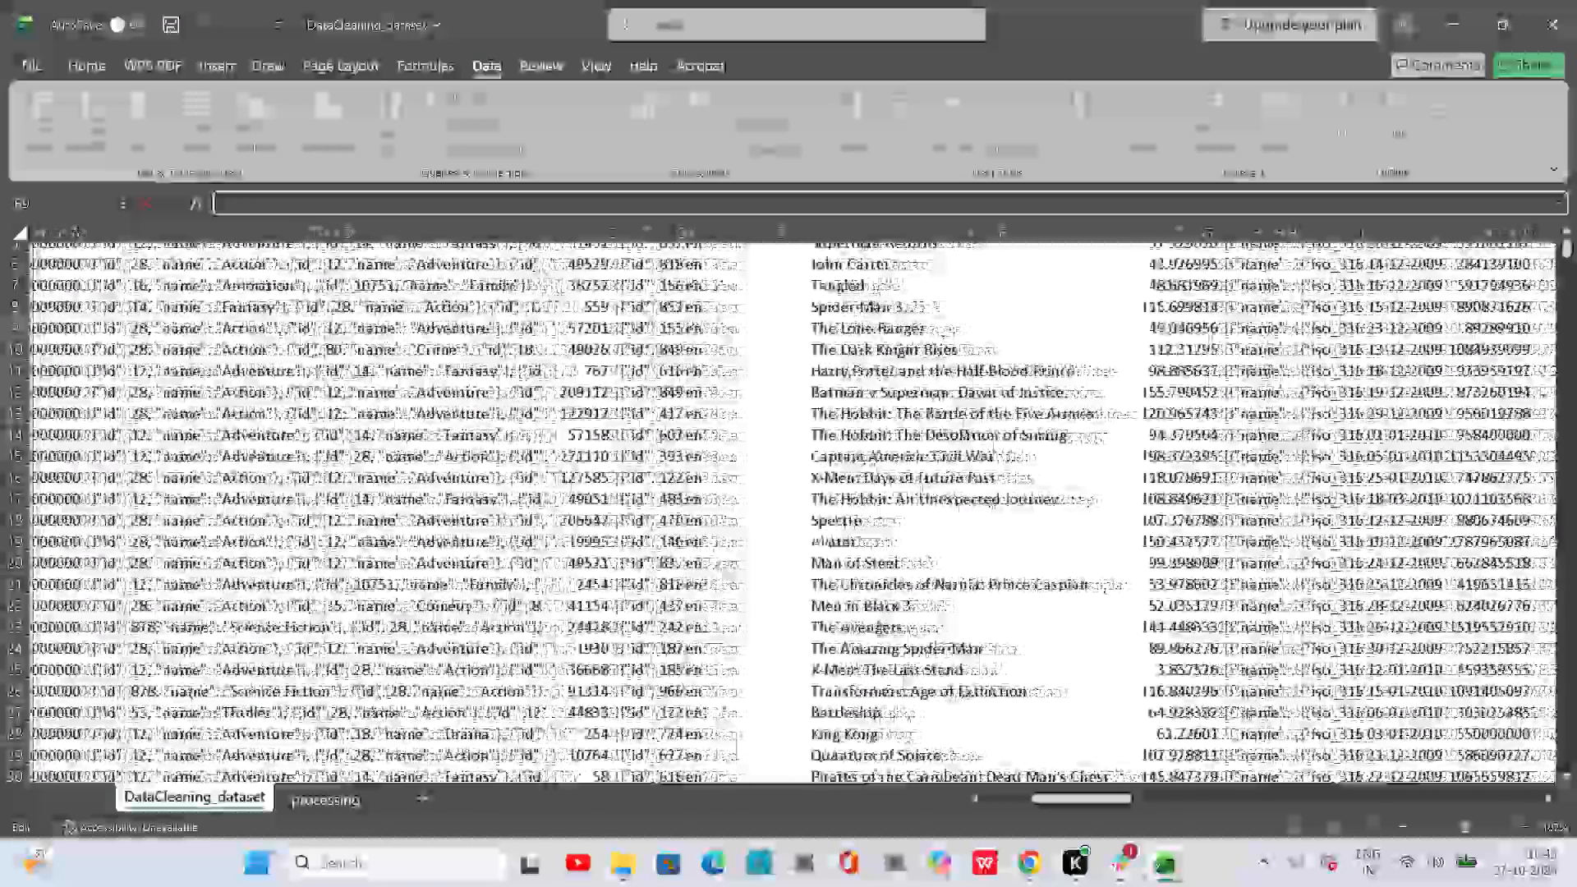
scroll(525, 435, "up", 8)
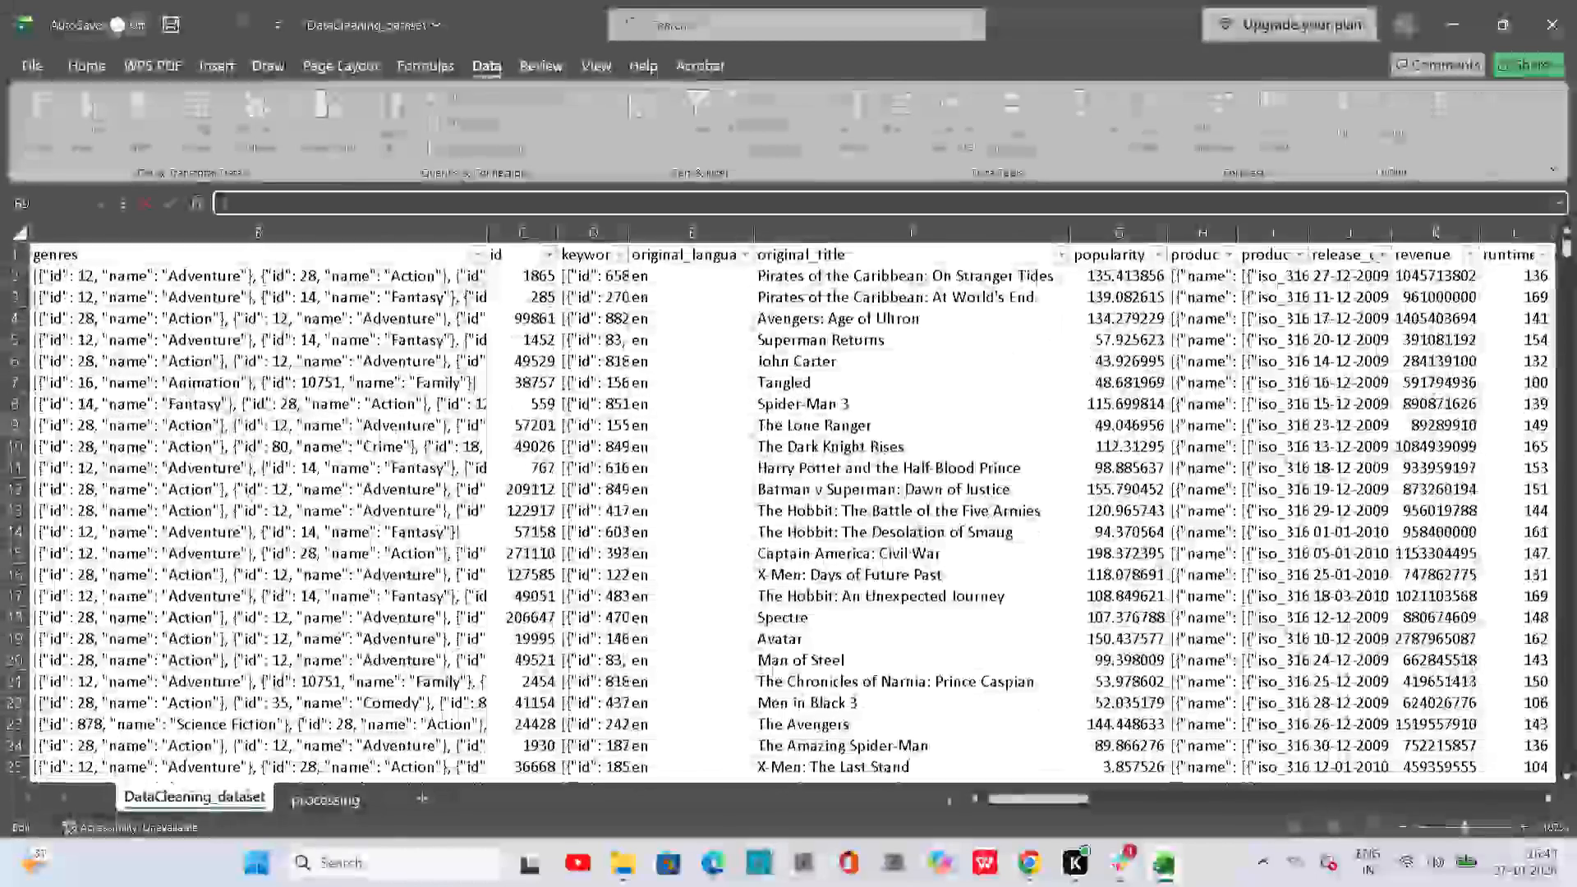
left_click(145, 258)
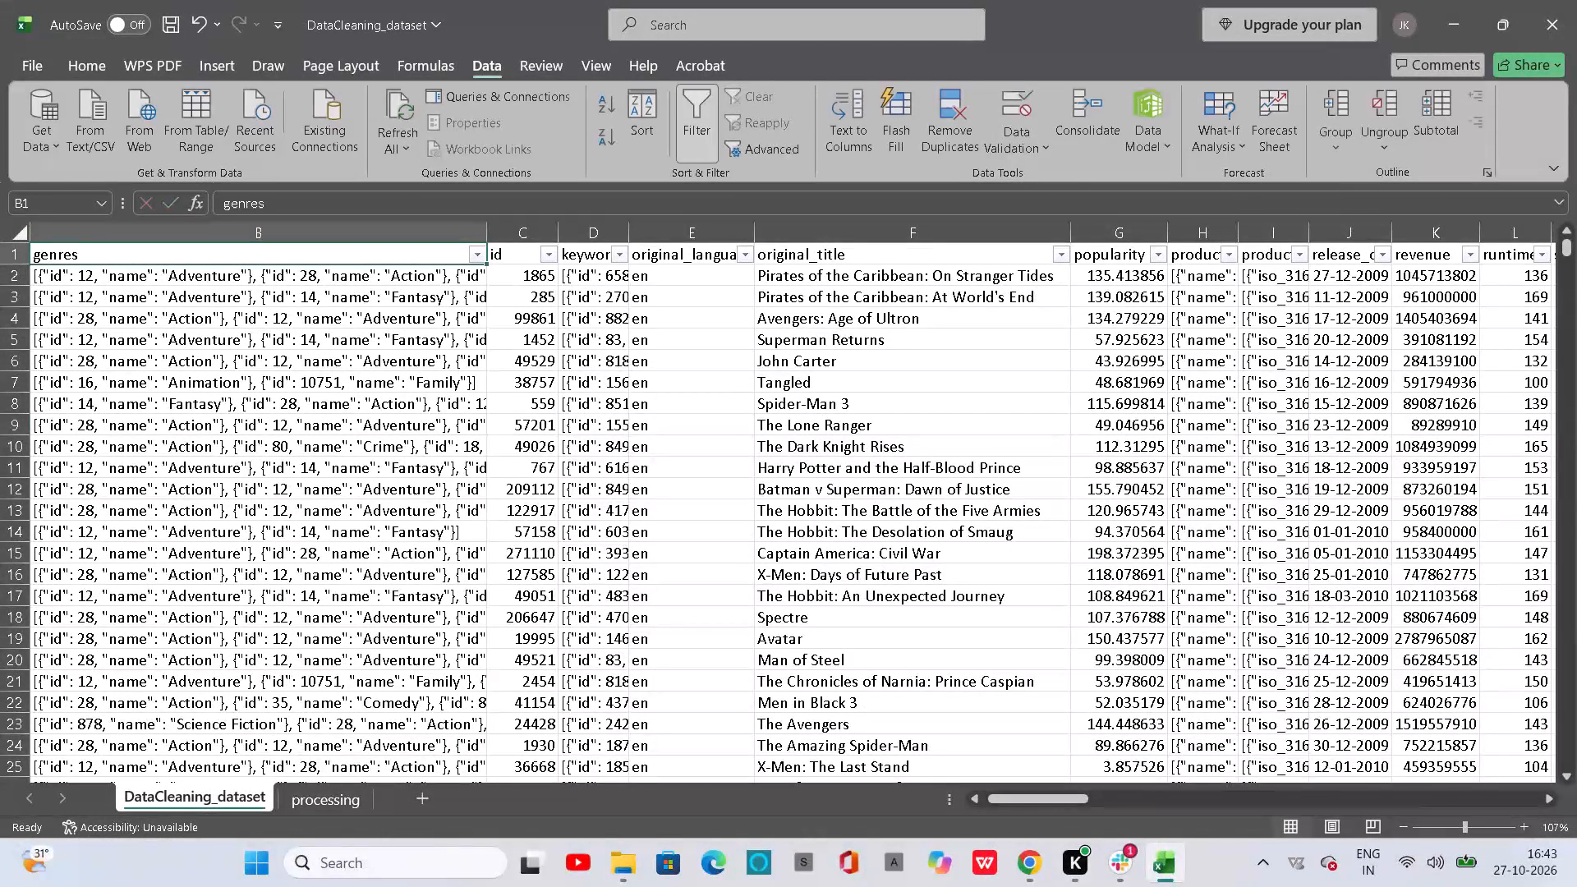
left_click(228, 241)
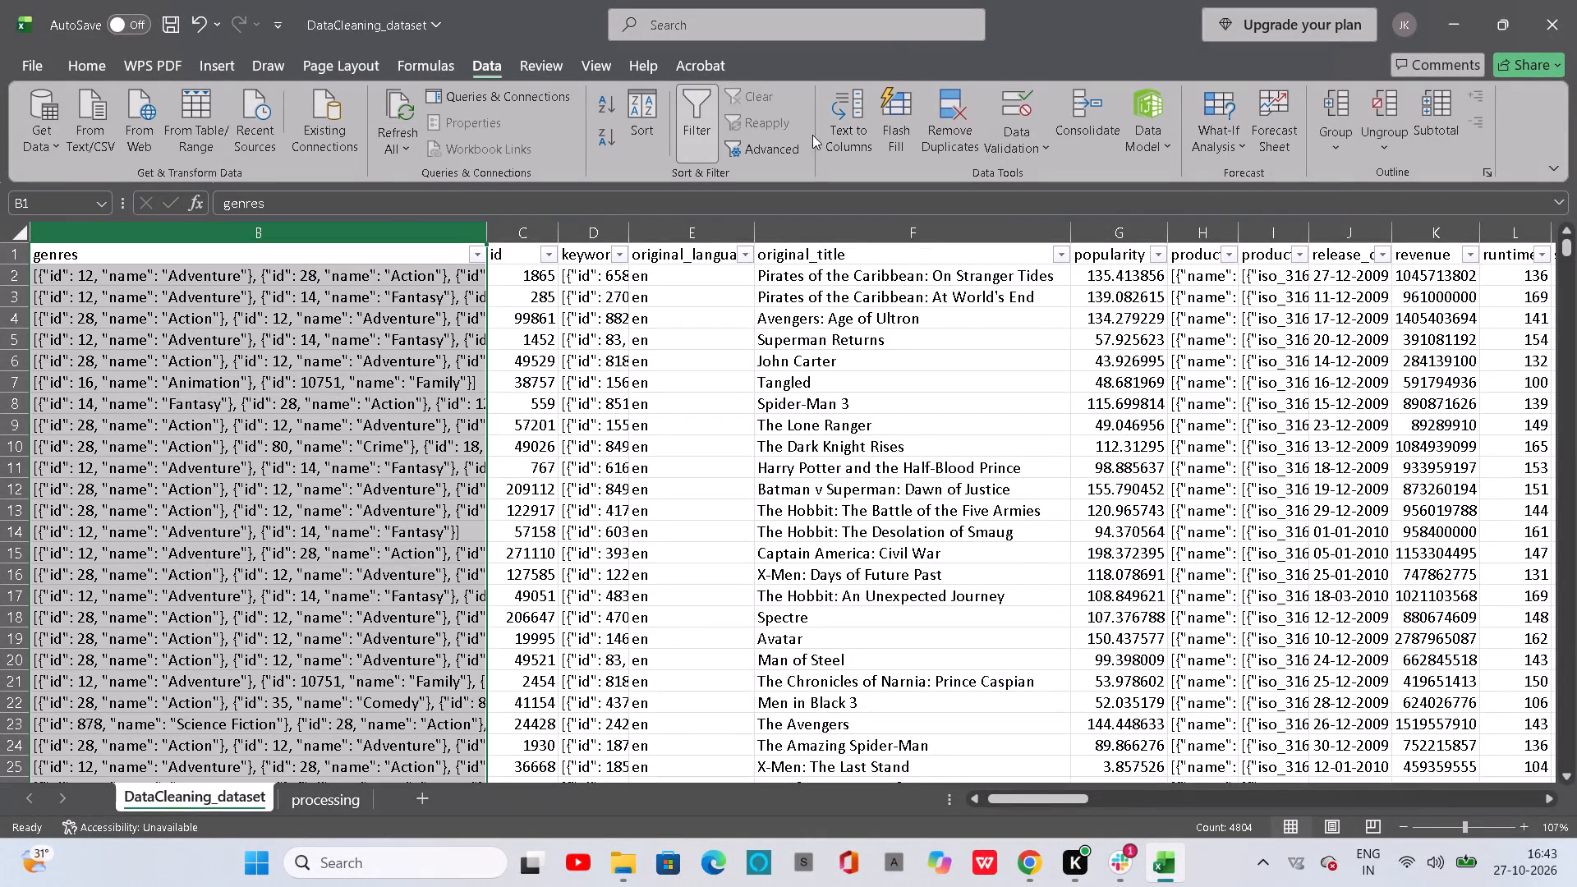
left_click(861, 101)
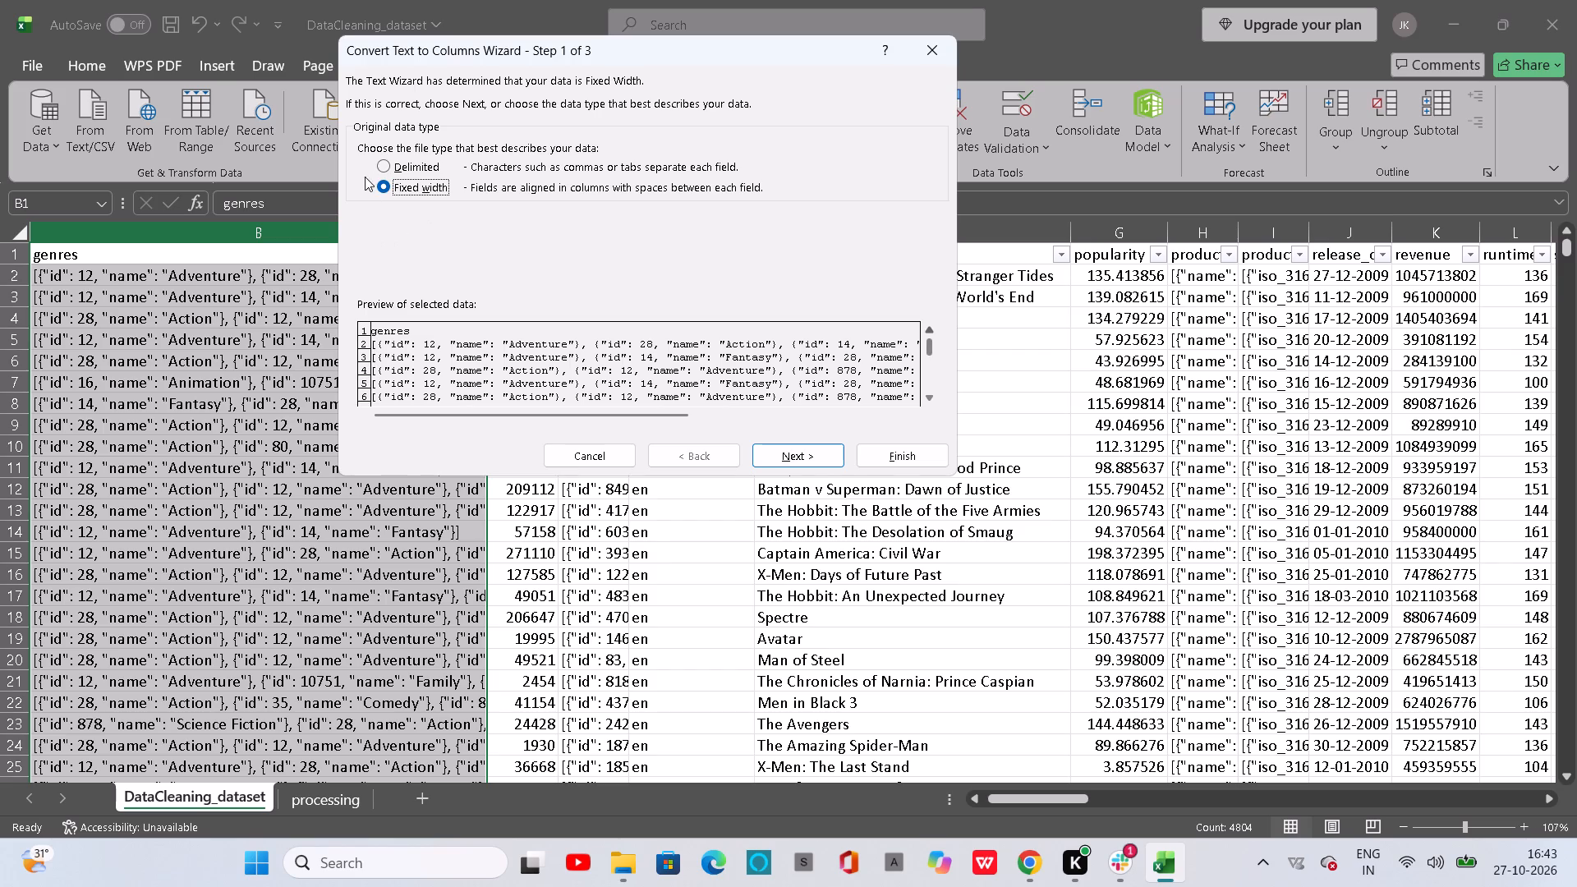
left_click(380, 174)
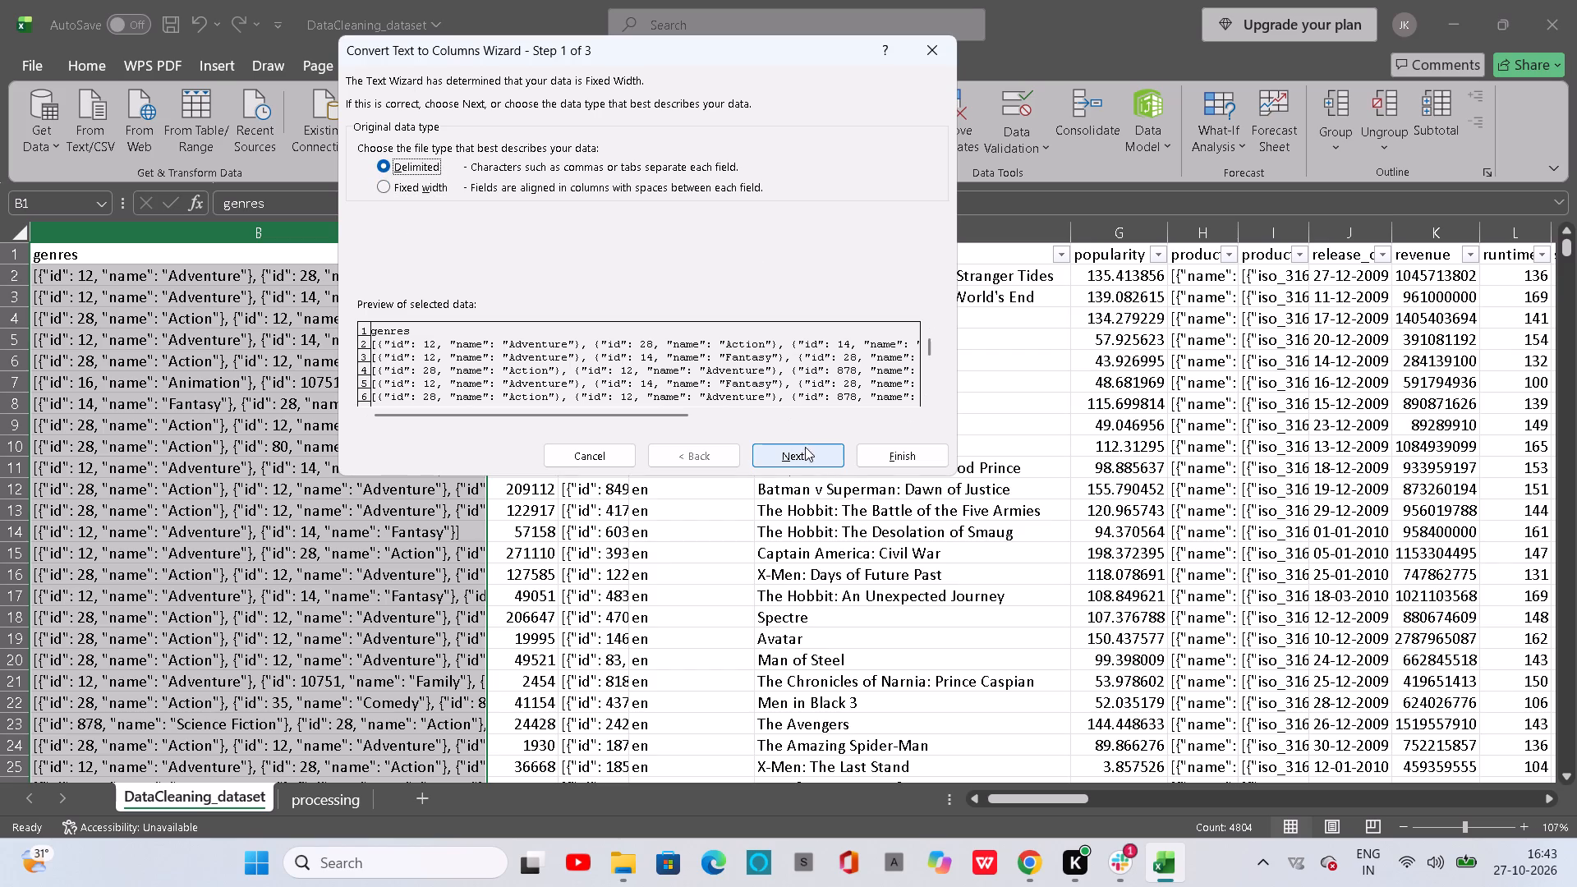
left_click(803, 453)
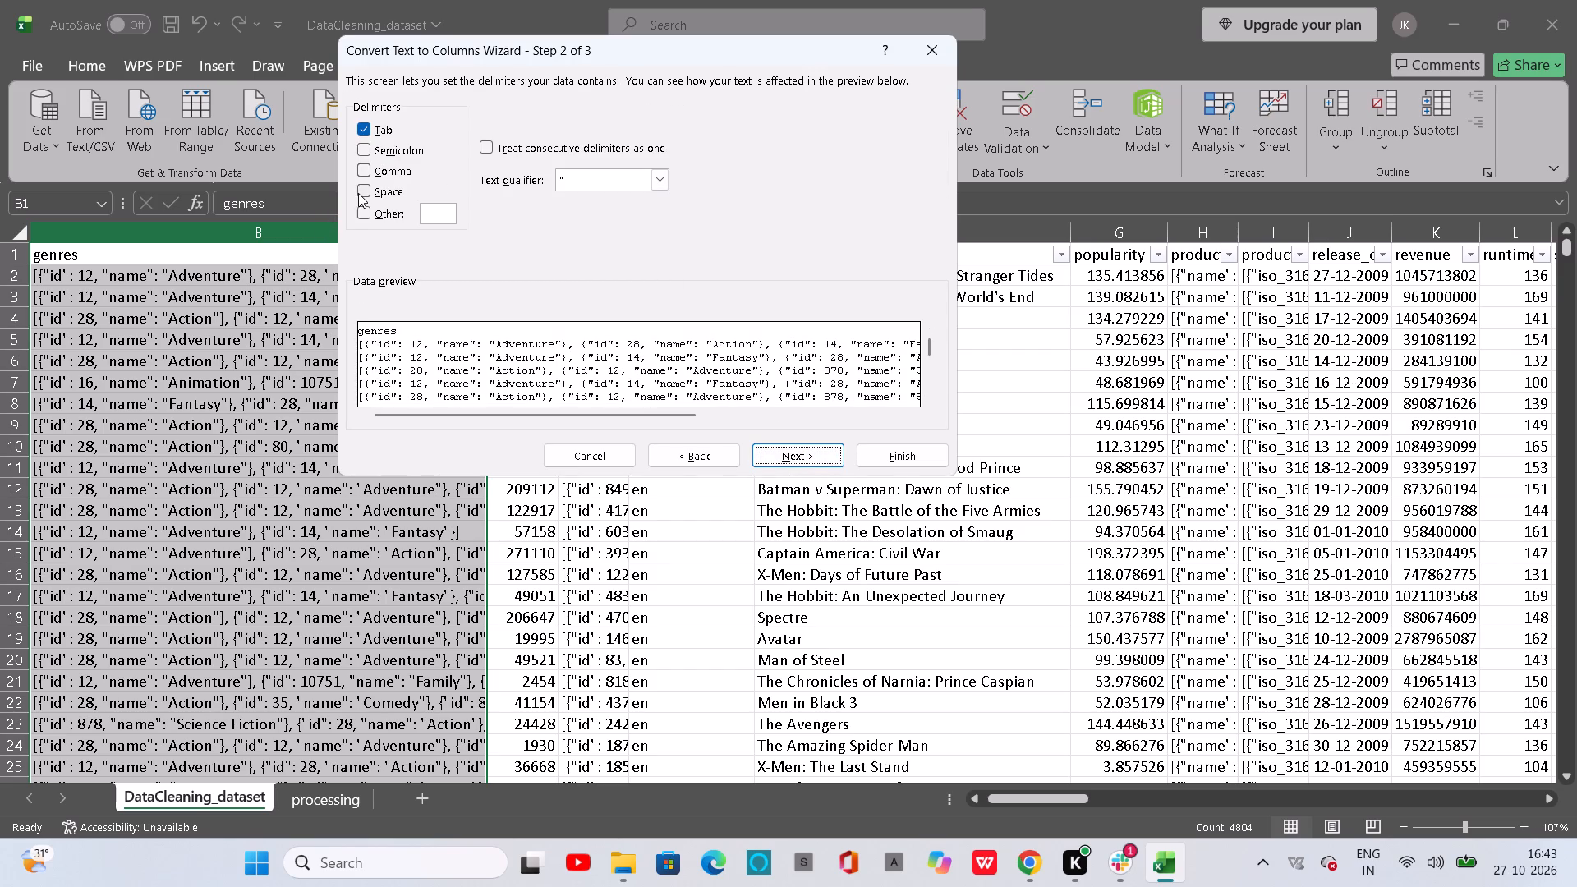
left_click(359, 195)
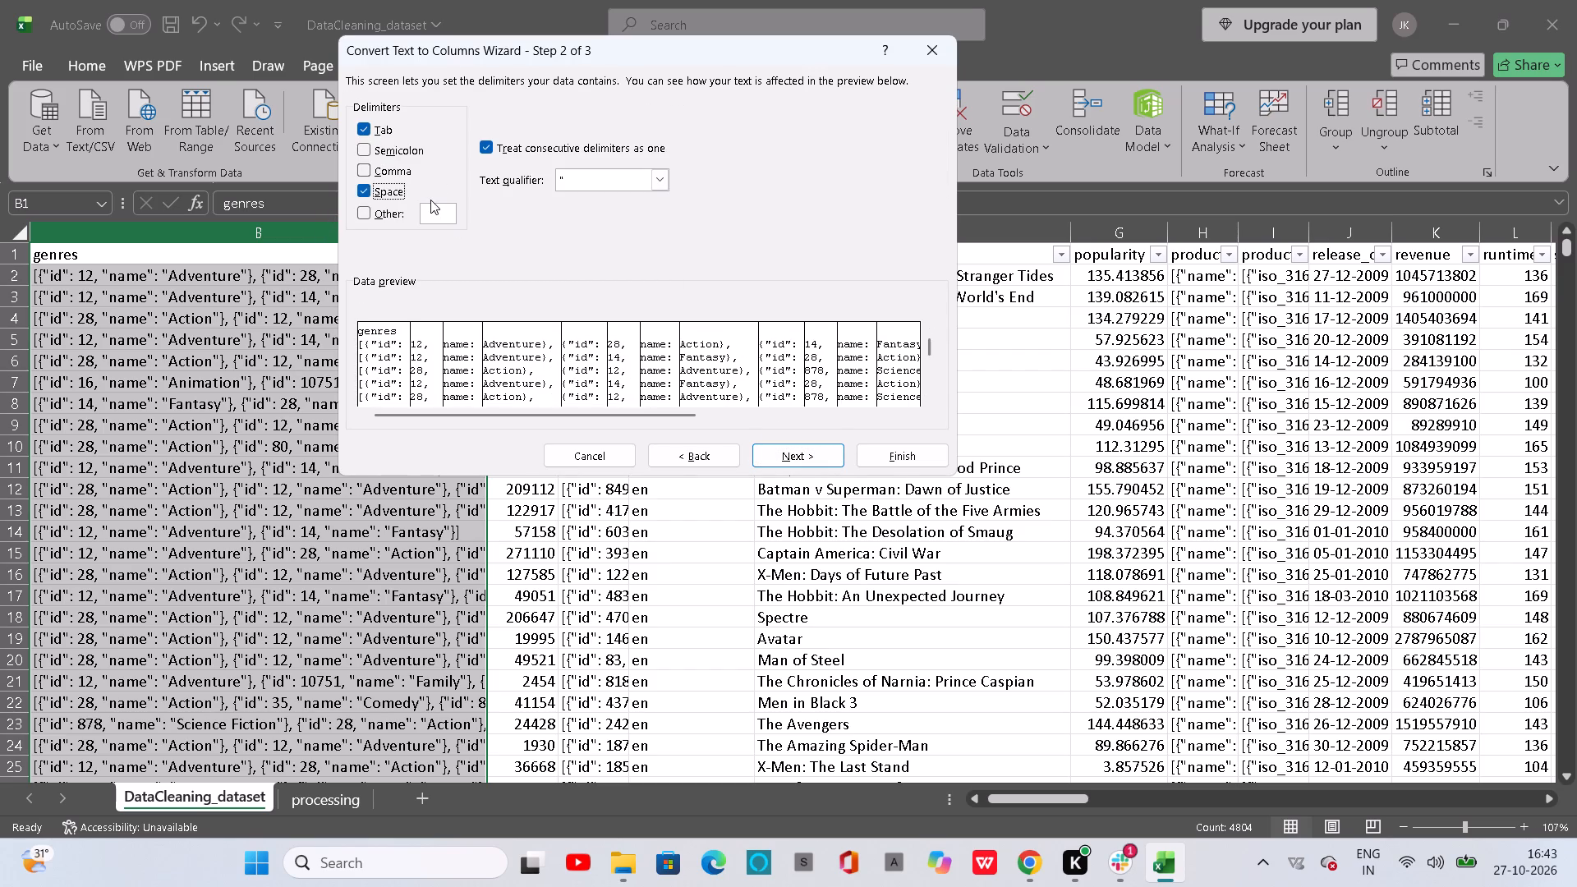
left_click(359, 123)
left_click(370, 166)
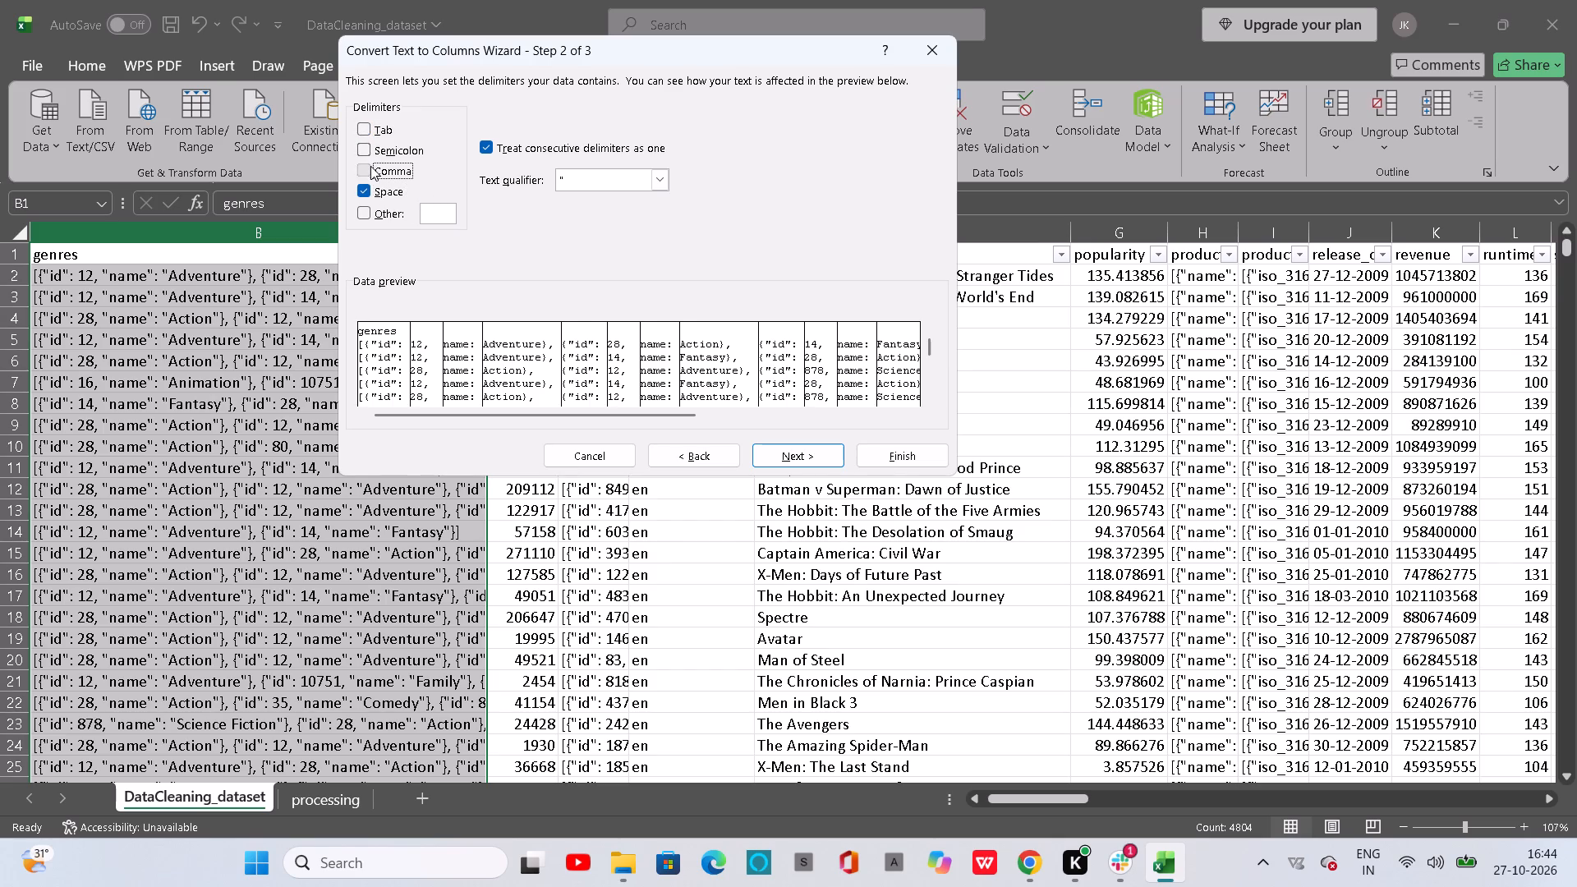
left_click(370, 166)
left_click(370, 154)
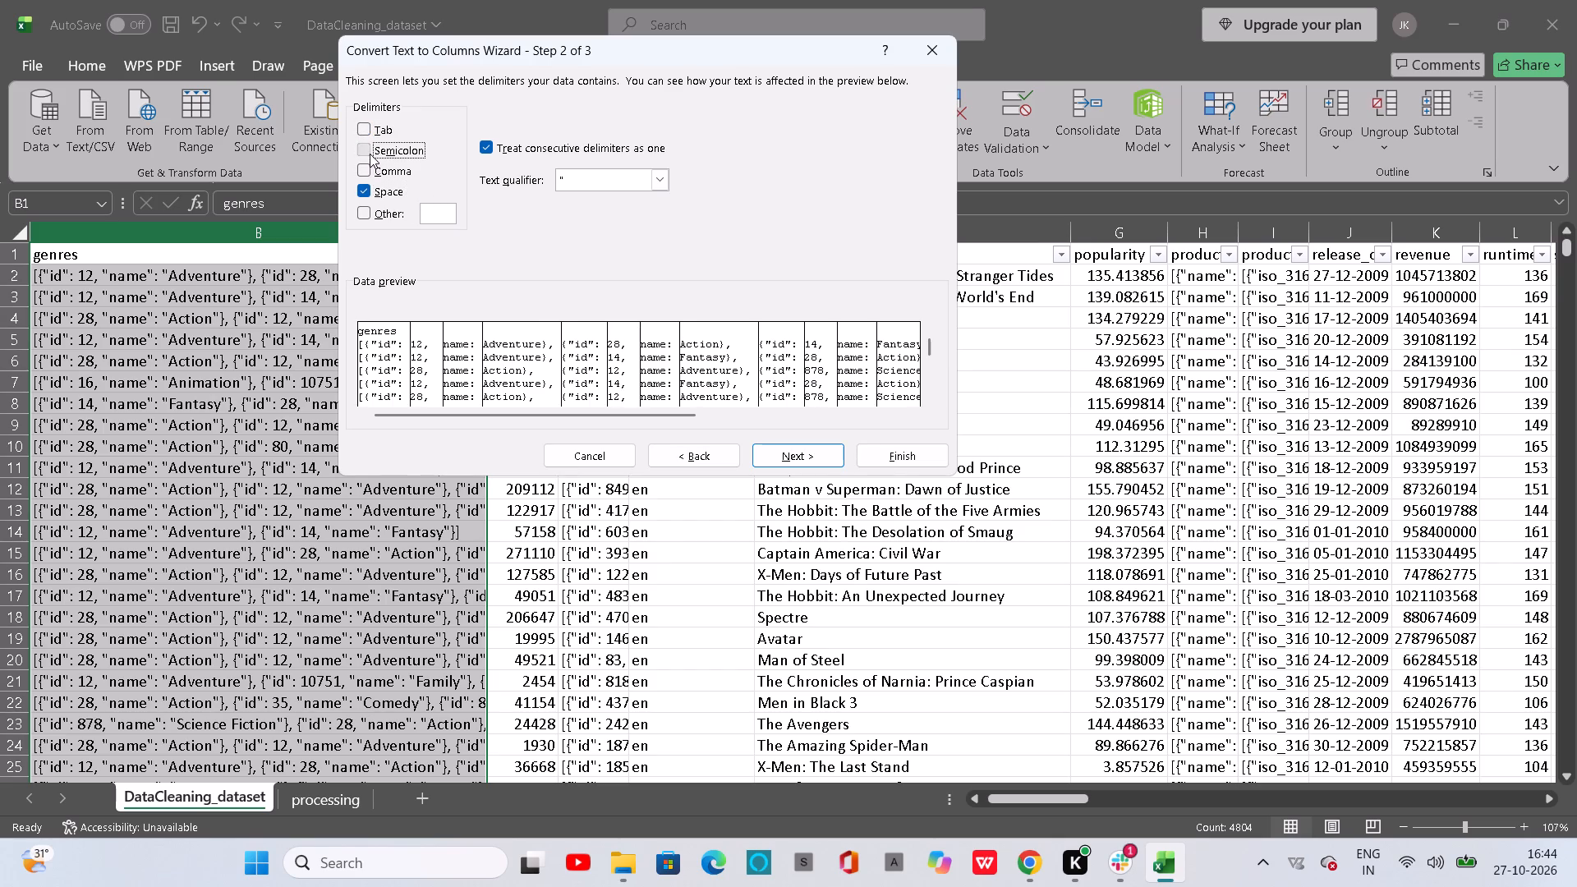
left_click(370, 154)
left_click(811, 461)
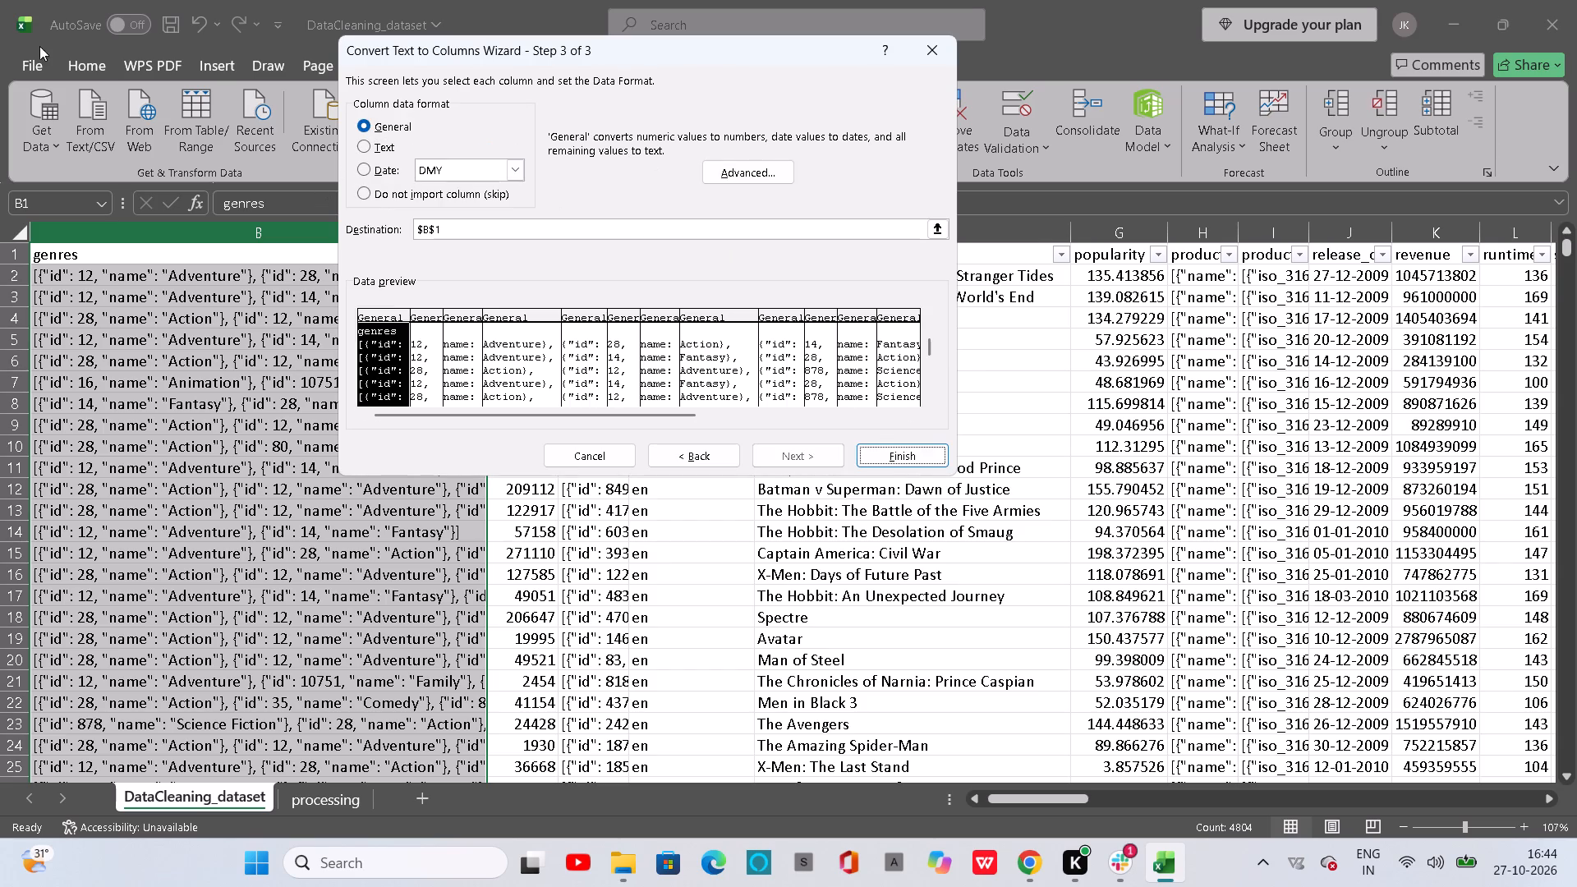
left_click(373, 145)
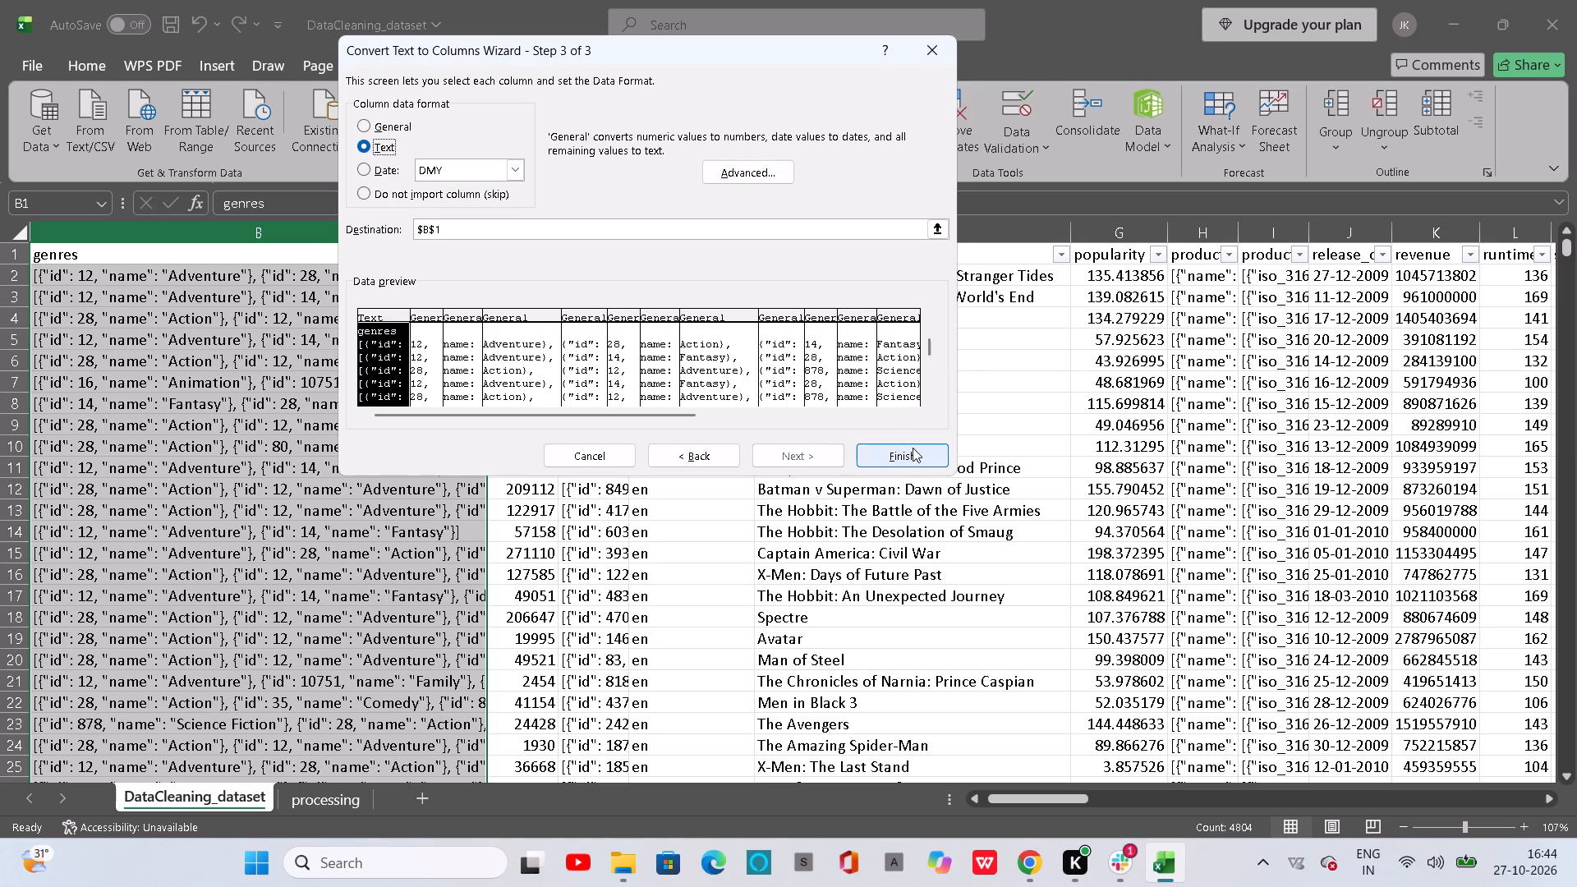
left_click(913, 448)
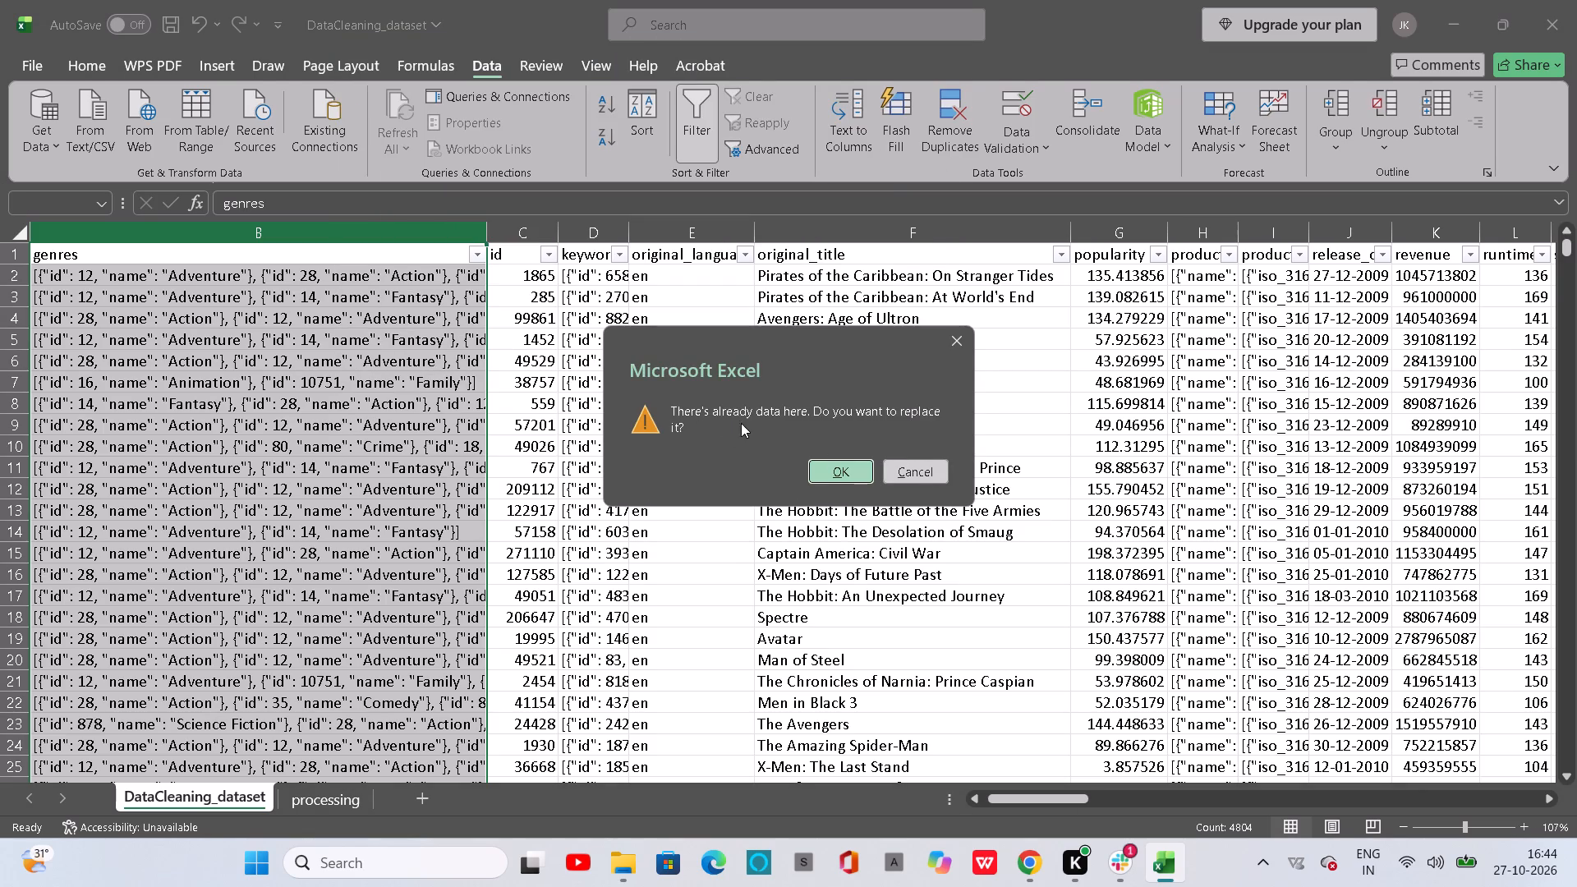
left_click(860, 471)
Examine how the genres records are distributed across the columns produced by the split.
scroll(370, 418, "right", 4)
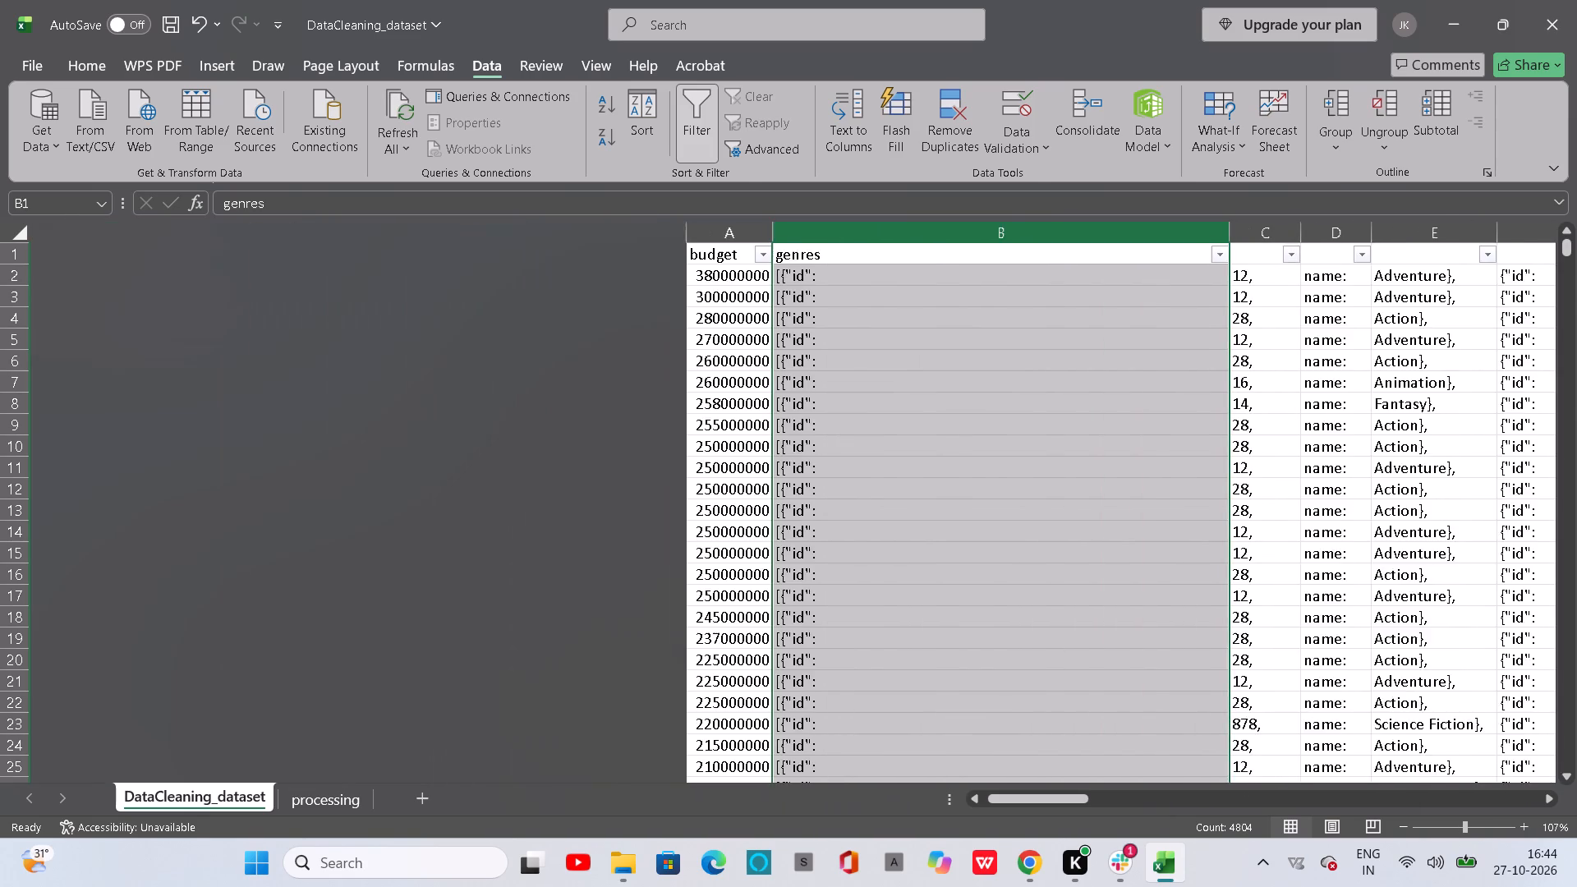
scroll(370, 418, "left", 1)
scroll(370, 418, "right", 1)
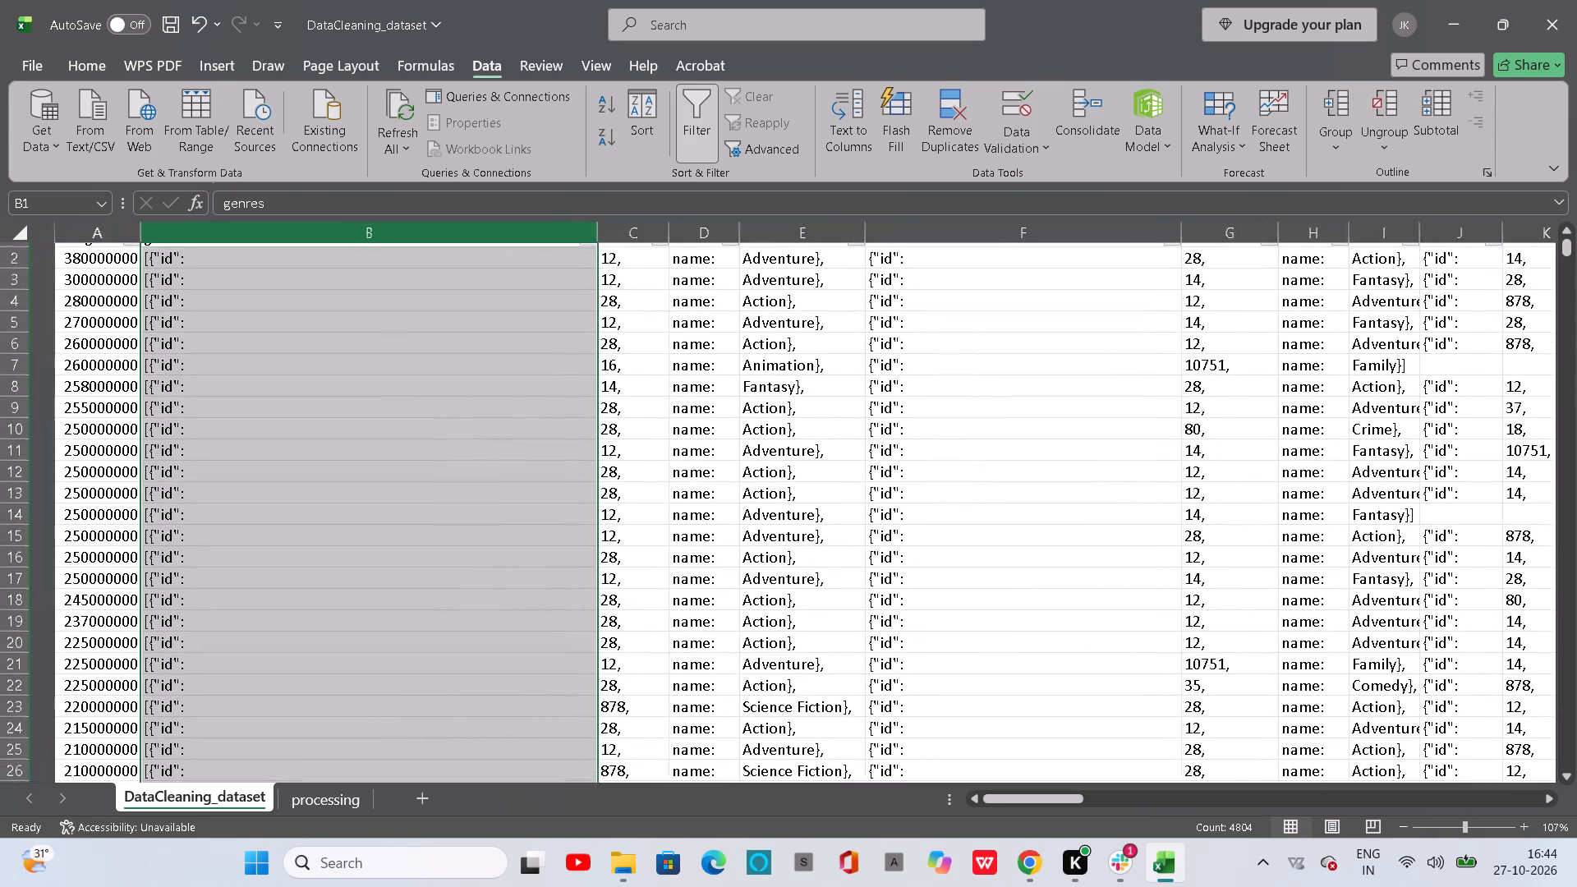
scroll(370, 418, "right", 3)
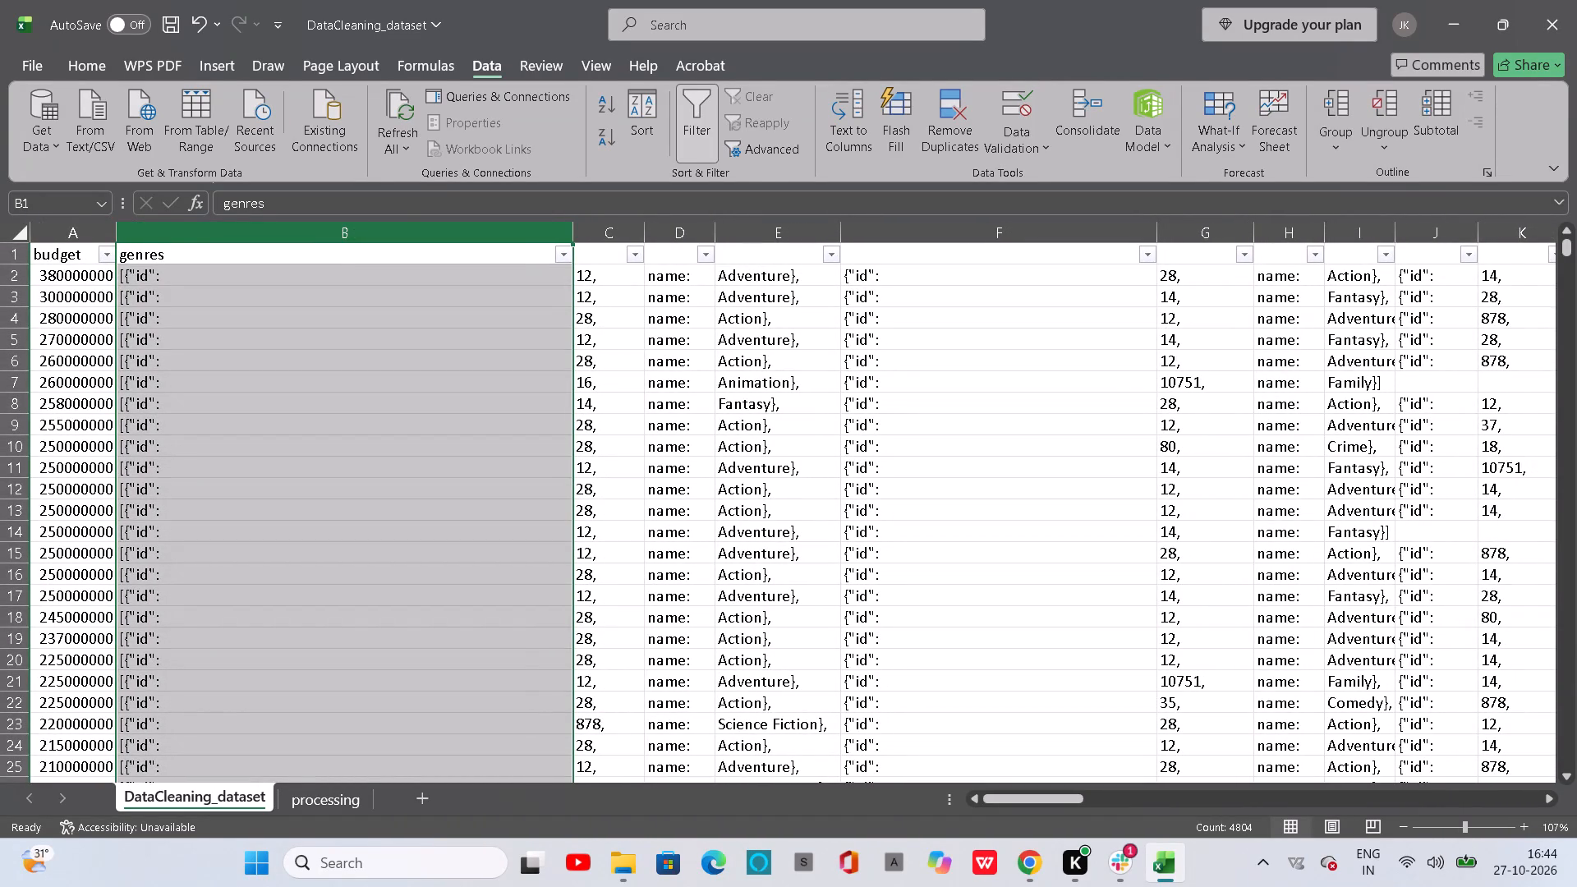
scroll(1003, 480, "left", 3)
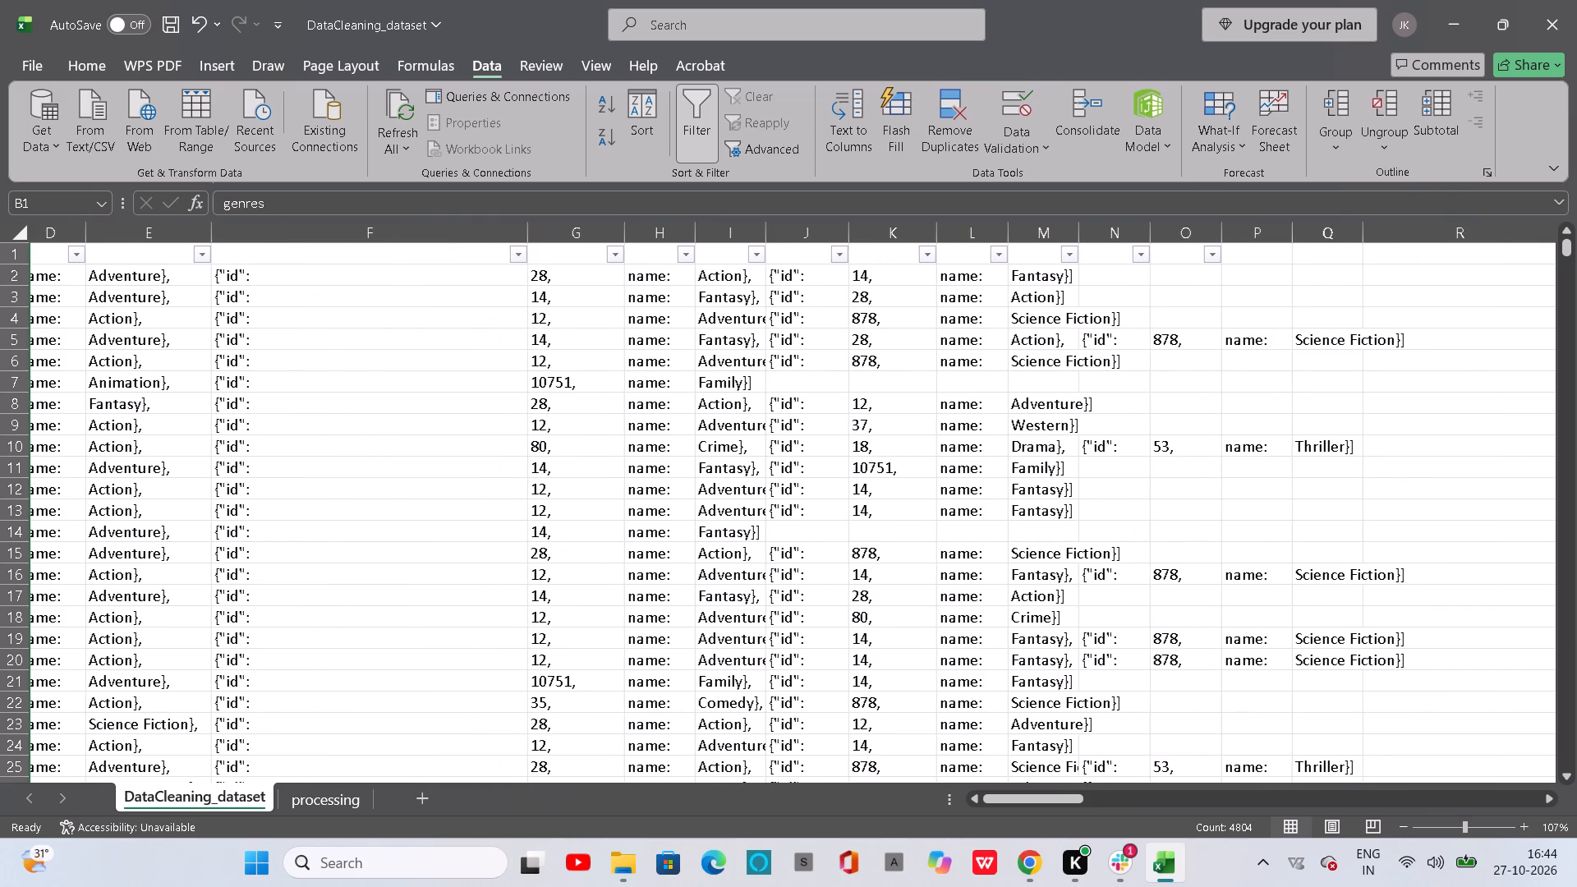
scroll(1003, 480, "left", 2)
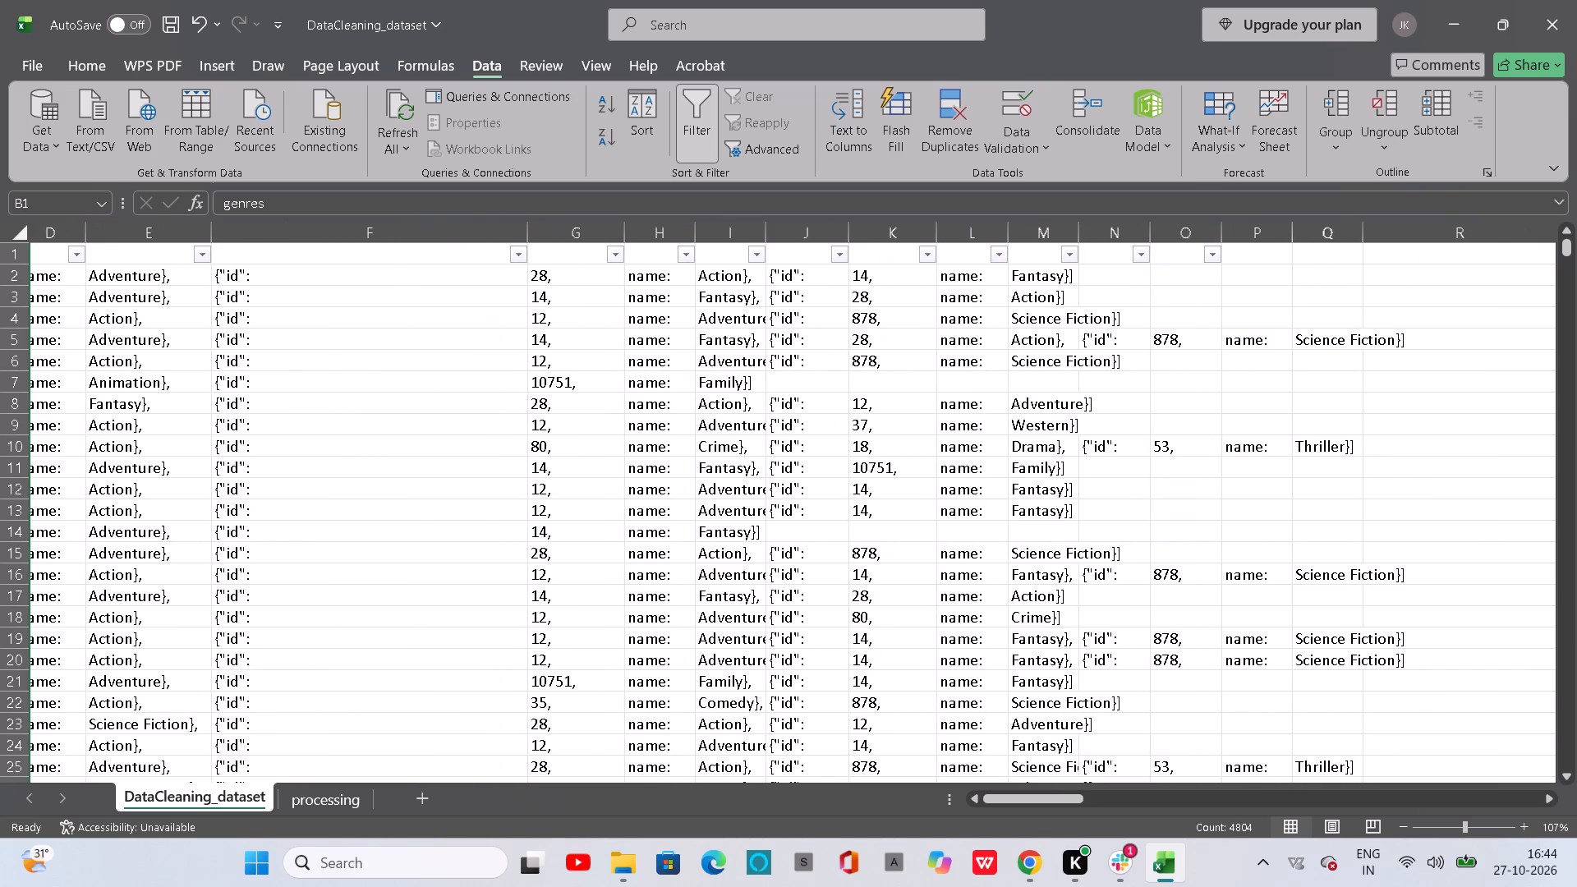
scroll(1003, 480, "left", 3)
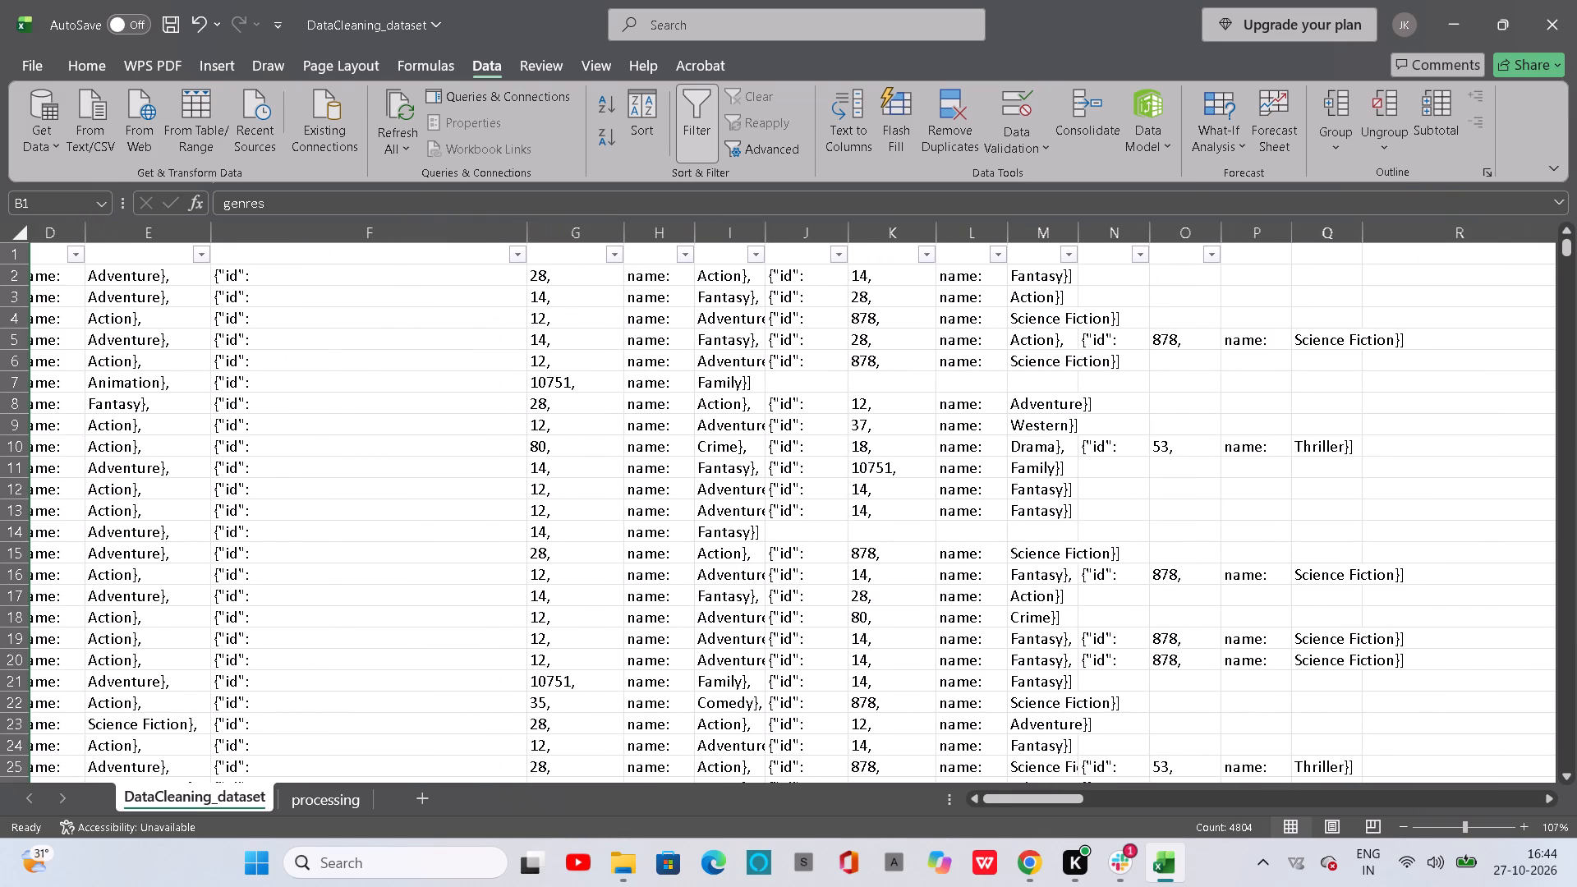
scroll(1003, 480, "left", 1)
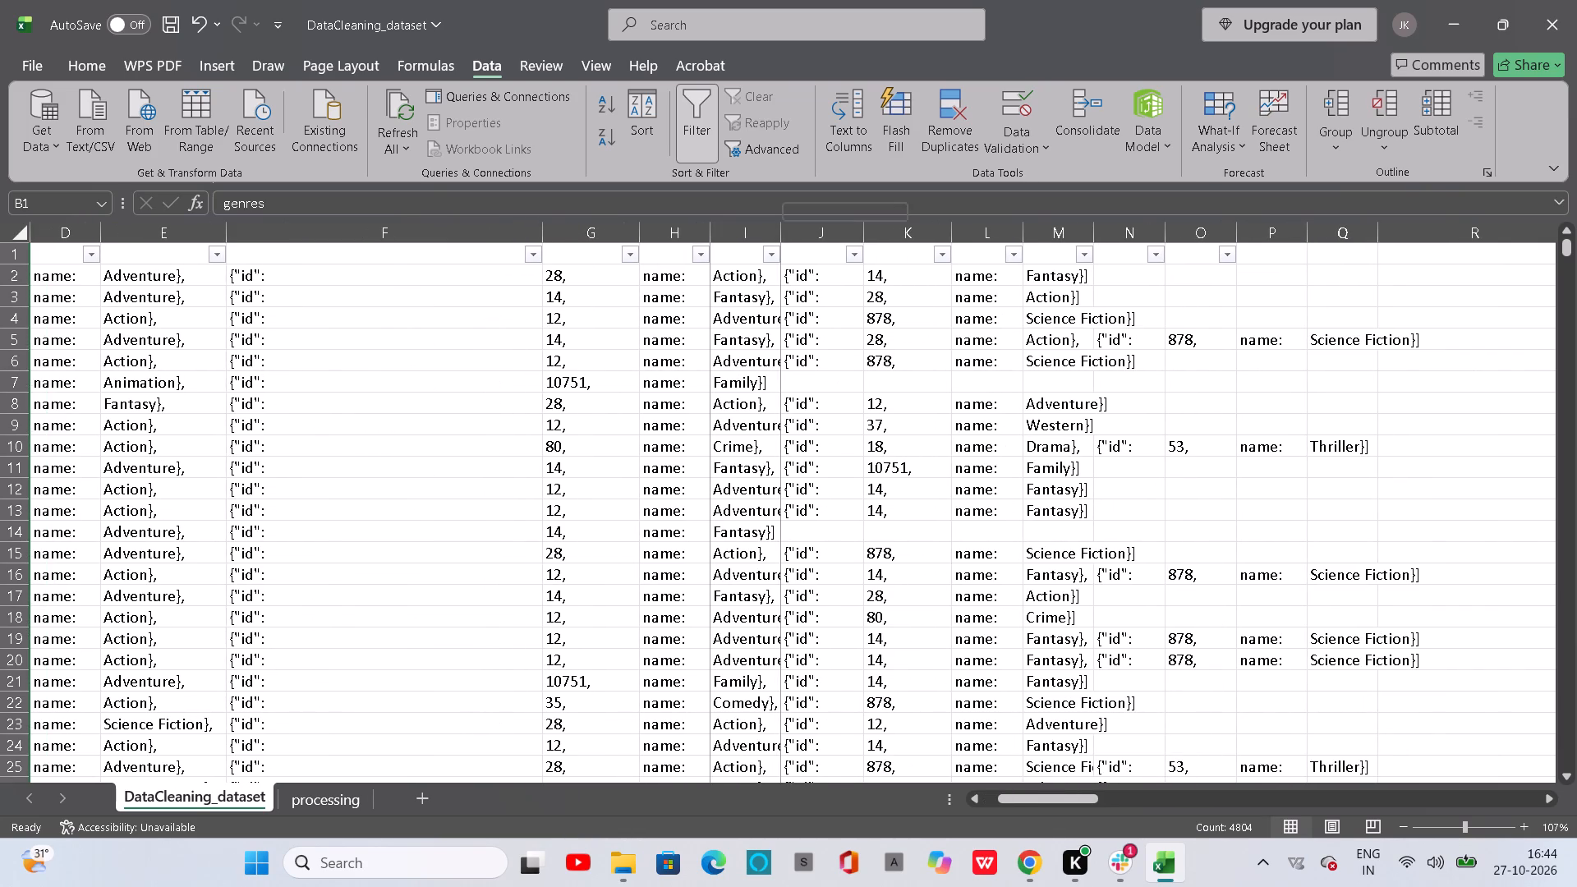
Autofit the widths of columns I, J, K, L and M to their contents.
double_click(782, 234)
double_click(910, 232)
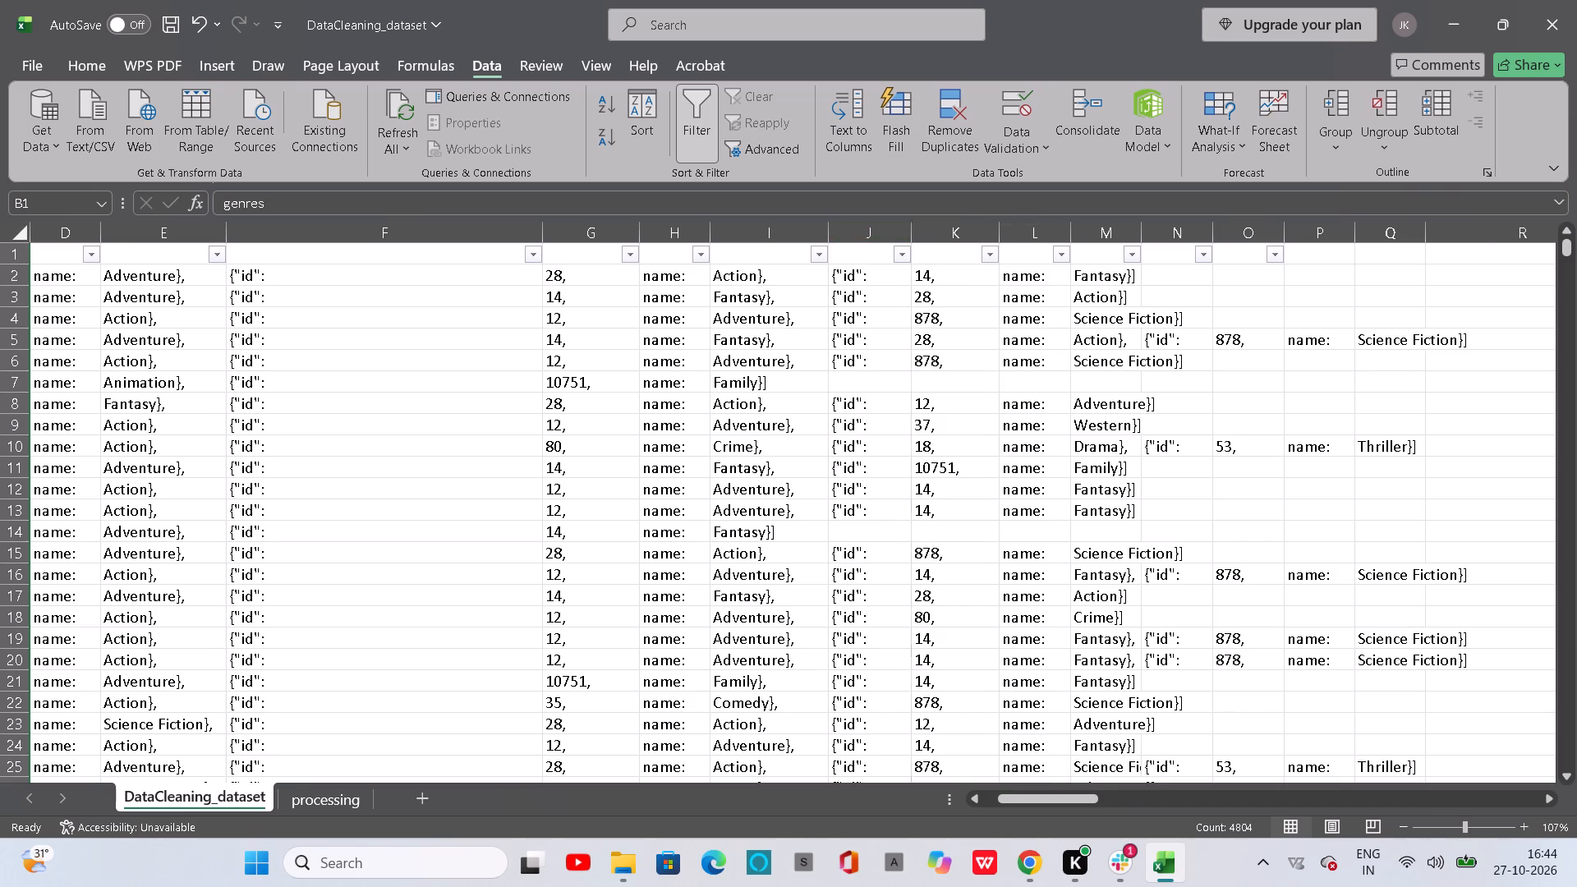
double_click(959, 232)
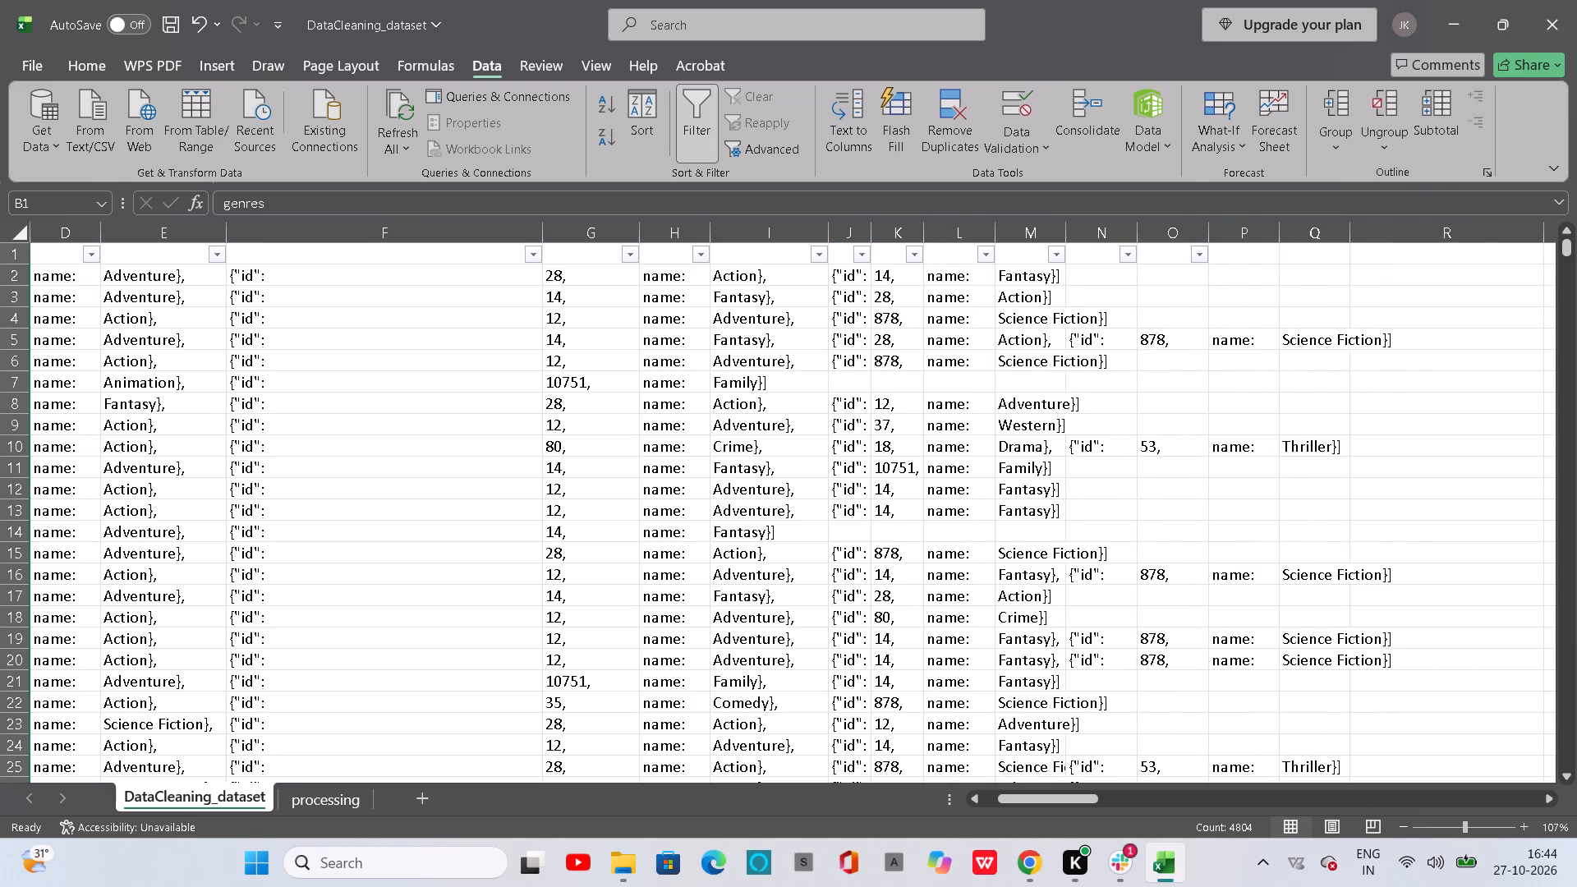
double_click(993, 237)
double_click(1041, 231)
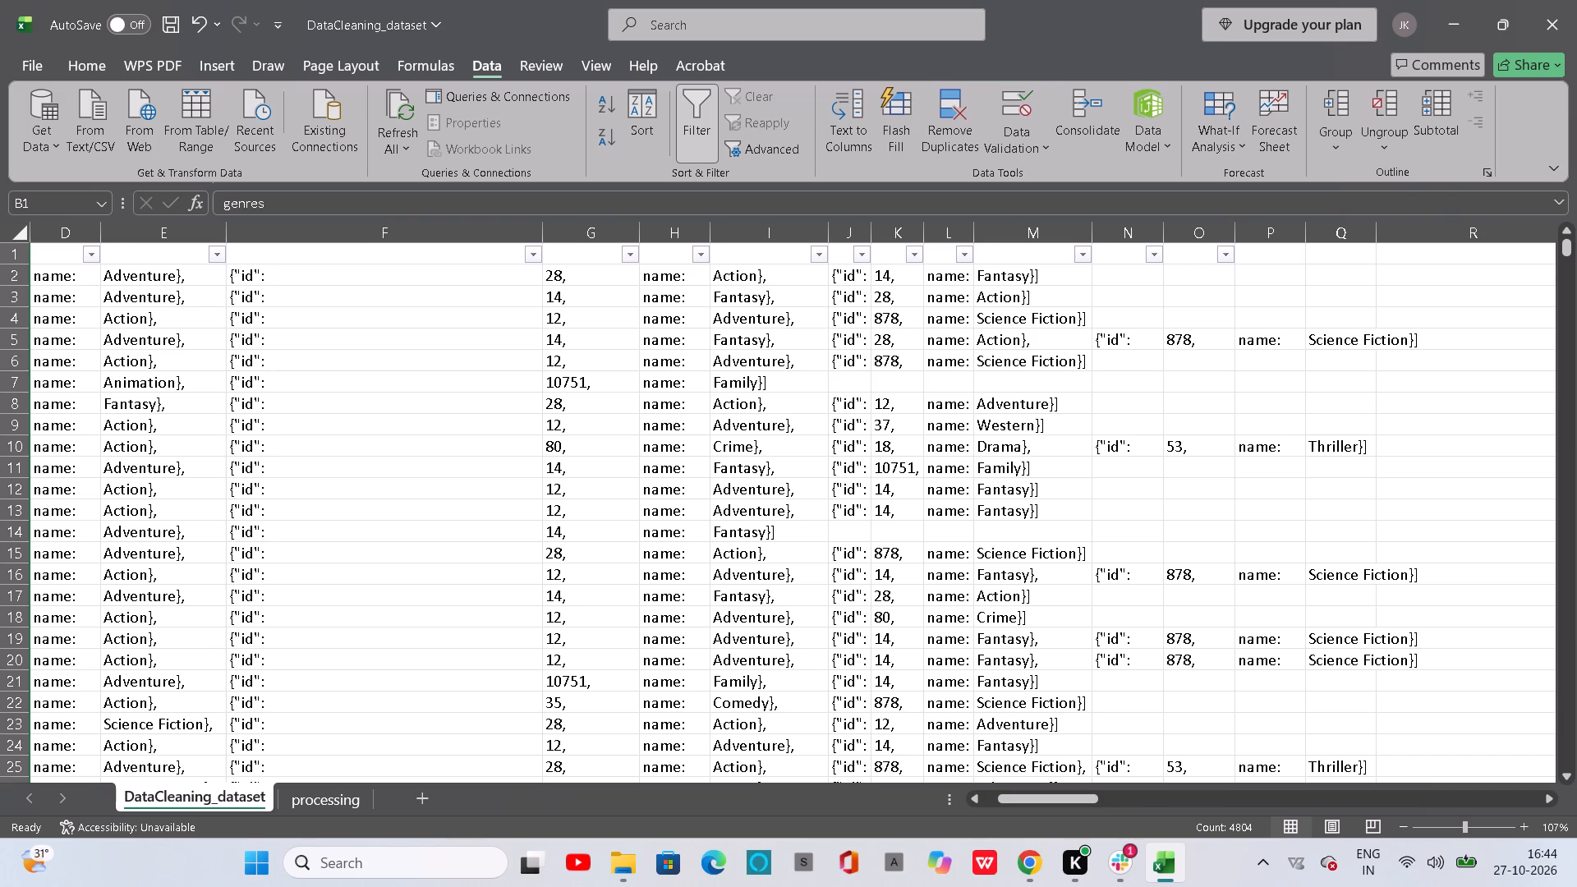
Autofit the widths of columns B, E, D and C to their contents.
scroll(952, 531, "right", 4)
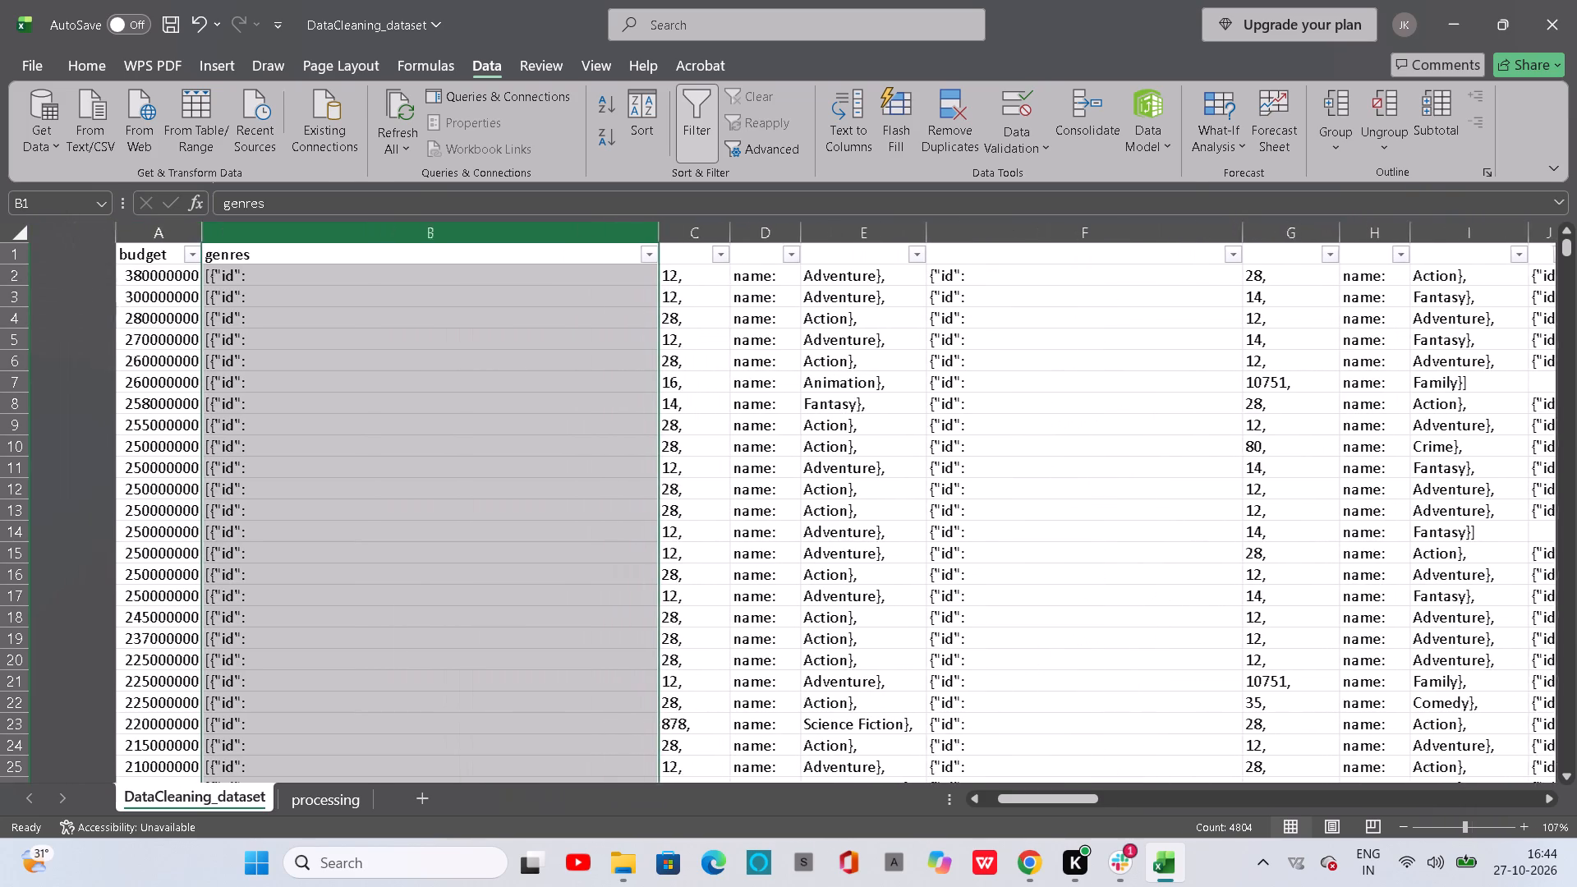
scroll(952, 531, "right", 1)
double_click(572, 227)
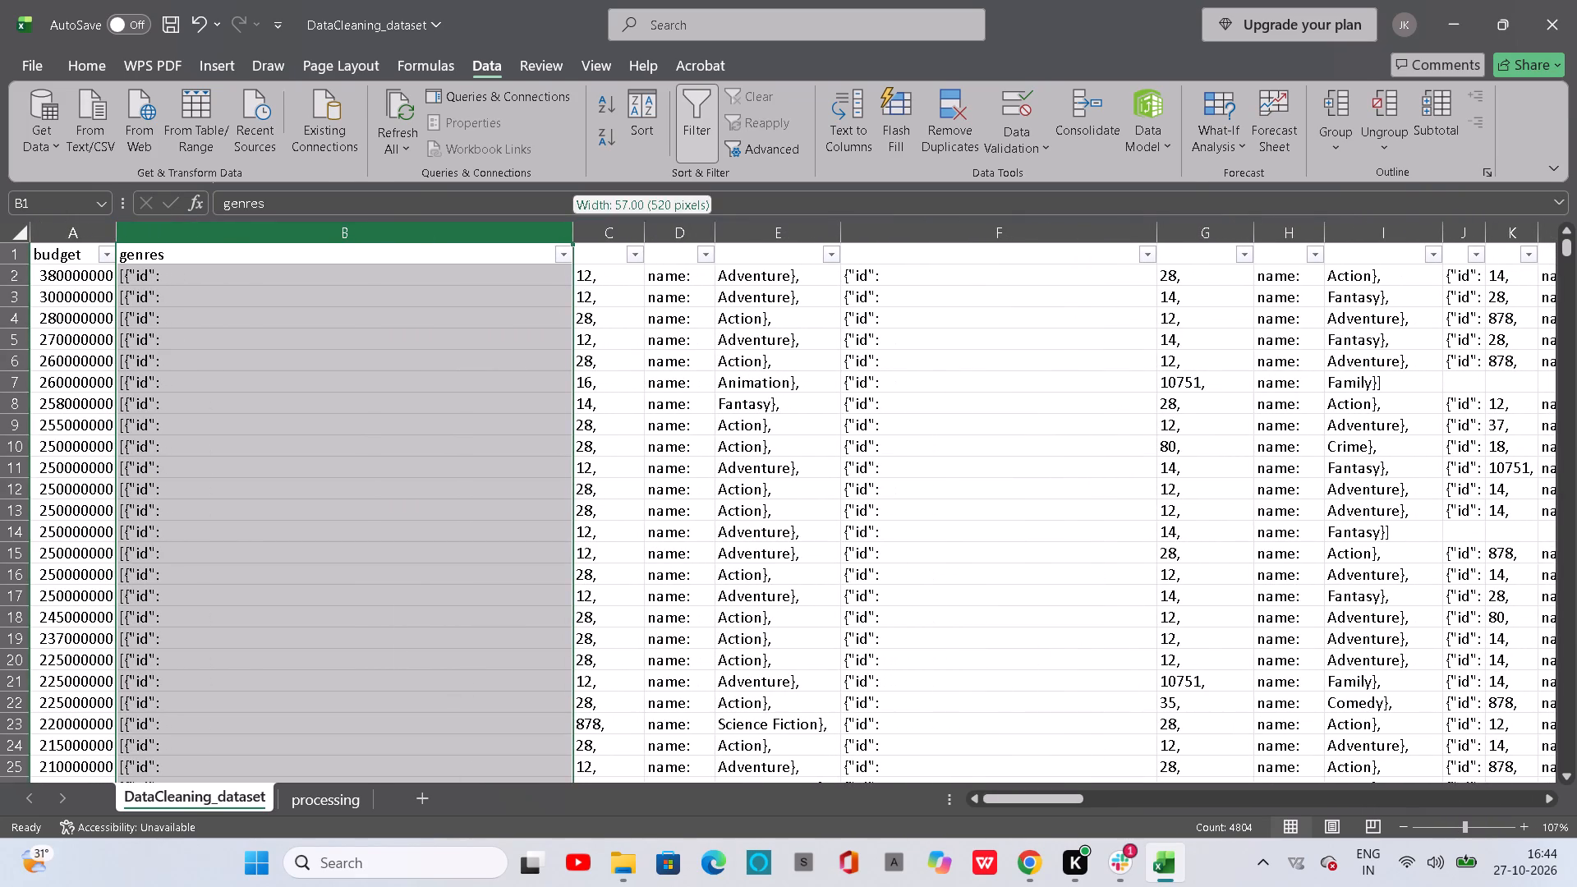
scroll(499, 401, "right", 2)
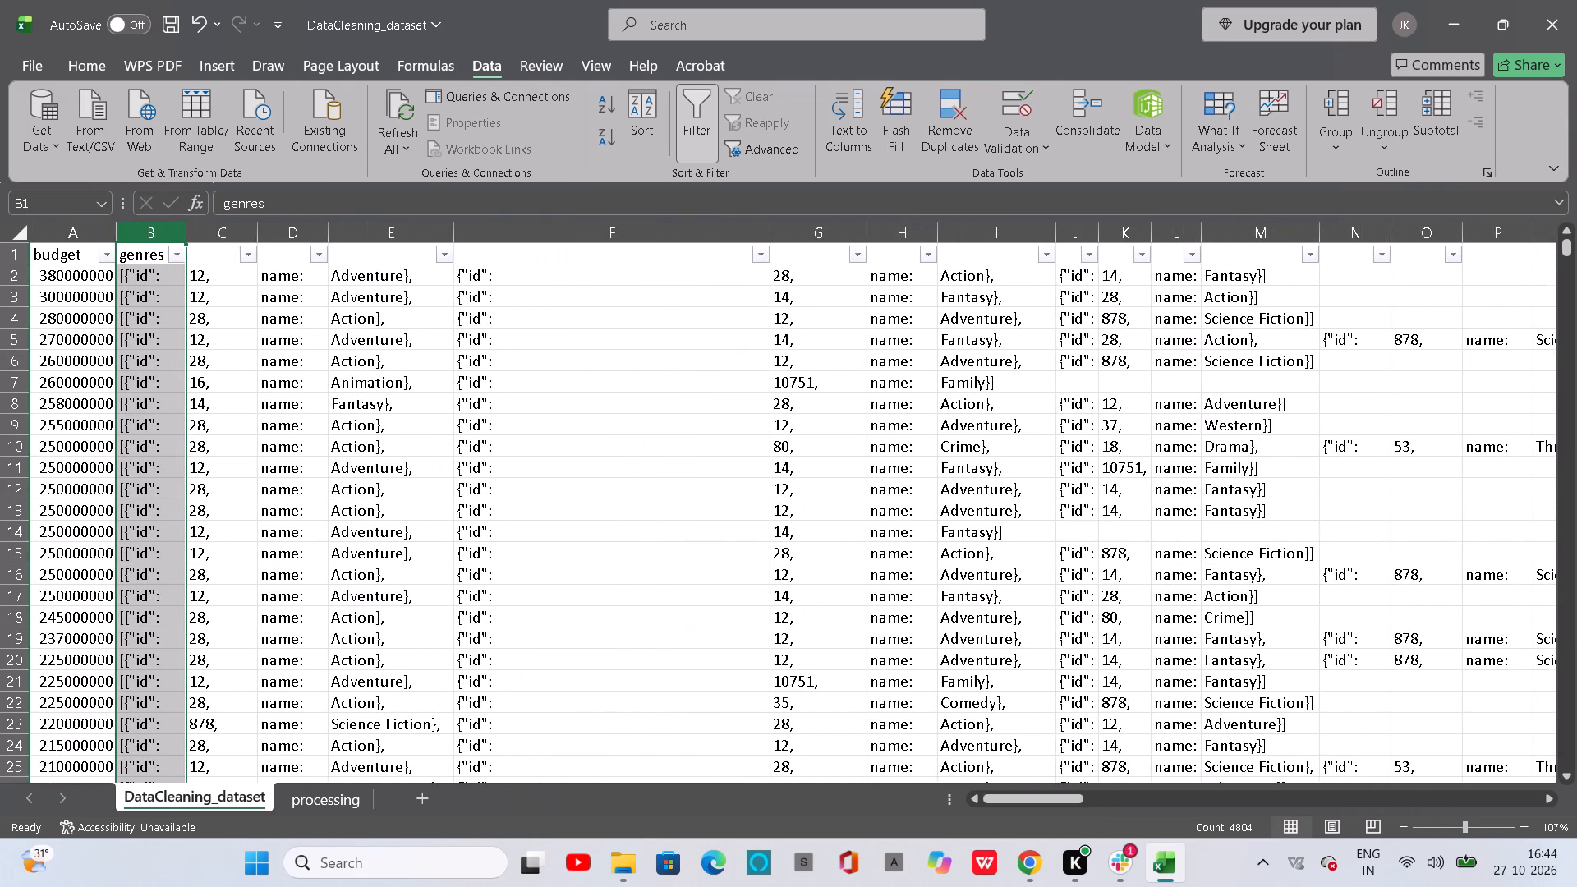
double_click(457, 232)
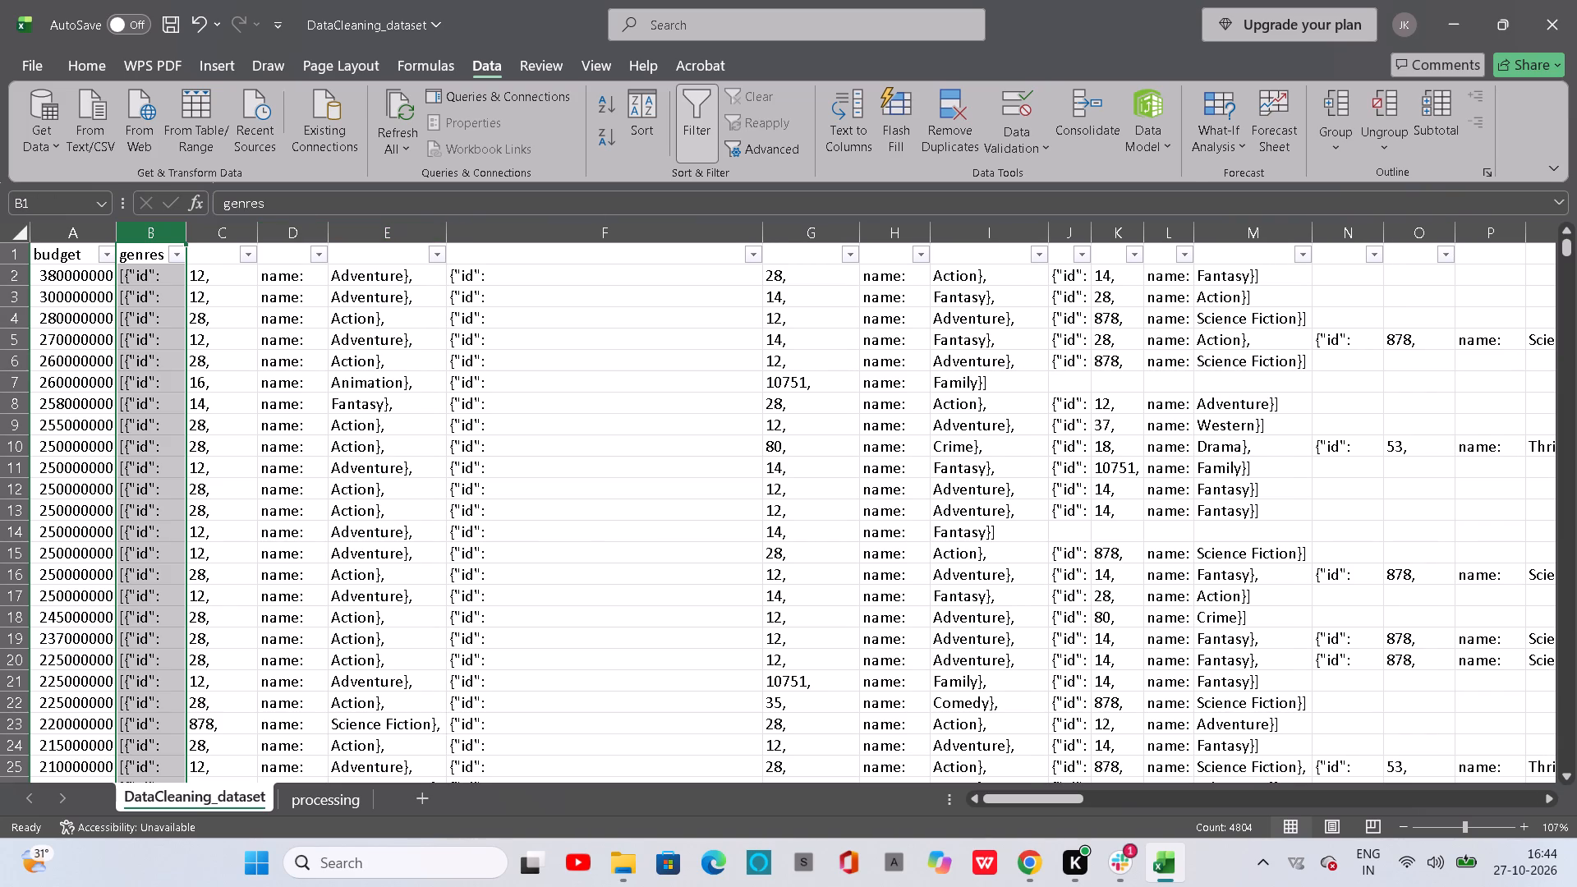
double_click(326, 232)
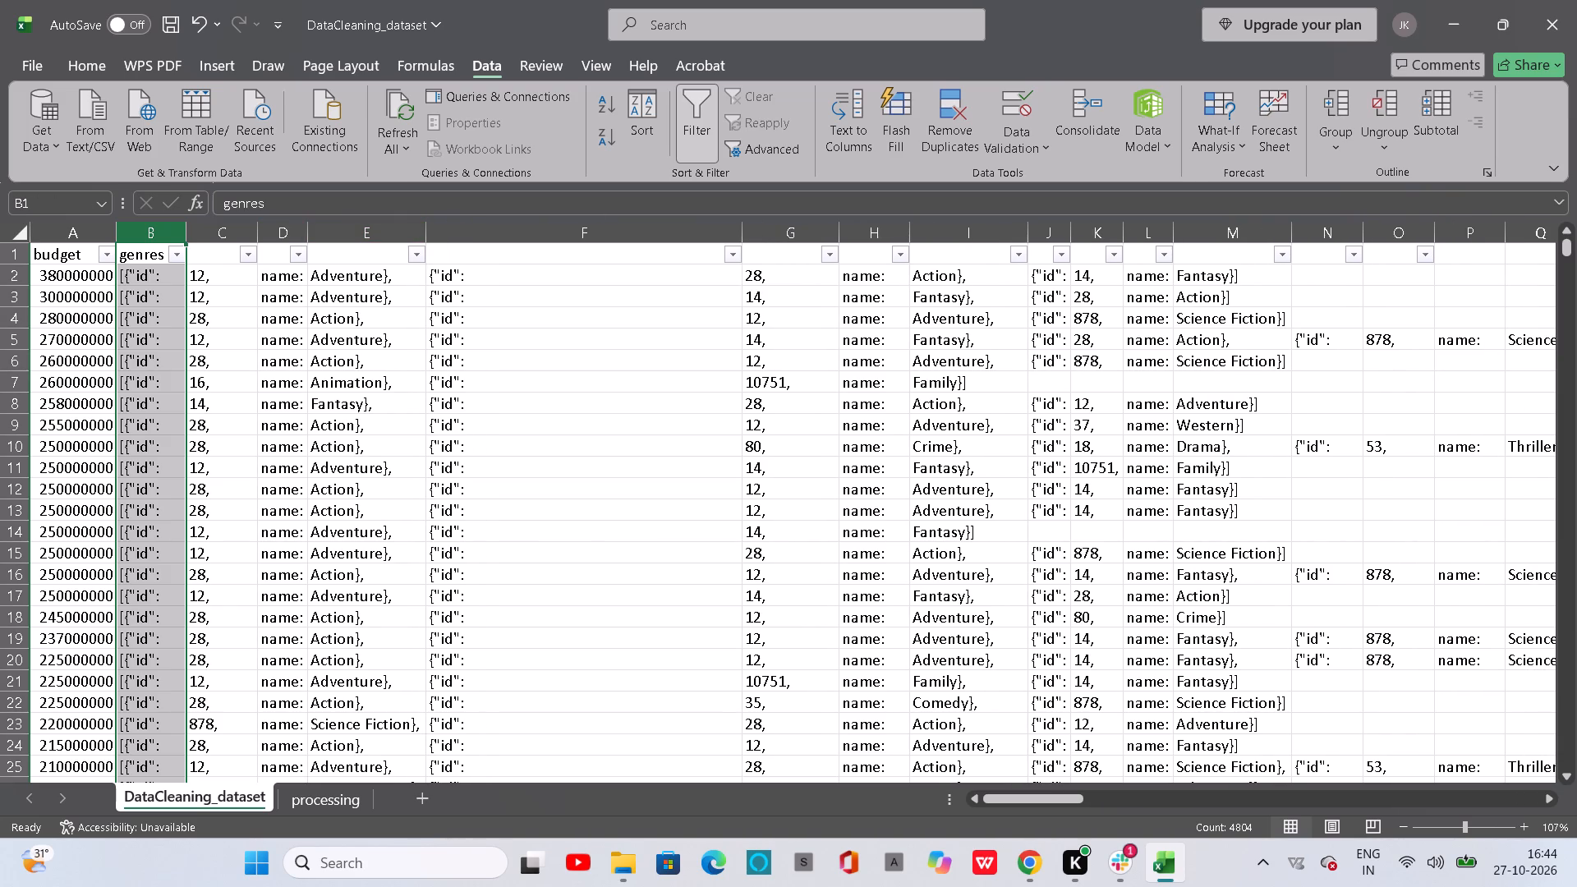
double_click(258, 240)
Examine how the split genre ids and names line up down the rows and across columns B to R.
scroll(407, 651, "right", 3)
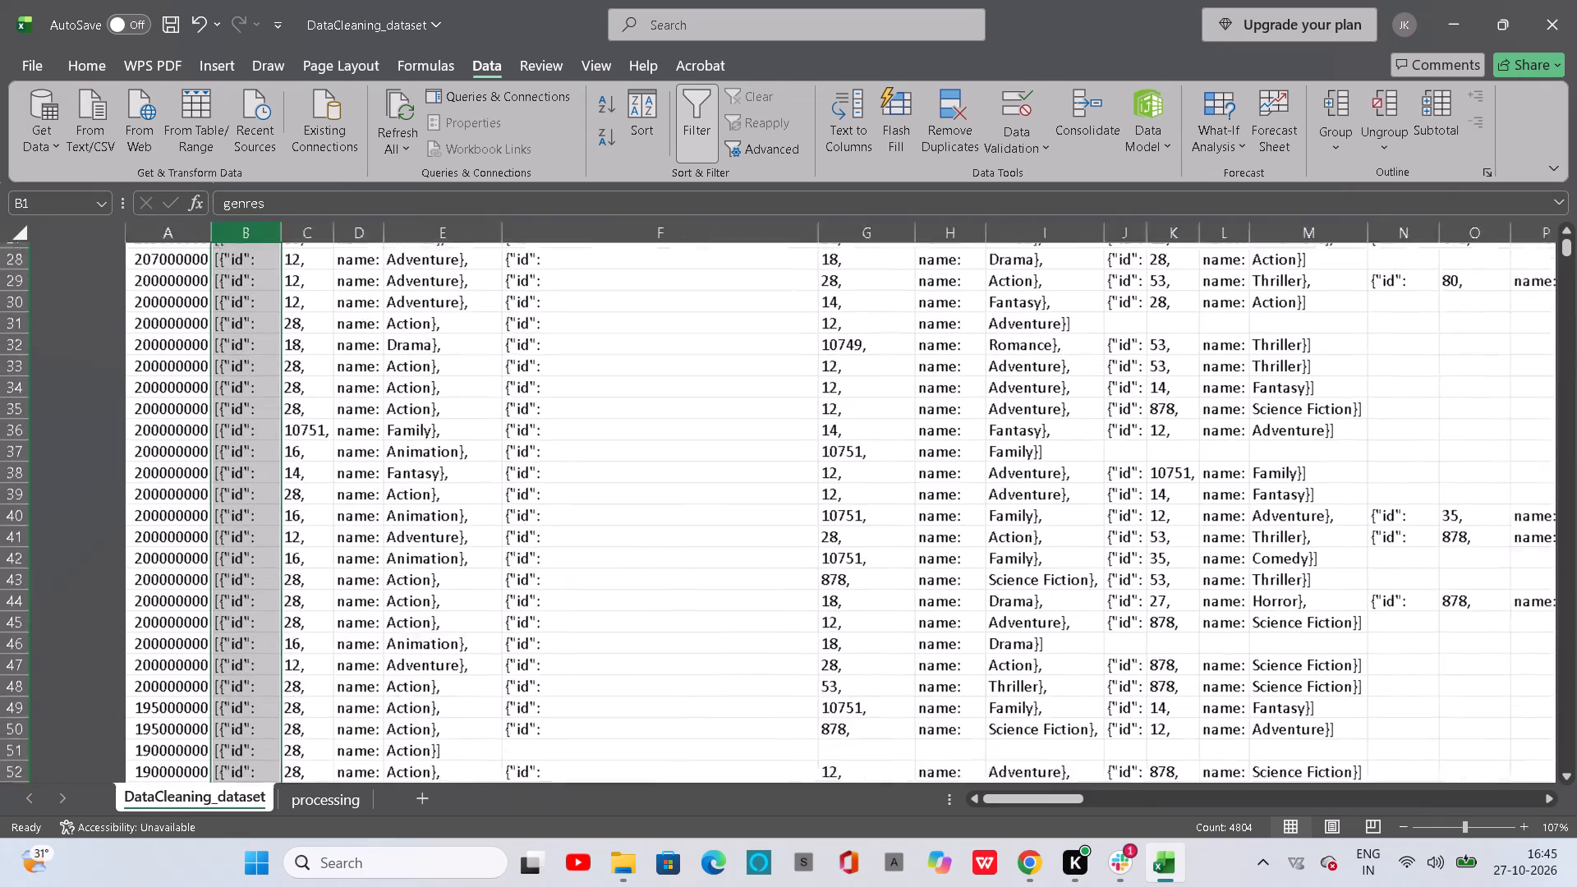
scroll(407, 651, "up", 4)
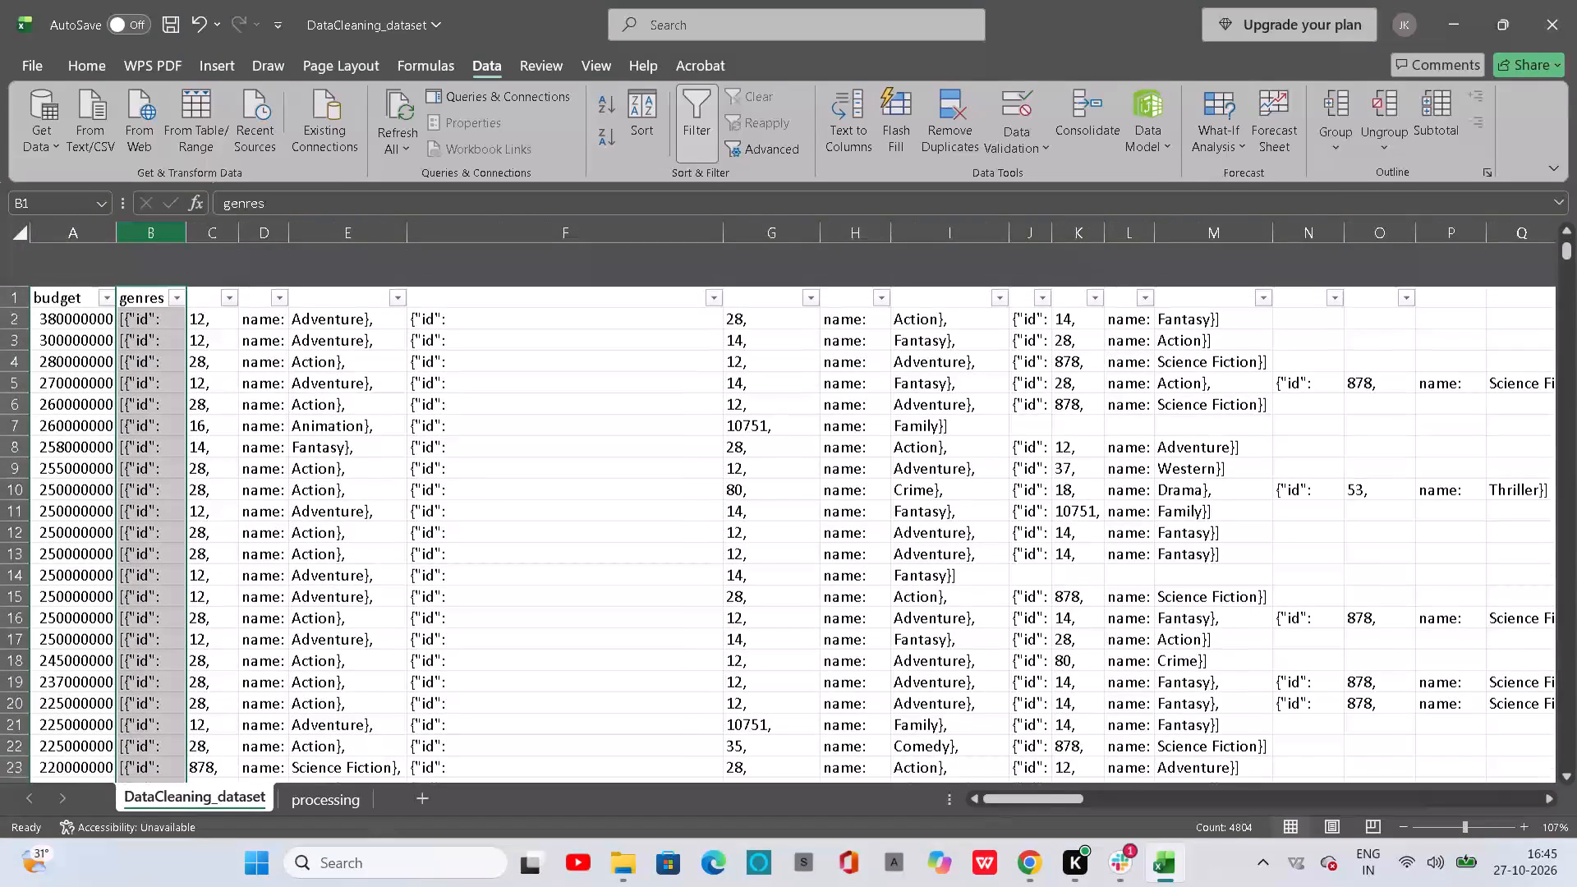
scroll(407, 651, "up", 1)
left_click(407, 651)
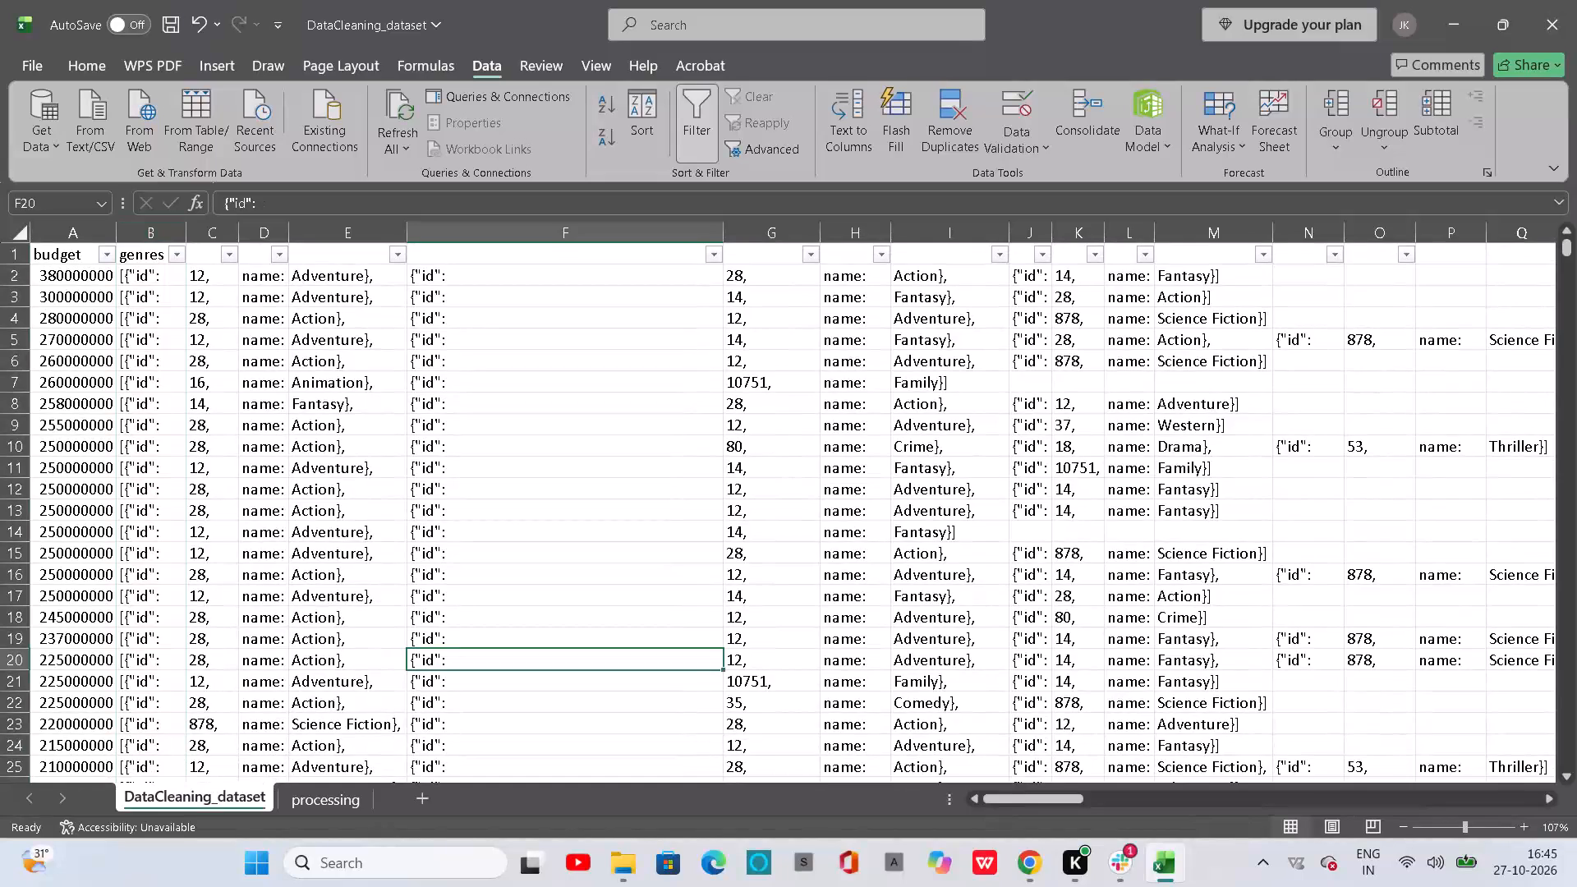
scroll(568, 483, "up", 1)
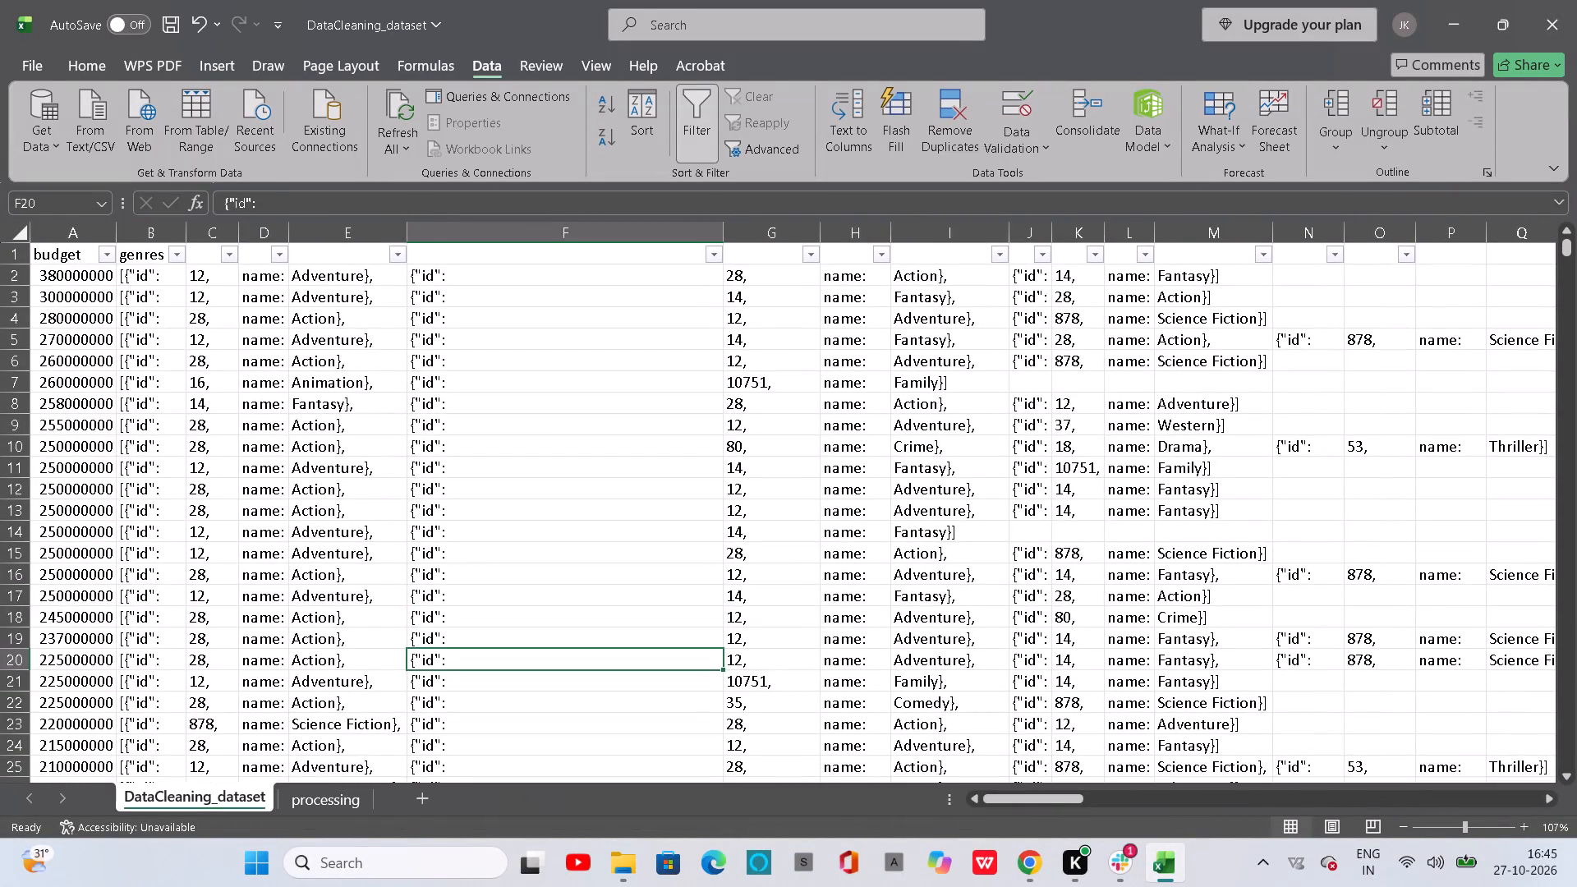
scroll(568, 483, "down", 6)
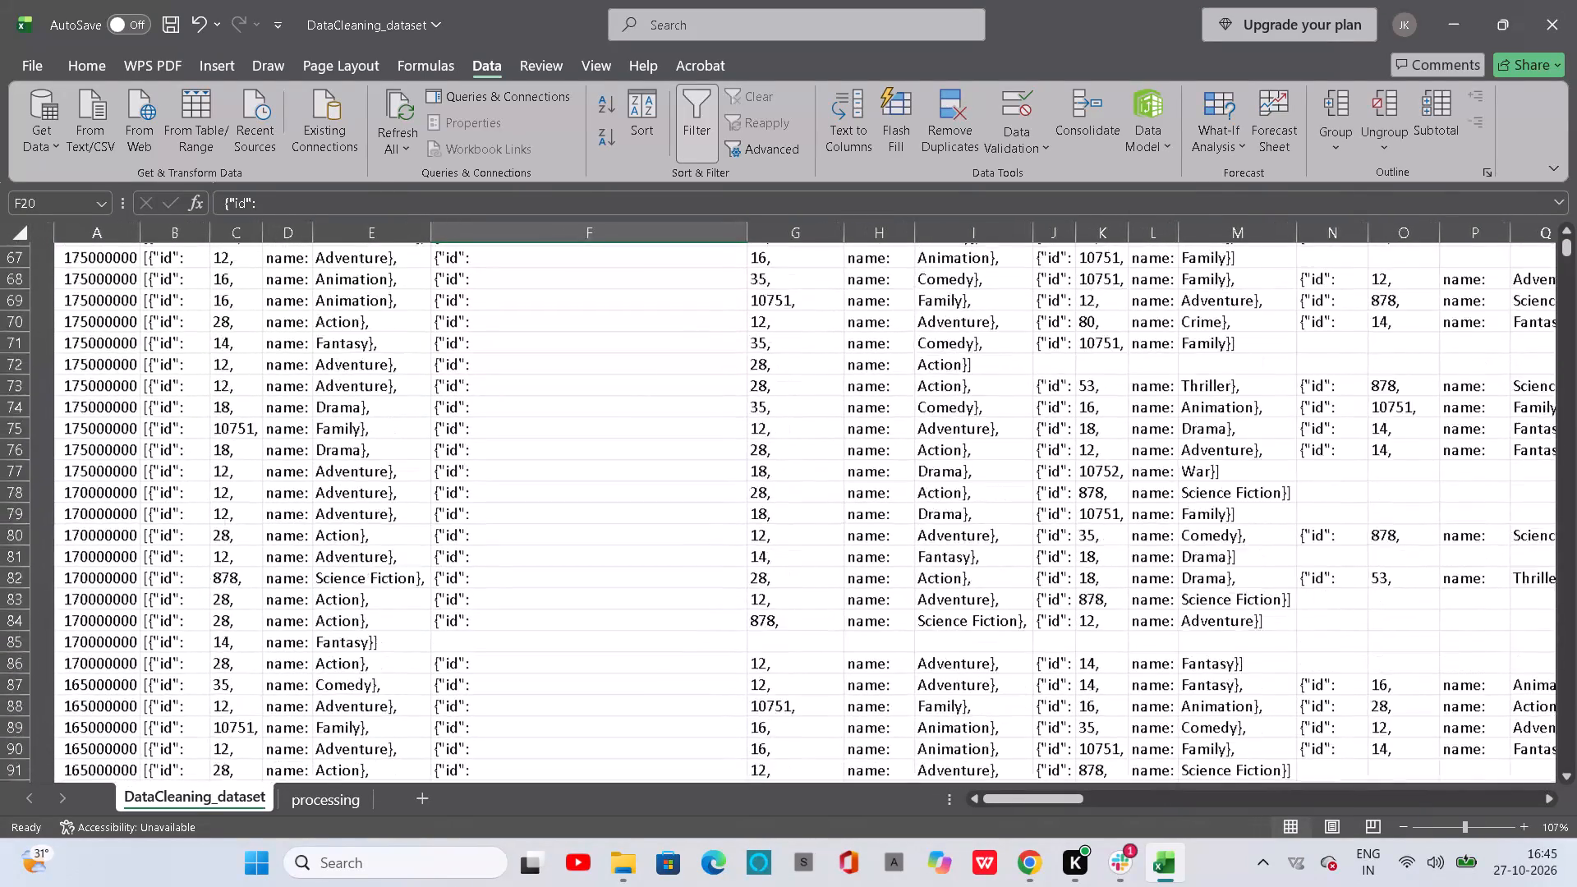
scroll(568, 483, "down", 1)
scroll(568, 483, "right", 2)
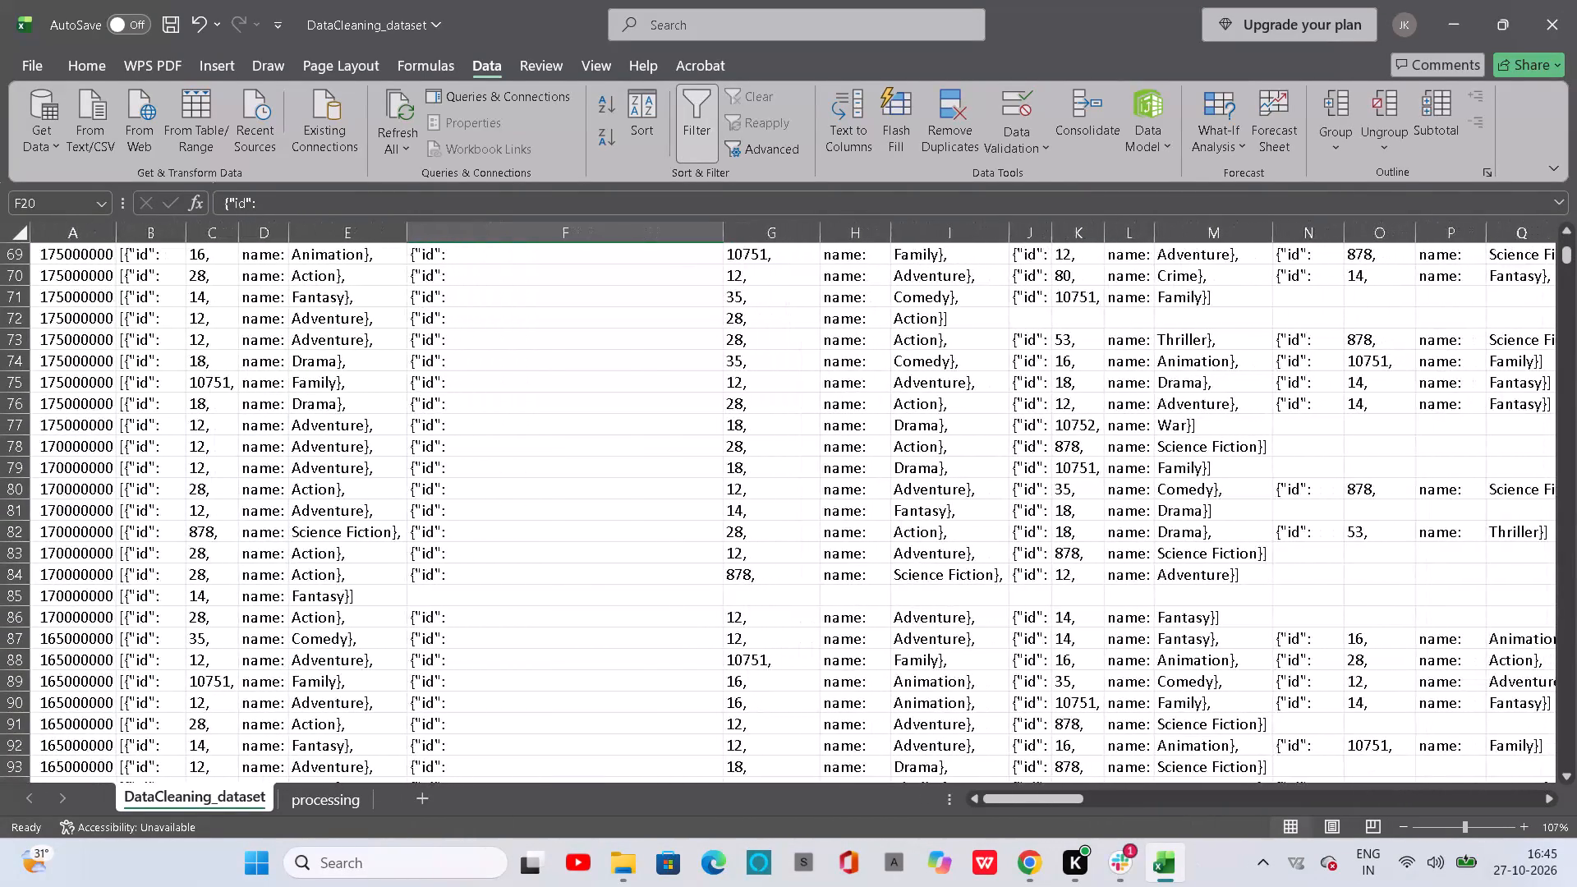
scroll(568, 483, "left", 3)
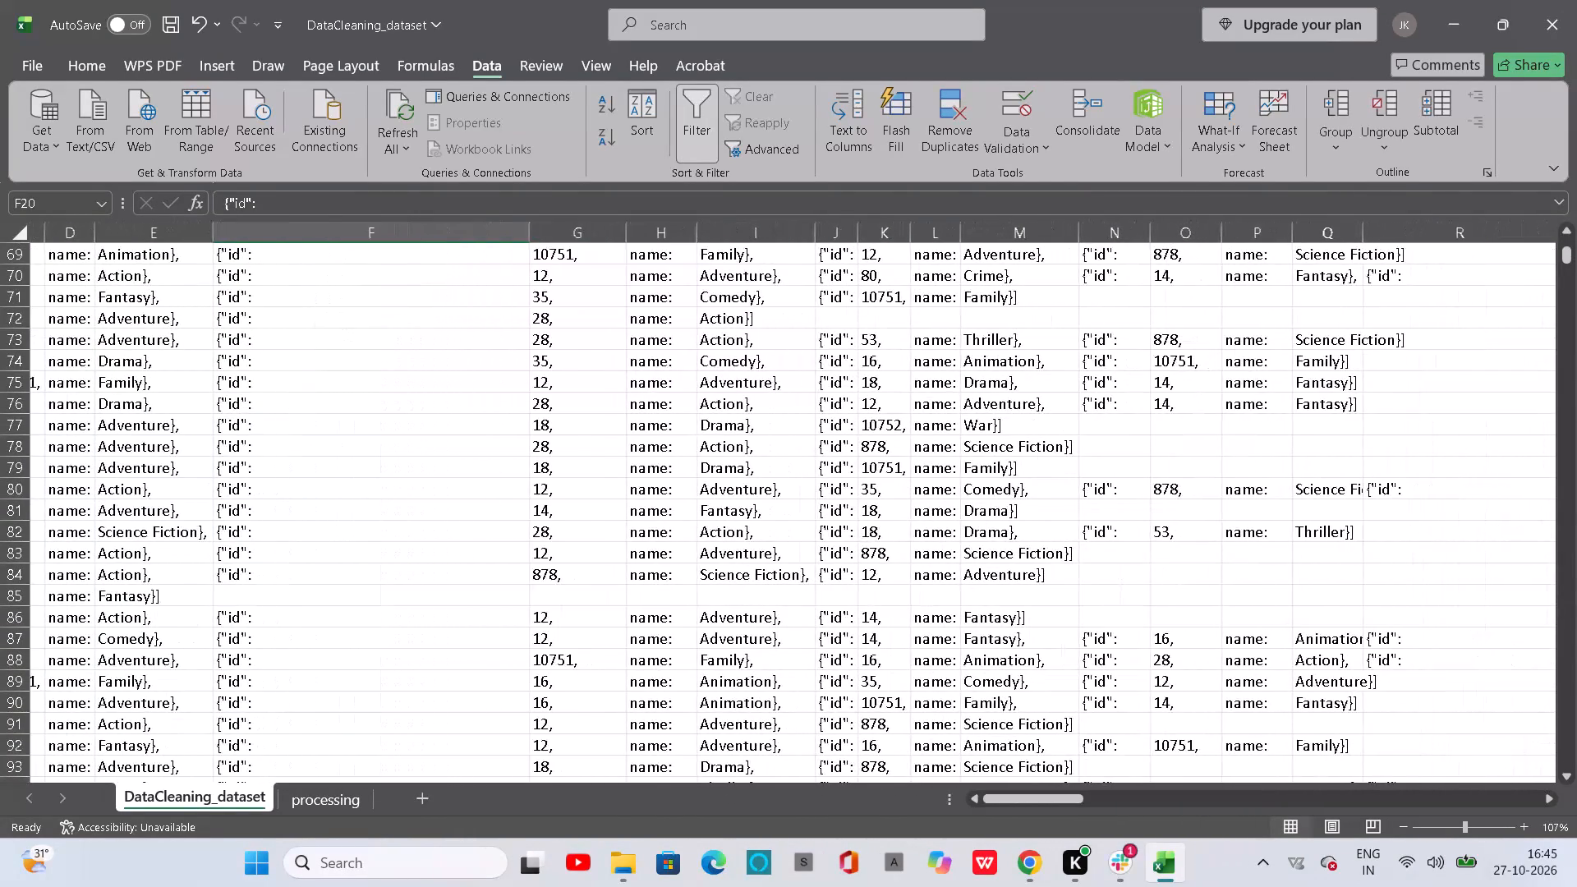
scroll(568, 483, "left", 3)
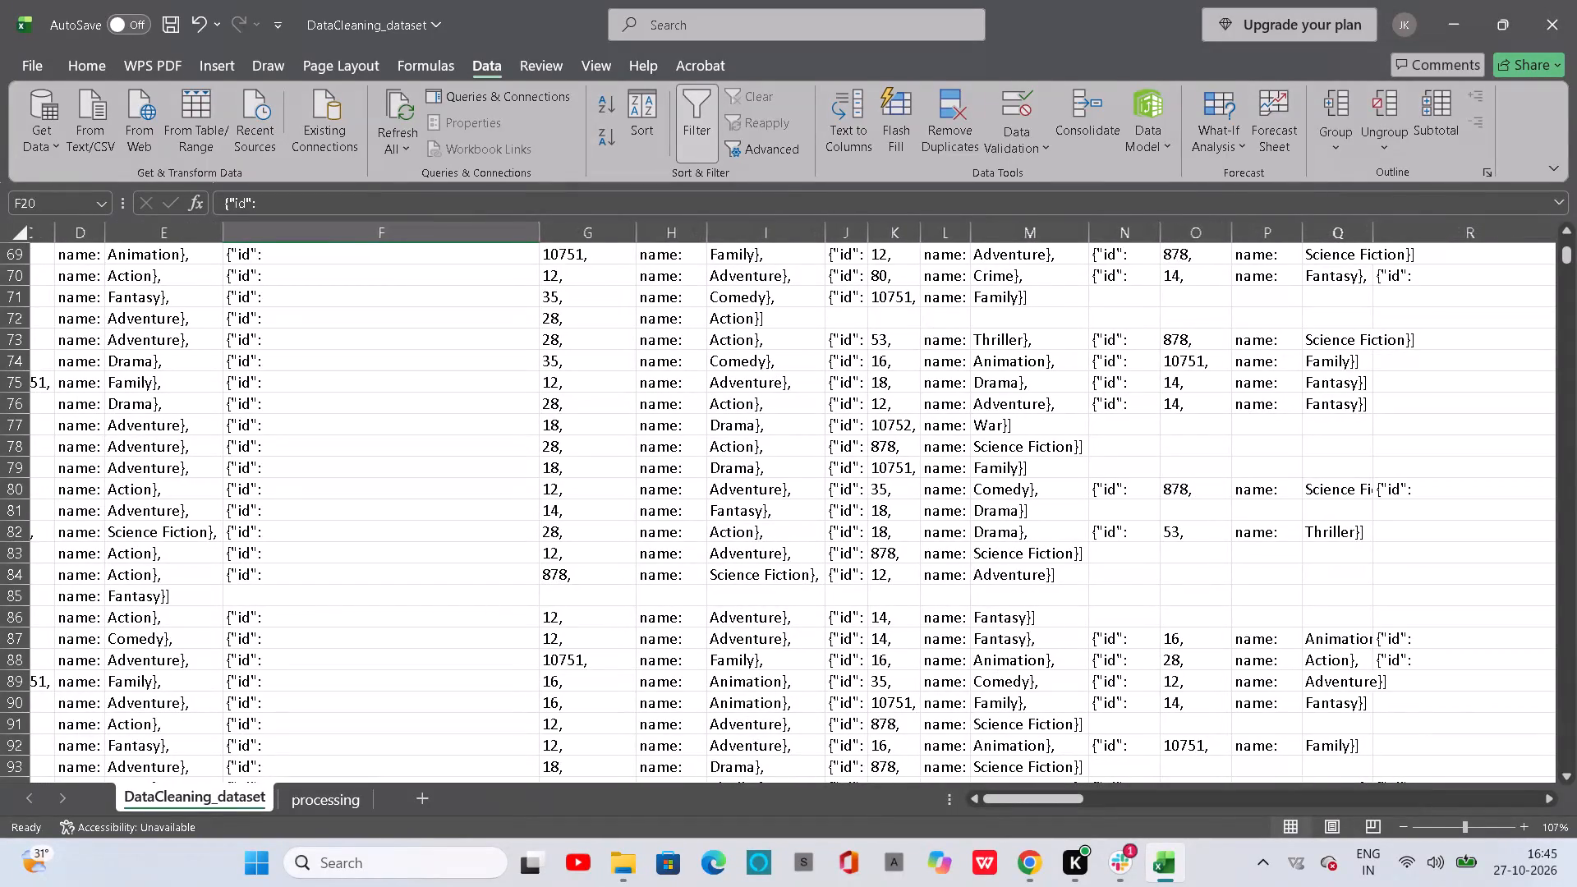
scroll(568, 483, "left", 3)
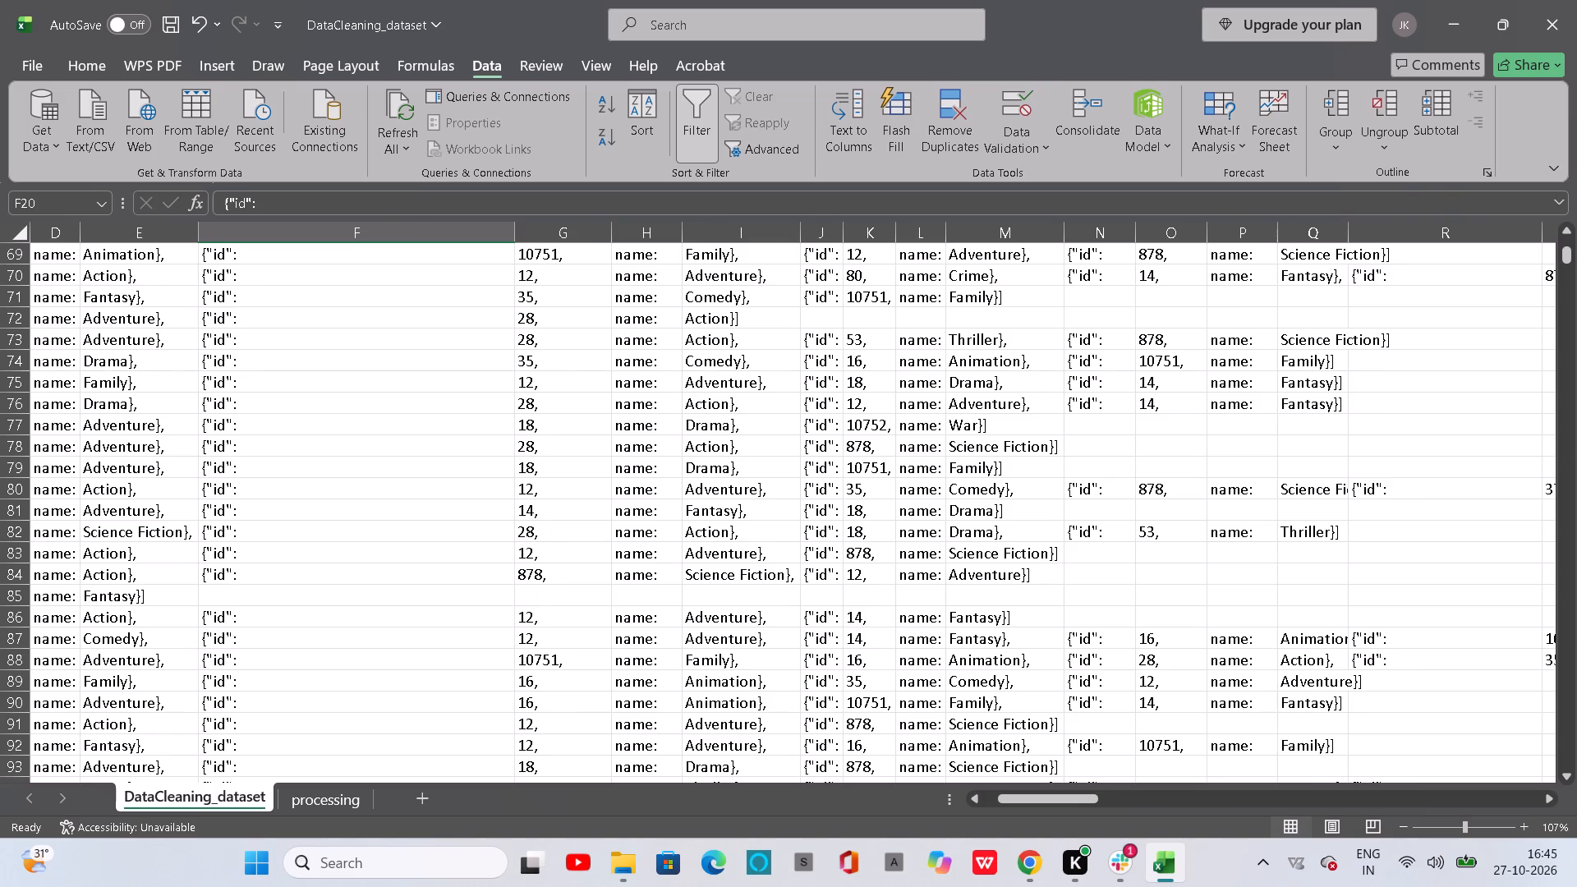
scroll(739, 381, "down", 1)
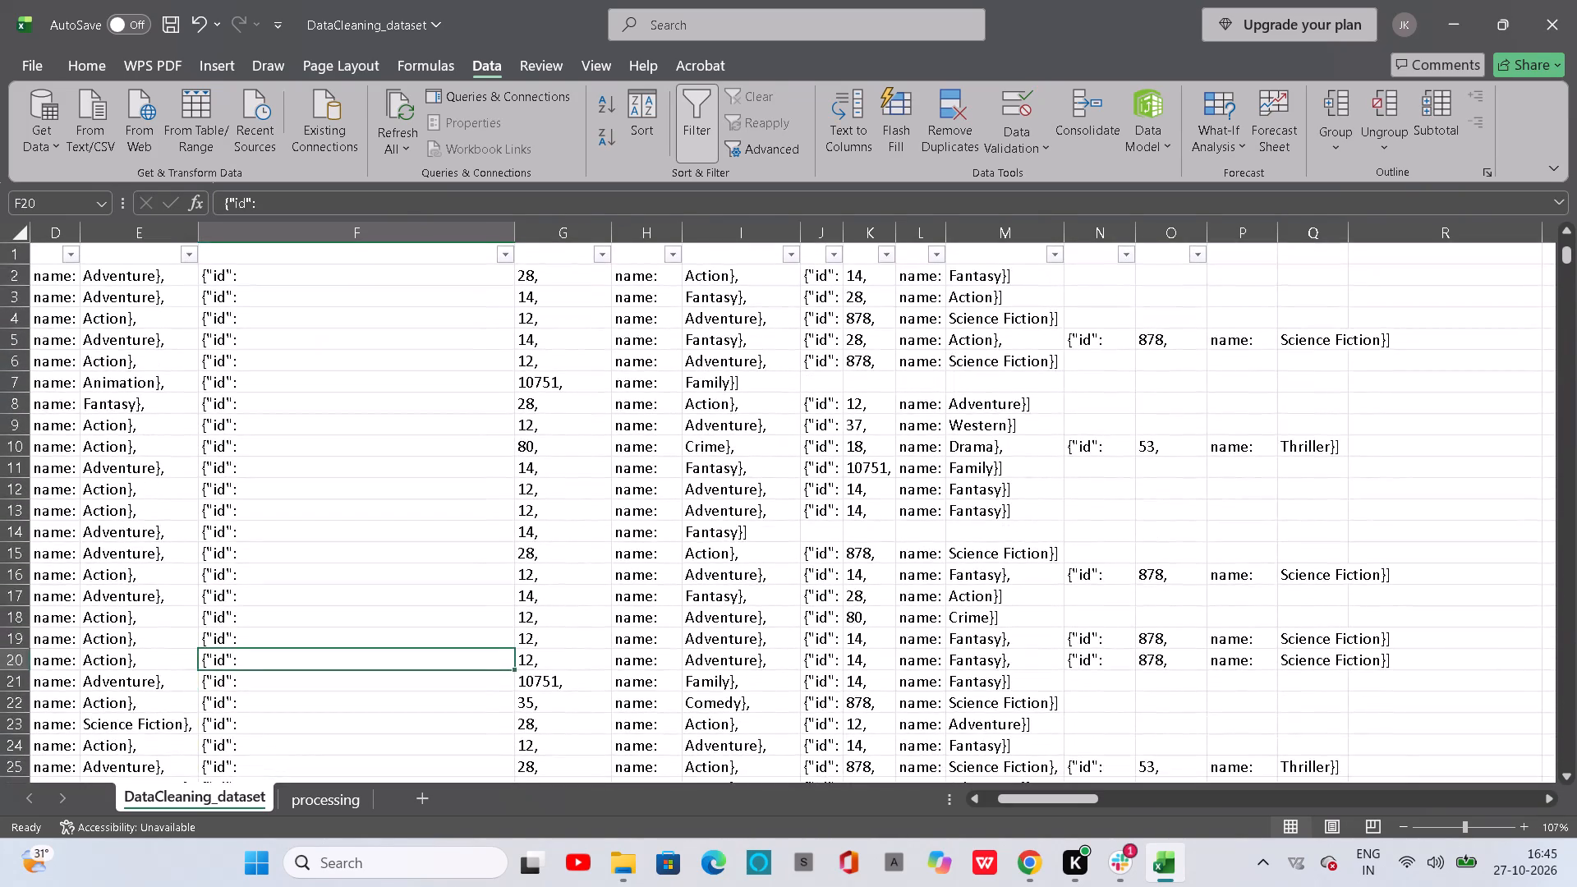
scroll(739, 381, "right", 3)
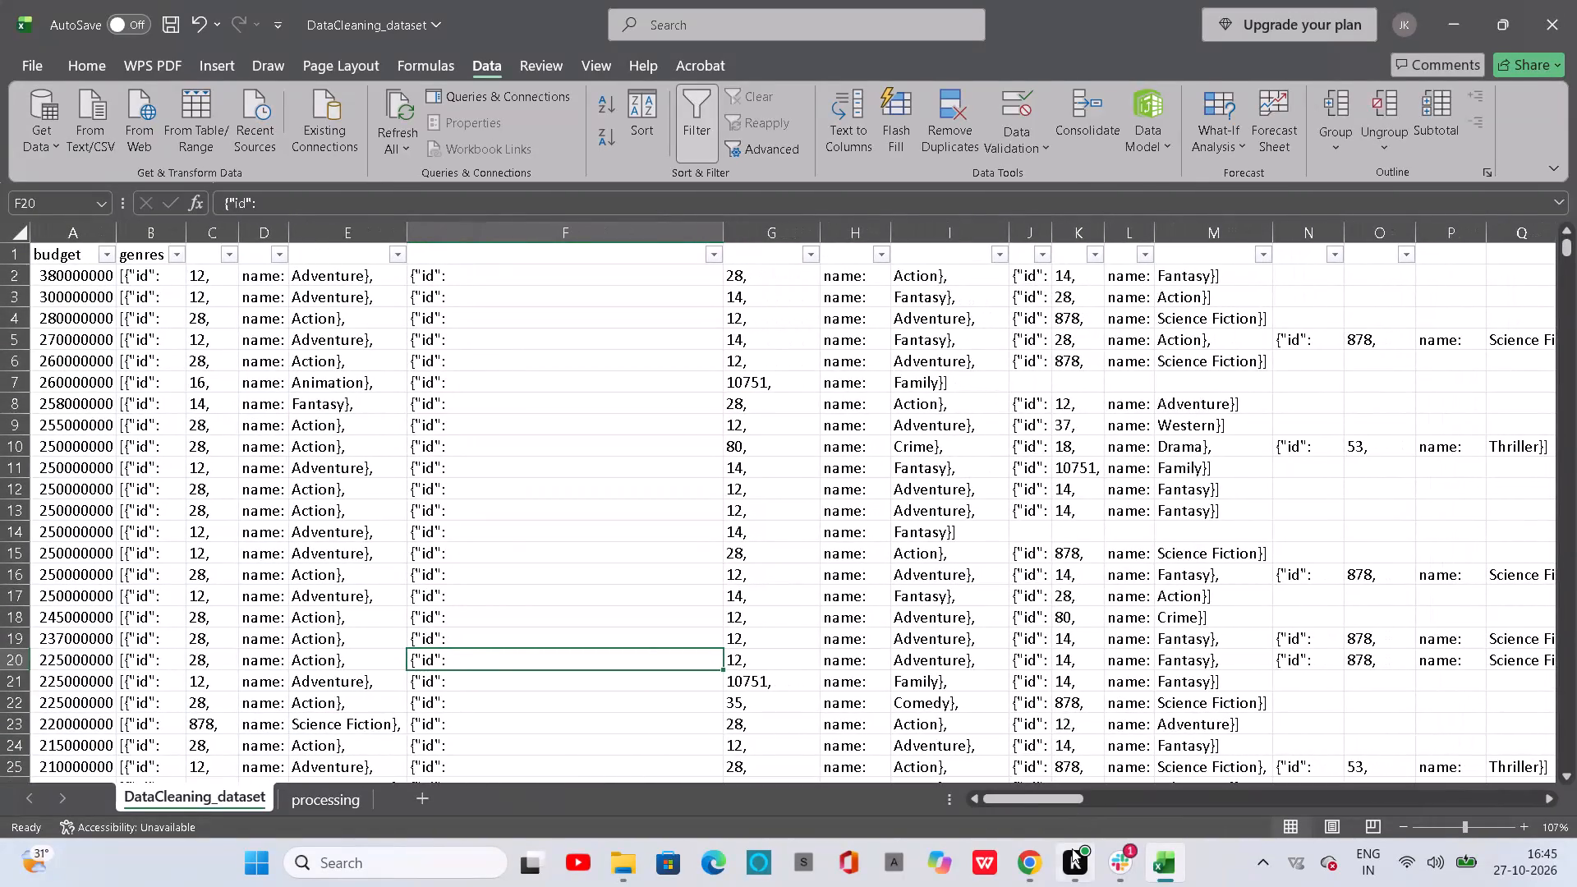
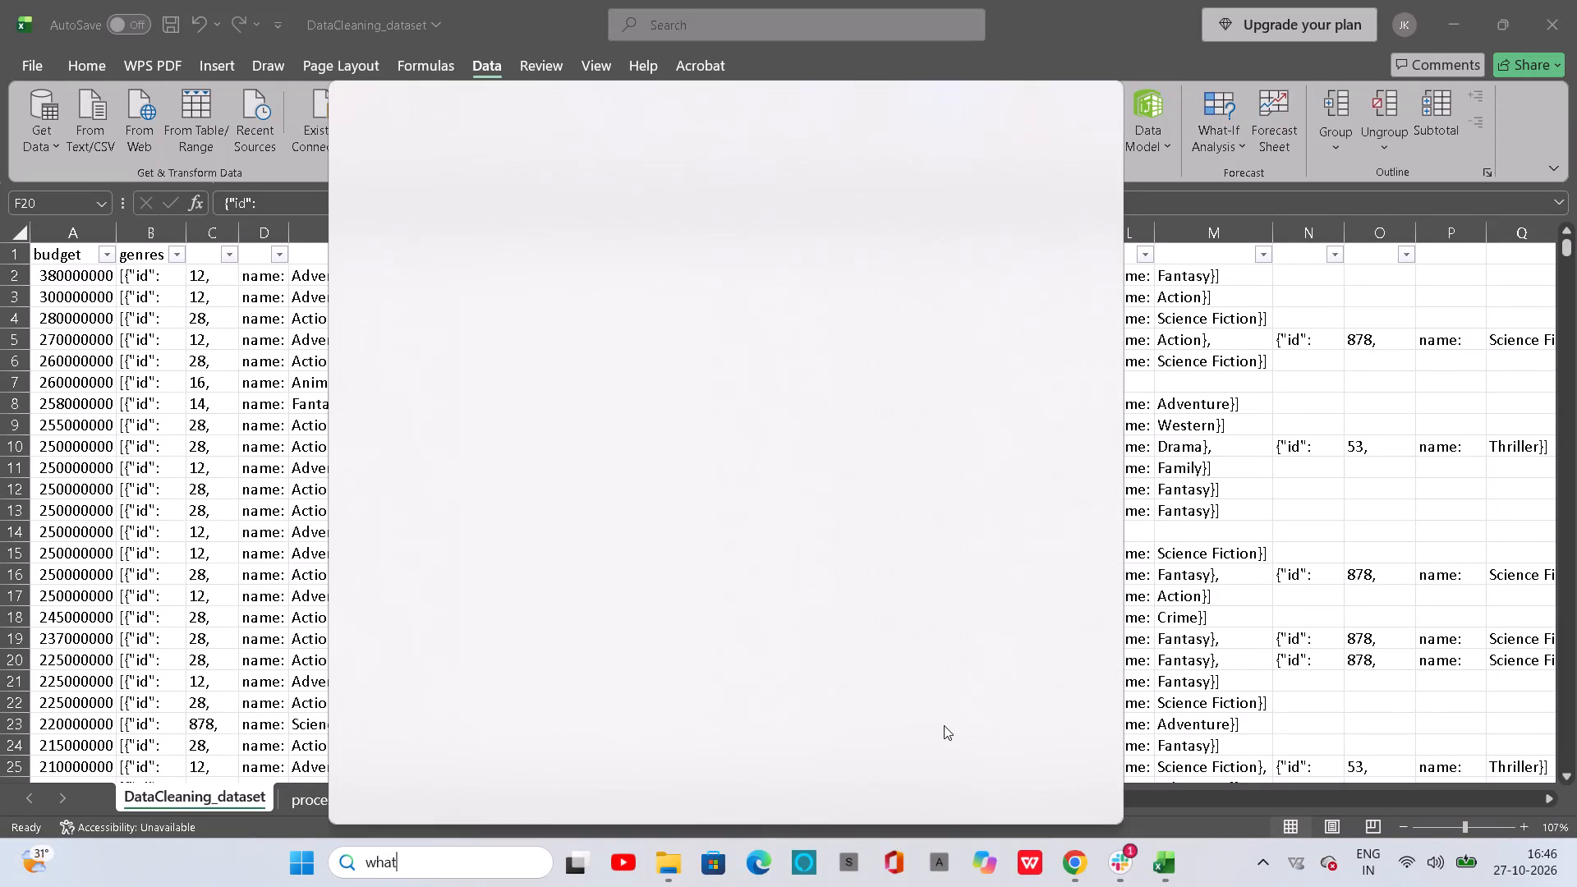
Find the Kuro app with the Windows search and launch it.
type("ku")
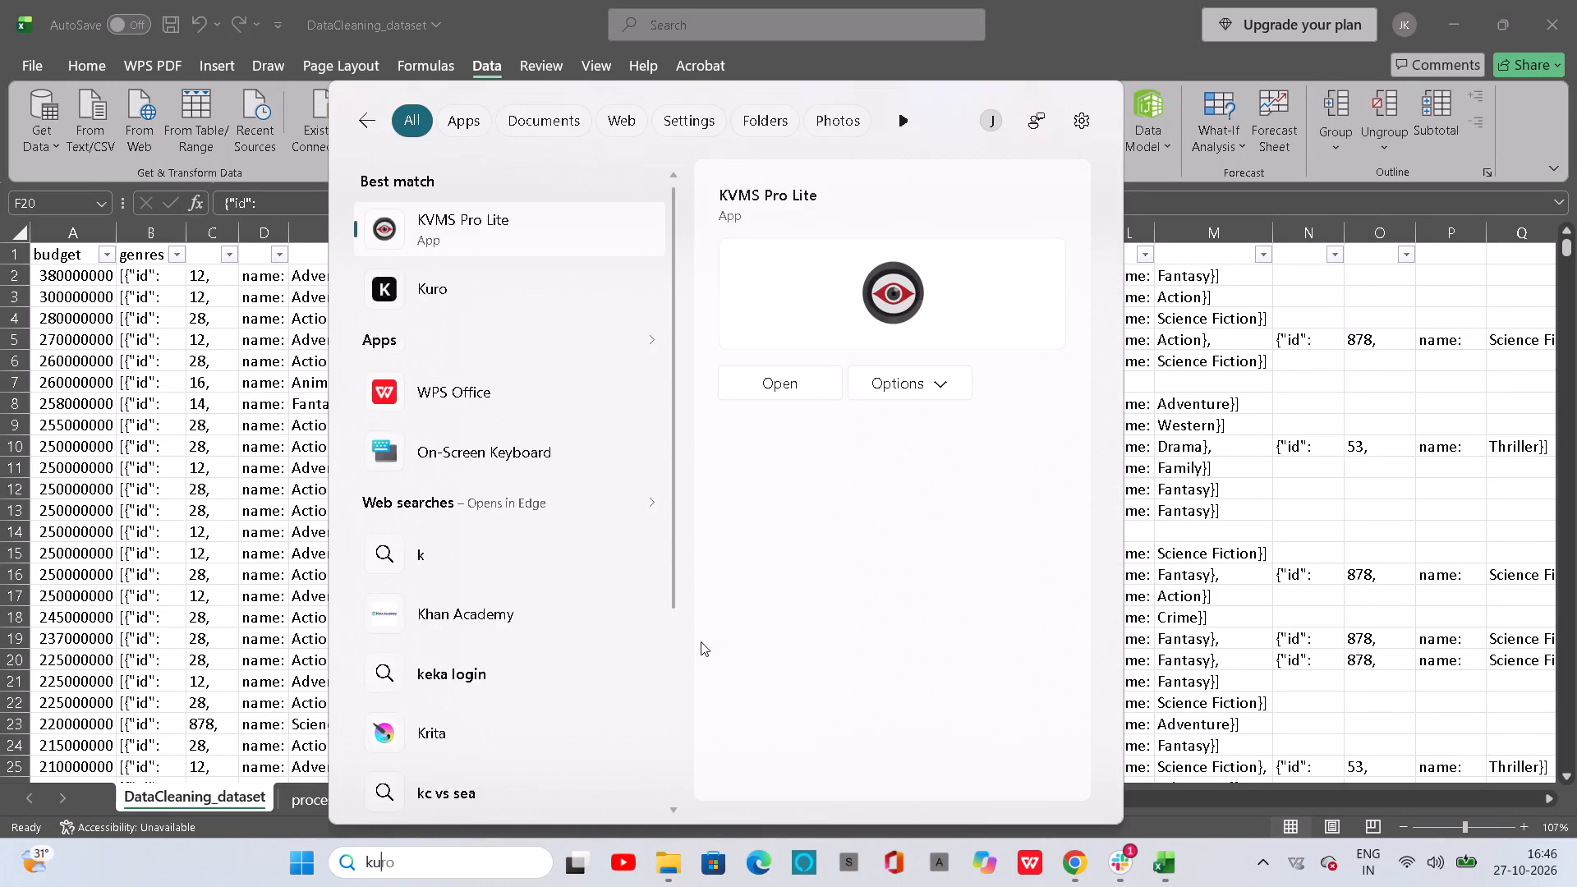
key("Return")
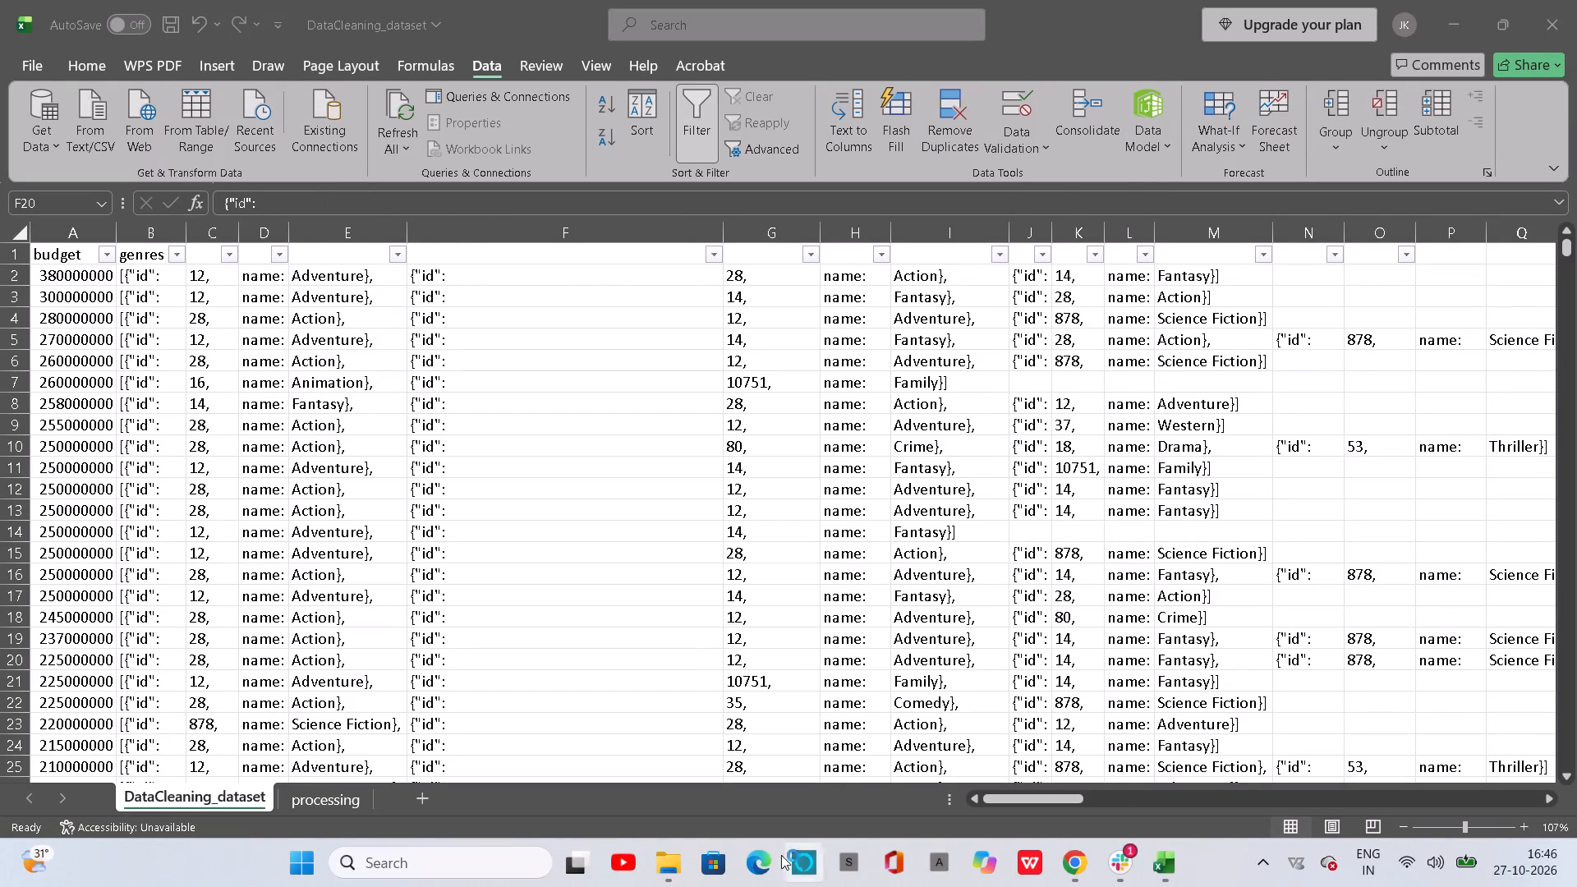
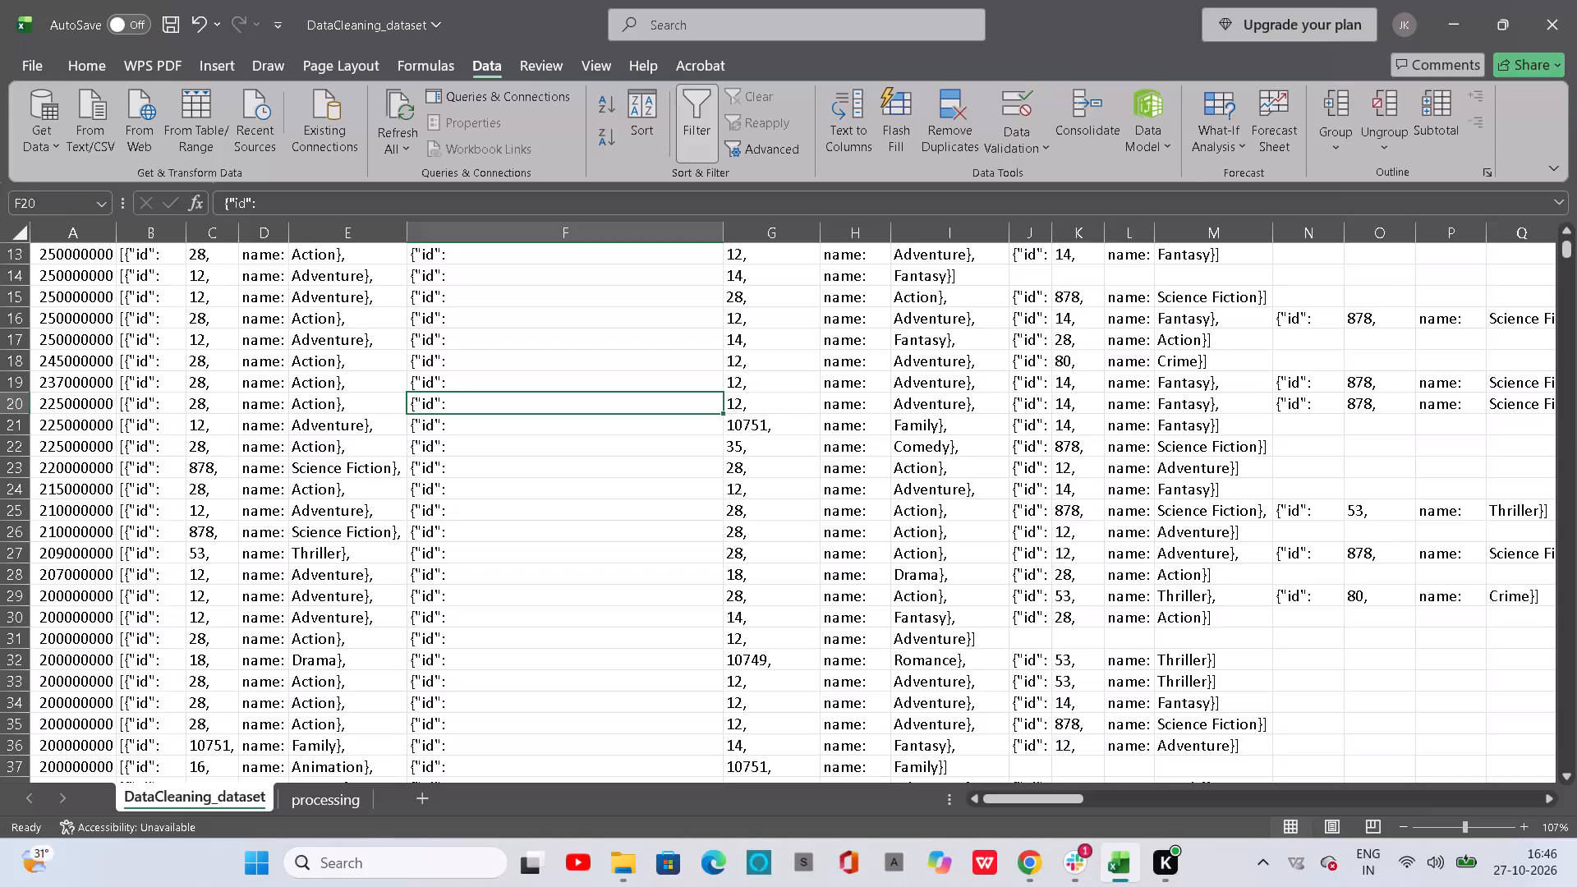
Examine the split genre id and name columns of the movie rows for how far each record's pieces extend.
scroll(917, 671, "down", 3)
scroll(917, 671, "right", 2)
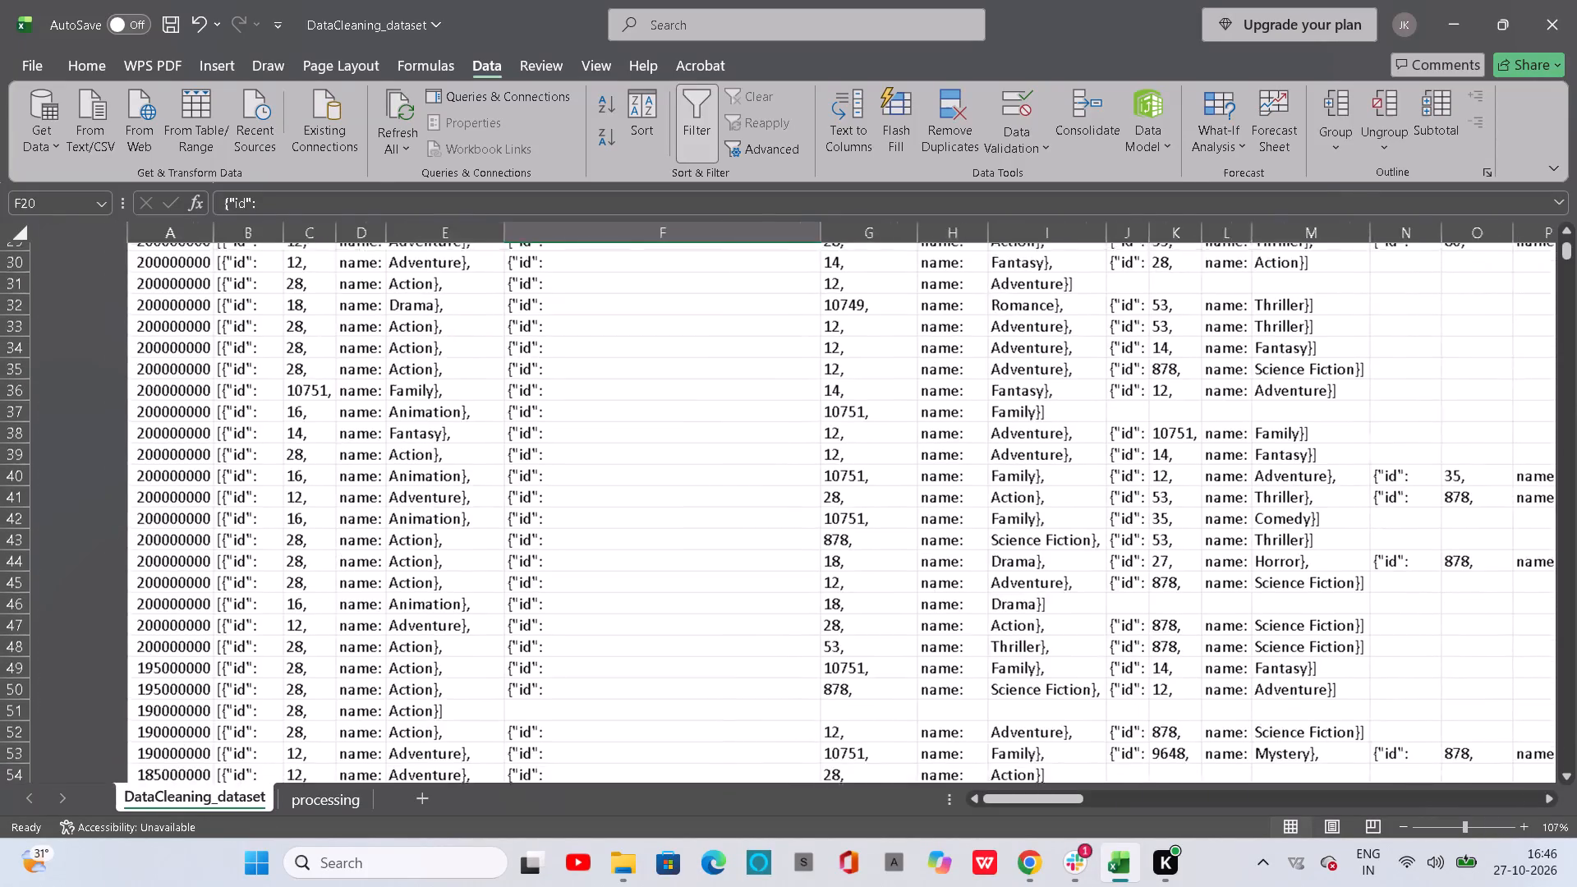
scroll(917, 671, "right", 2)
scroll(917, 671, "down", 3)
scroll(917, 671, "up", 5)
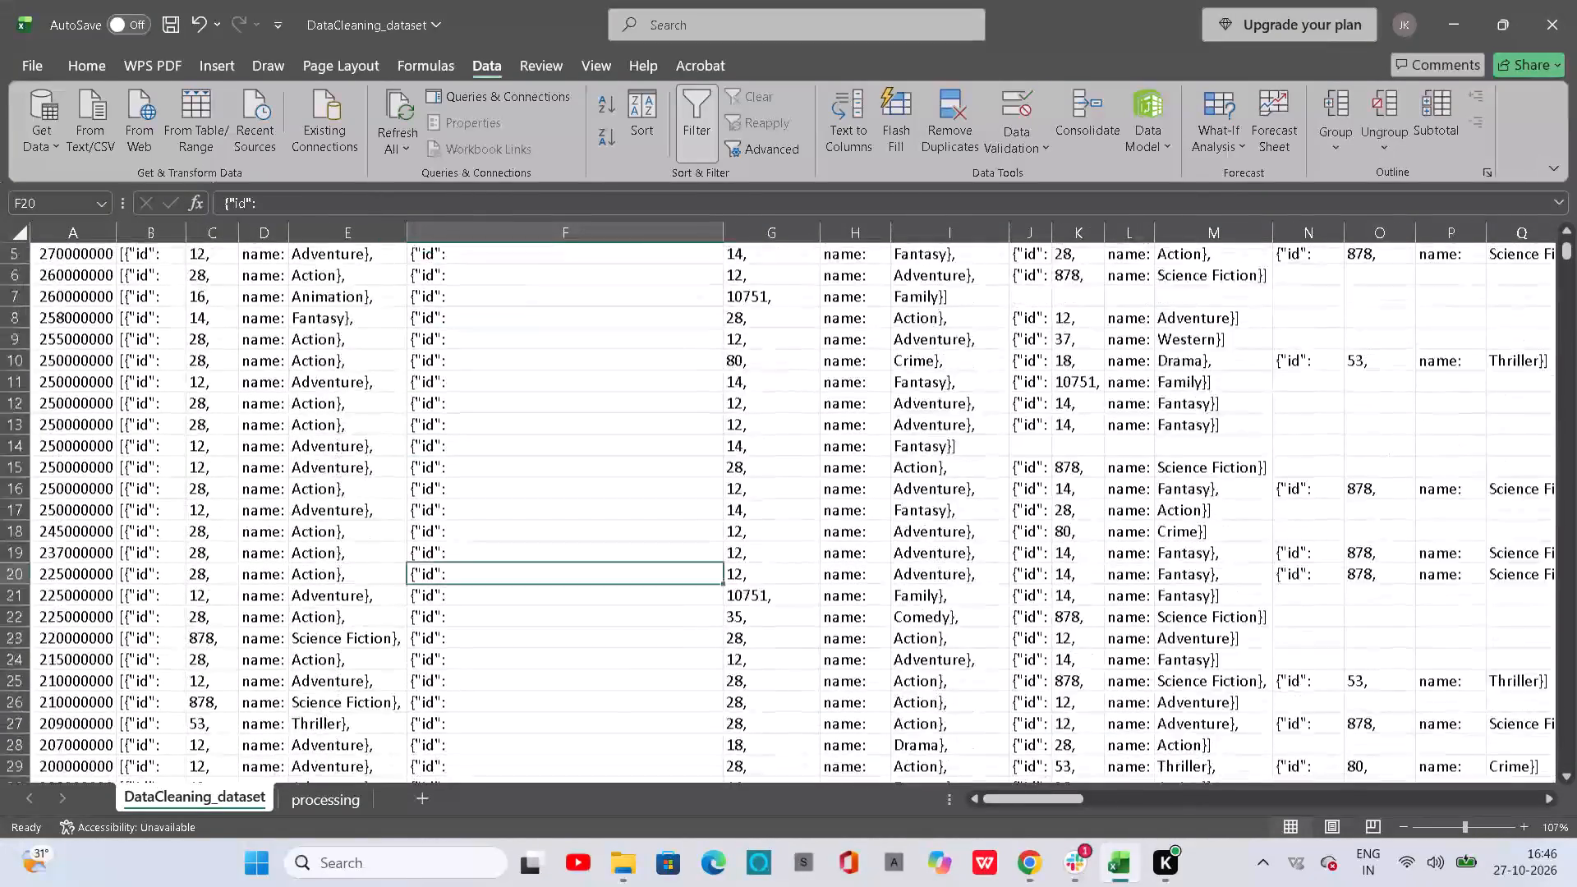
scroll(917, 671, "up", 3)
scroll(917, 671, "down", 1)
scroll(917, 671, "left", 4)
scroll(917, 671, "right", 1)
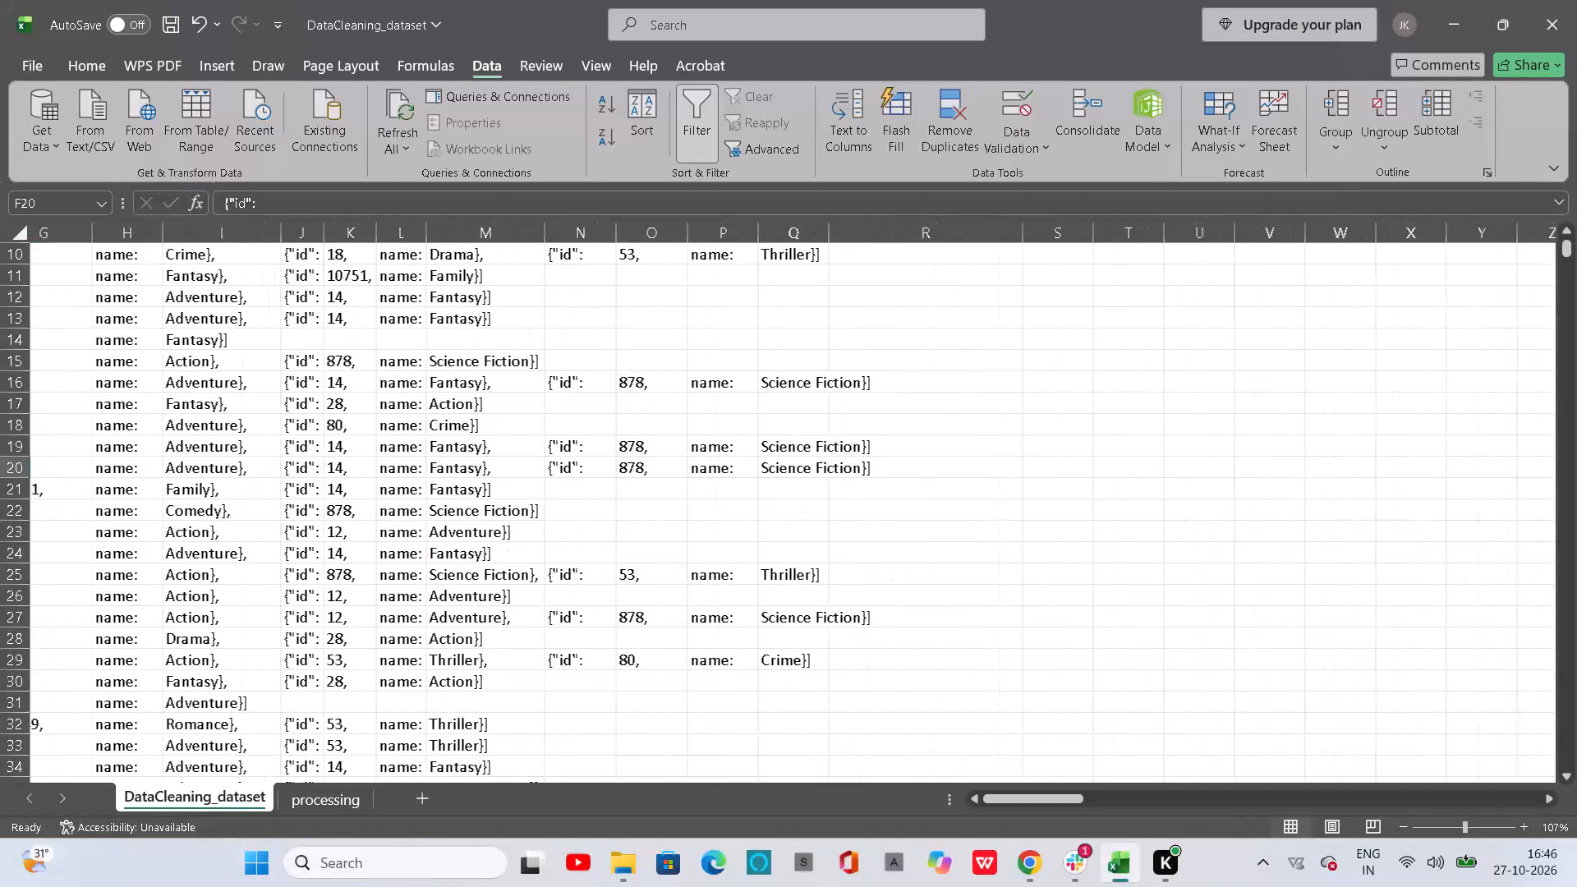
scroll(917, 671, "right", 1)
scroll(917, 671, "up", 4)
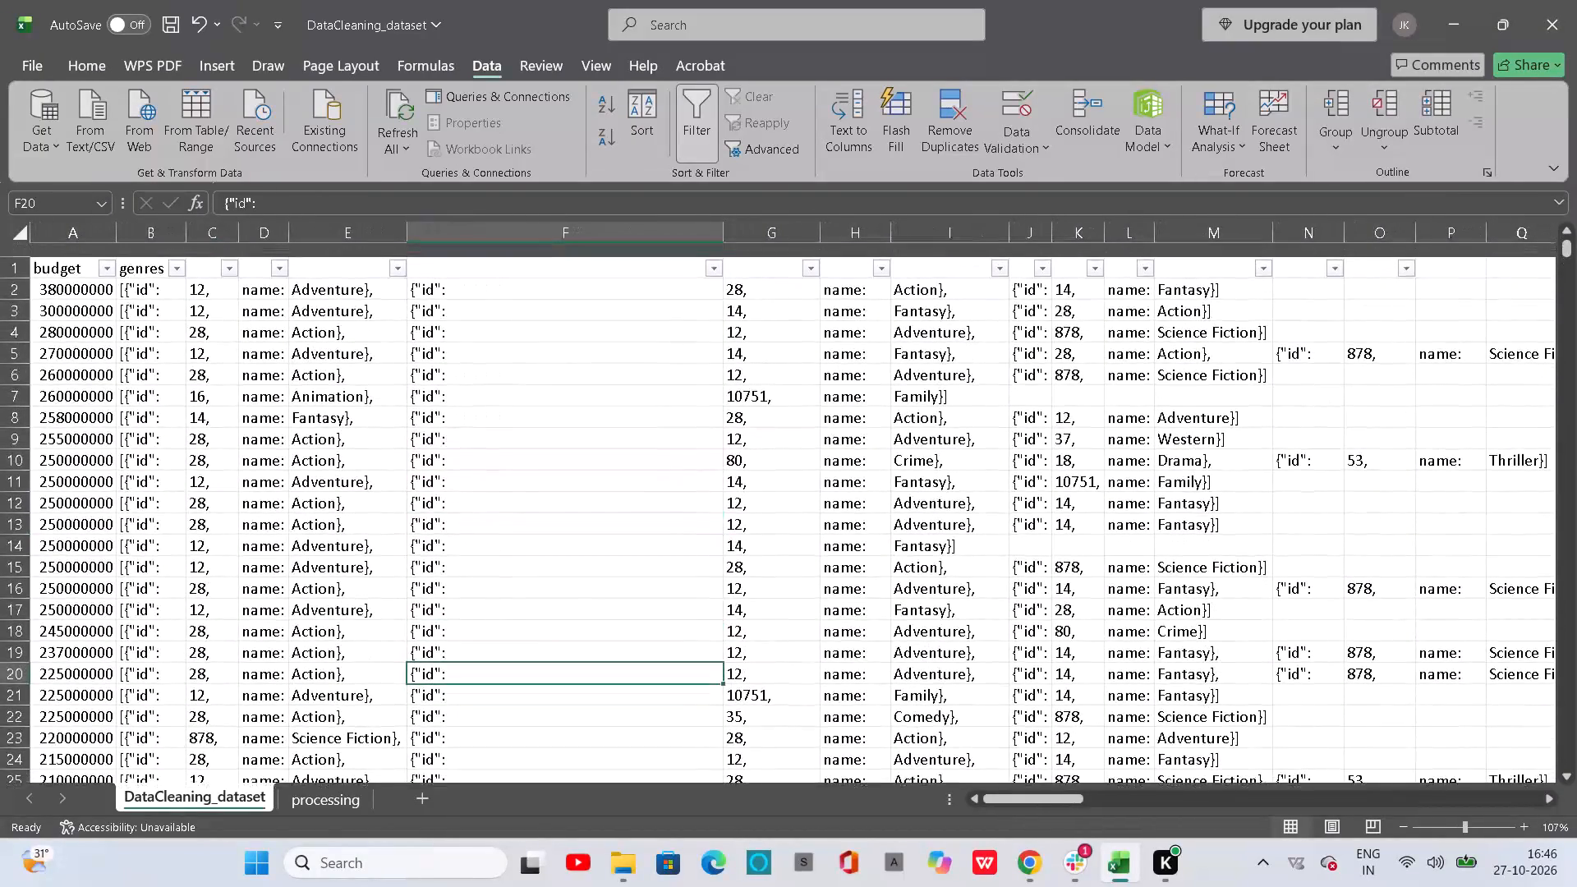
scroll(917, 671, "up", 1)
scroll(917, 671, "down", 5)
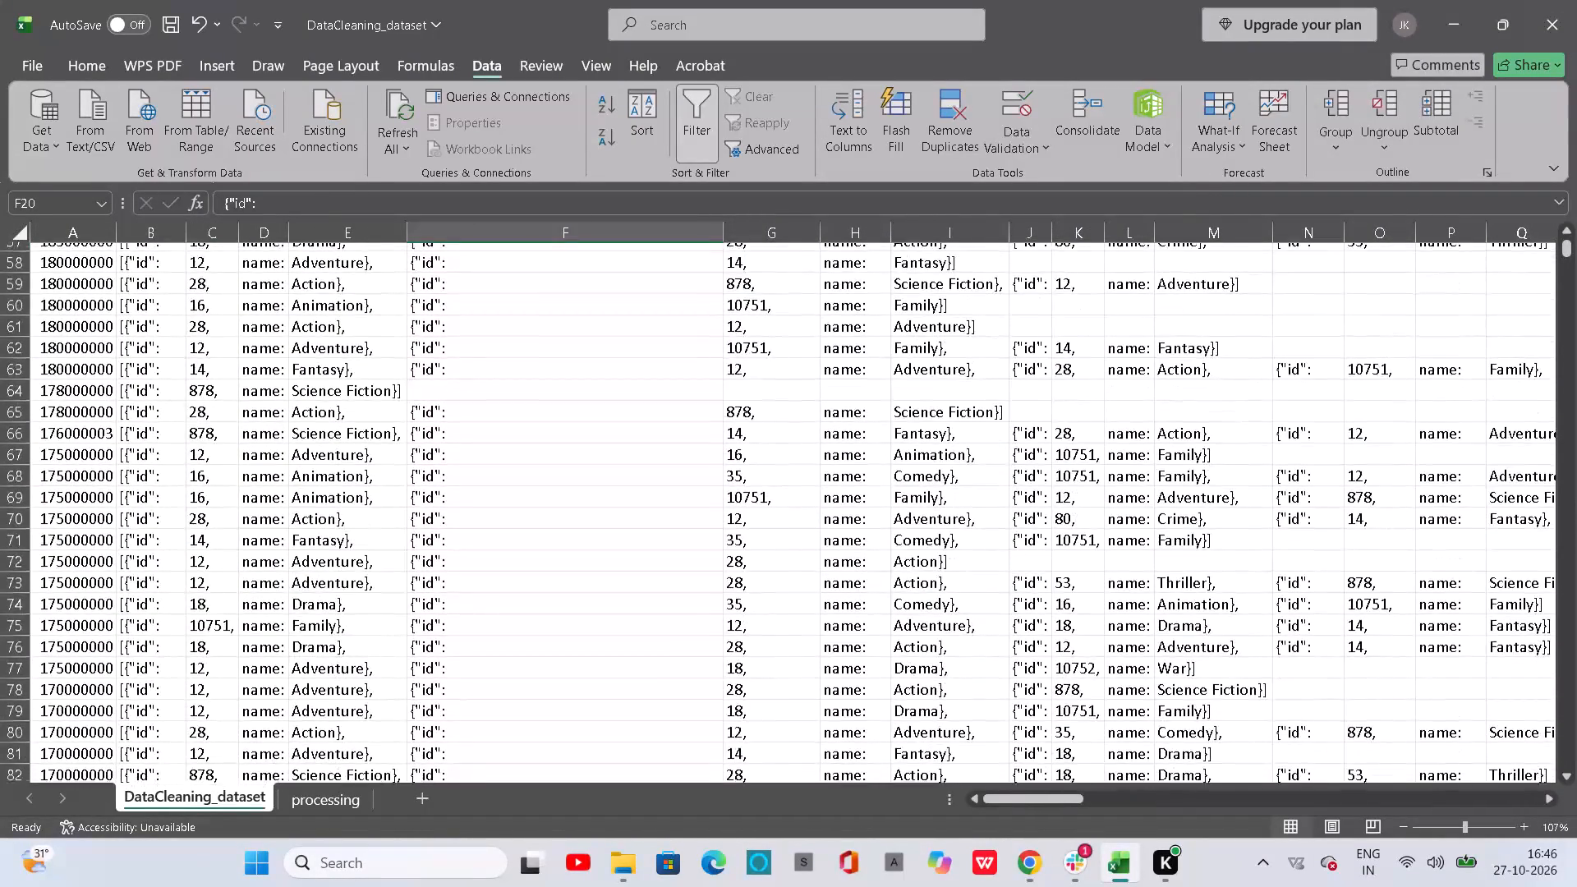
scroll(917, 671, "down", 6)
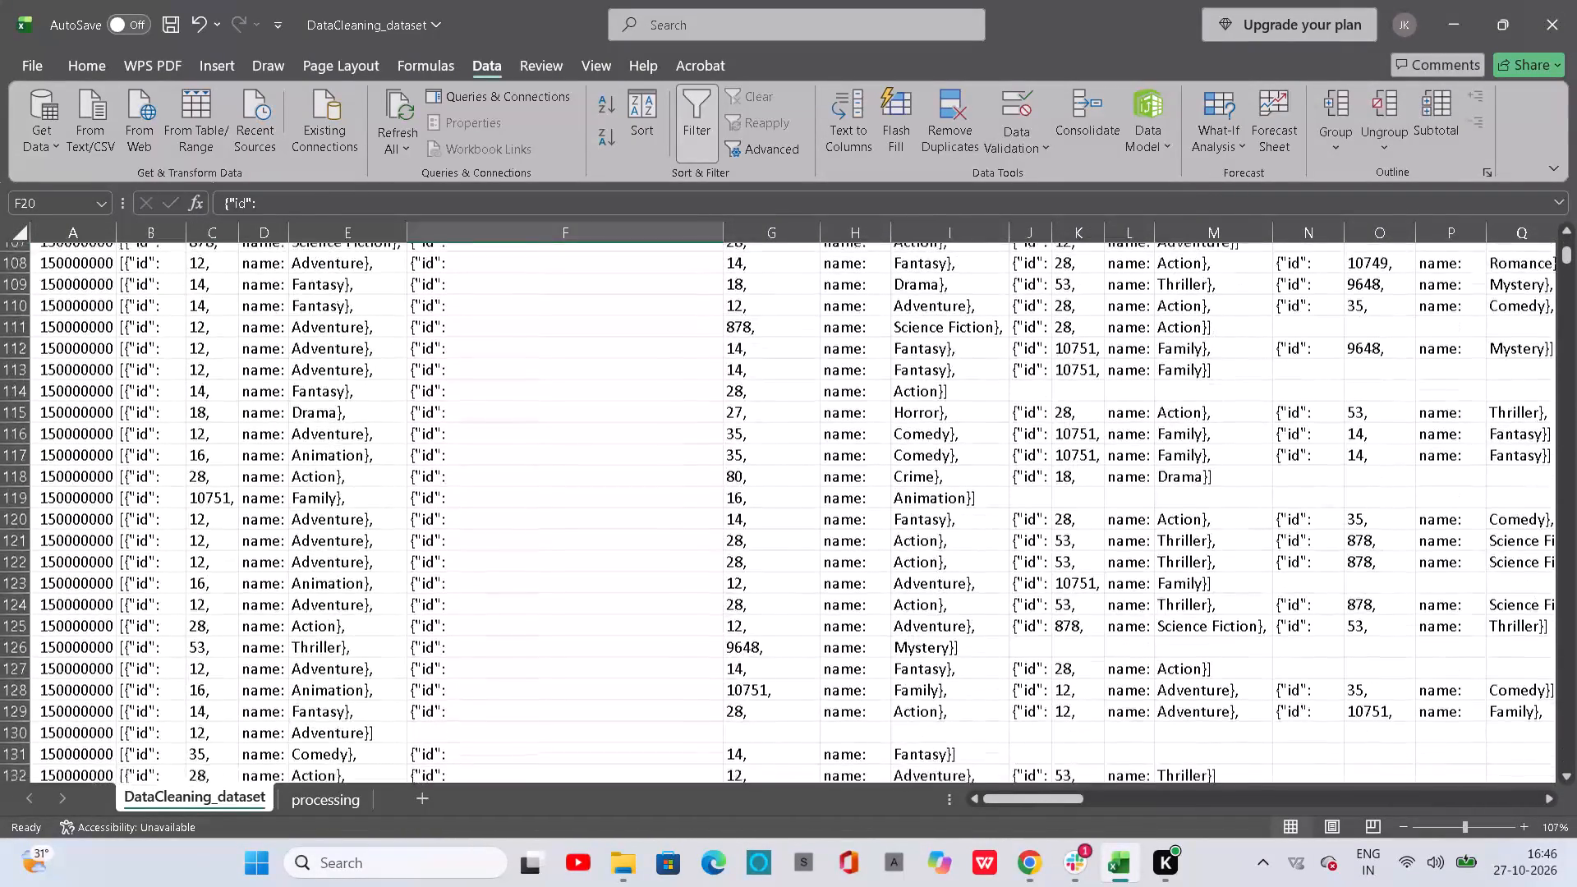
scroll(917, 671, "down", 2)
scroll(917, 671, "up", 1)
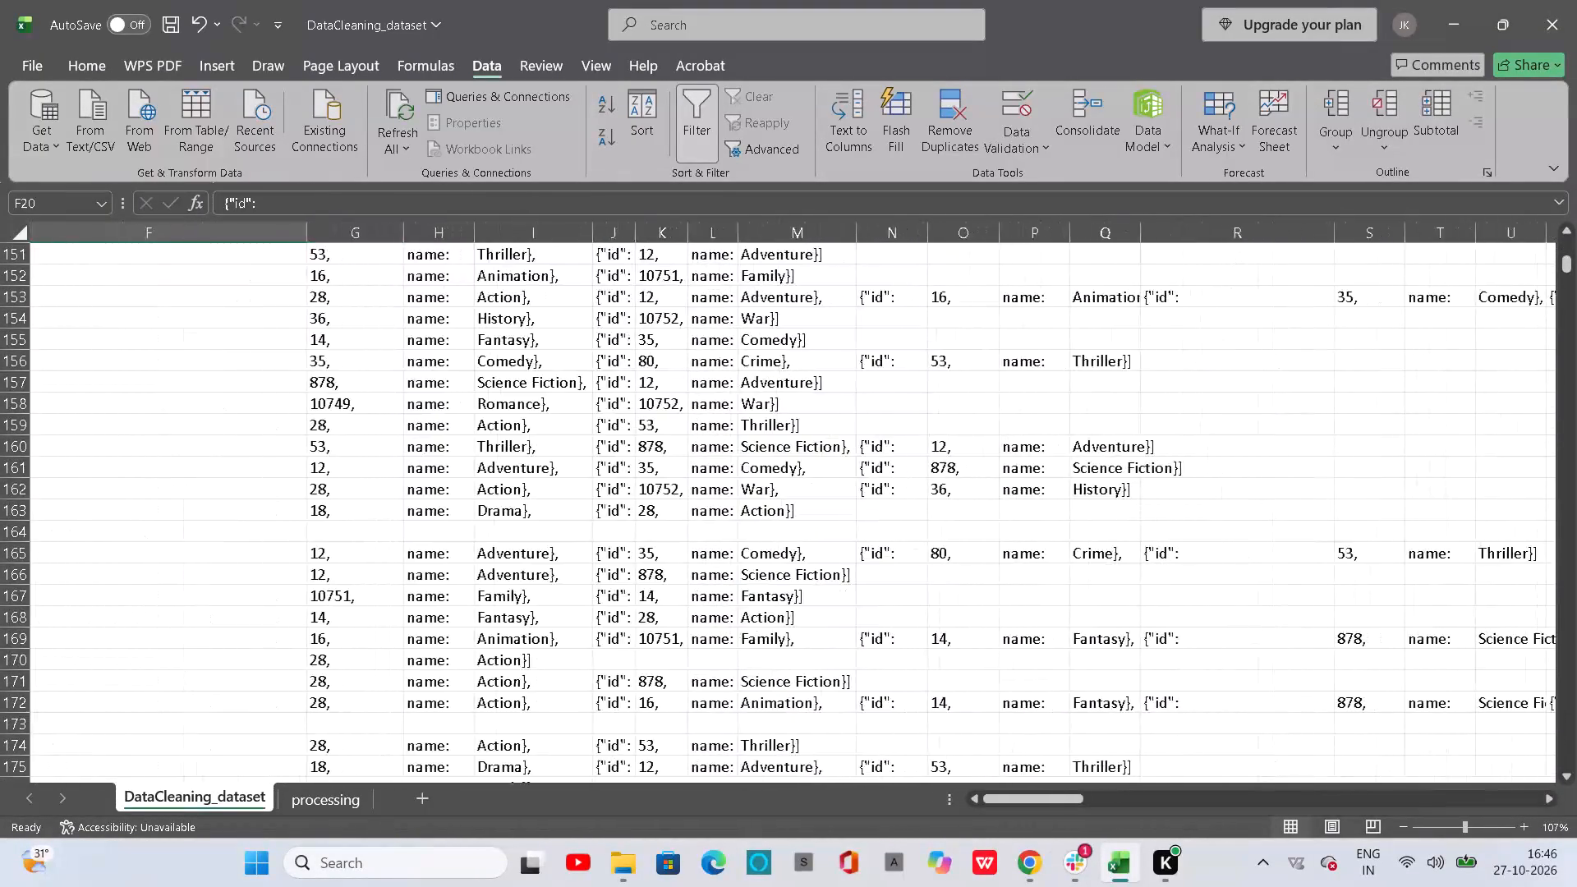
scroll(917, 671, "up", 1)
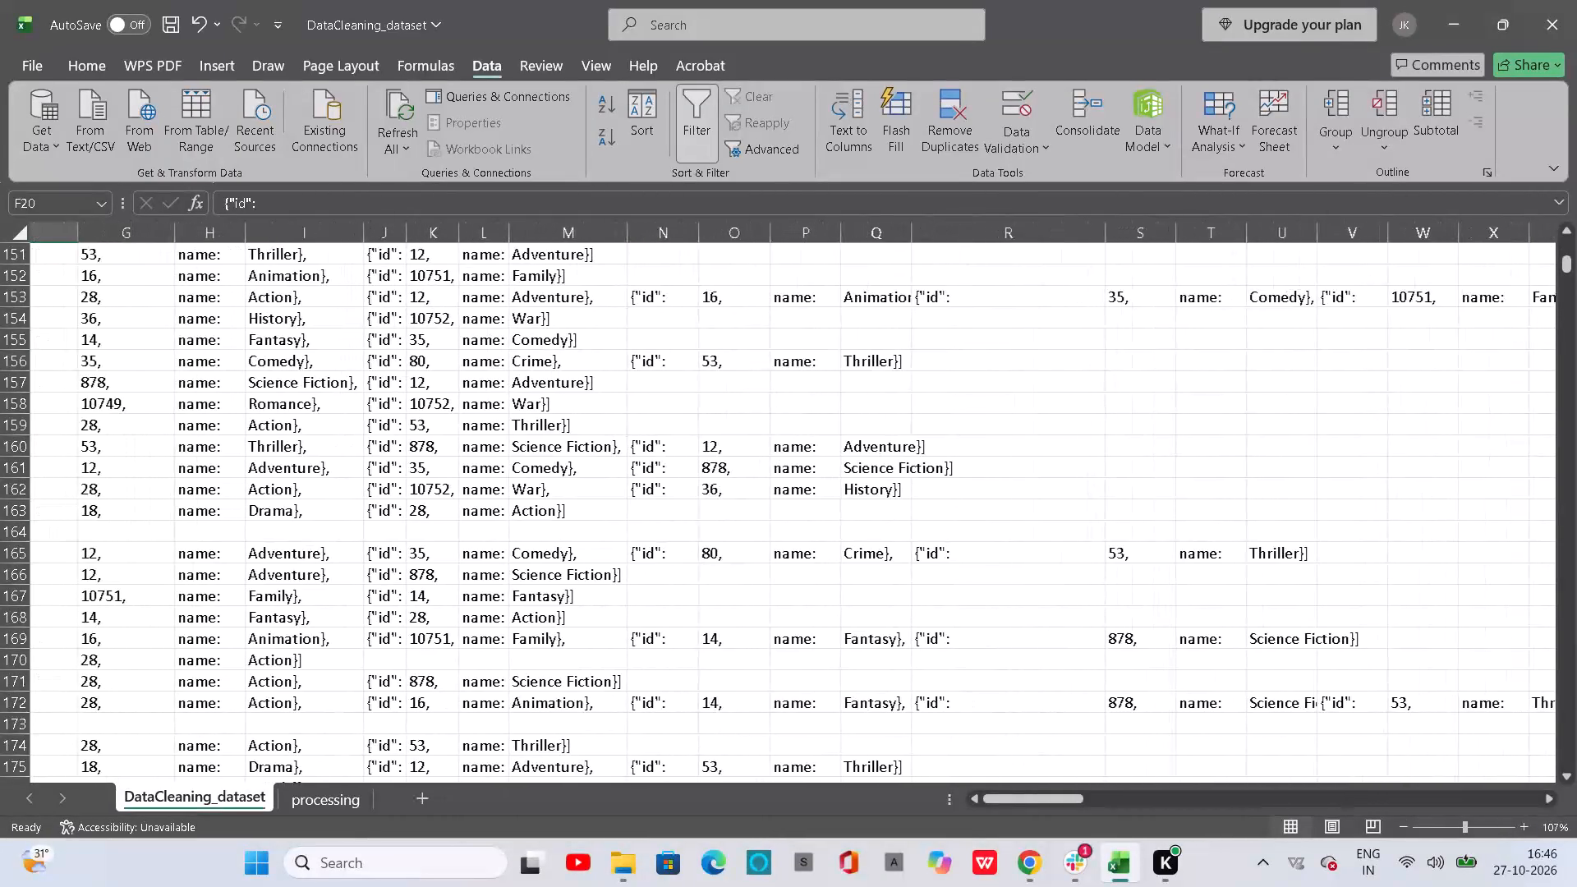
scroll(917, 671, "up", 9)
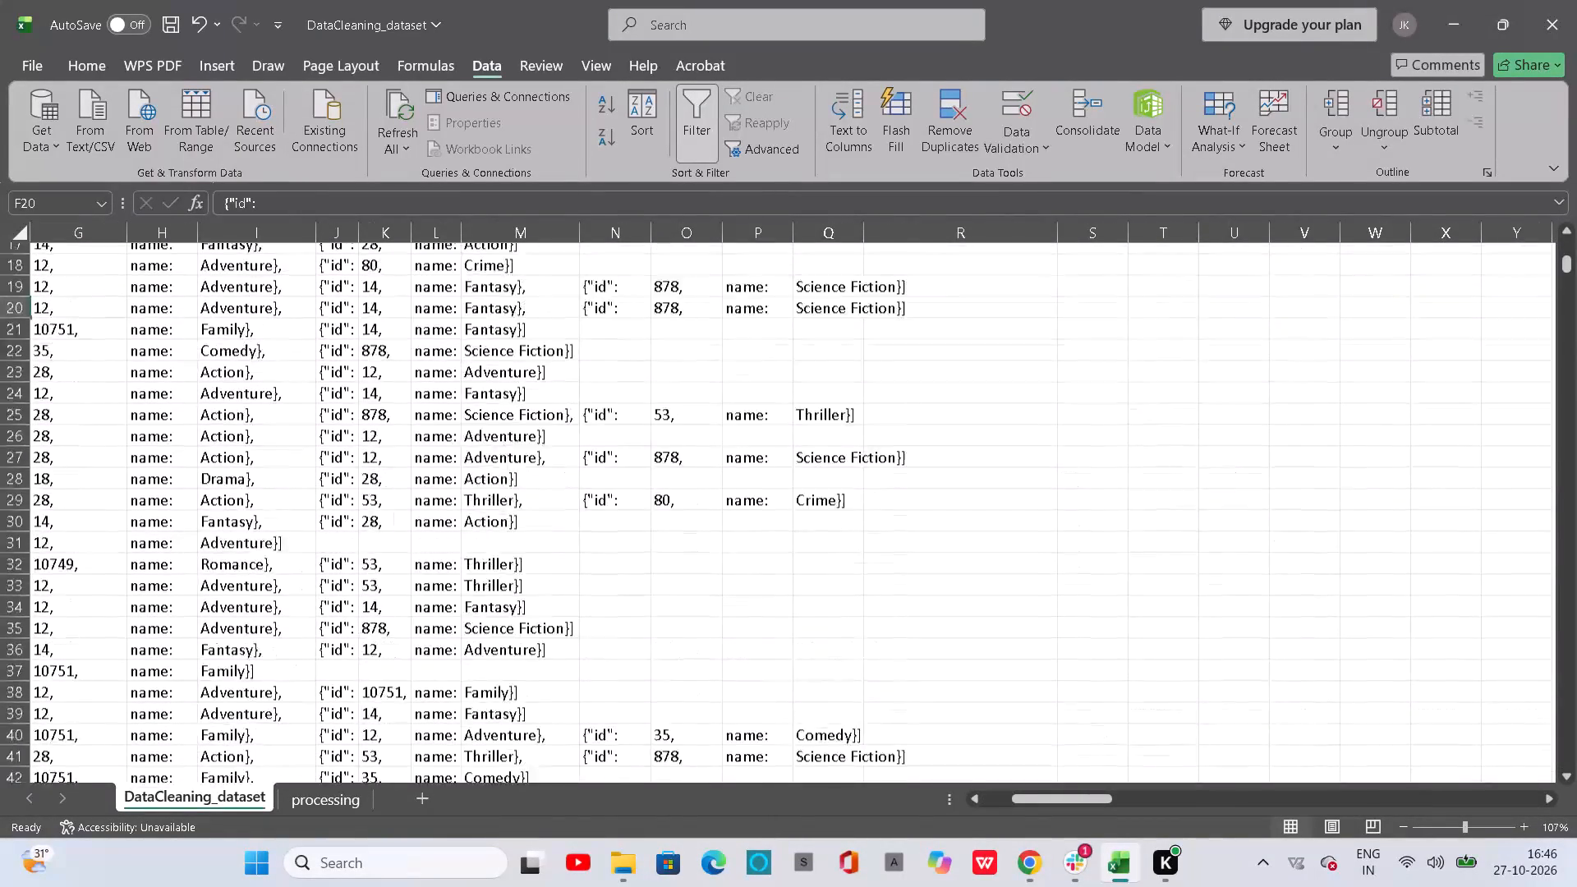
scroll(917, 671, "up", 1)
Check the area beyond the last genre columns for further data, and return to the budget column.
scroll(917, 671, "left", 12)
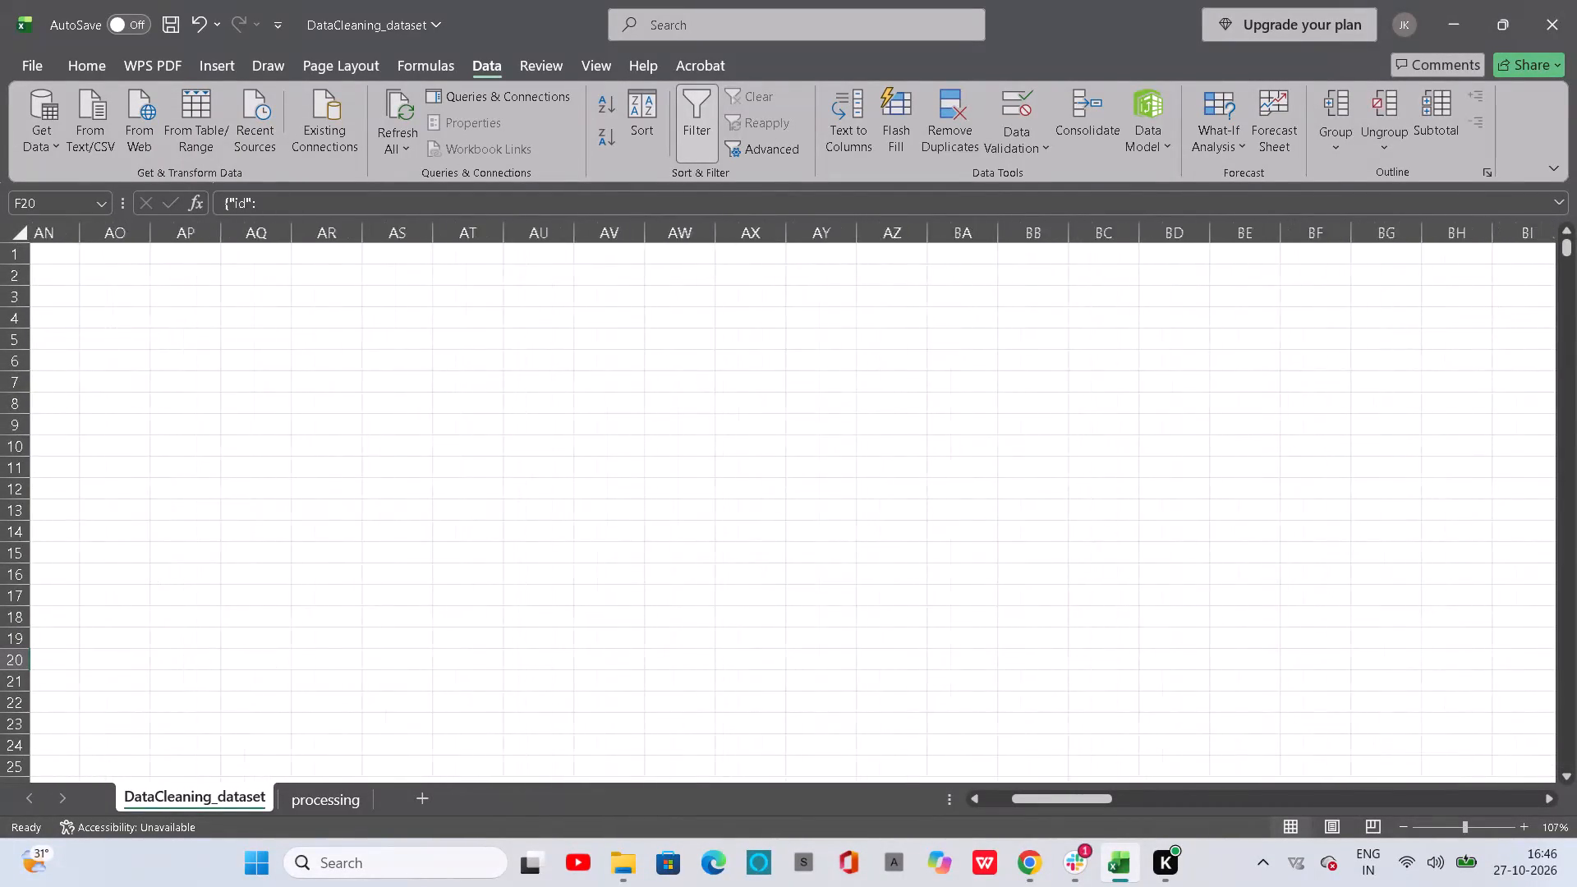
scroll(917, 671, "left", 20)
scroll(917, 671, "left", 4)
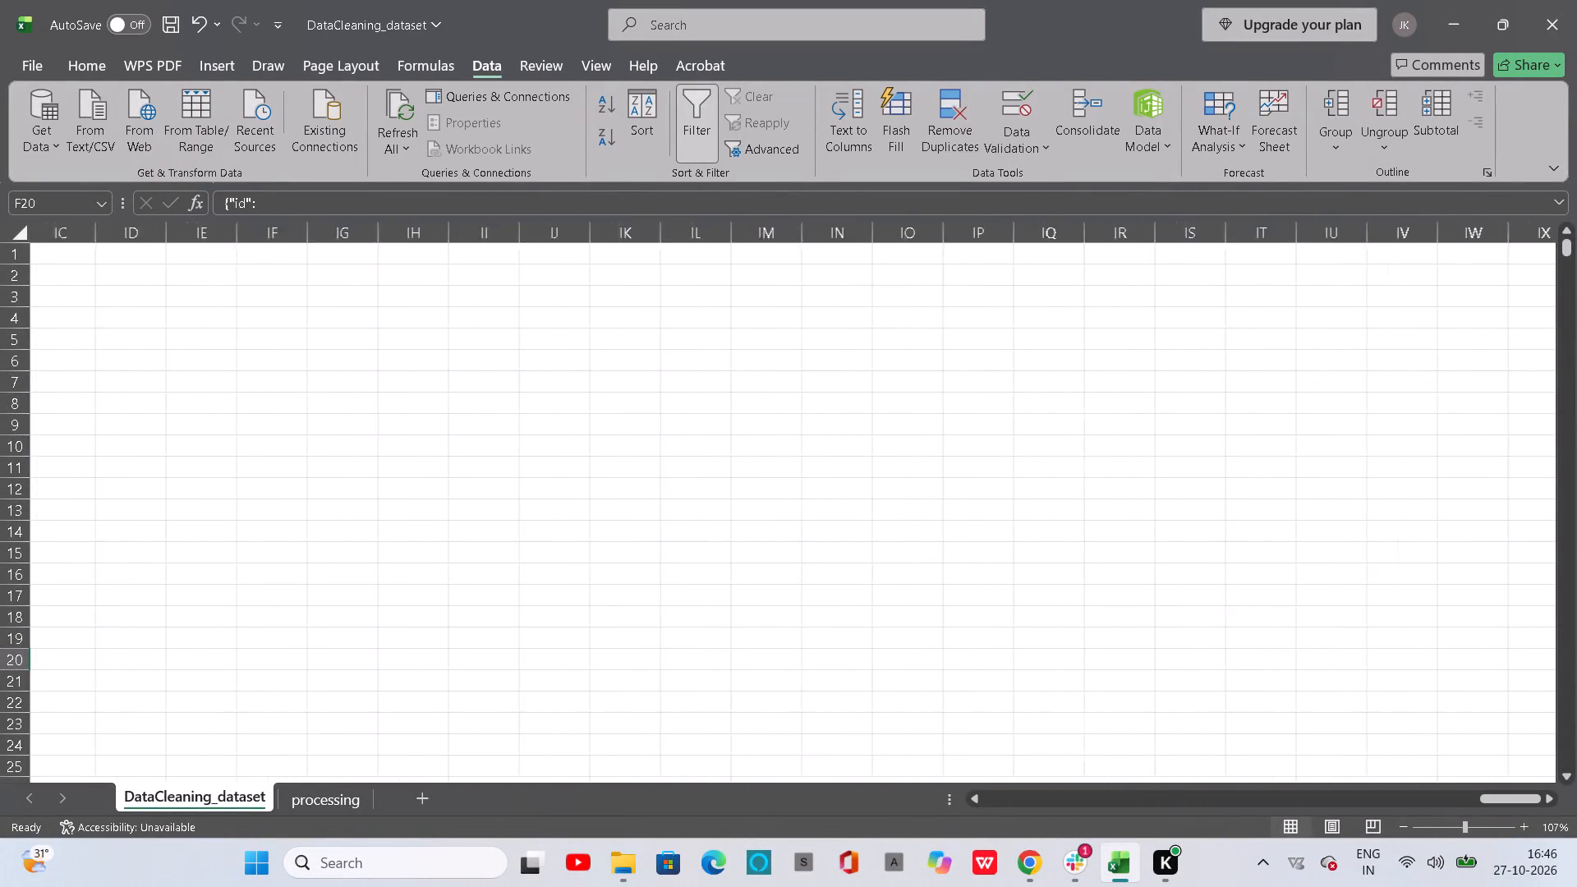
scroll(917, 671, "left", 19)
scroll(917, 671, "right", 6)
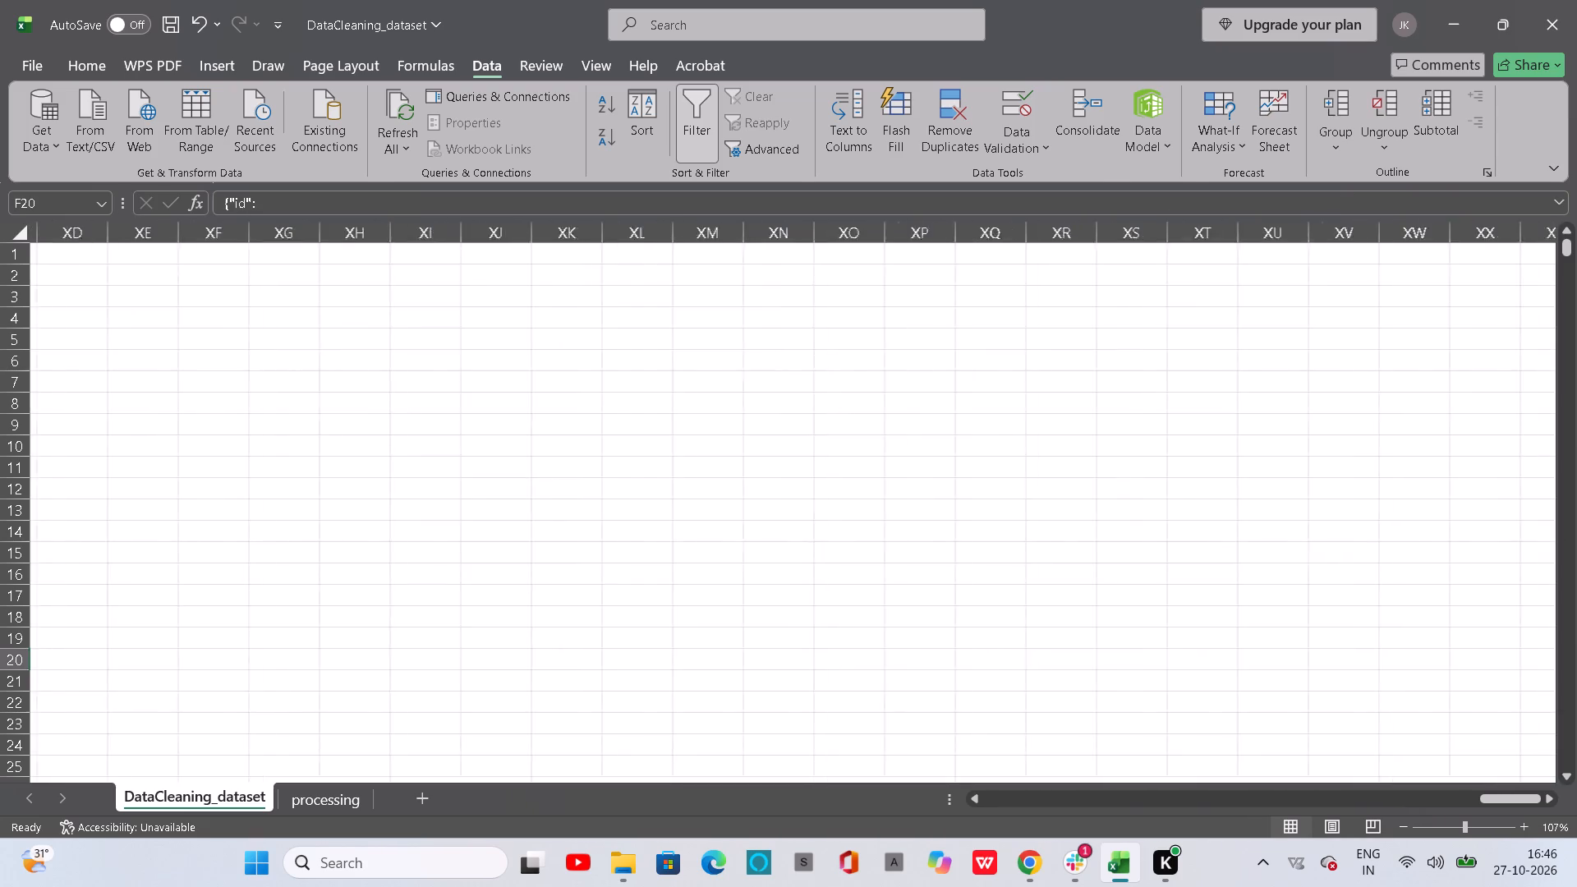
scroll(917, 671, "right", 20)
scroll(917, 671, "right", 13)
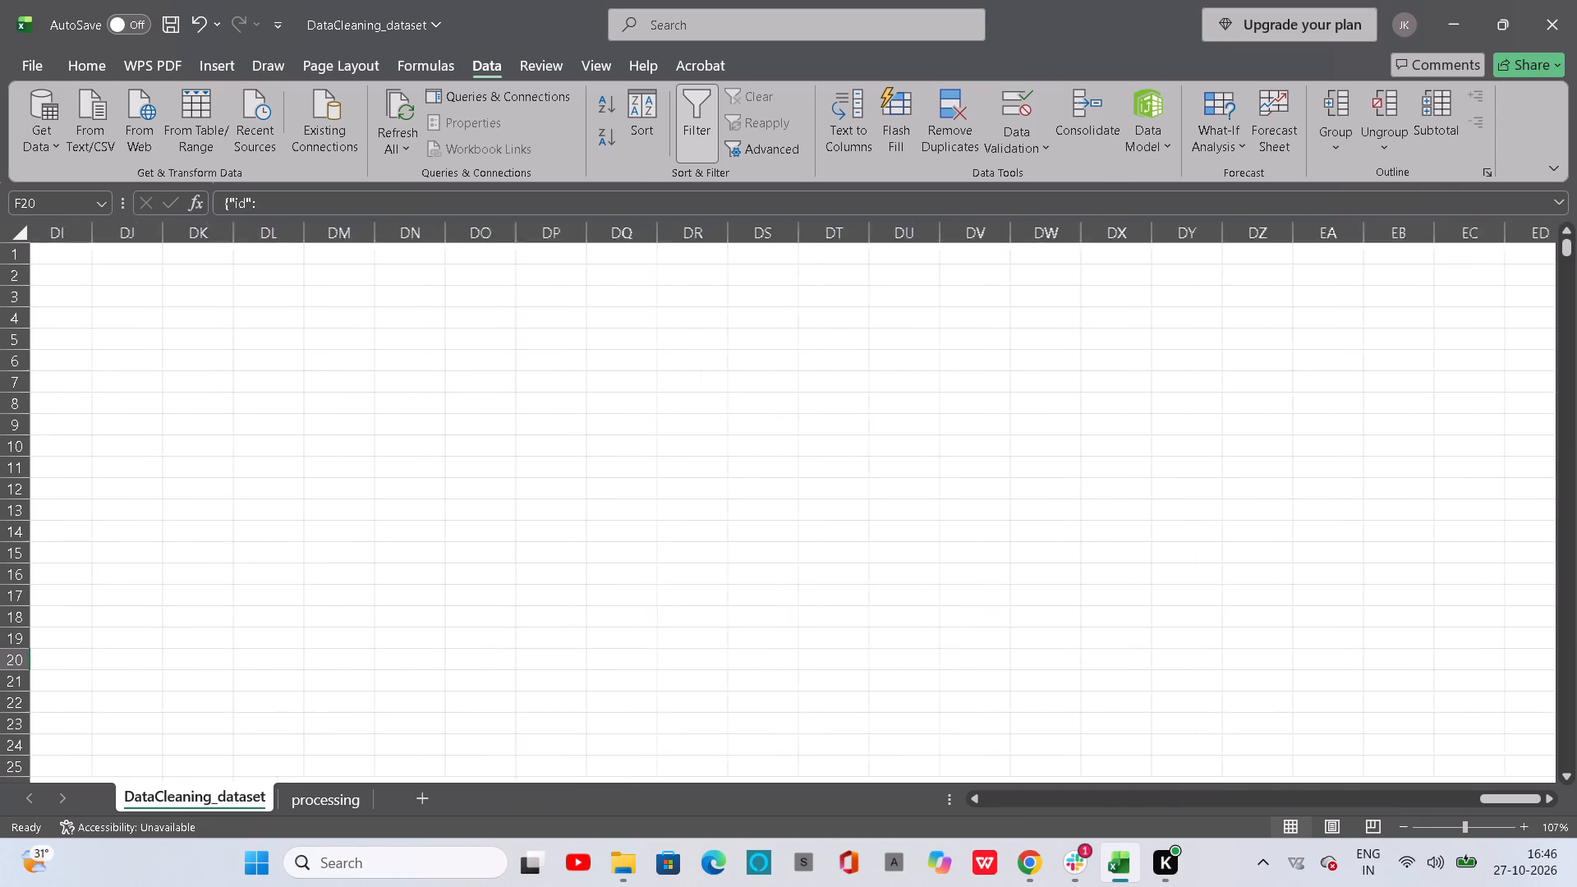
scroll(917, 671, "right", 15)
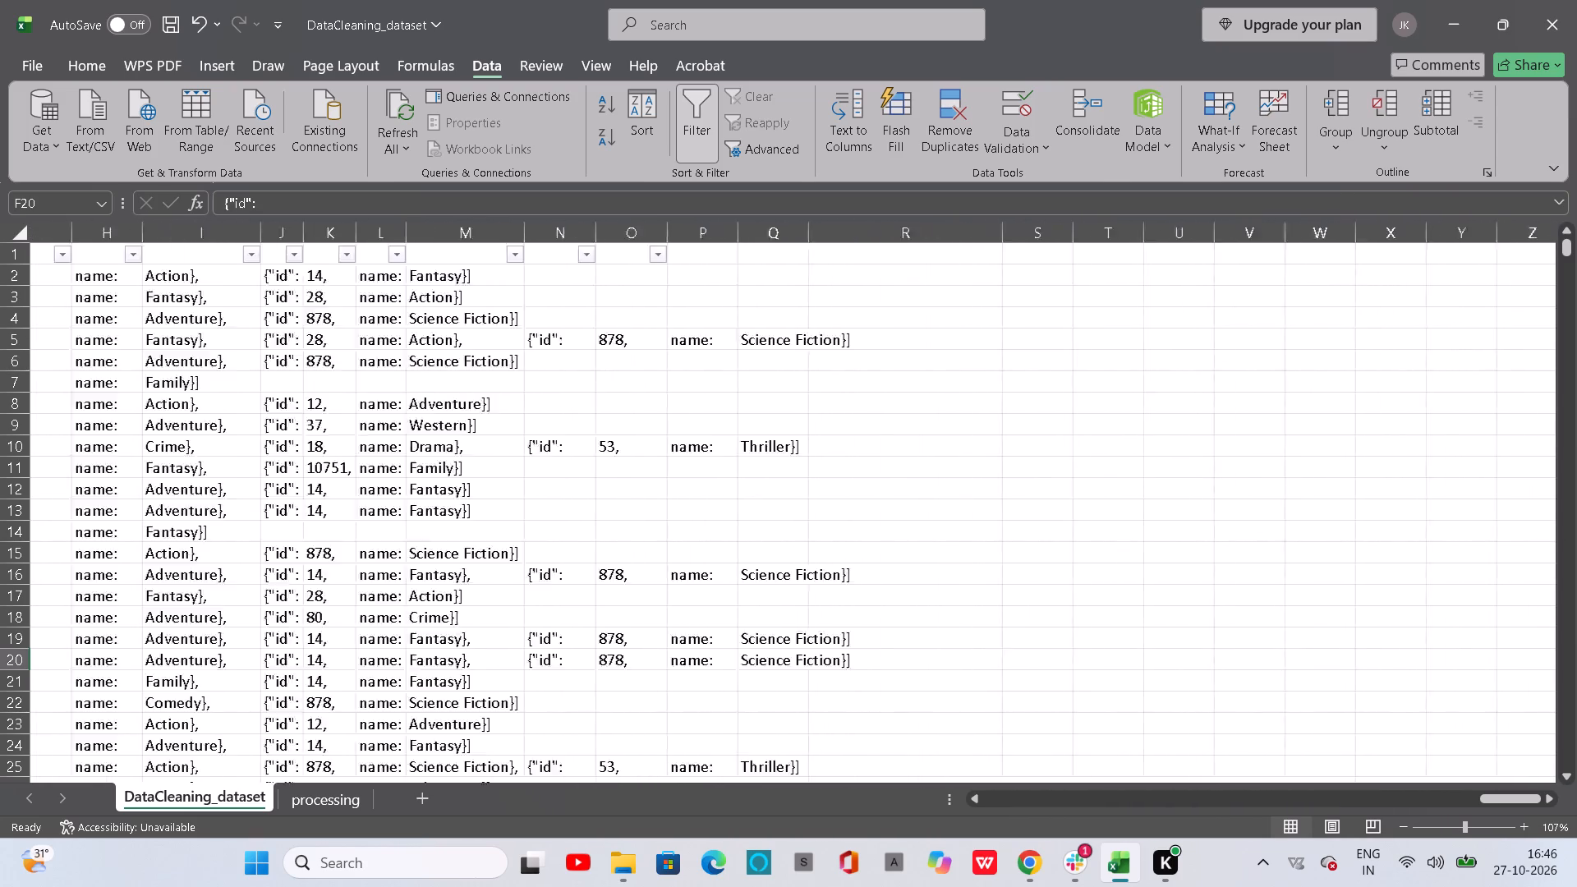
scroll(917, 671, "left", 1)
scroll(917, 671, "down", 5)
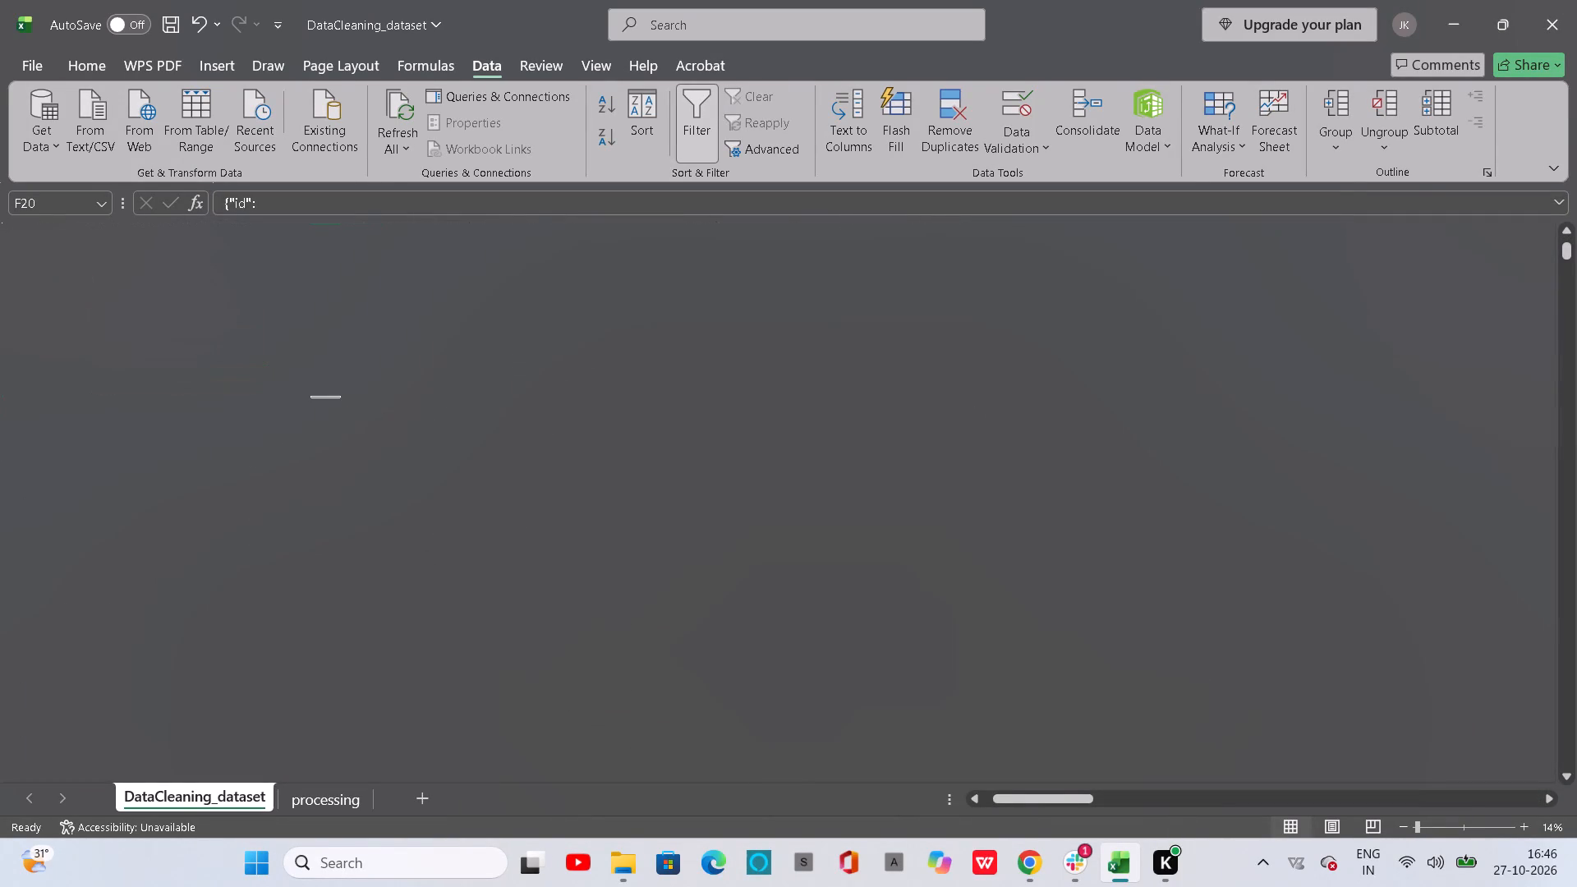
scroll(917, 671, "right", 1)
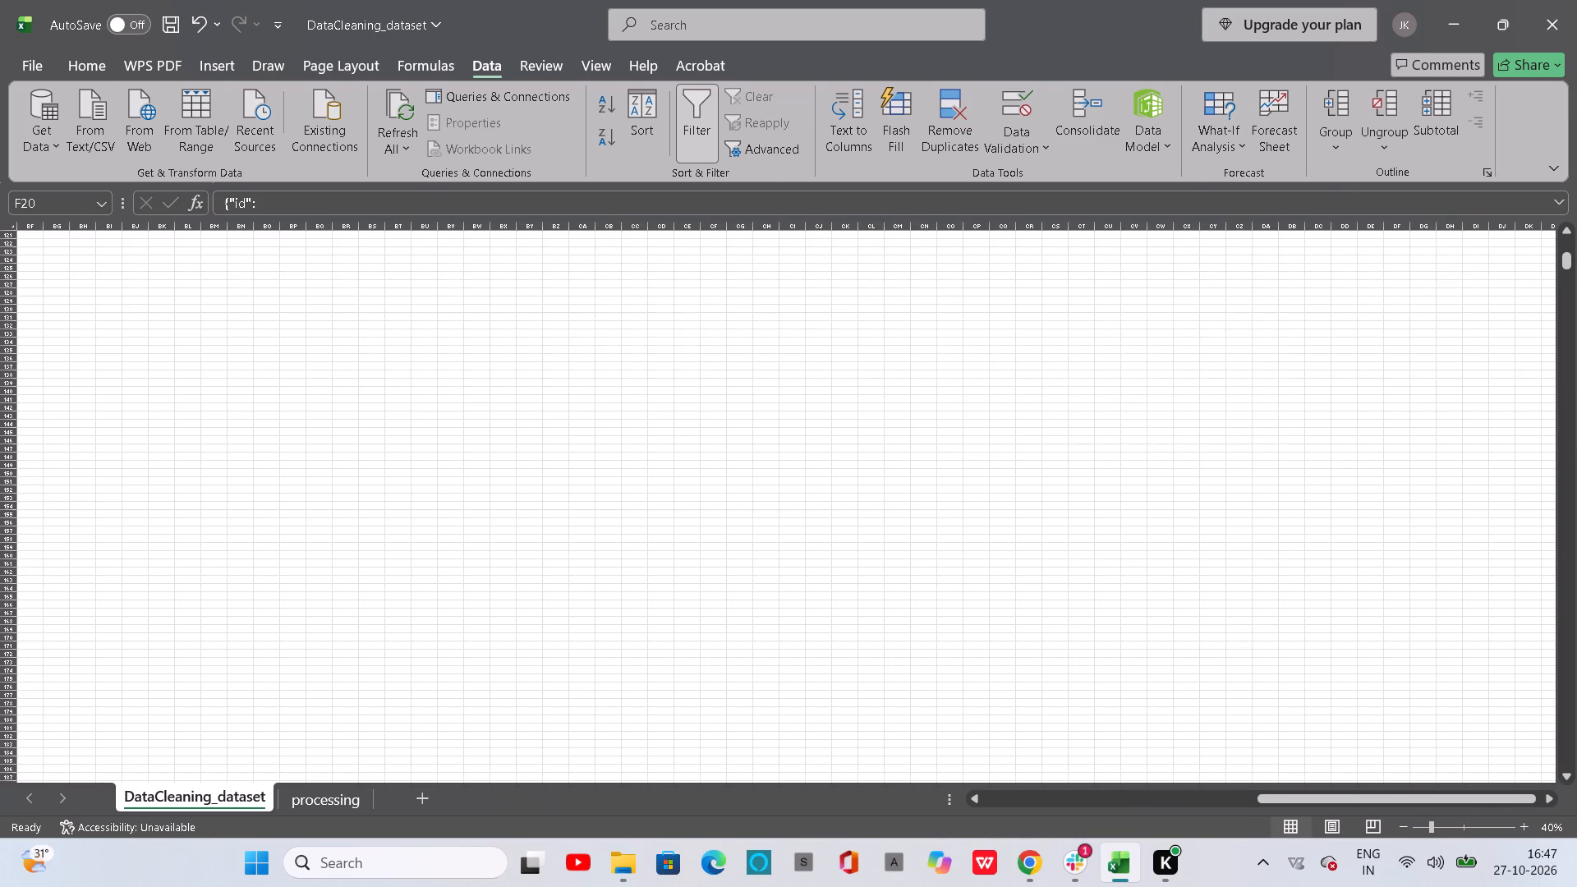
scroll(917, 671, "right", 5)
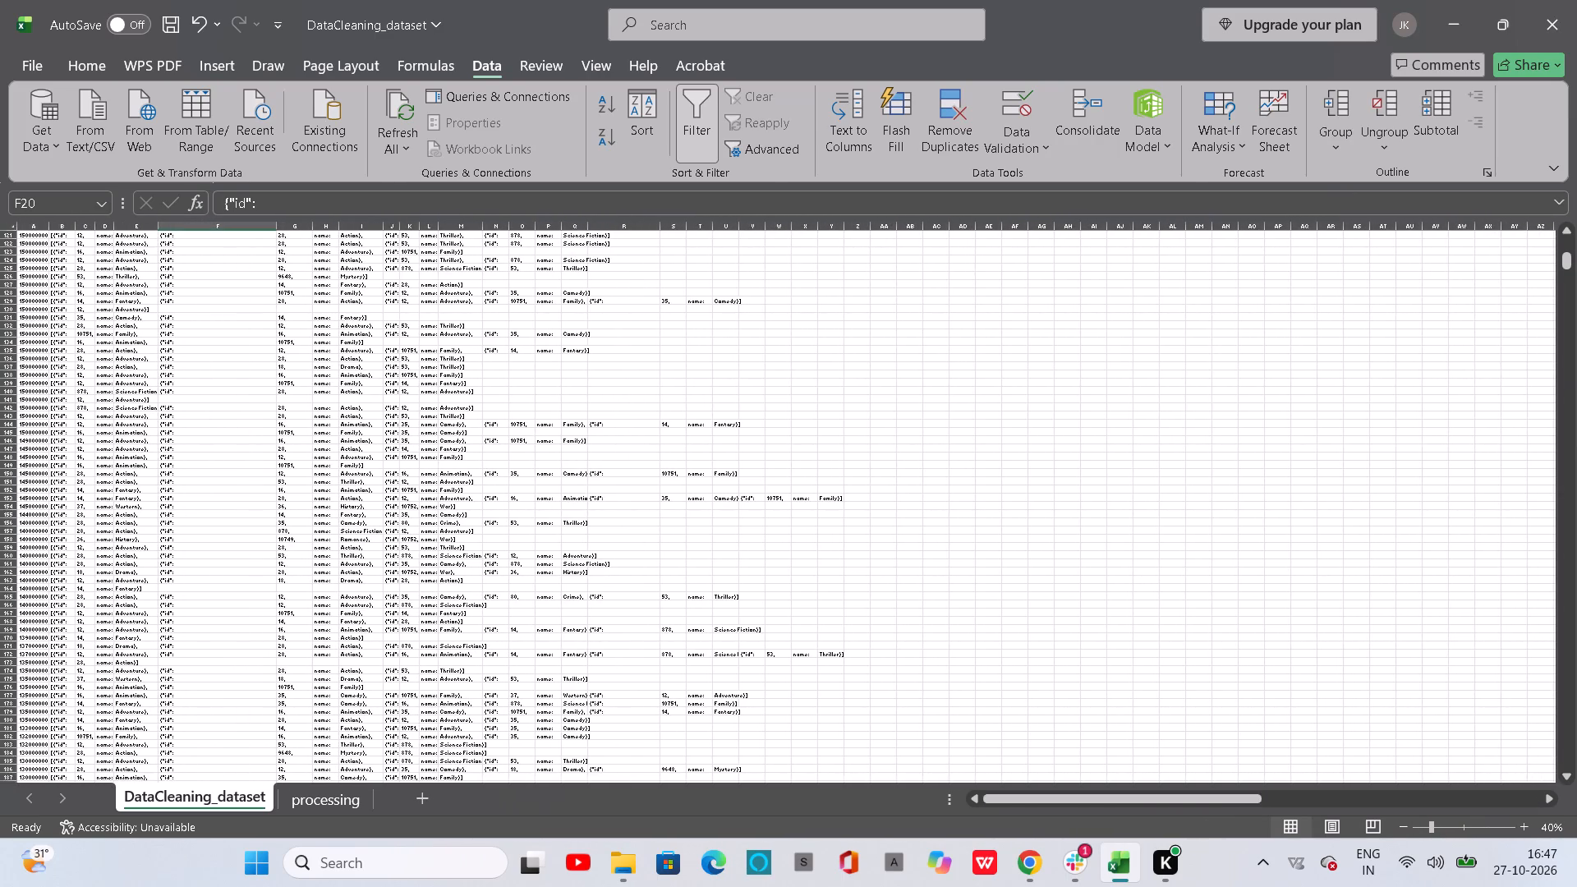
scroll(917, 671, "up", 9)
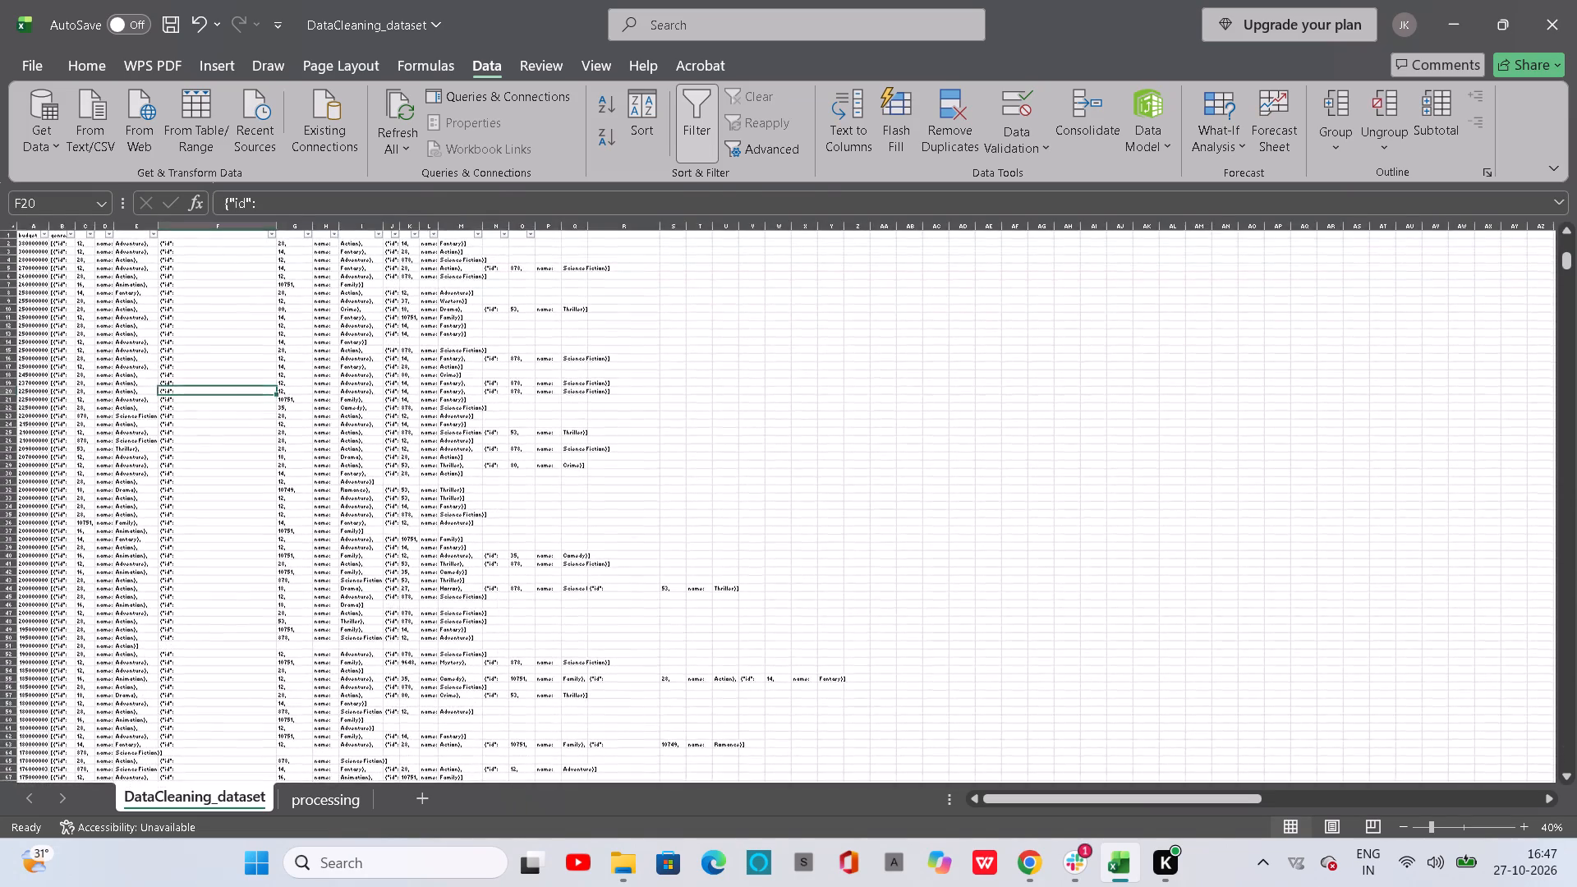
scroll(917, 671, "up", 1)
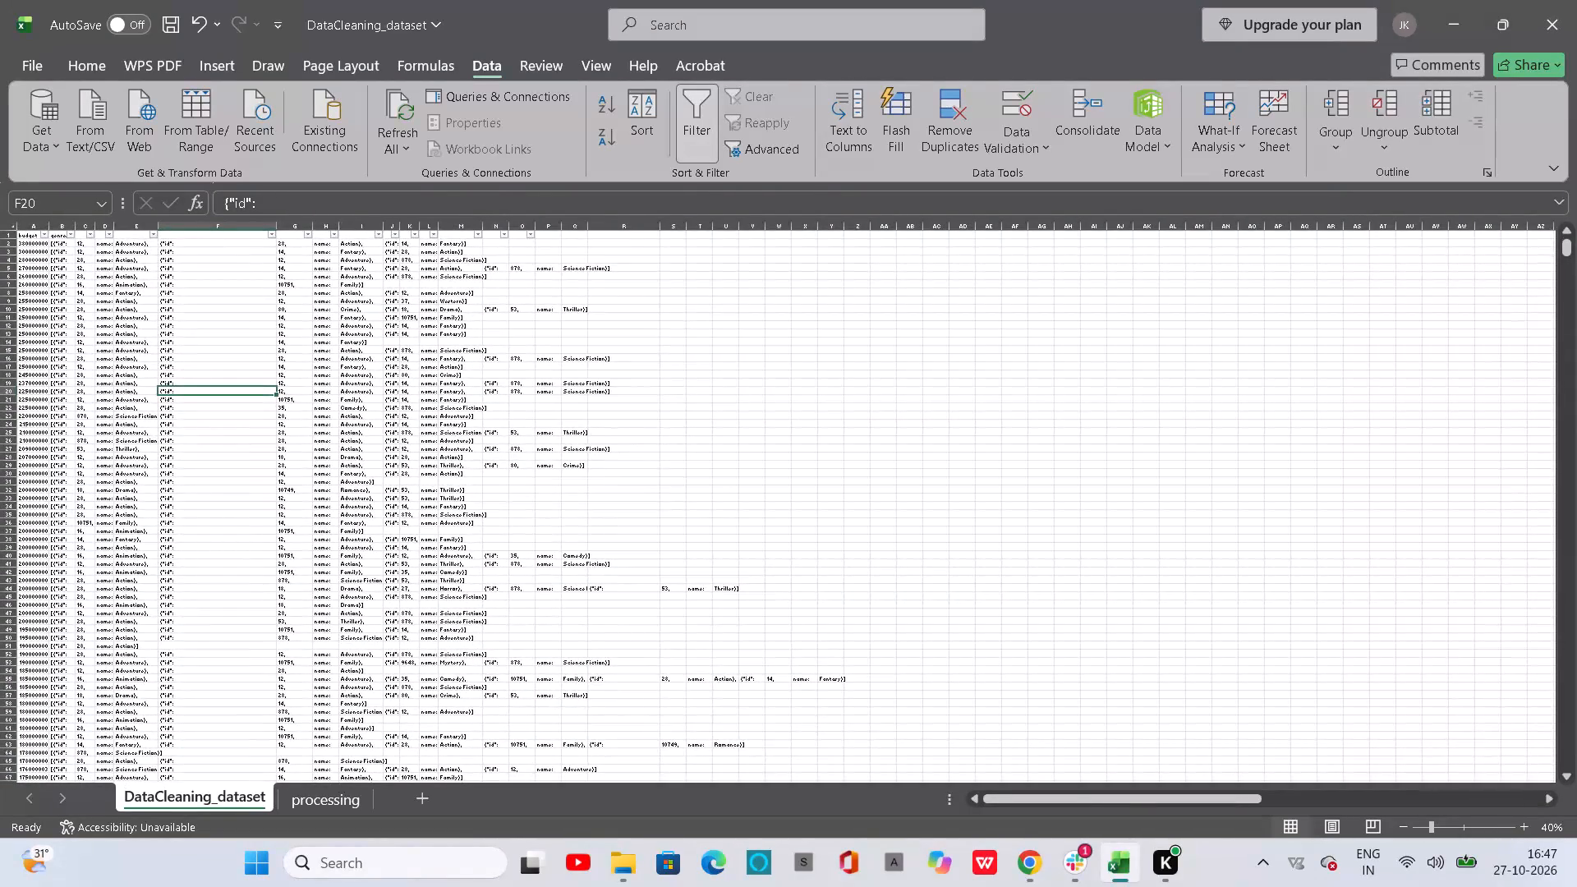
scroll(917, 671, "left", 20)
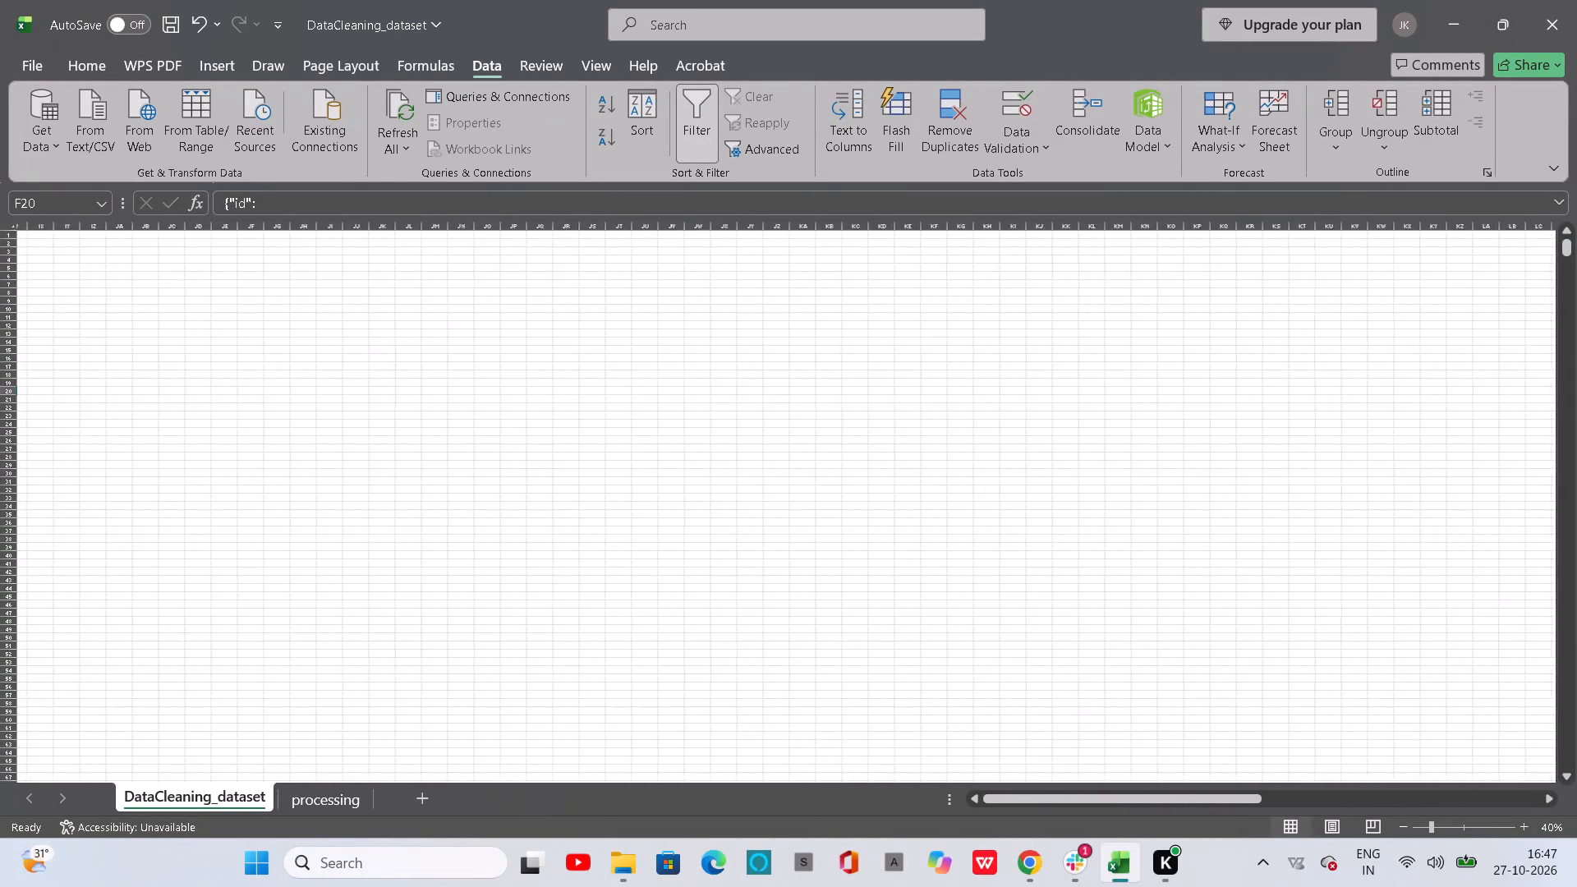
scroll(917, 671, "left", 20)
scroll(917, 671, "left", 17)
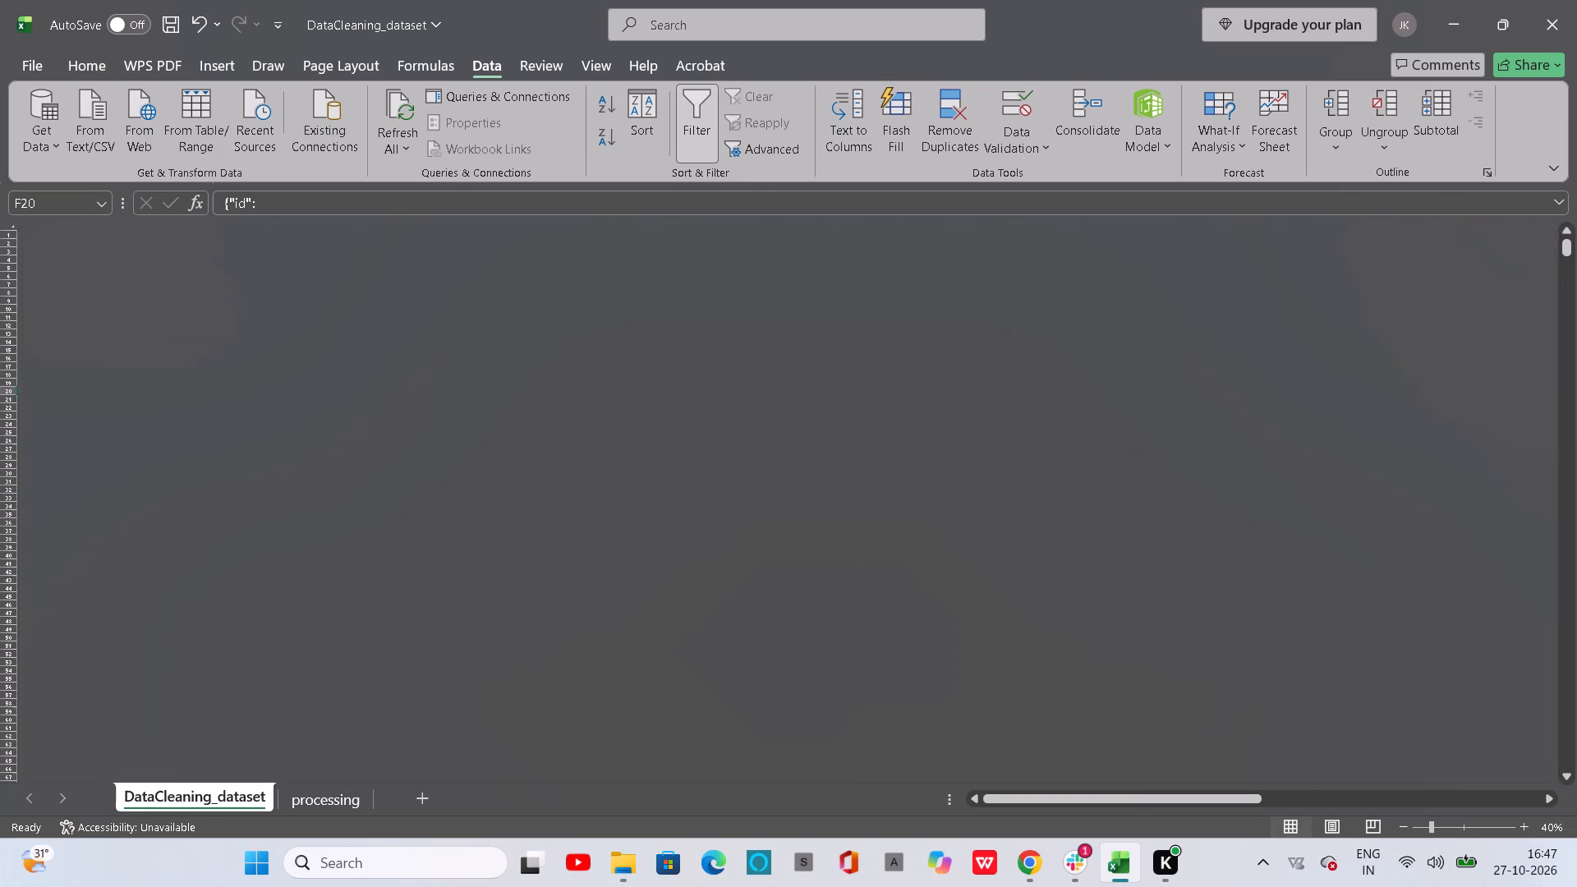
scroll(917, 671, "left", 20)
scroll(917, 671, "left", 17)
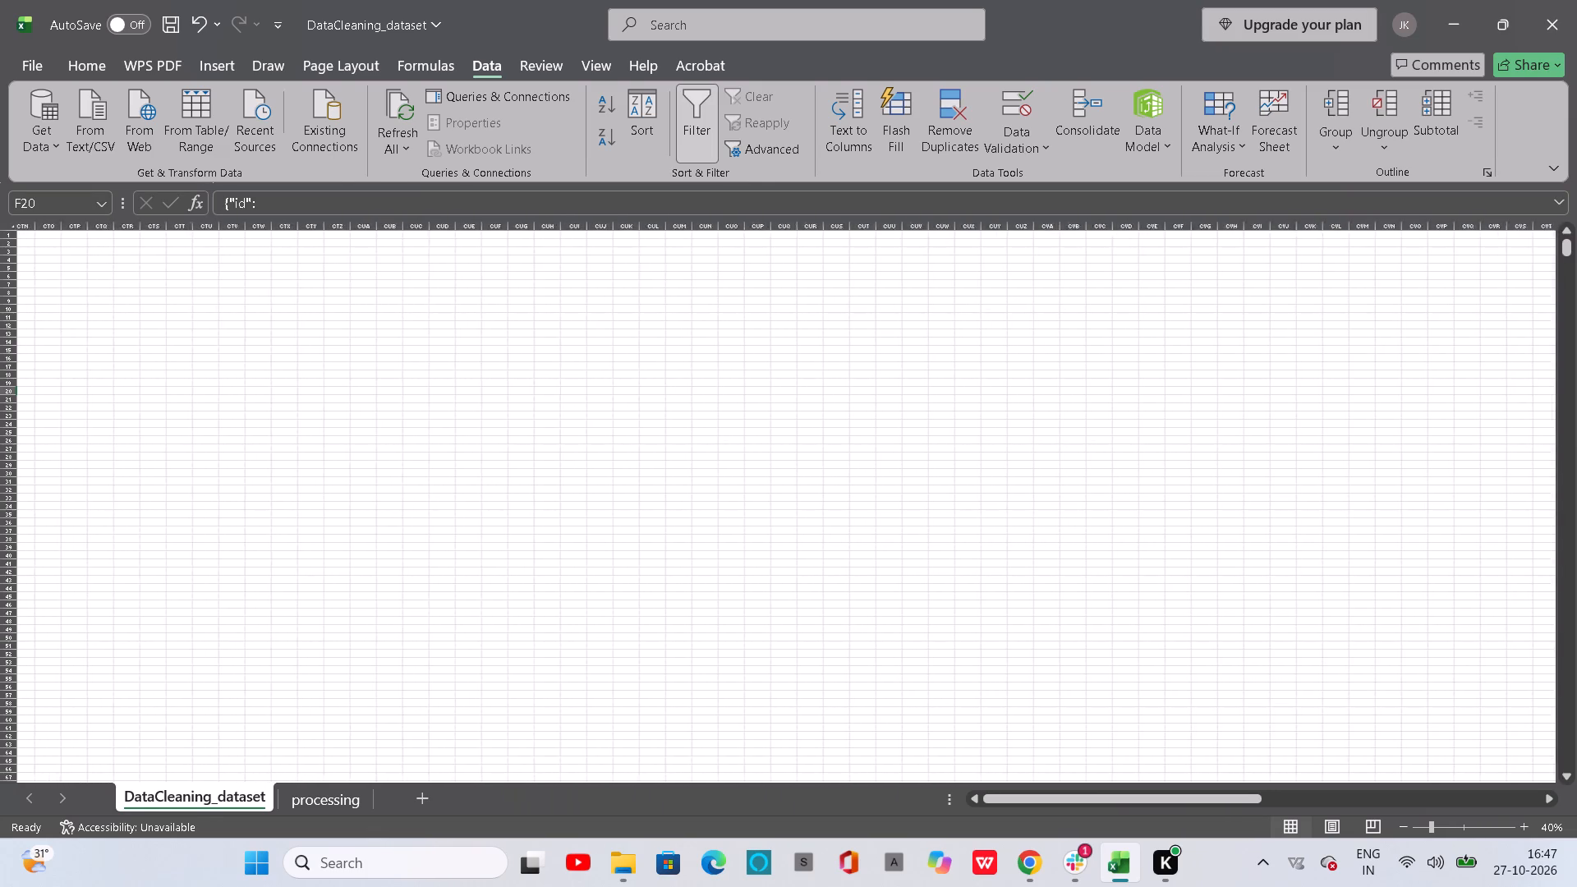
scroll(917, 671, "left", 20)
scroll(917, 671, "left", 11)
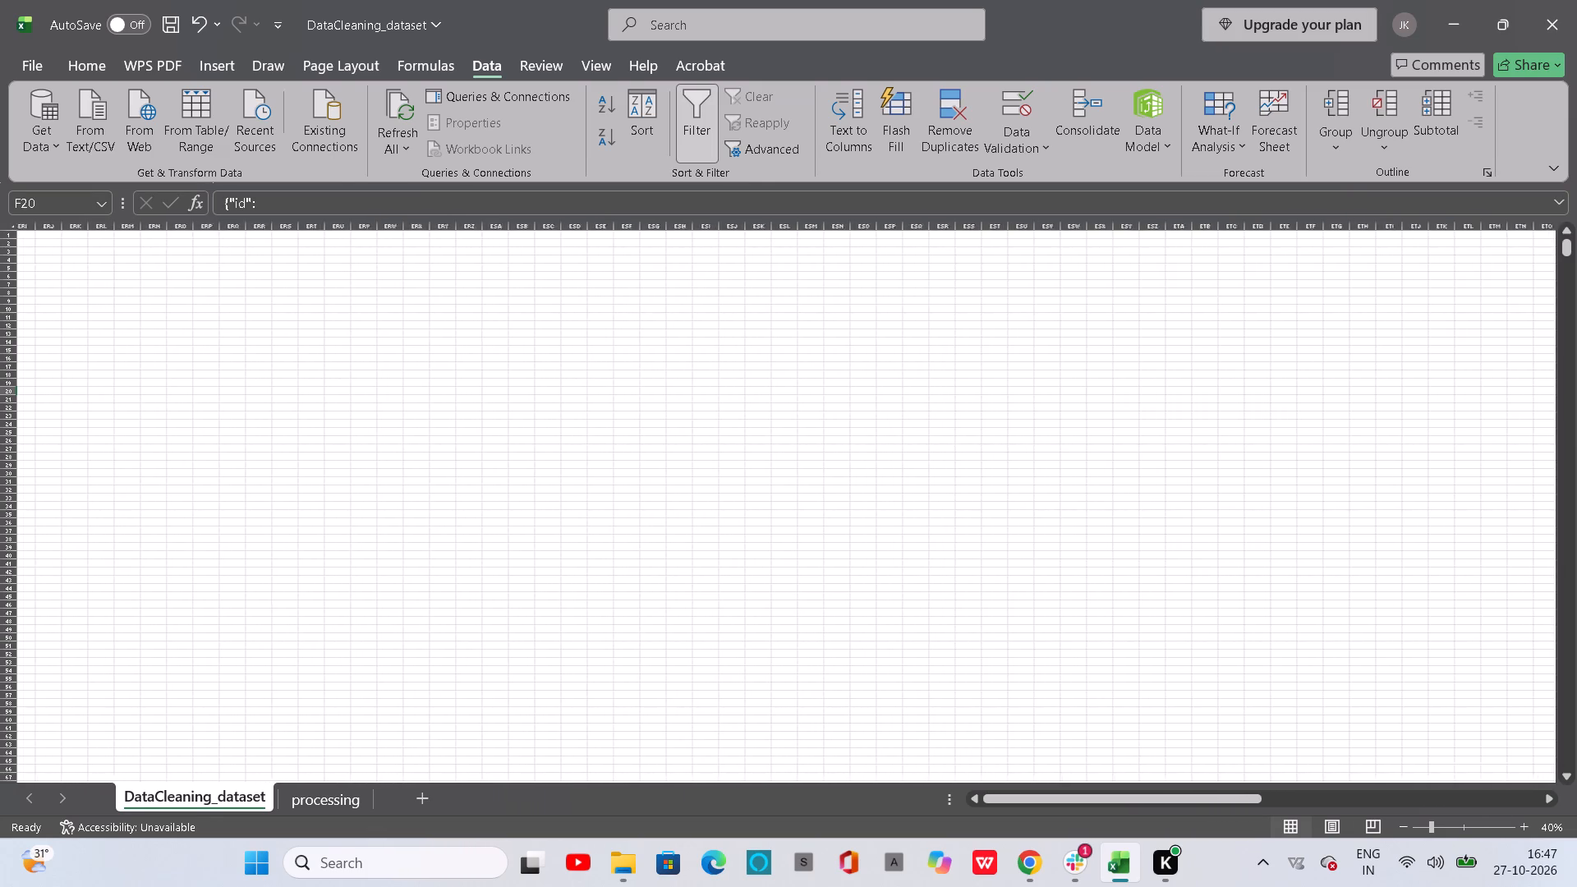
left_click(997, 788)
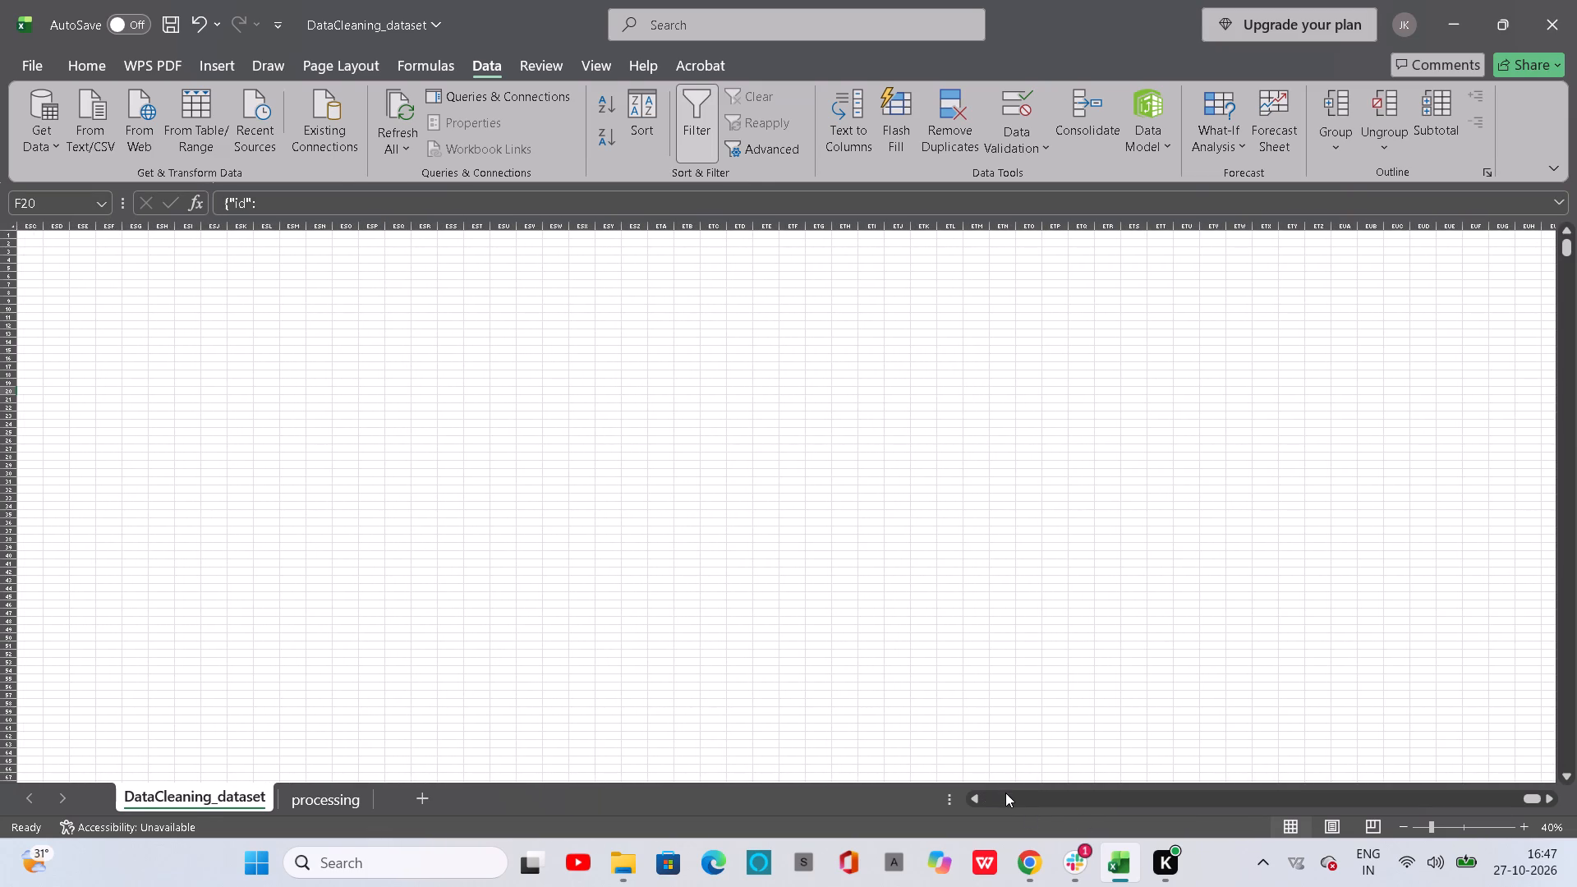
double_click(1005, 793)
left_click_drag(1533, 801, 1396, 834)
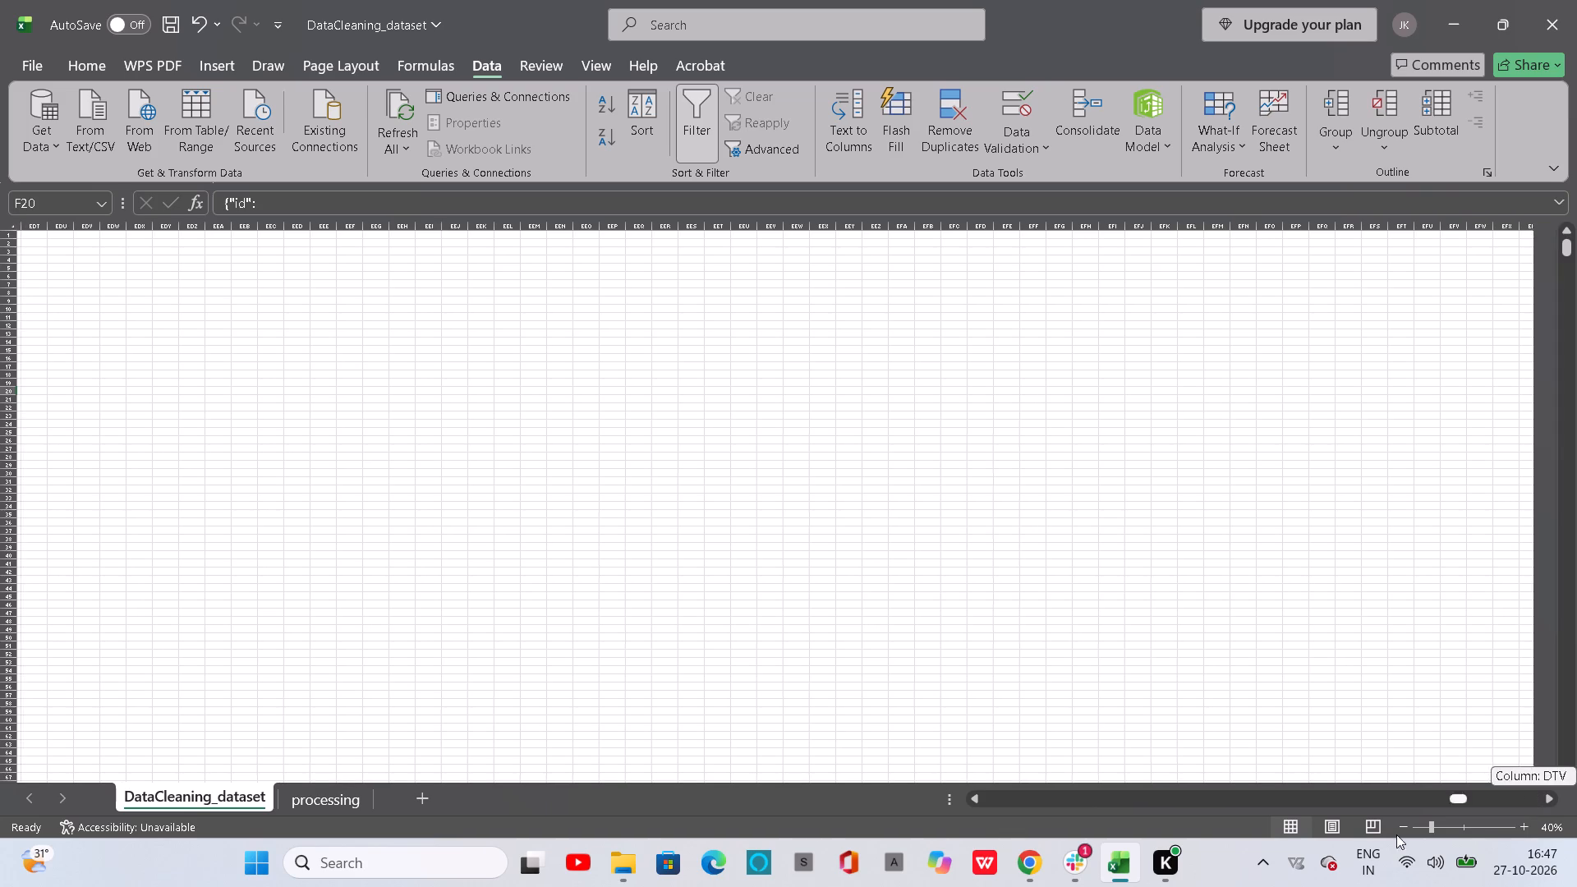
left_click_drag(1396, 834, 968, 780)
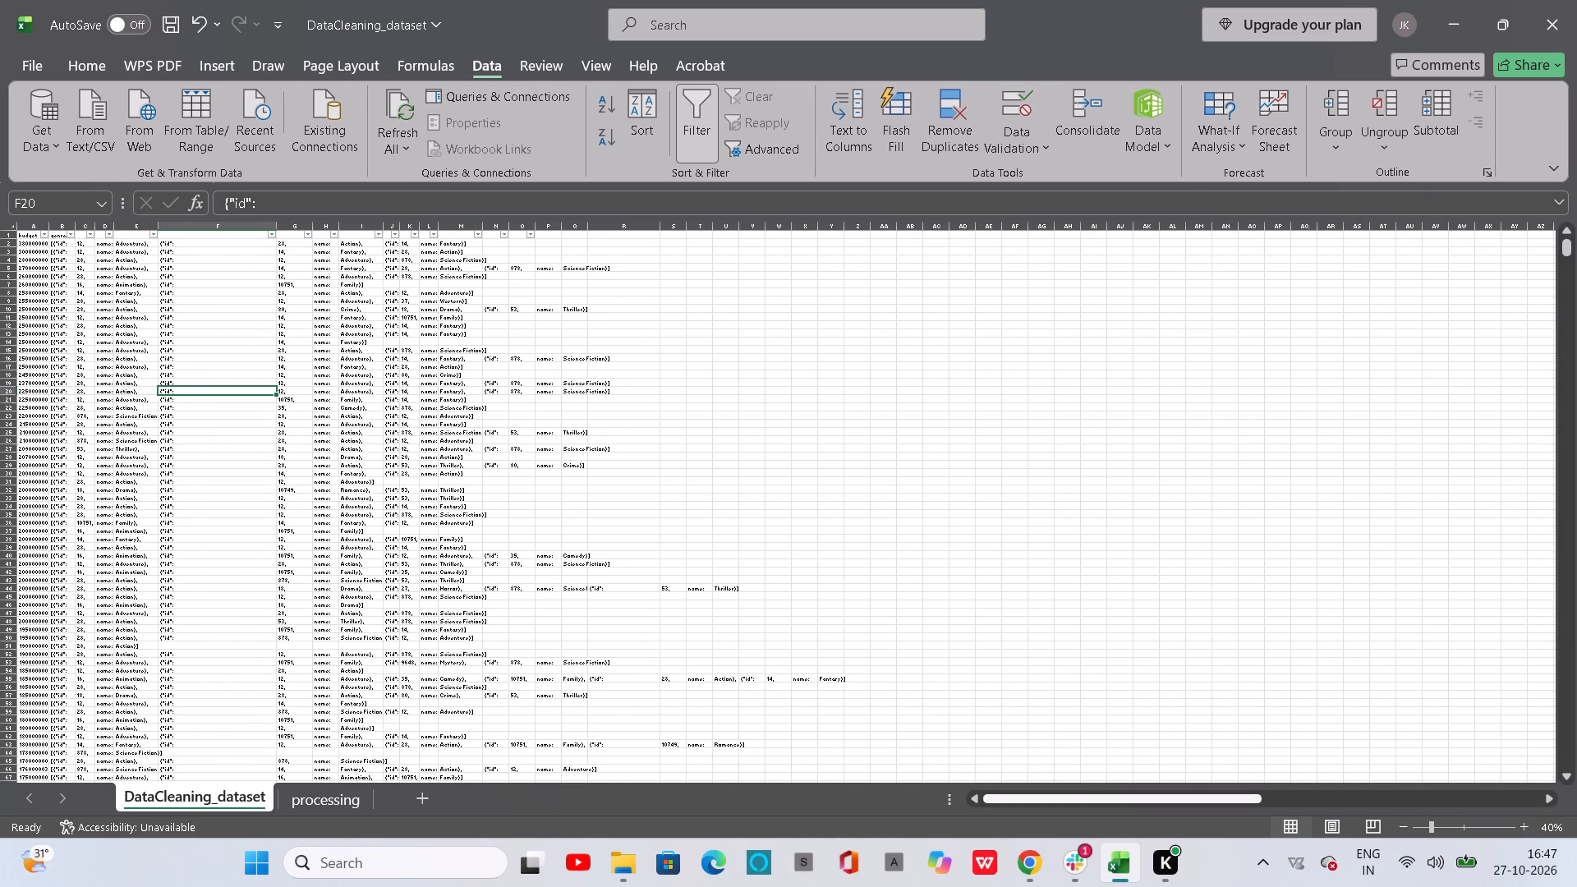
Review the budget and split genre columns across the first movie rows at 86% zoom.
scroll(925, 473, "right", 2)
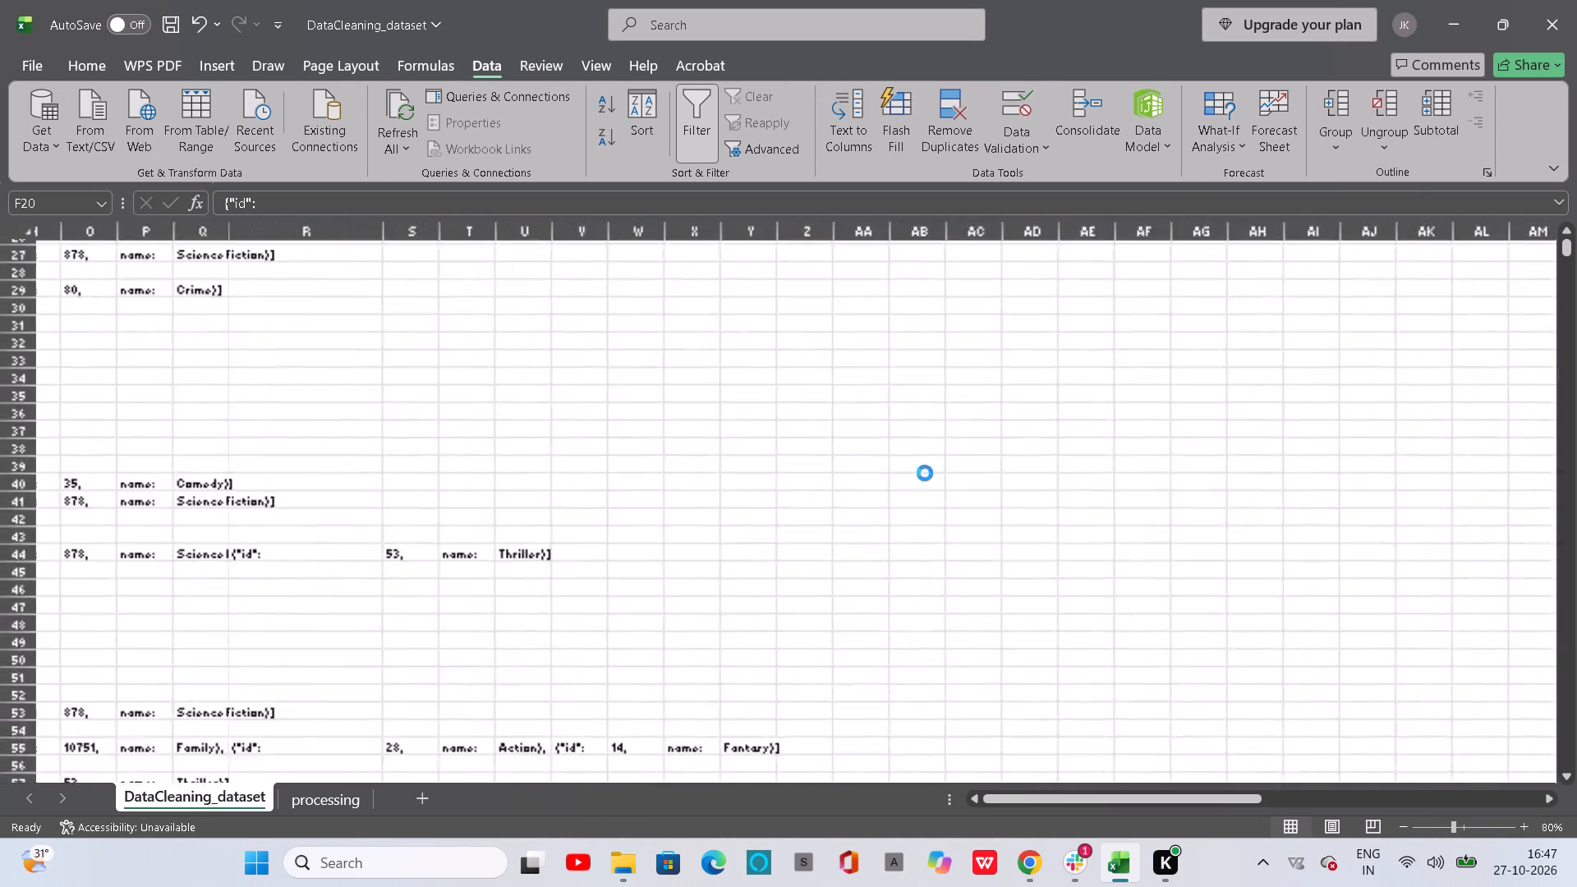
scroll(925, 473, "right", 8)
scroll(925, 473, "up", 1)
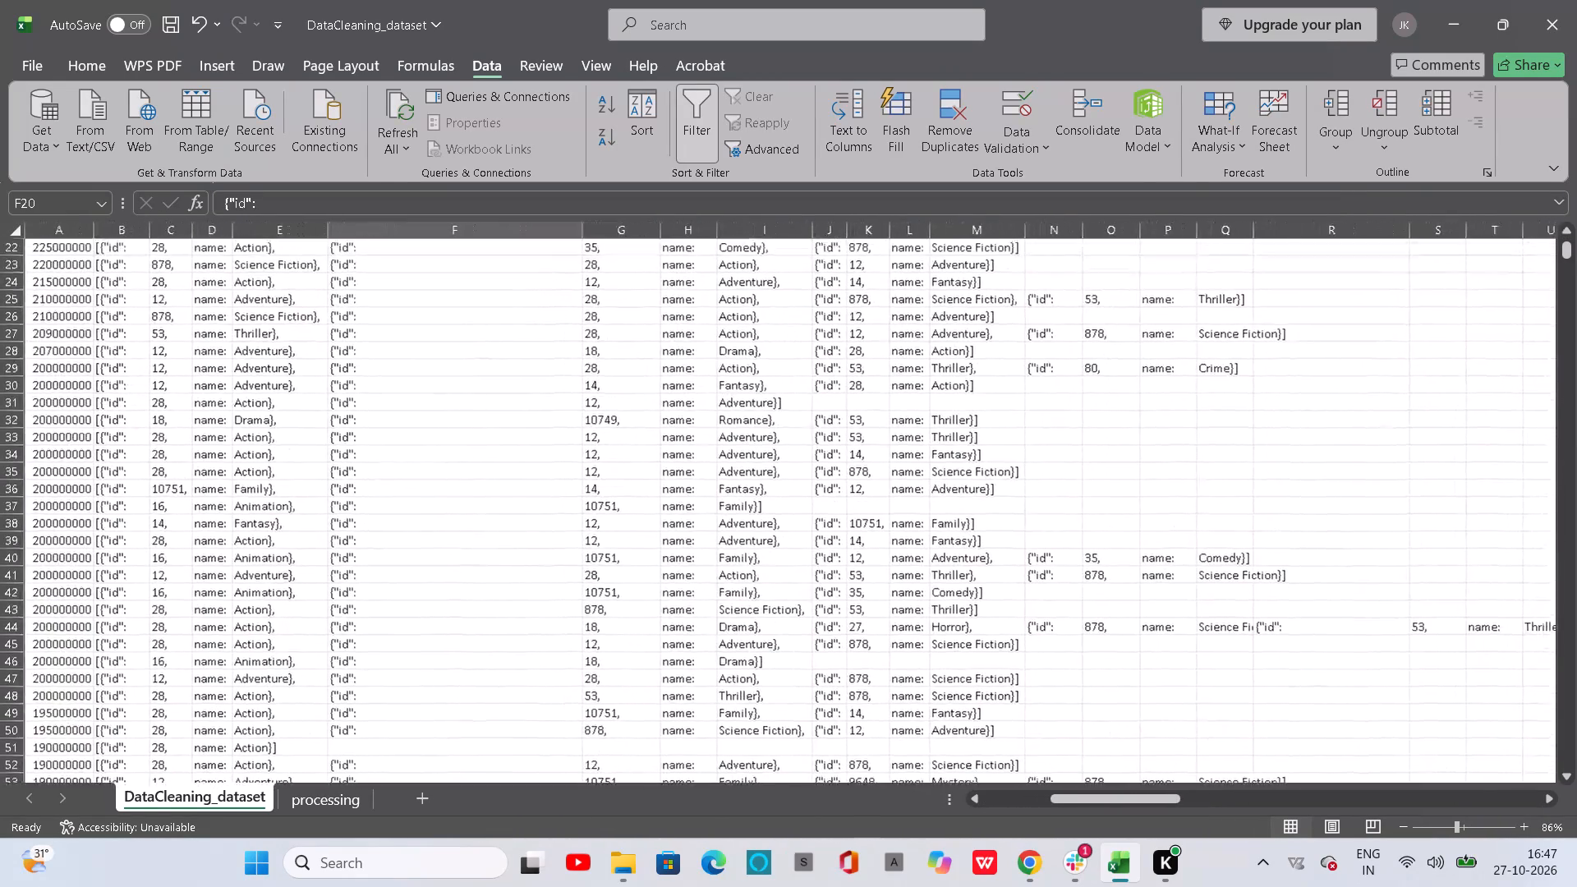
scroll(925, 473, "up", 5)
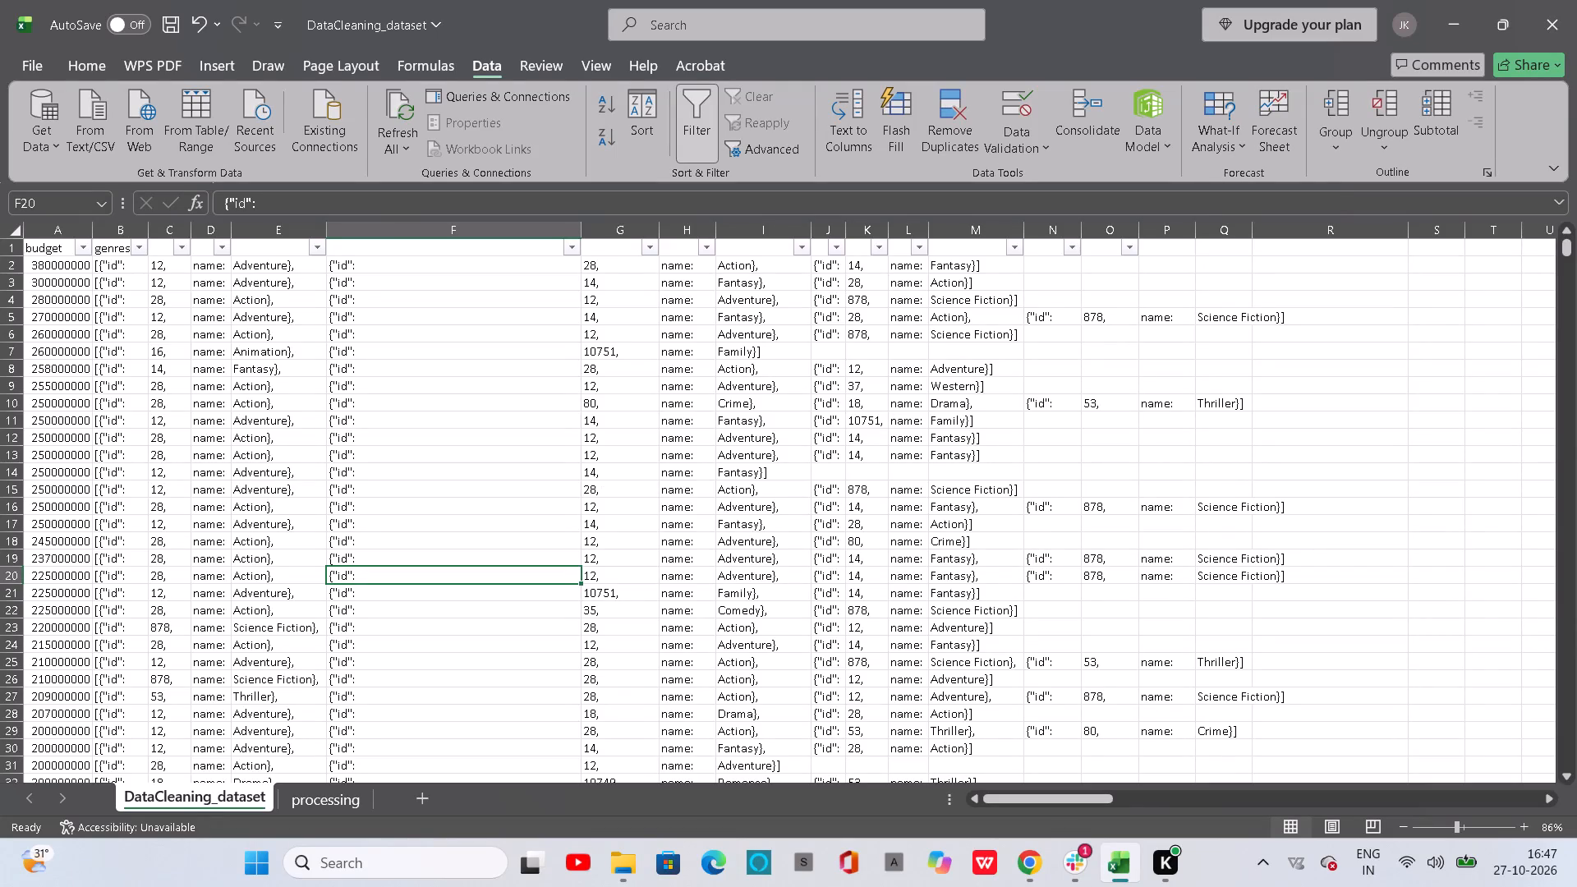
scroll(582, 369, "right", 4)
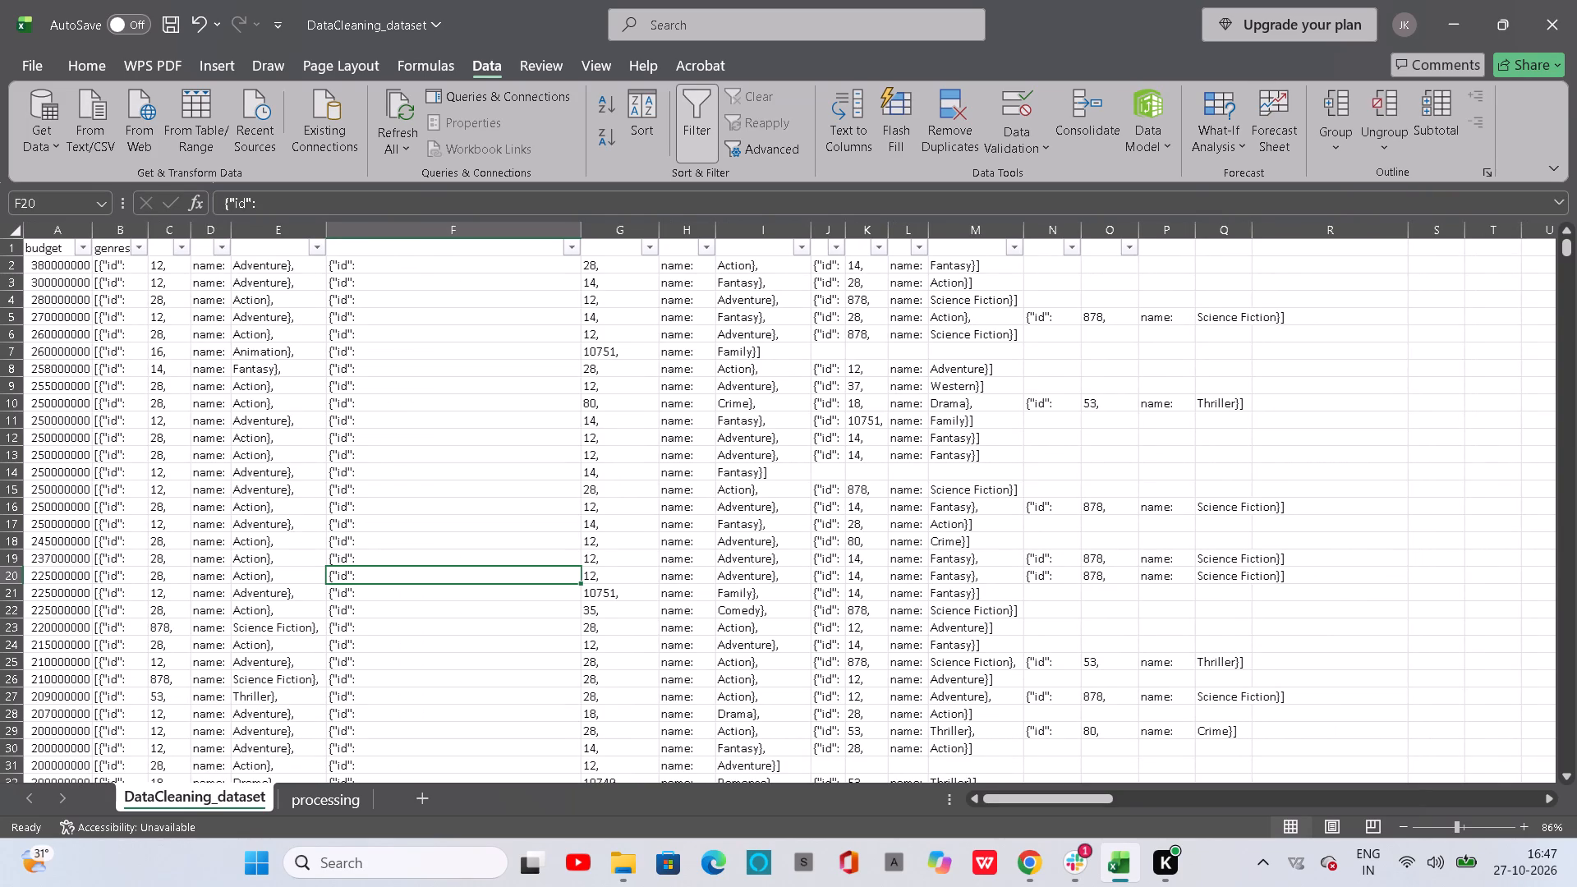
scroll(500, 569, "down", 2)
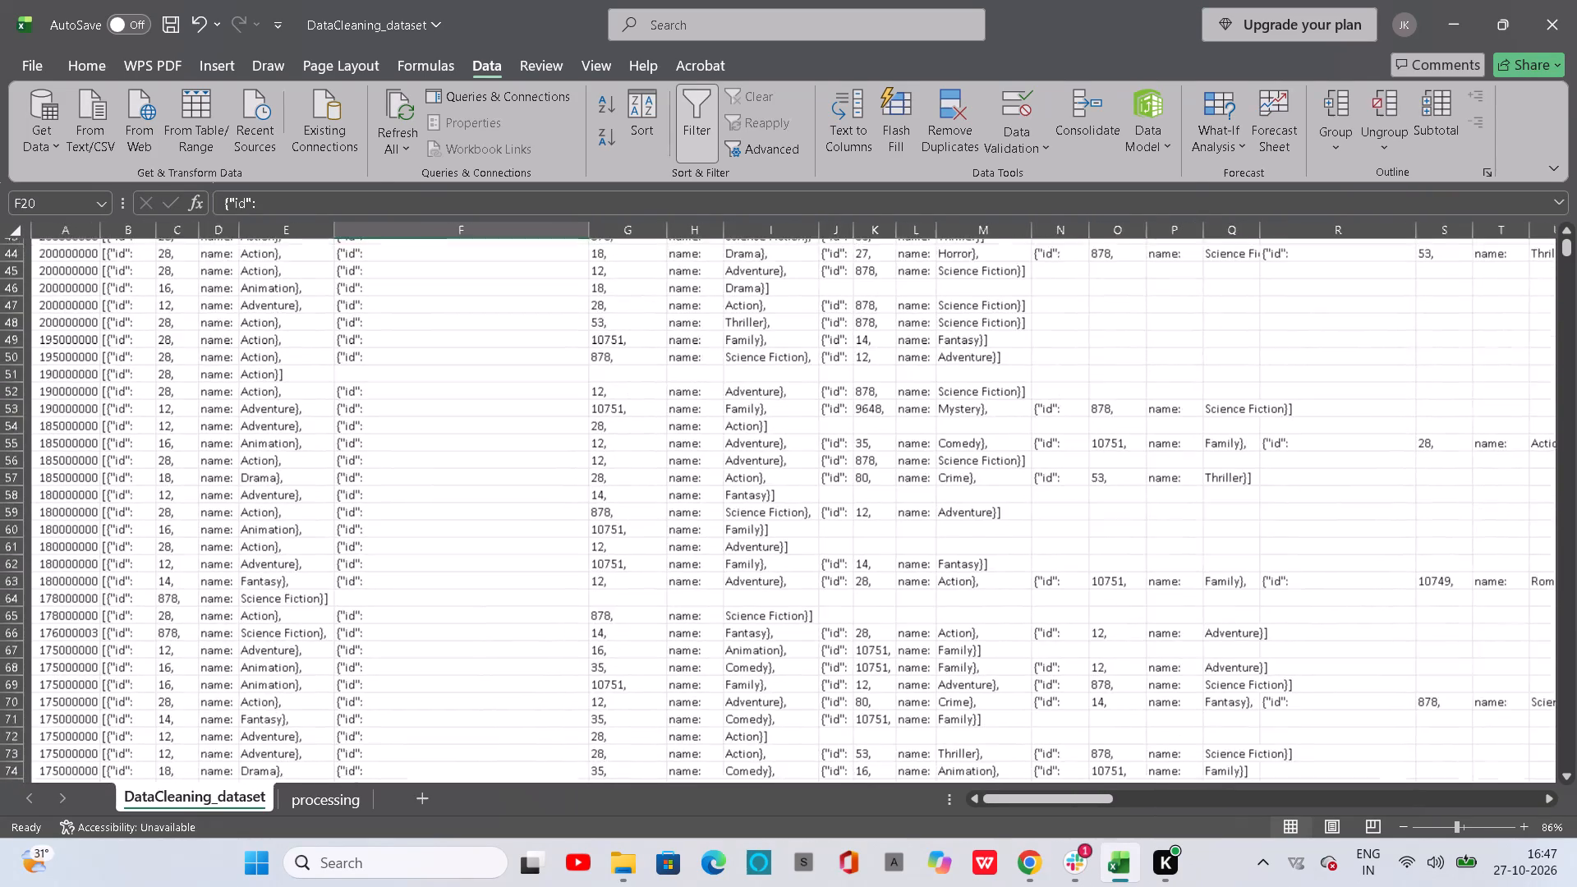
scroll(500, 569, "down", 1)
scroll(500, 569, "up", 4)
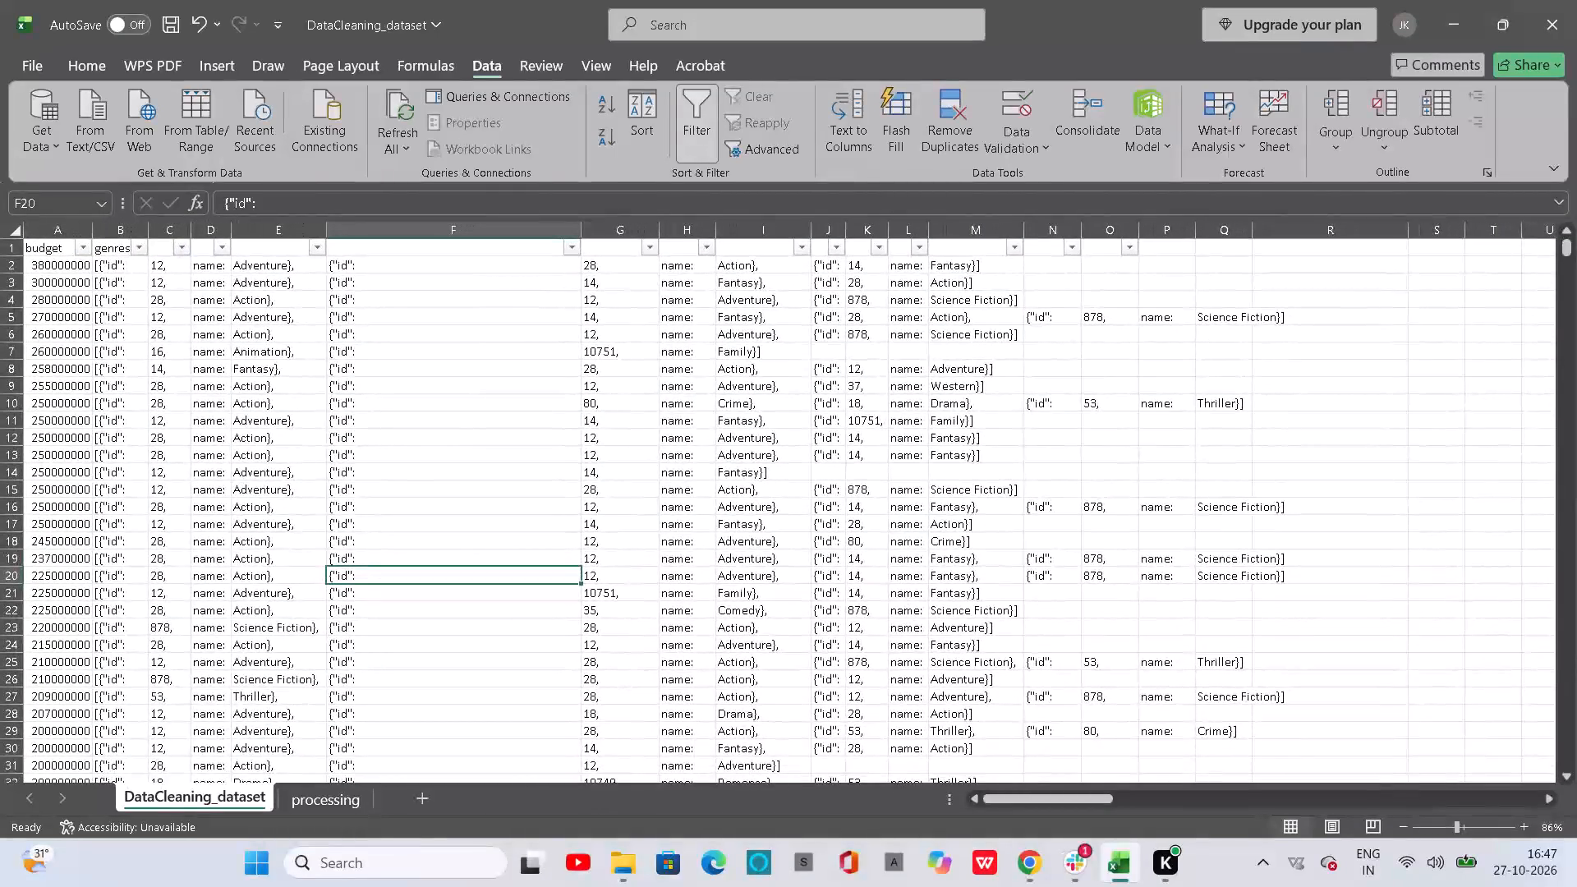
scroll(500, 569, "up", 1)
scroll(500, 569, "right", 1)
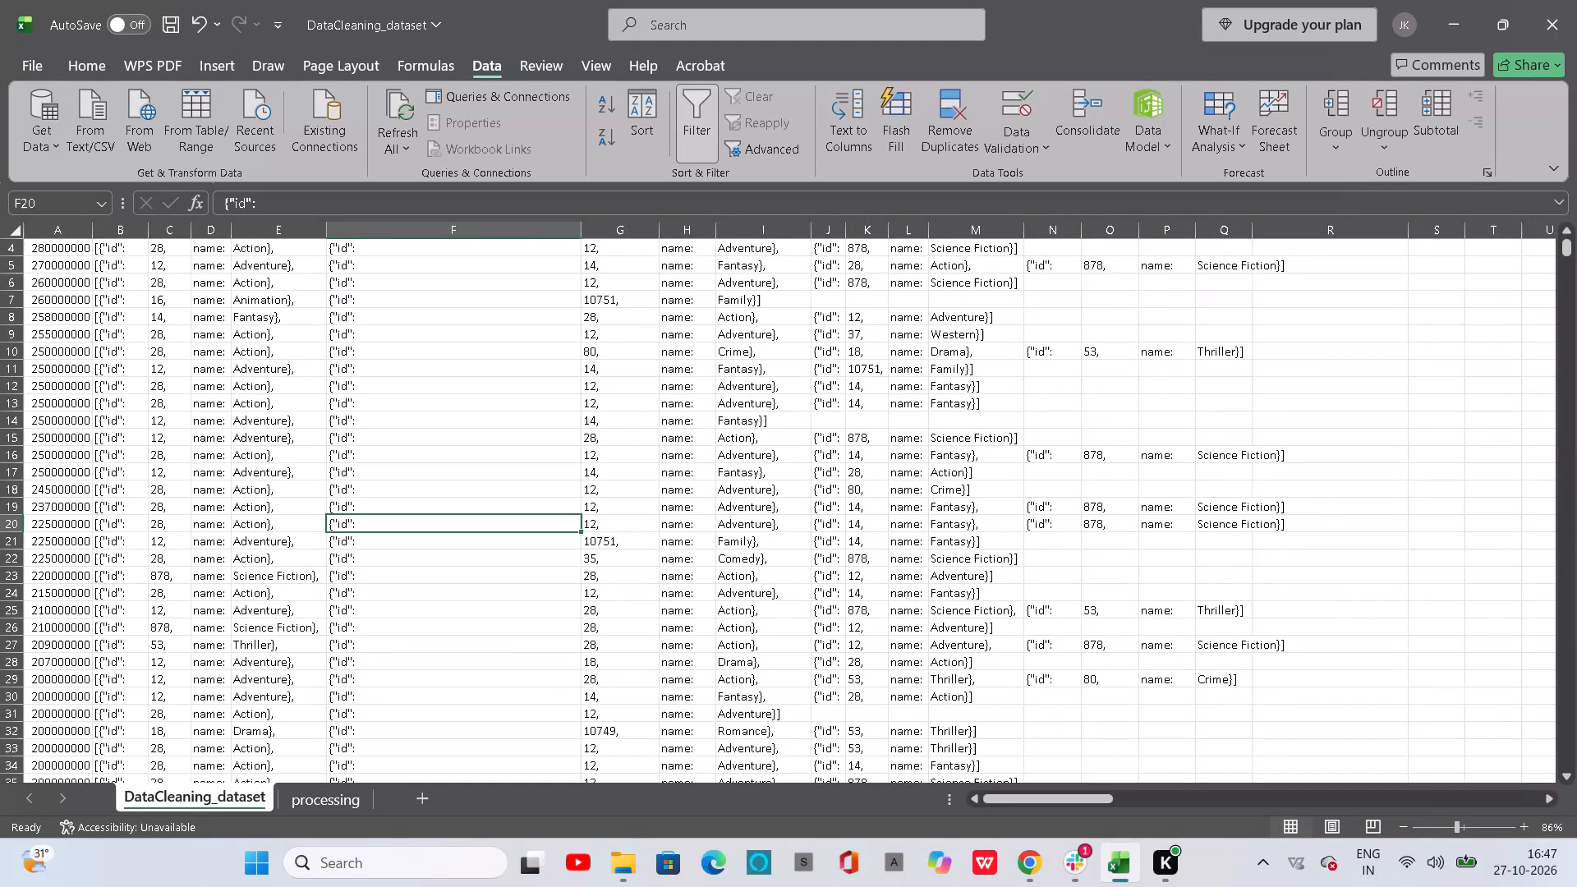
scroll(500, 569, "up", 2)
scroll(500, 569, "right", 3)
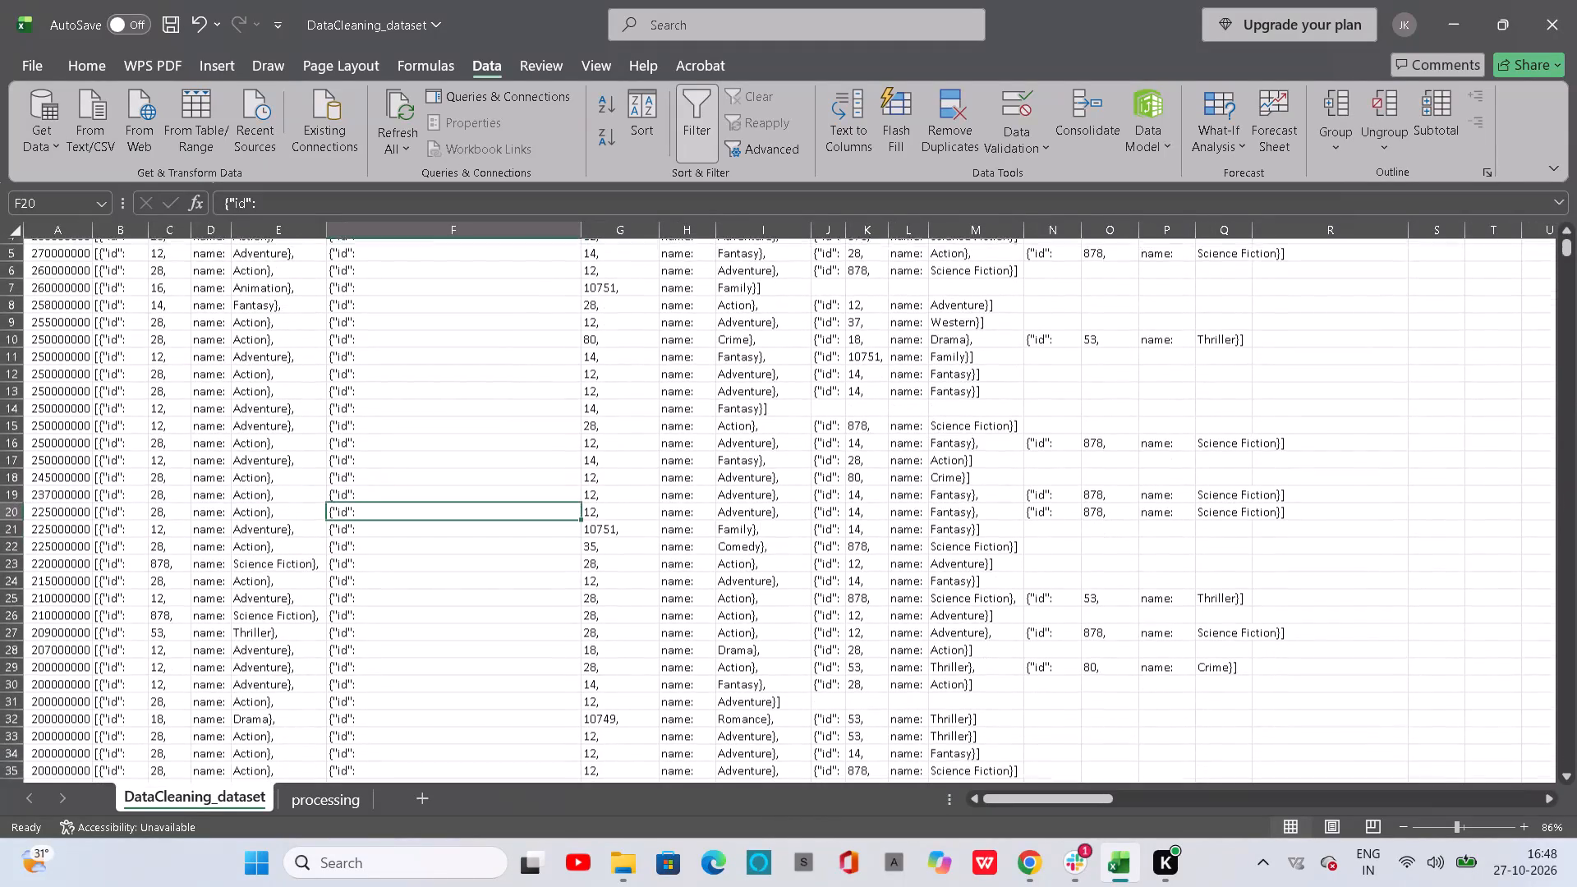
scroll(500, 569, "down", 3)
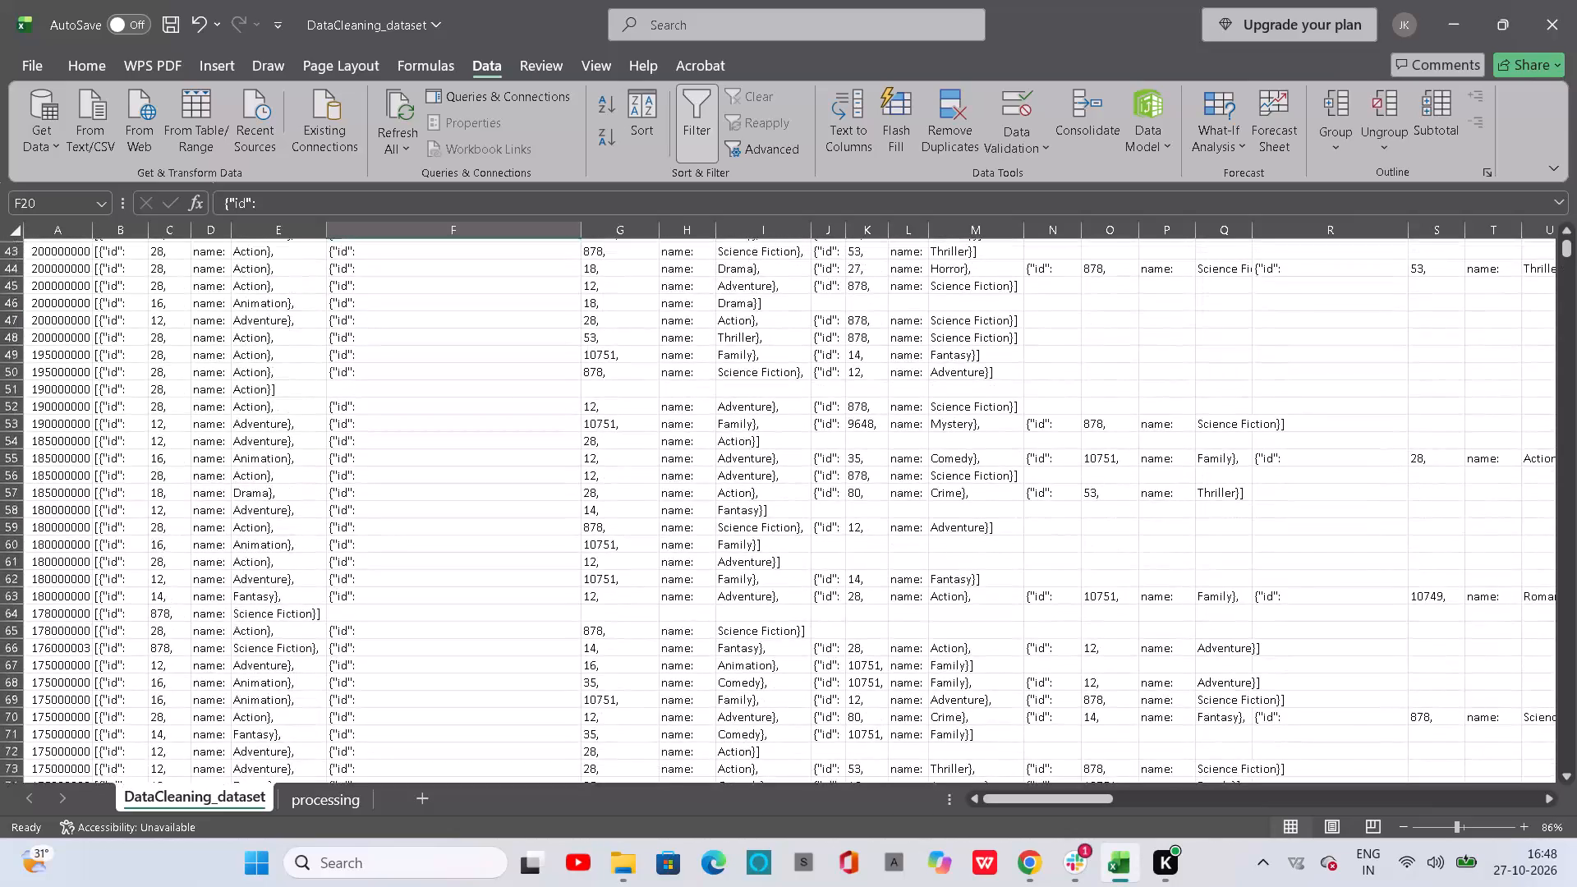
Examine the budget and split genre columns down to about row 157, and return to the header row.
scroll(500, 569, "down", 3)
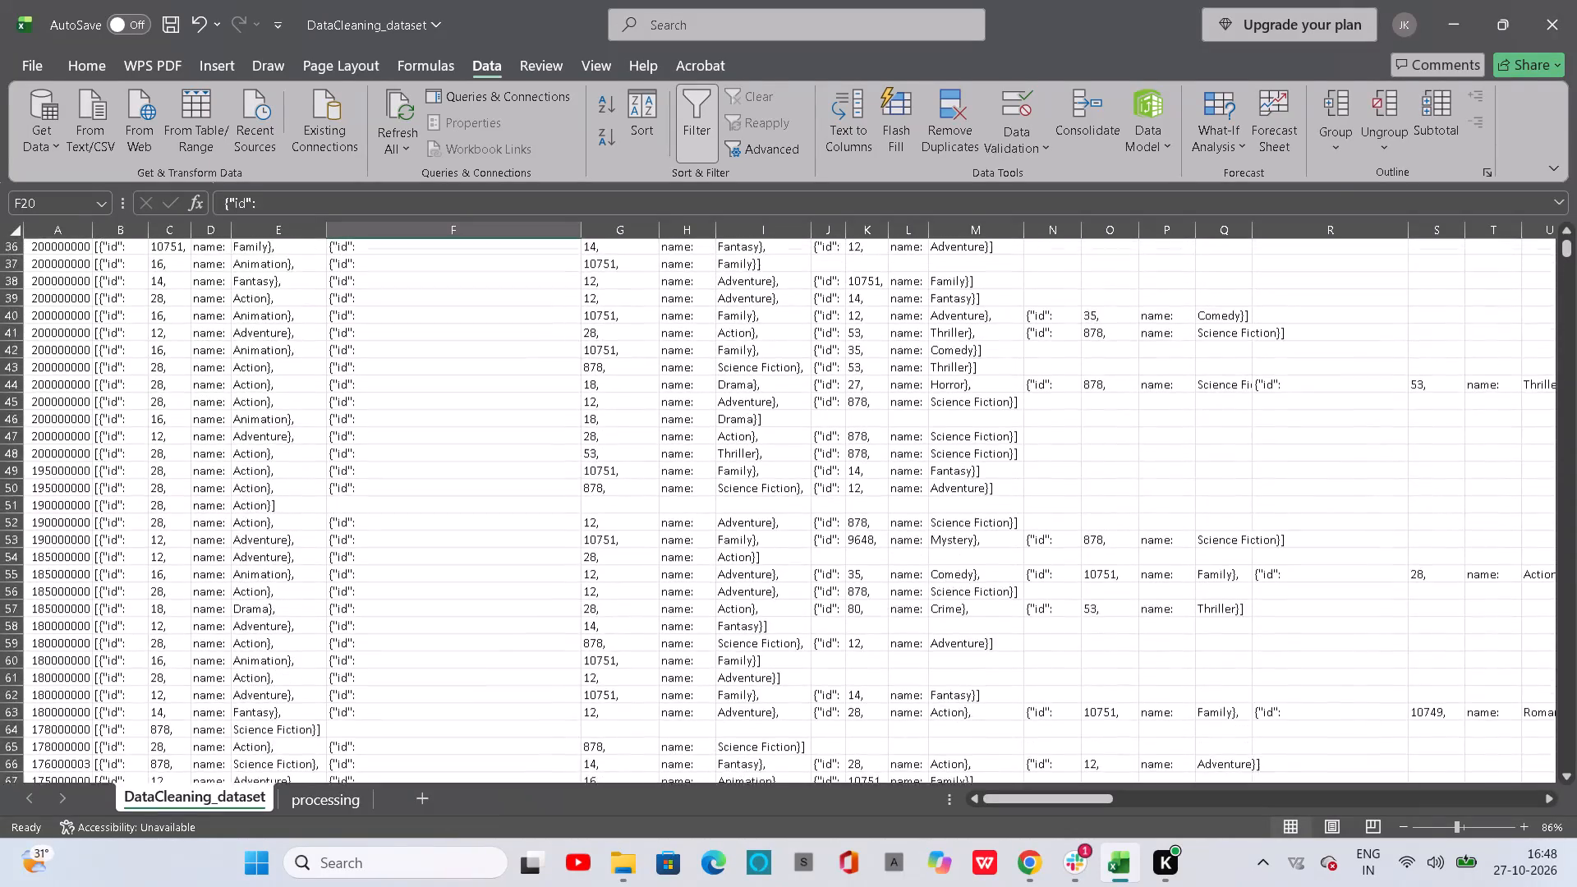
scroll(500, 569, "down", 2)
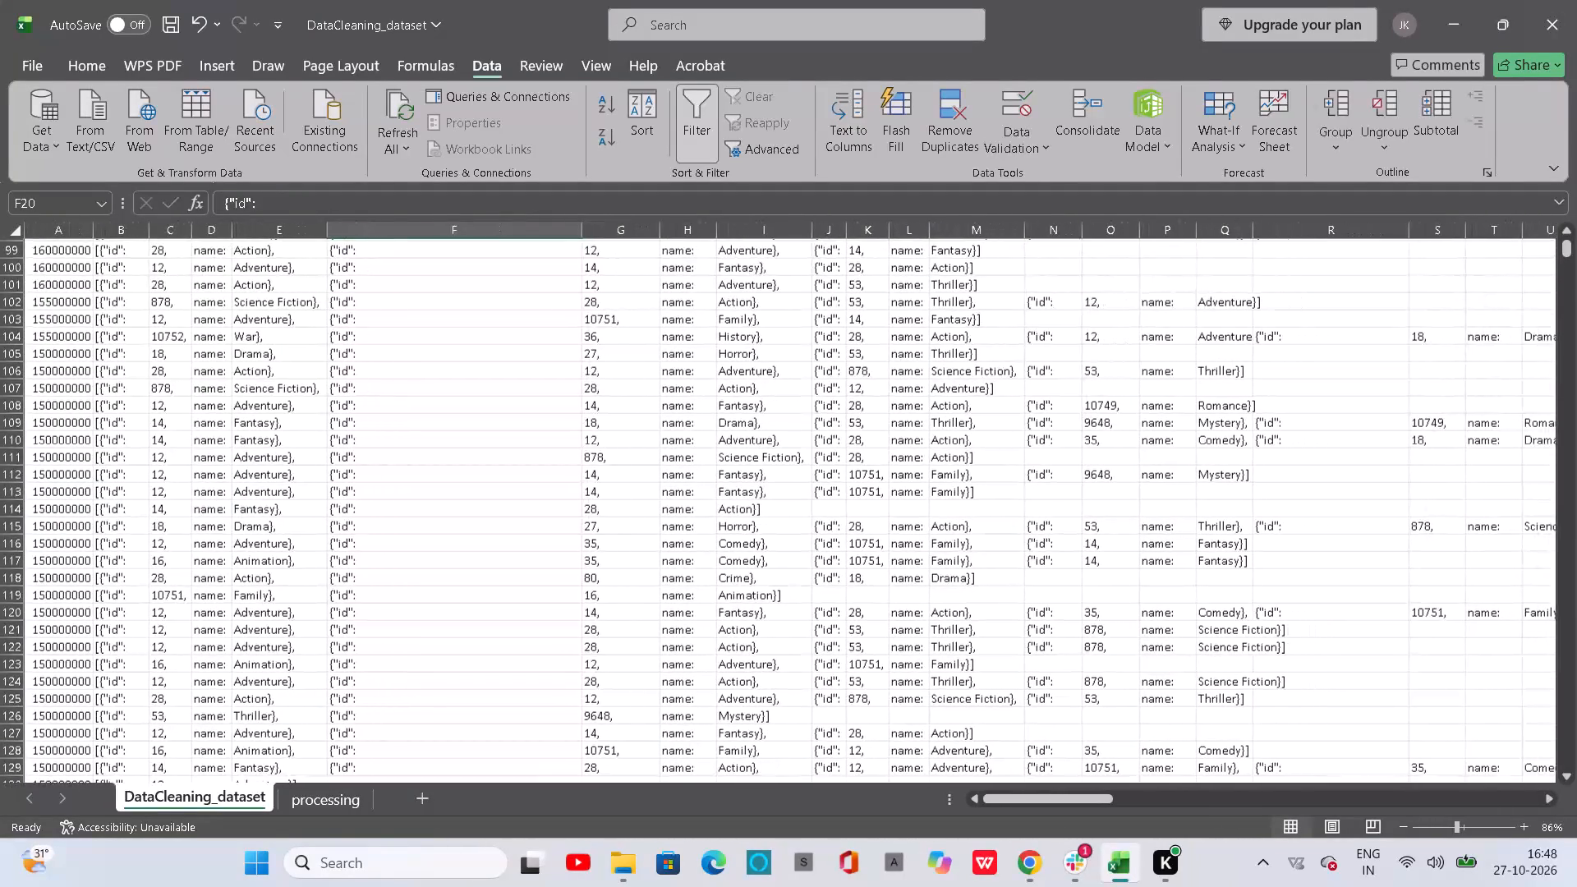
scroll(500, 569, "down", 1)
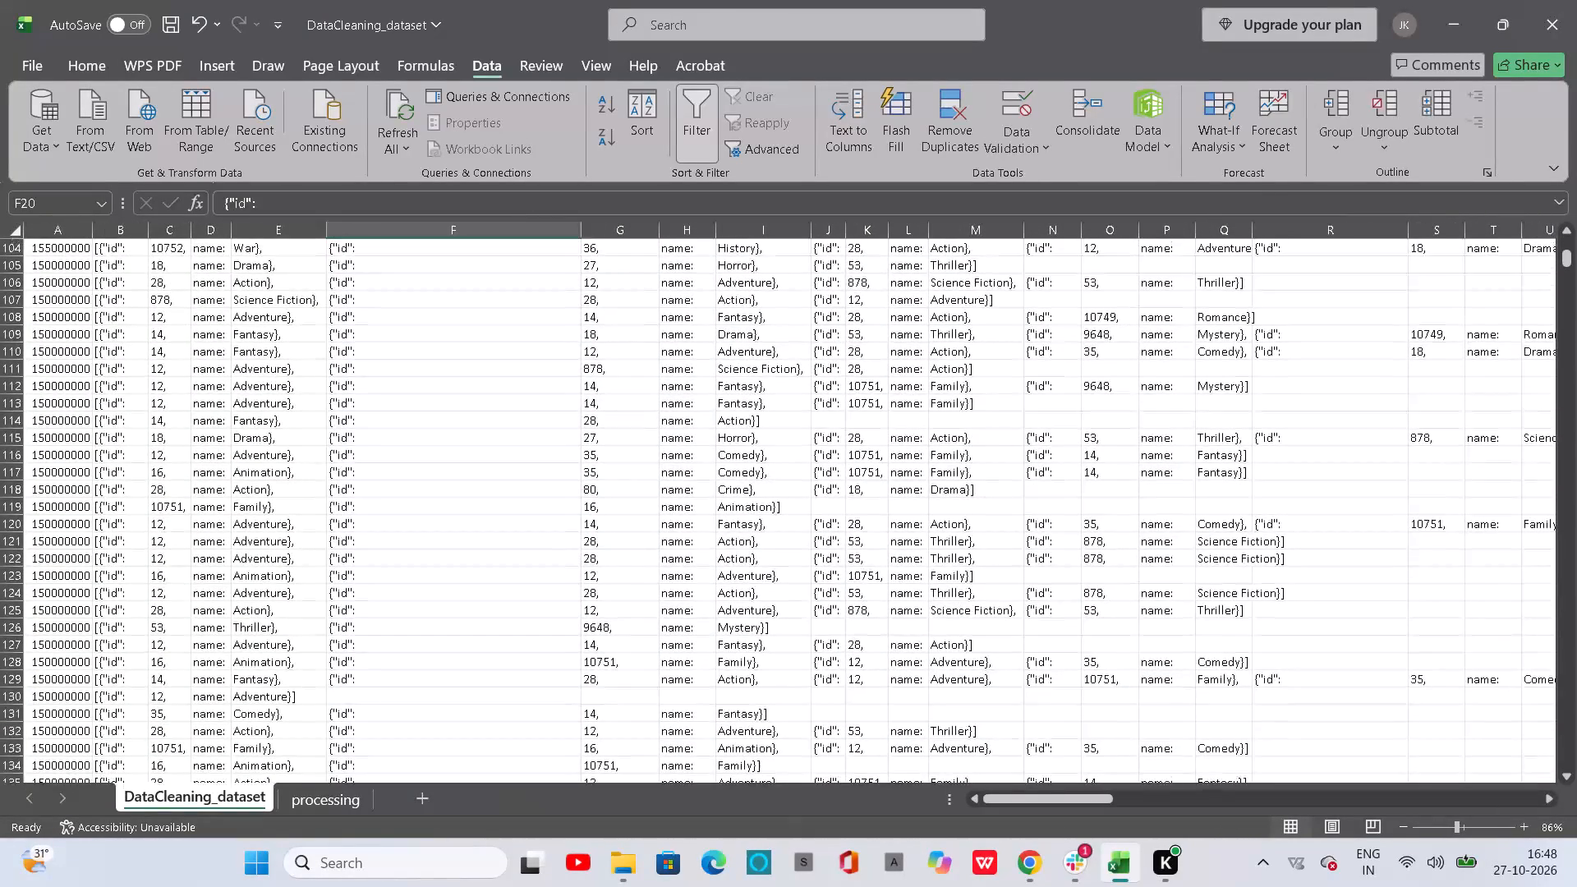
scroll(500, 569, "down", 2)
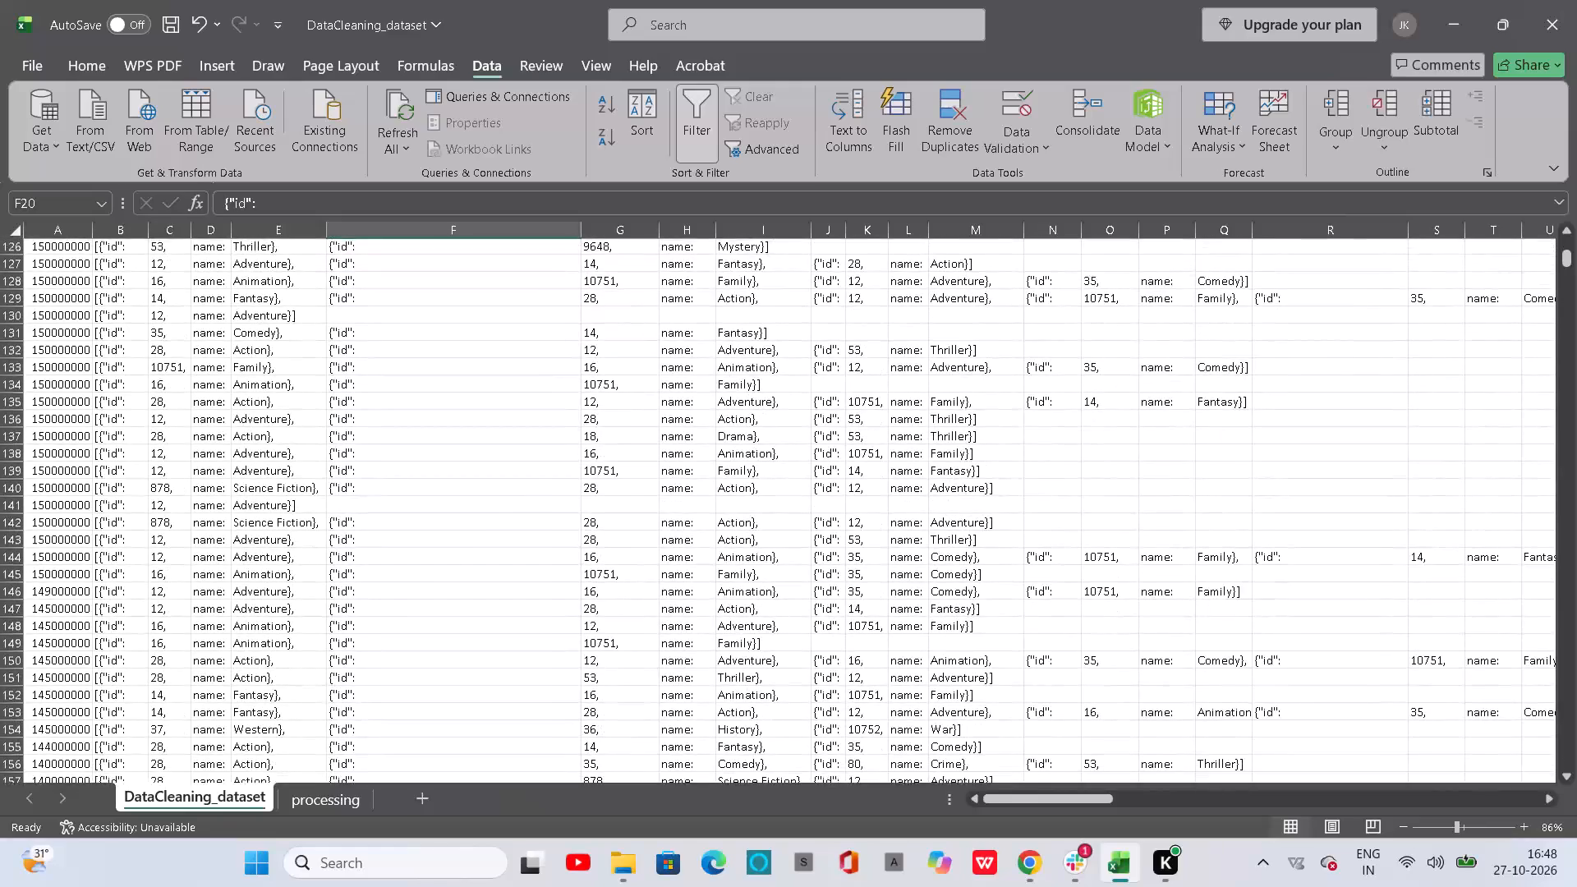
scroll(500, 569, "down", 1)
scroll(500, 569, "up", 12)
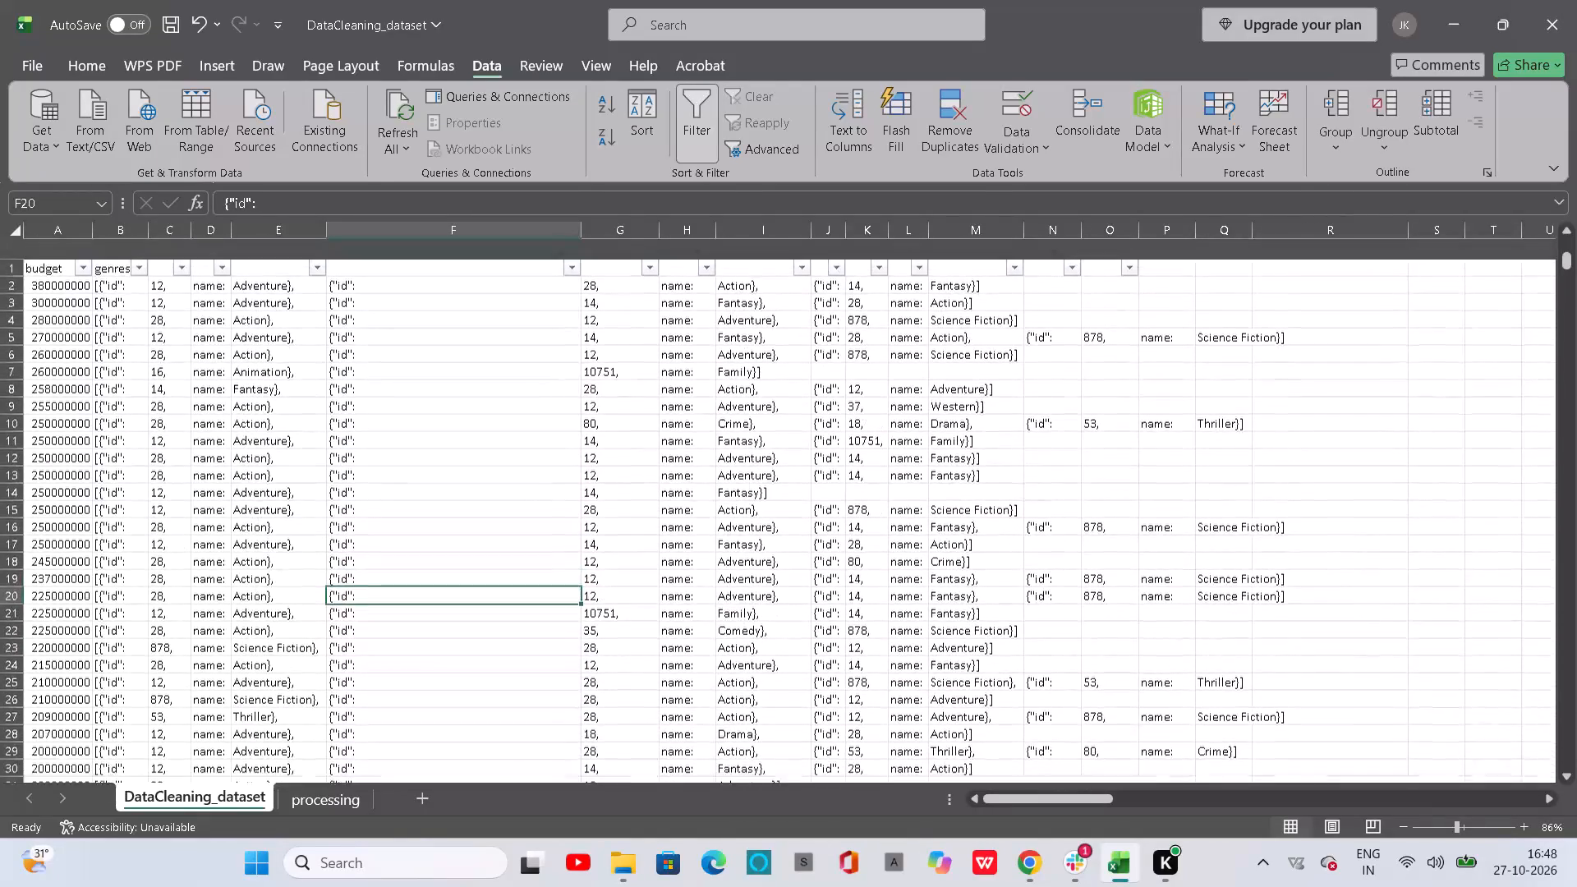
Check how far the split genre pieces extend across the columns in rows 38 to 68, and return to the header row.
scroll(500, 569, "down", 3)
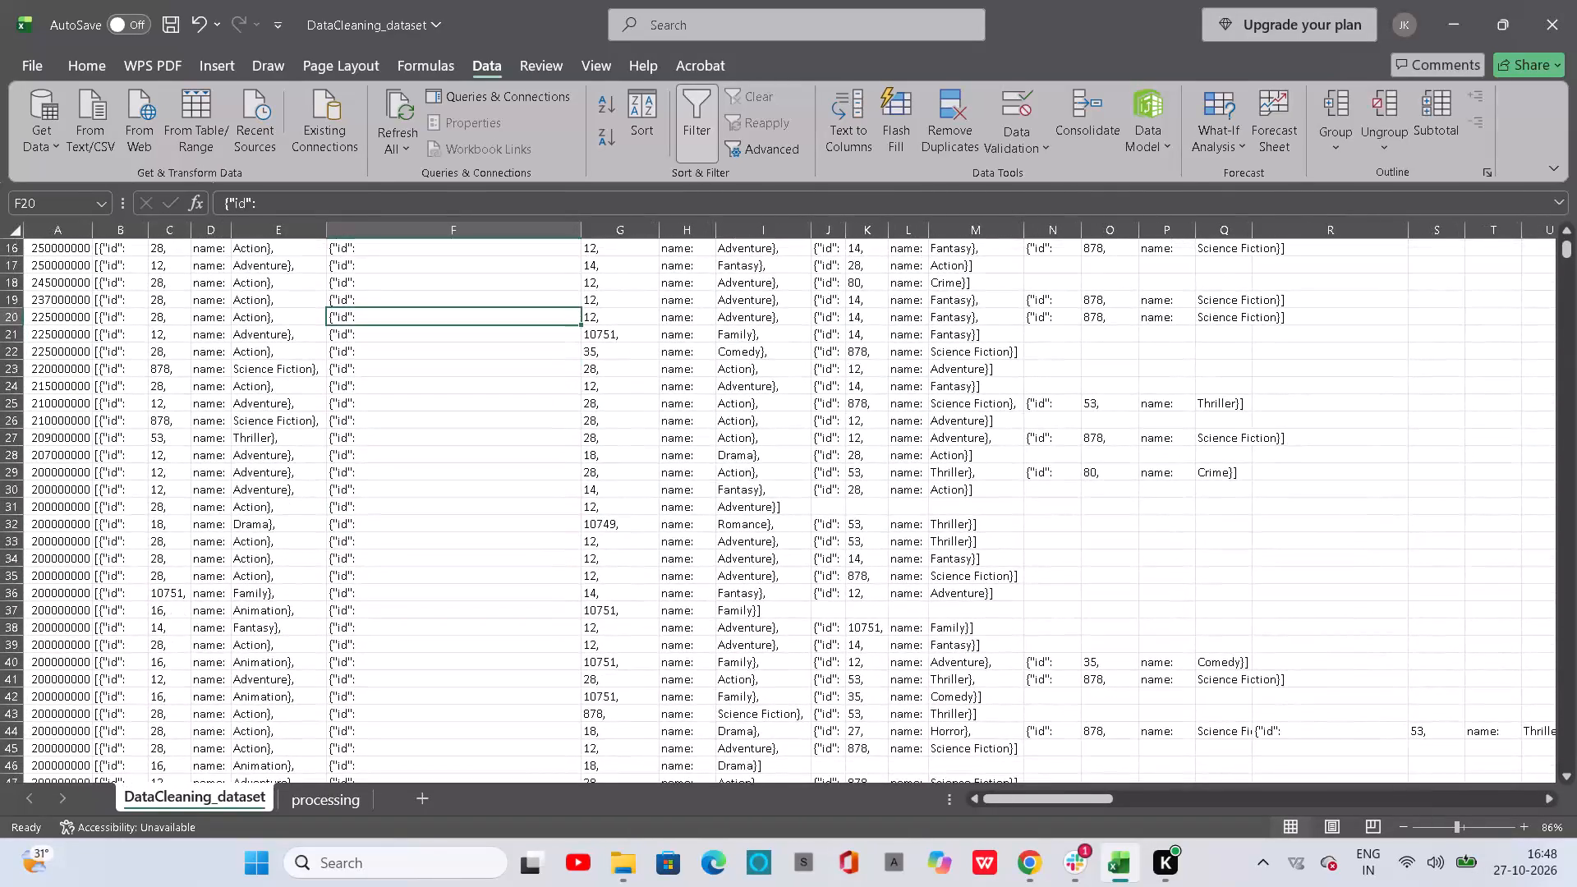
scroll(500, 569, "down", 3)
scroll(500, 569, "up", 1)
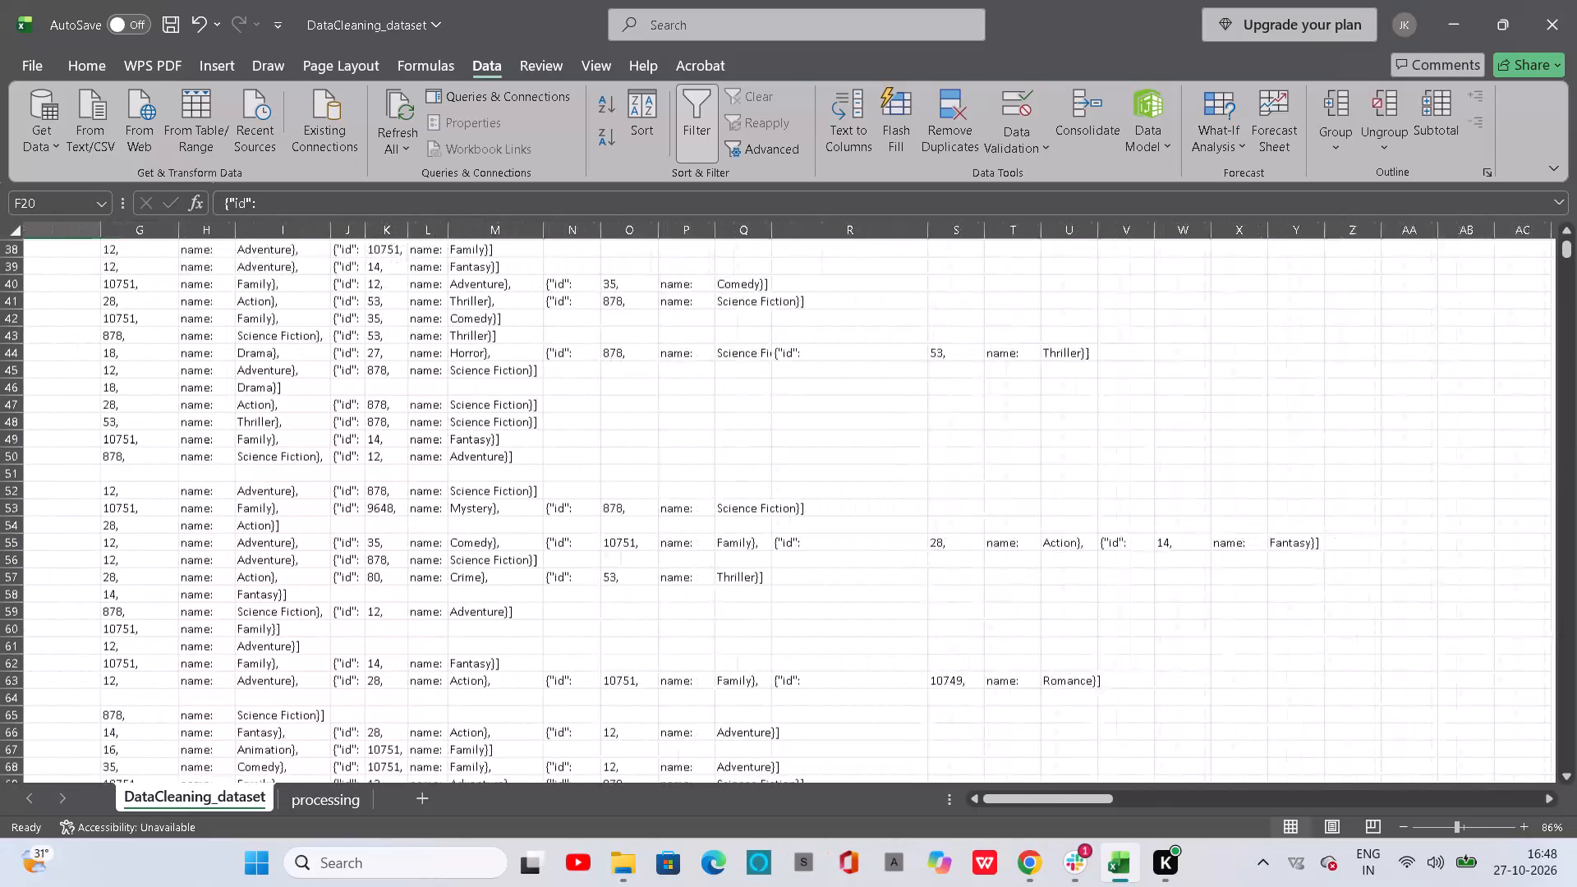
scroll(500, 569, "up", 3)
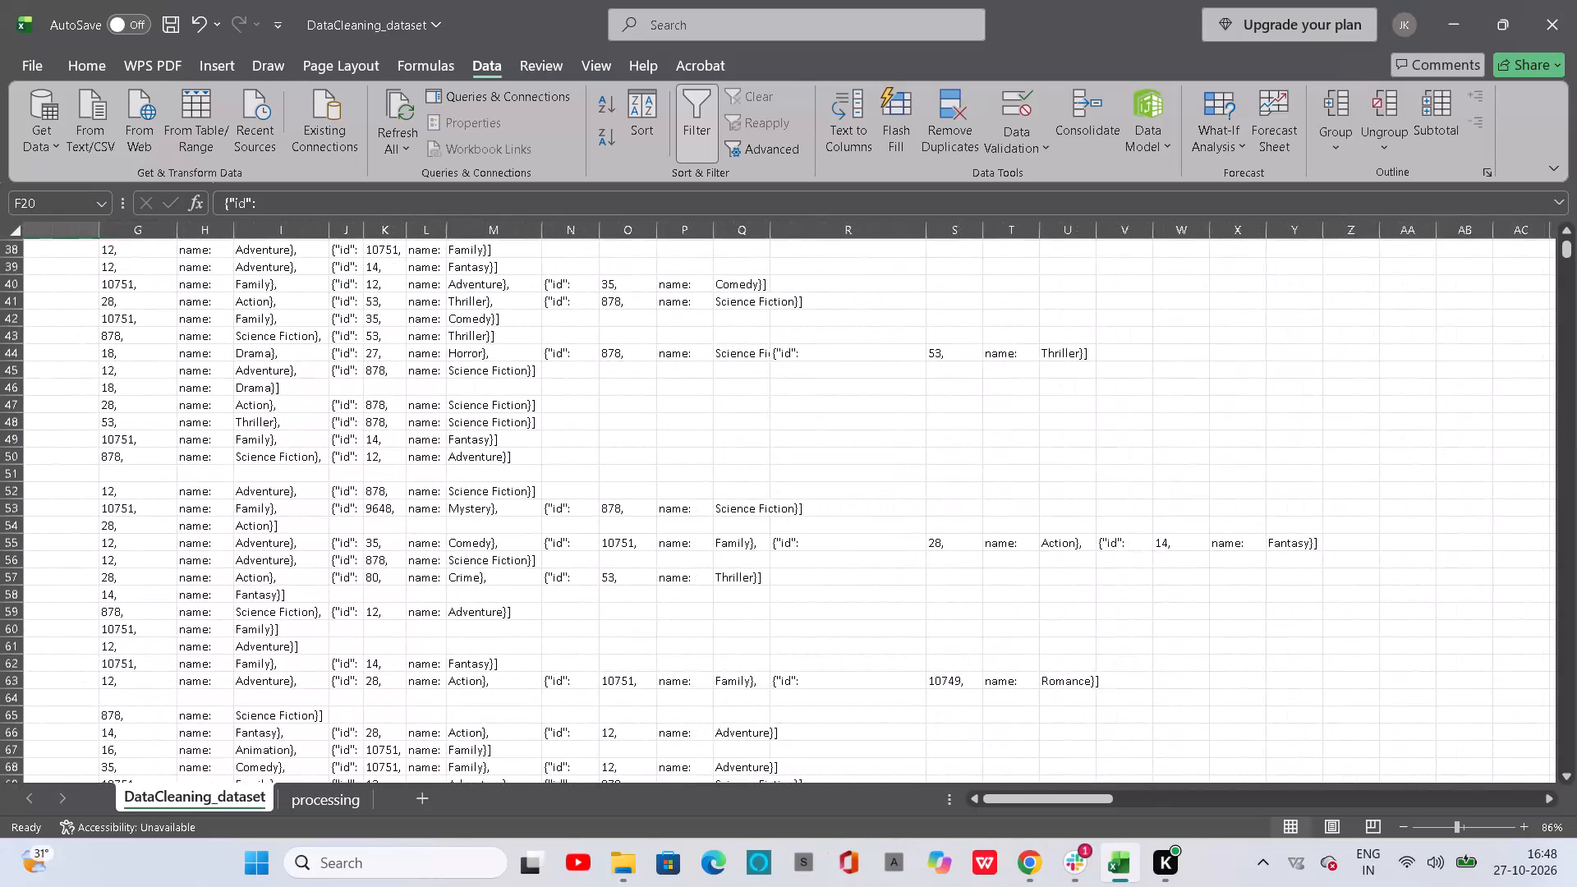
scroll(500, 569, "up", 4)
scroll(500, 569, "right", 3)
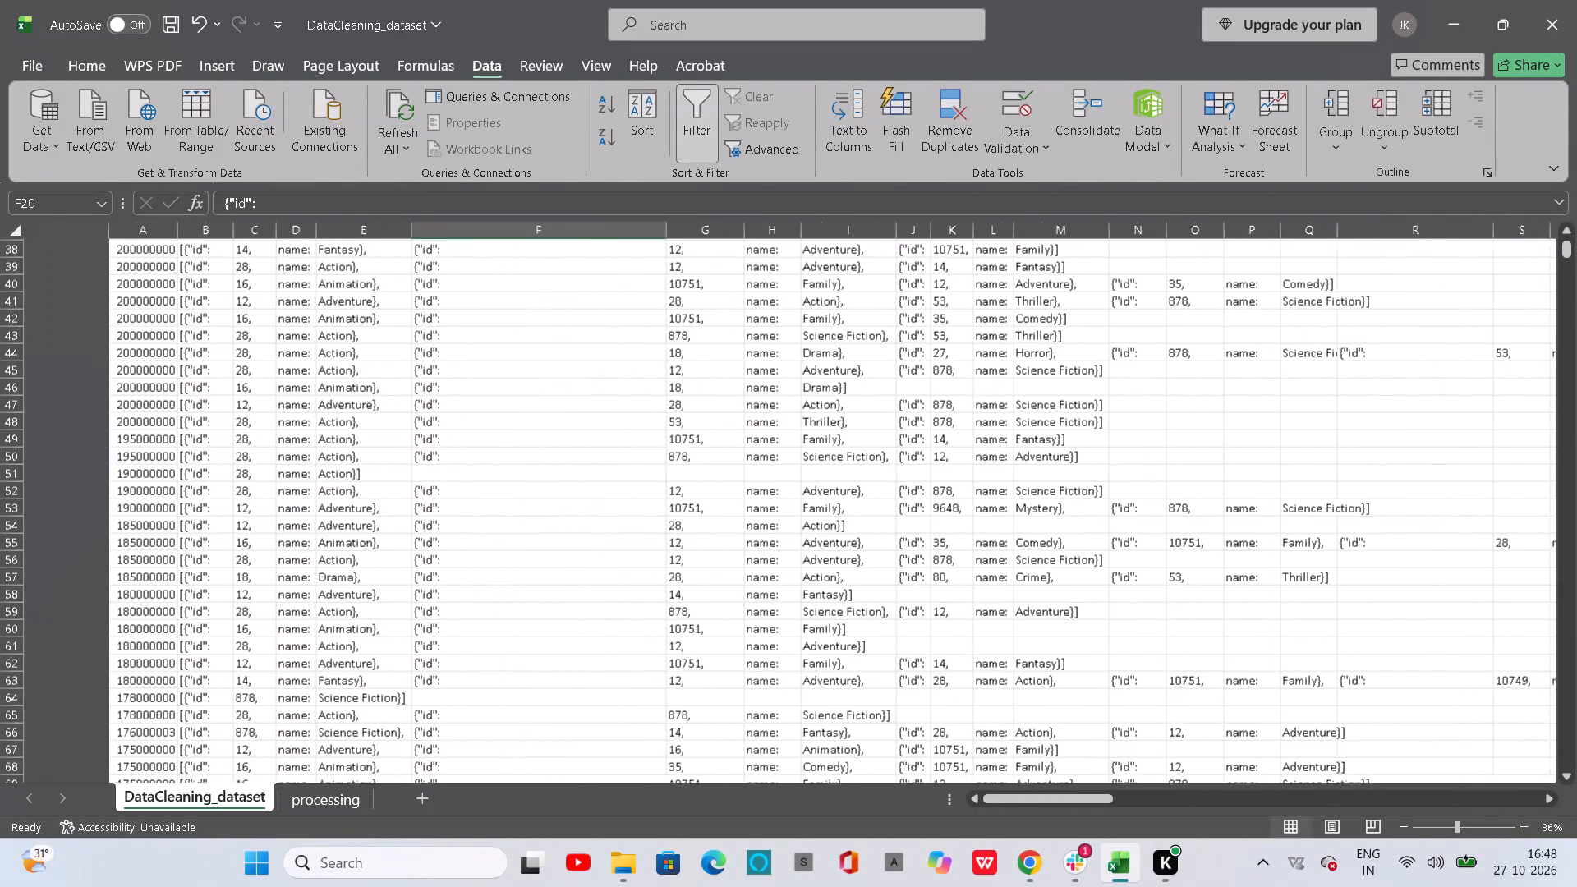
scroll(500, 569, "up", 3)
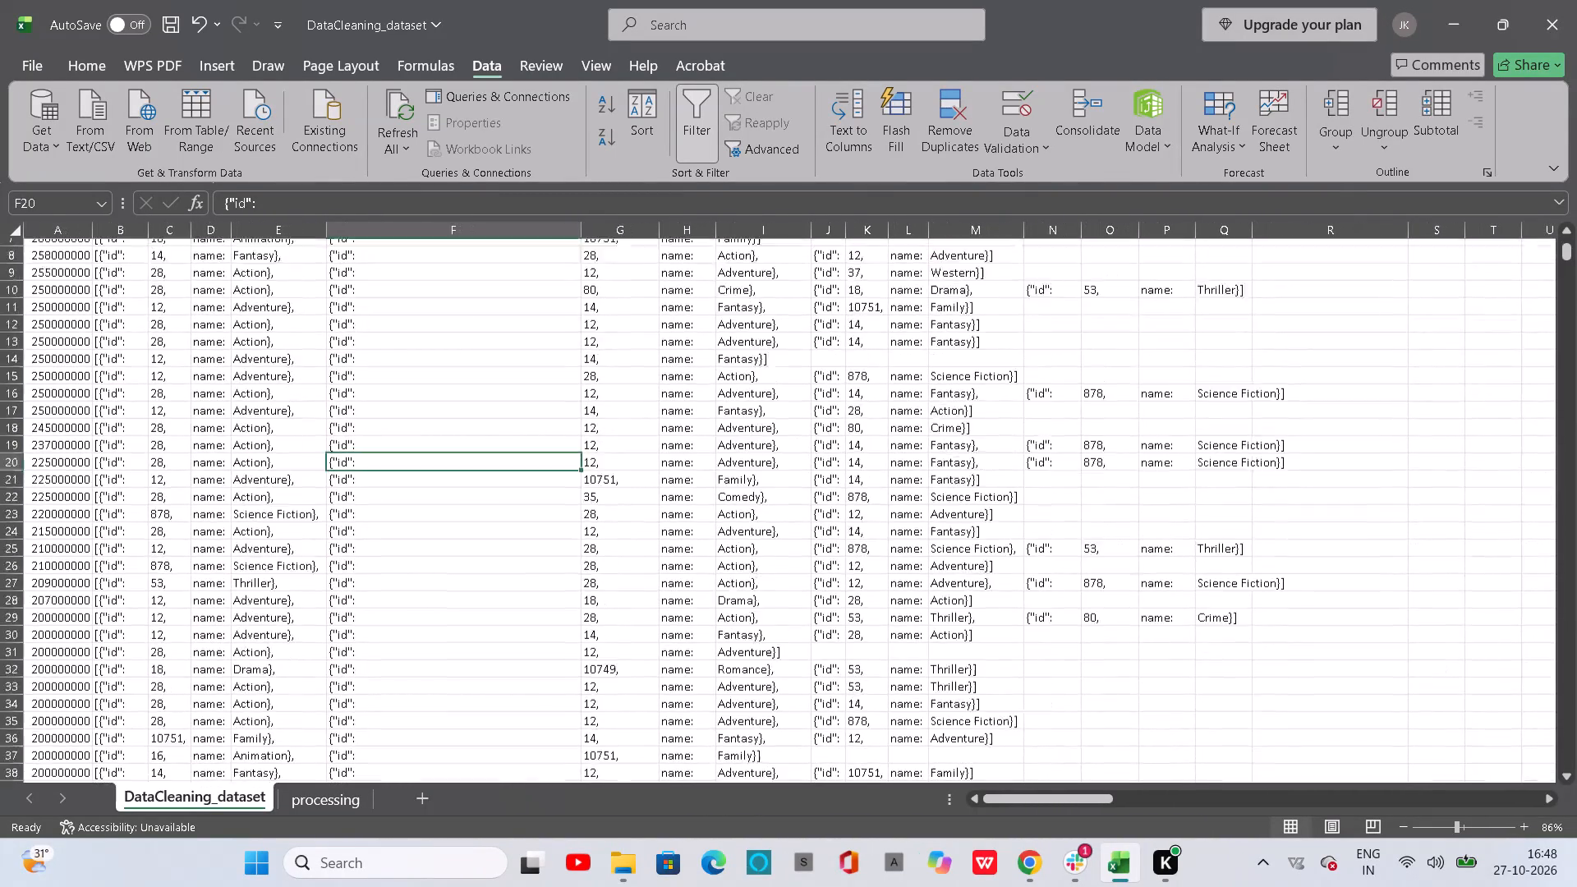
scroll(500, 569, "up", 6)
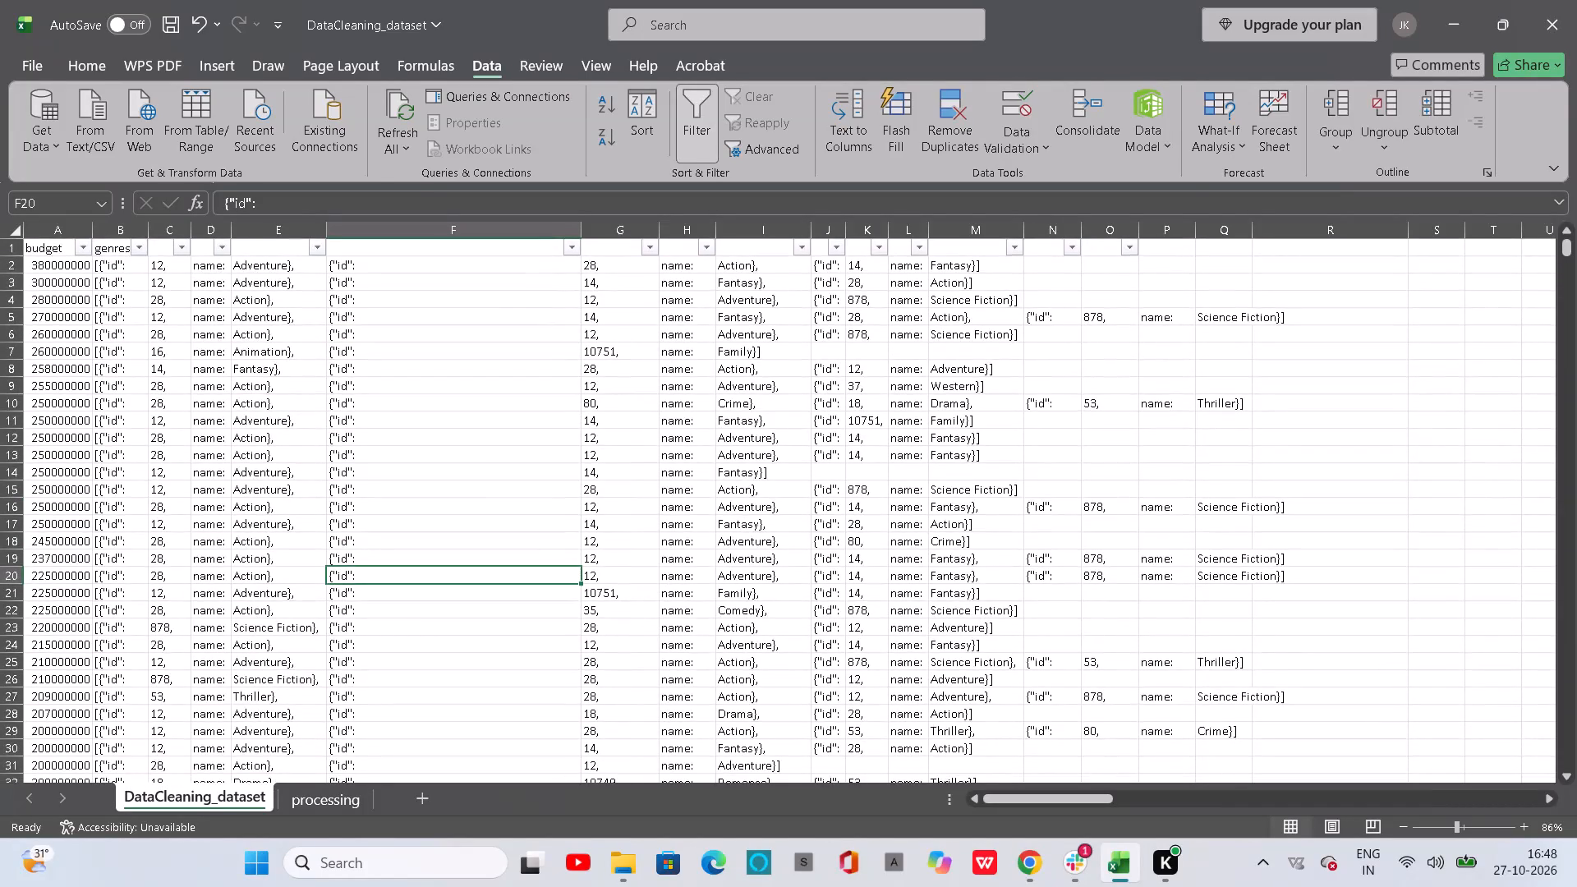
Re-examine the split genre ids and names in roughly the first 65 movie rows, ending at the header row.
scroll(500, 569, "down", 1)
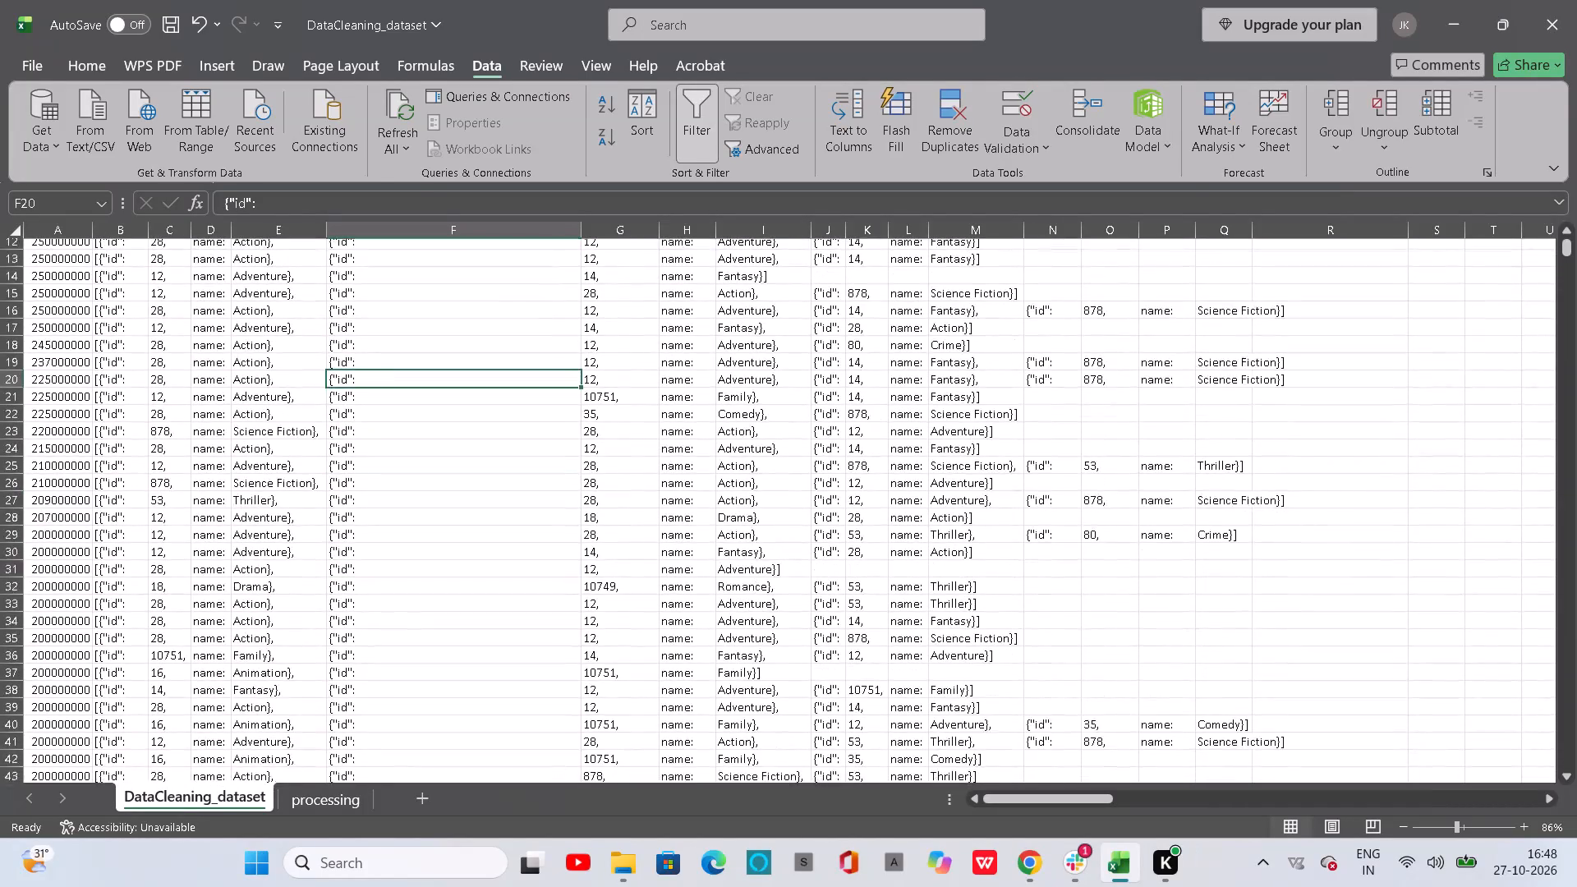
scroll(500, 569, "down", 1)
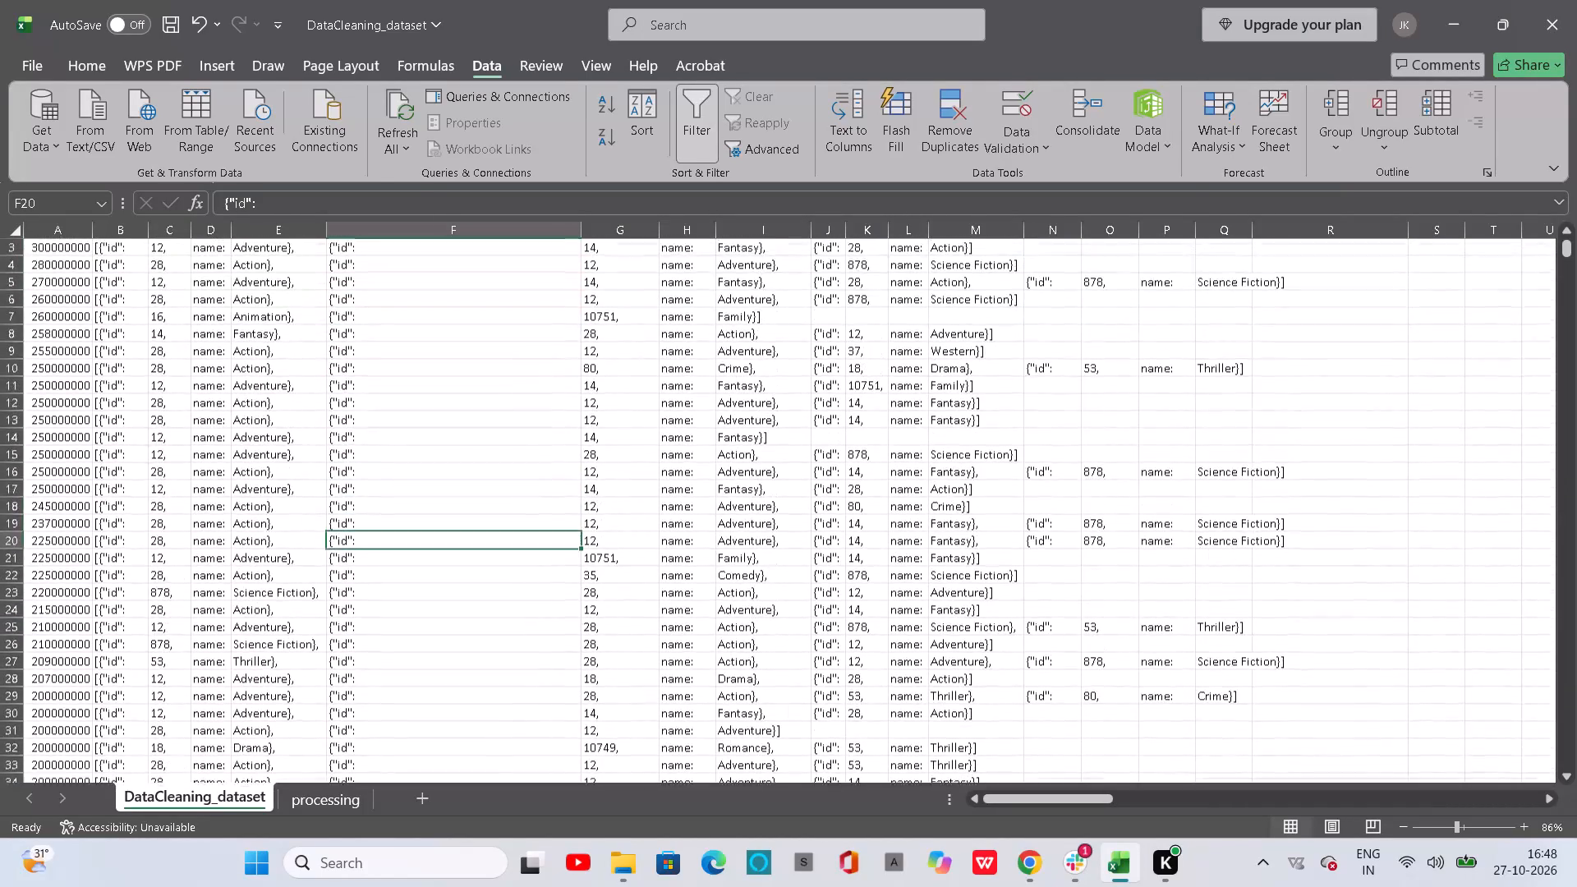
scroll(500, 569, "down", 2)
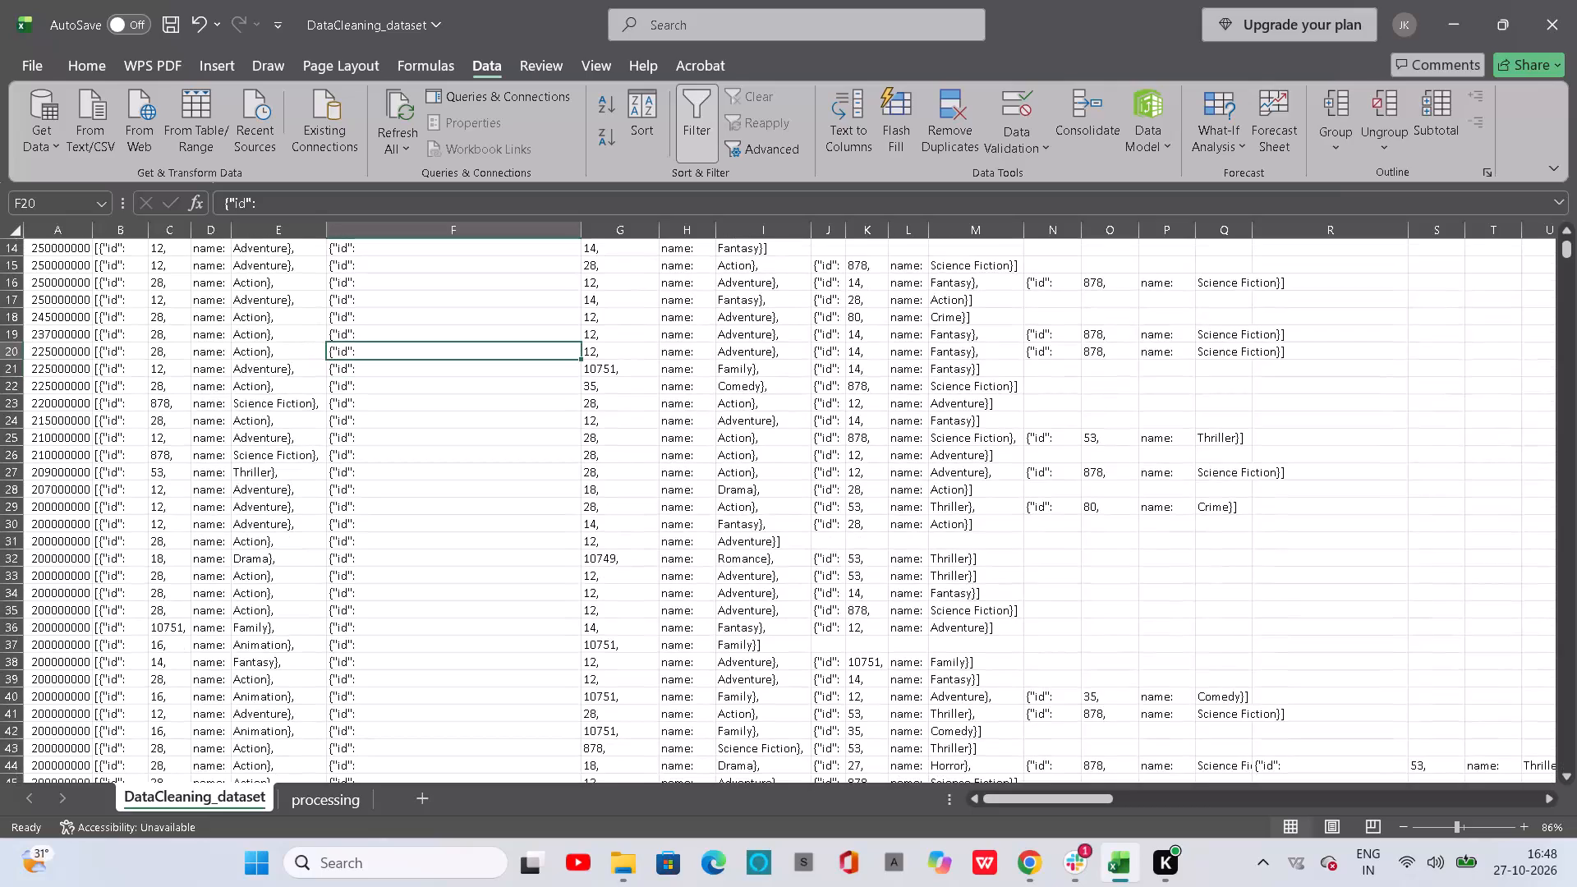
scroll(500, 569, "down", 2)
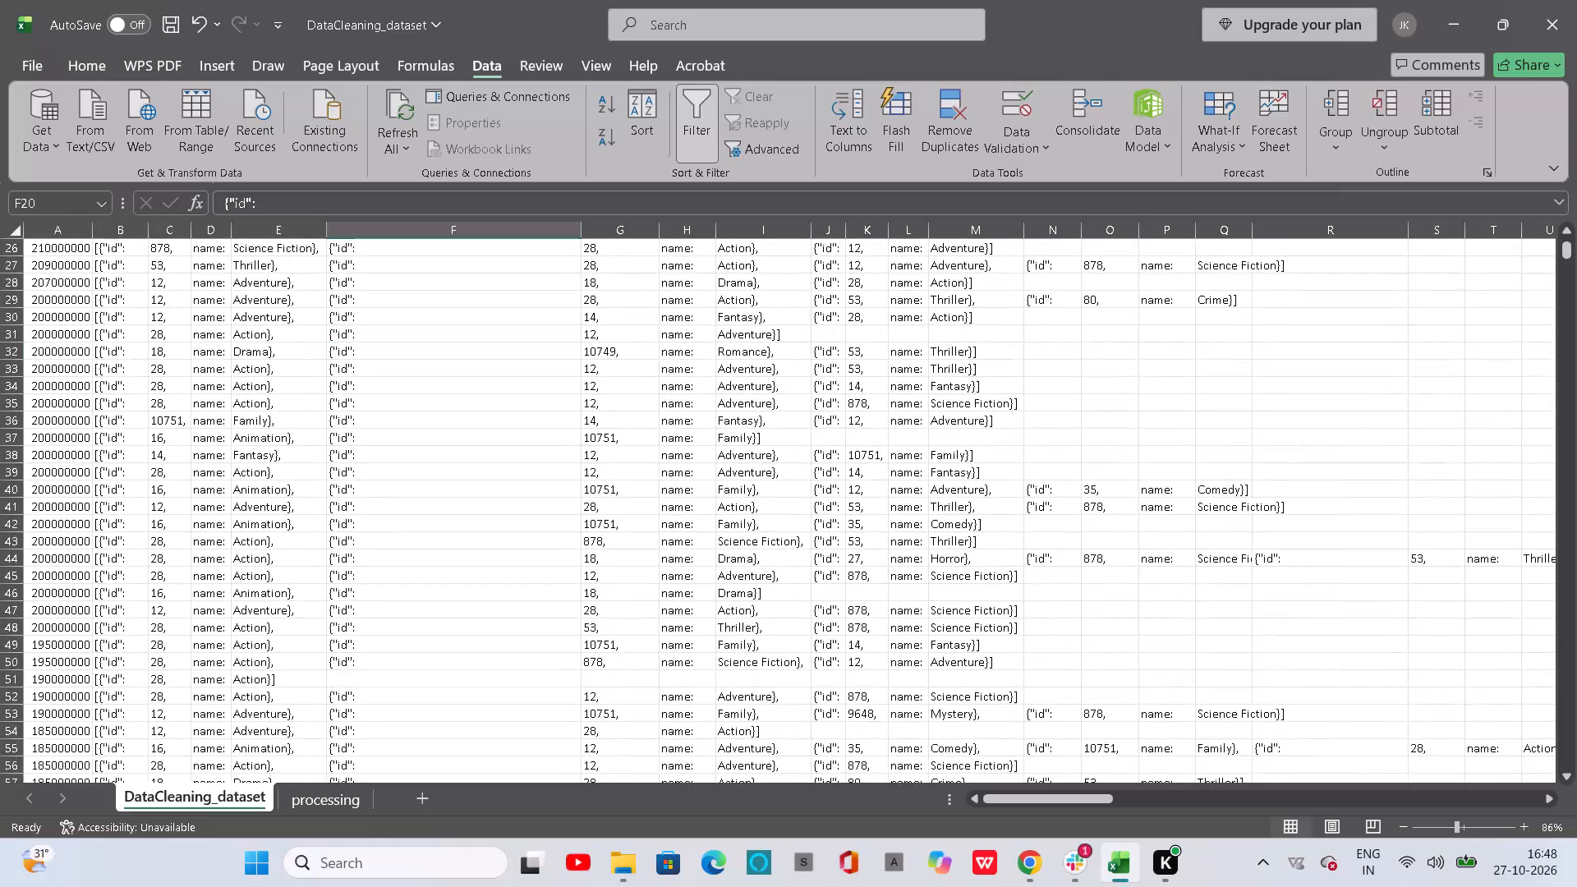
scroll(500, 569, "up", 2)
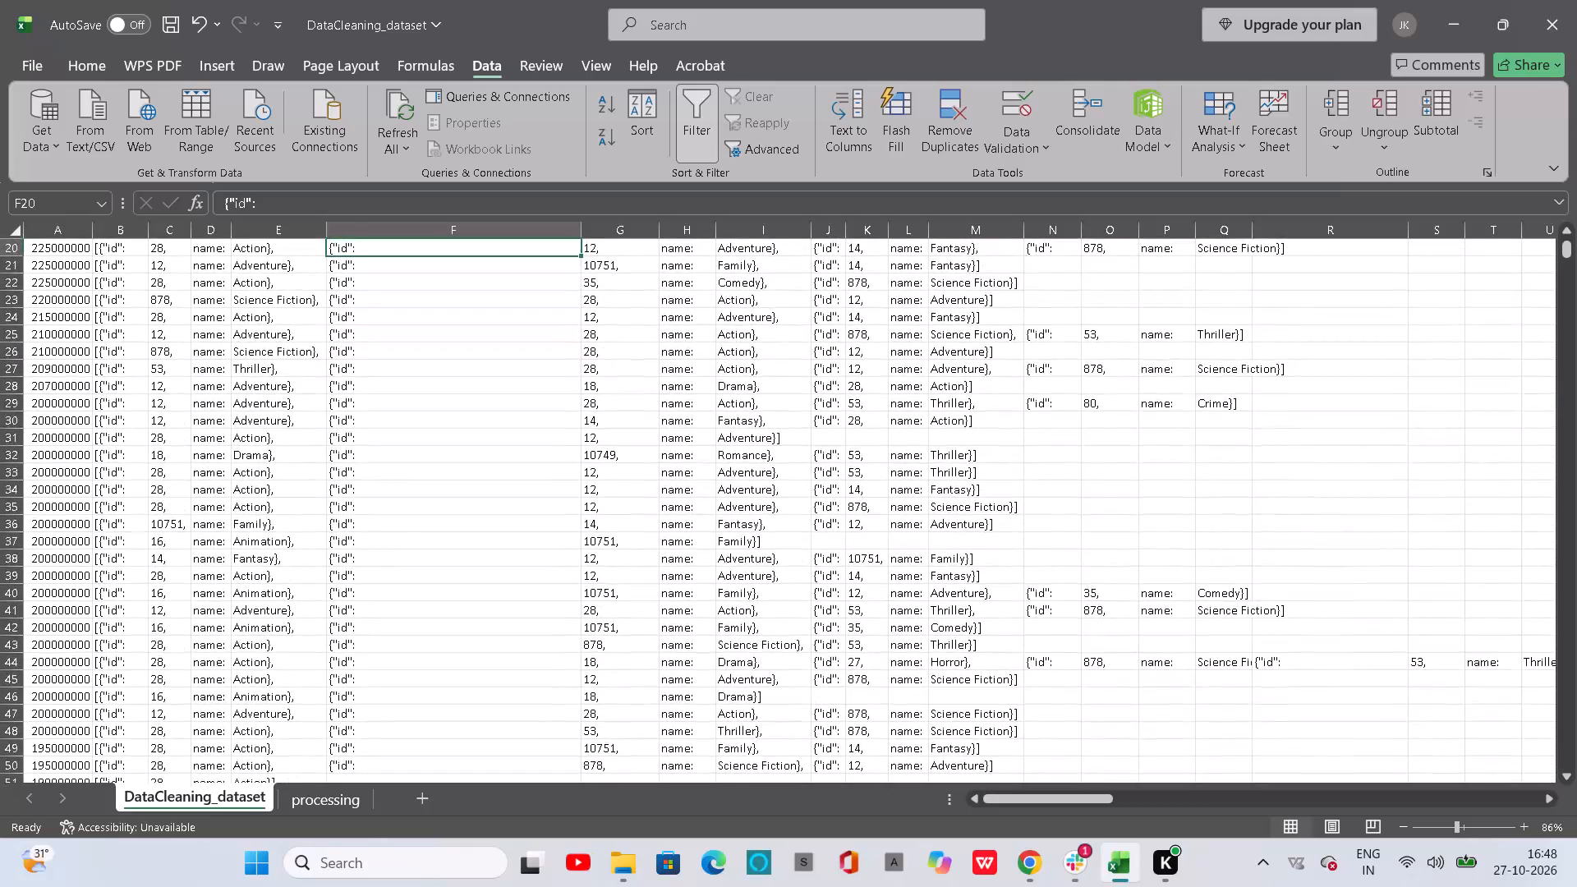
scroll(500, 569, "up", 11)
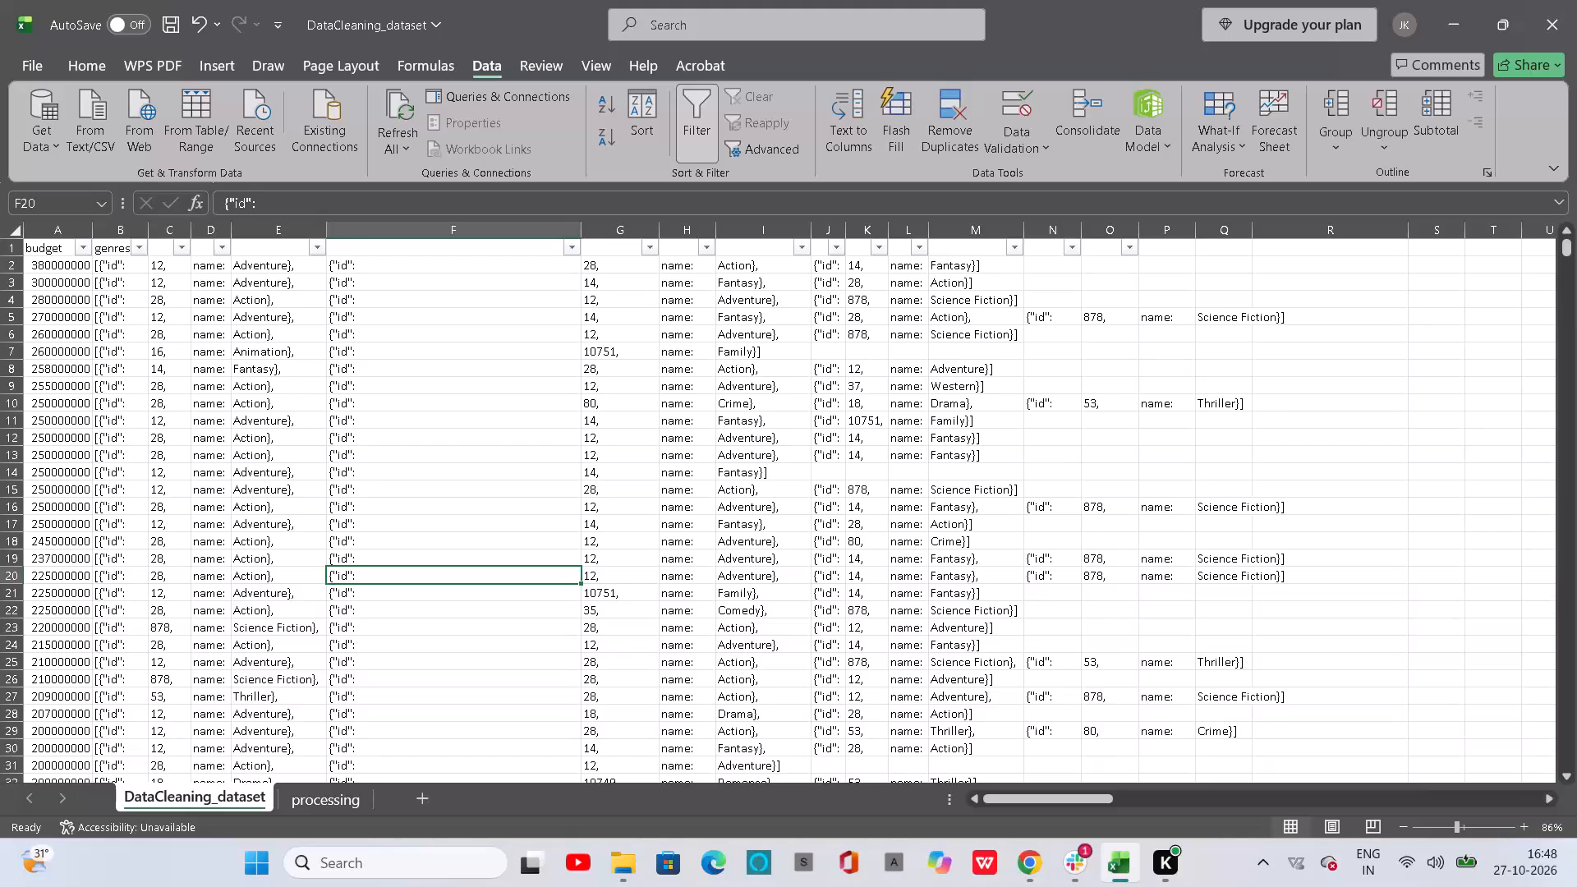
scroll(500, 569, "down", 5)
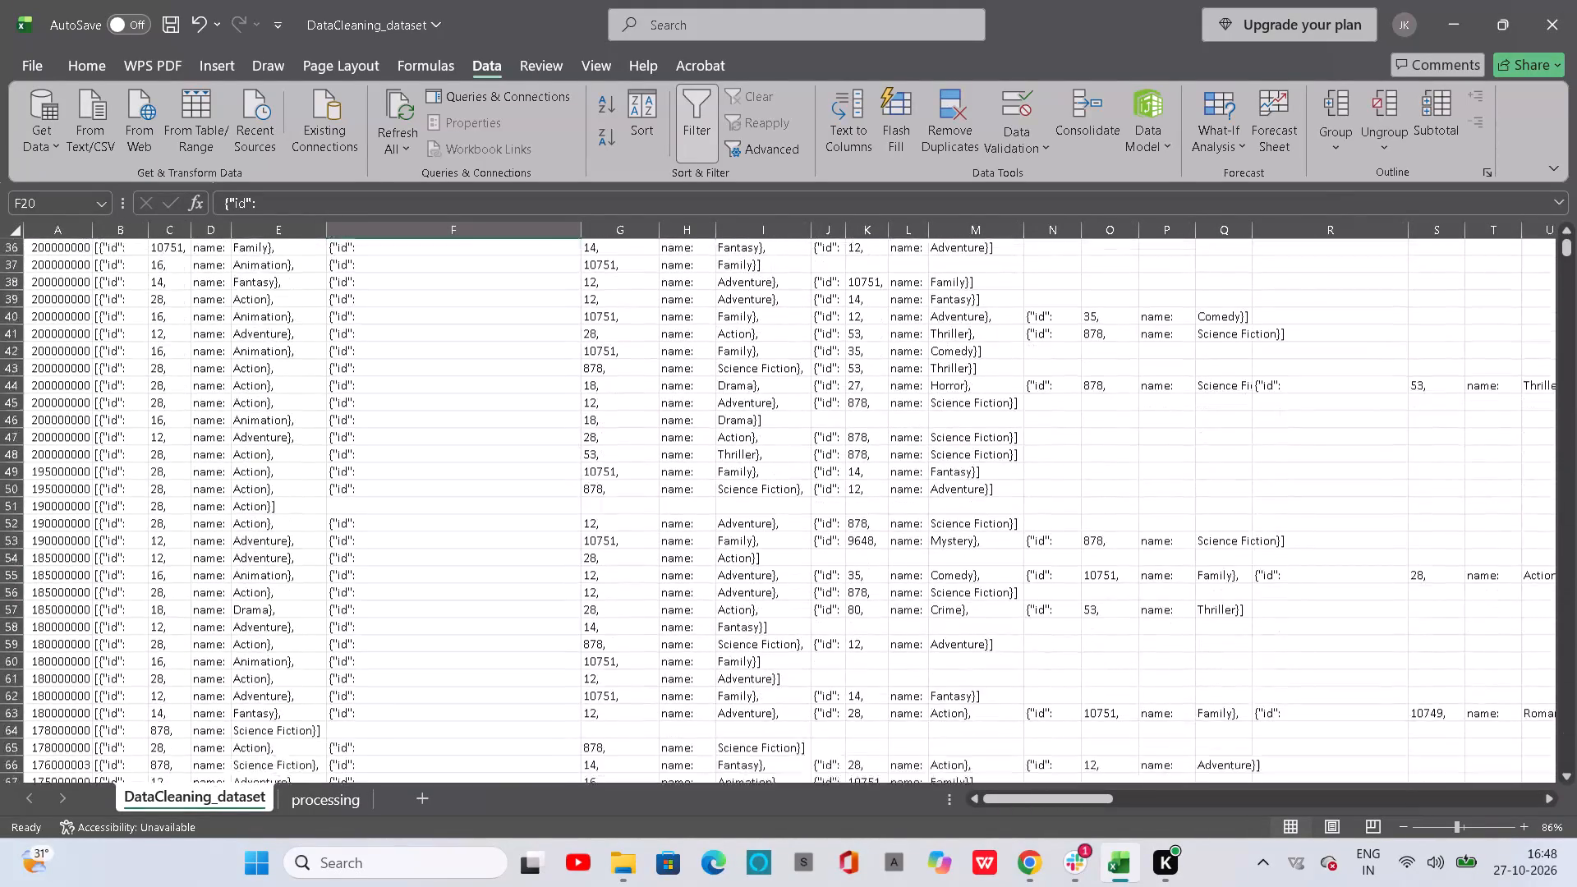
scroll(500, 569, "up", 1)
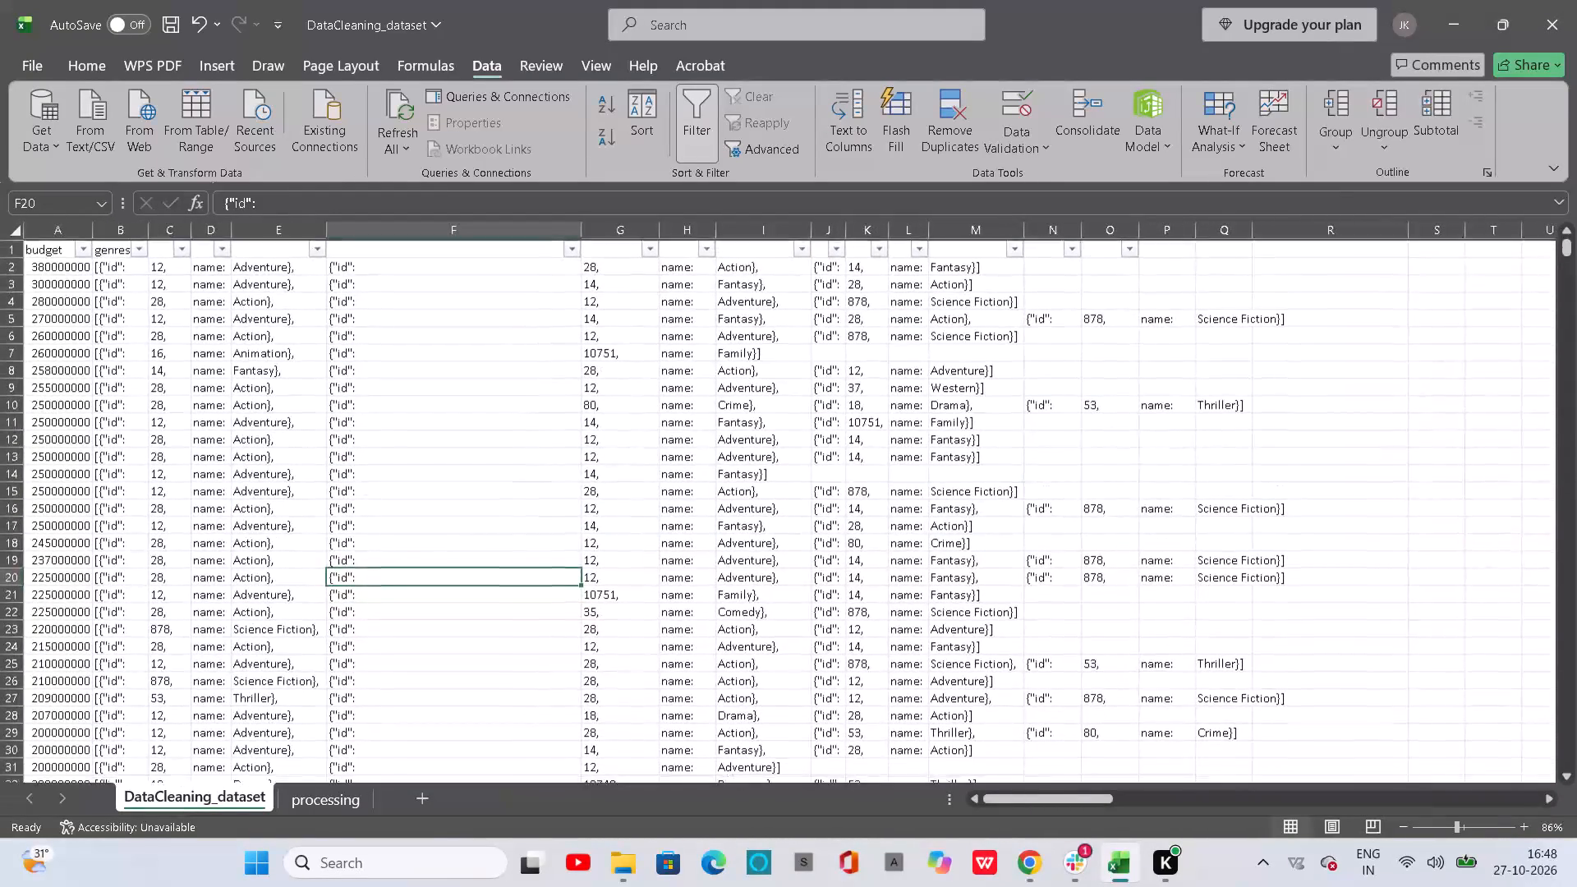
Undo the column width adjustments made after the genres split, back to the wide genres column.
key("ctrl+z")
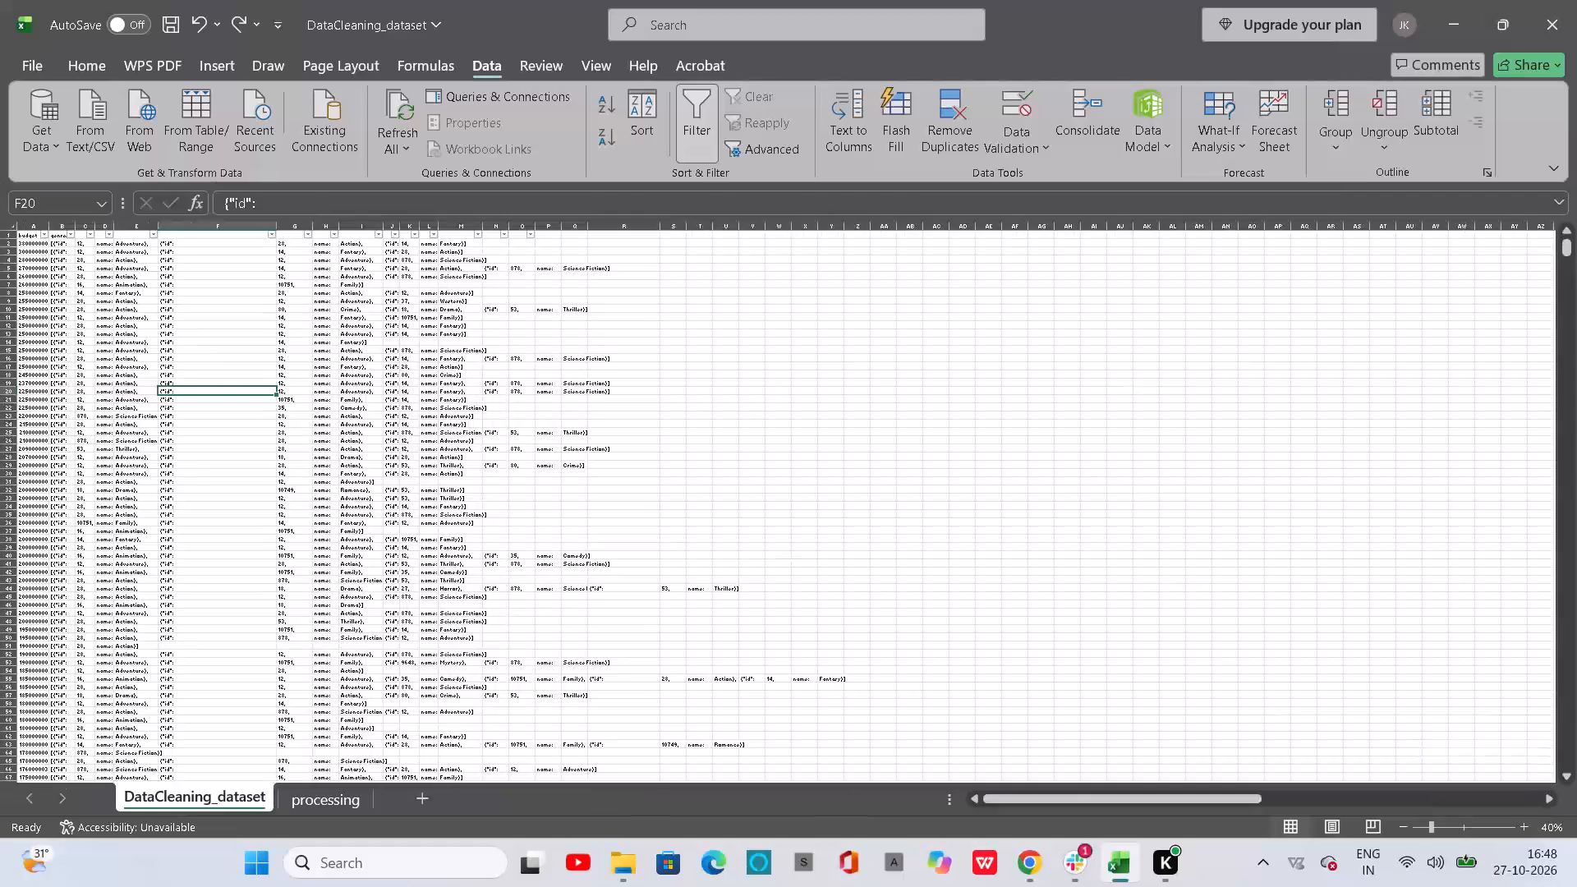
key("ctrl+z")
key("ctrl+z")
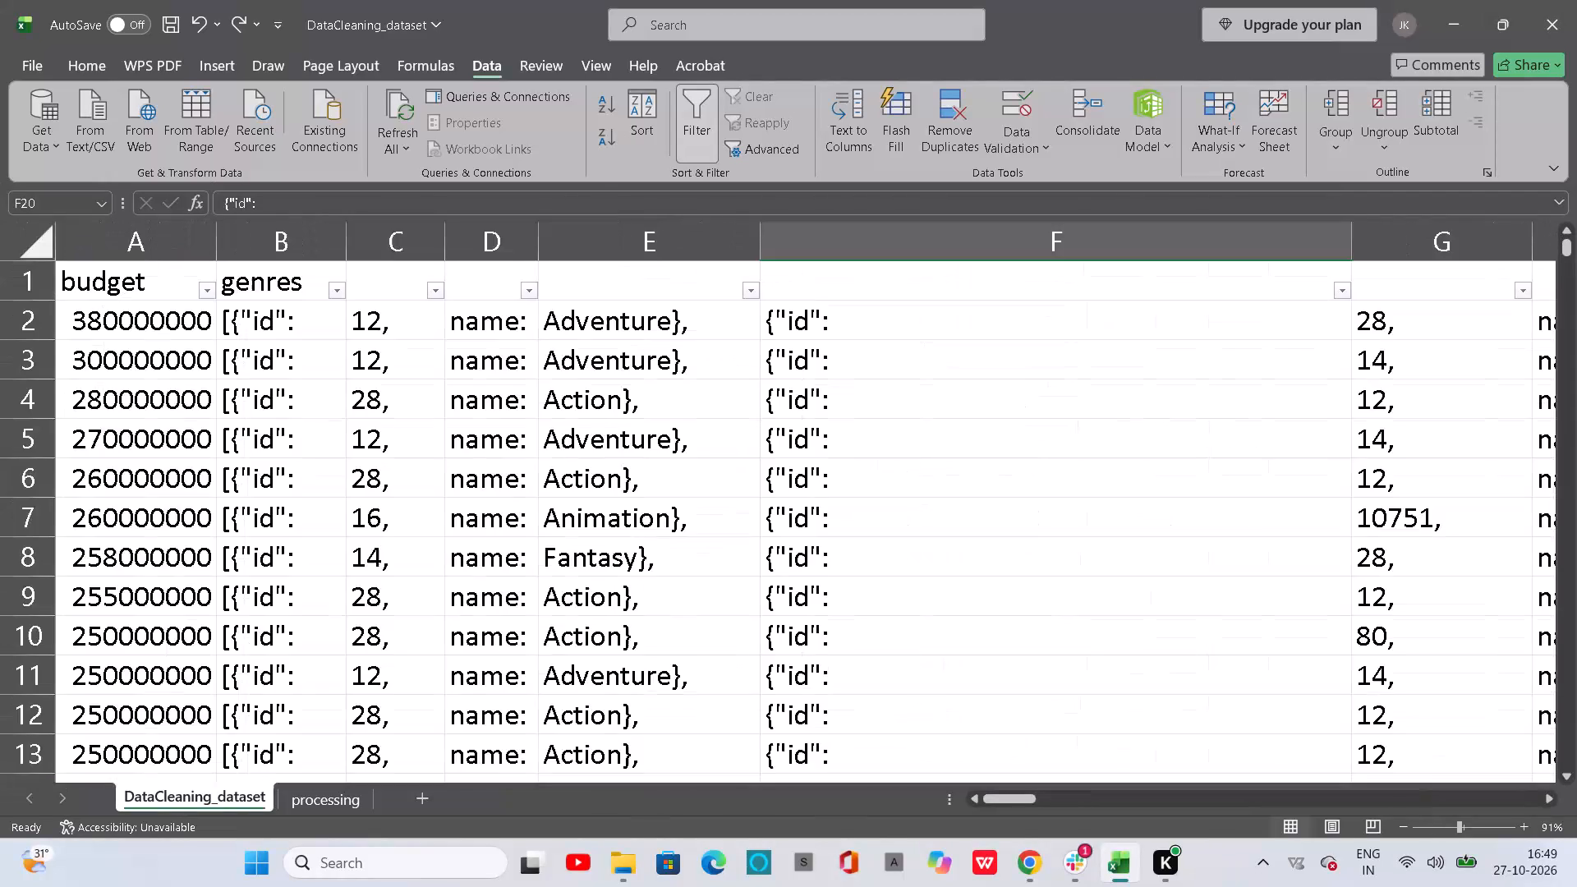
key("ctrl+z")
key("ctrl+z")
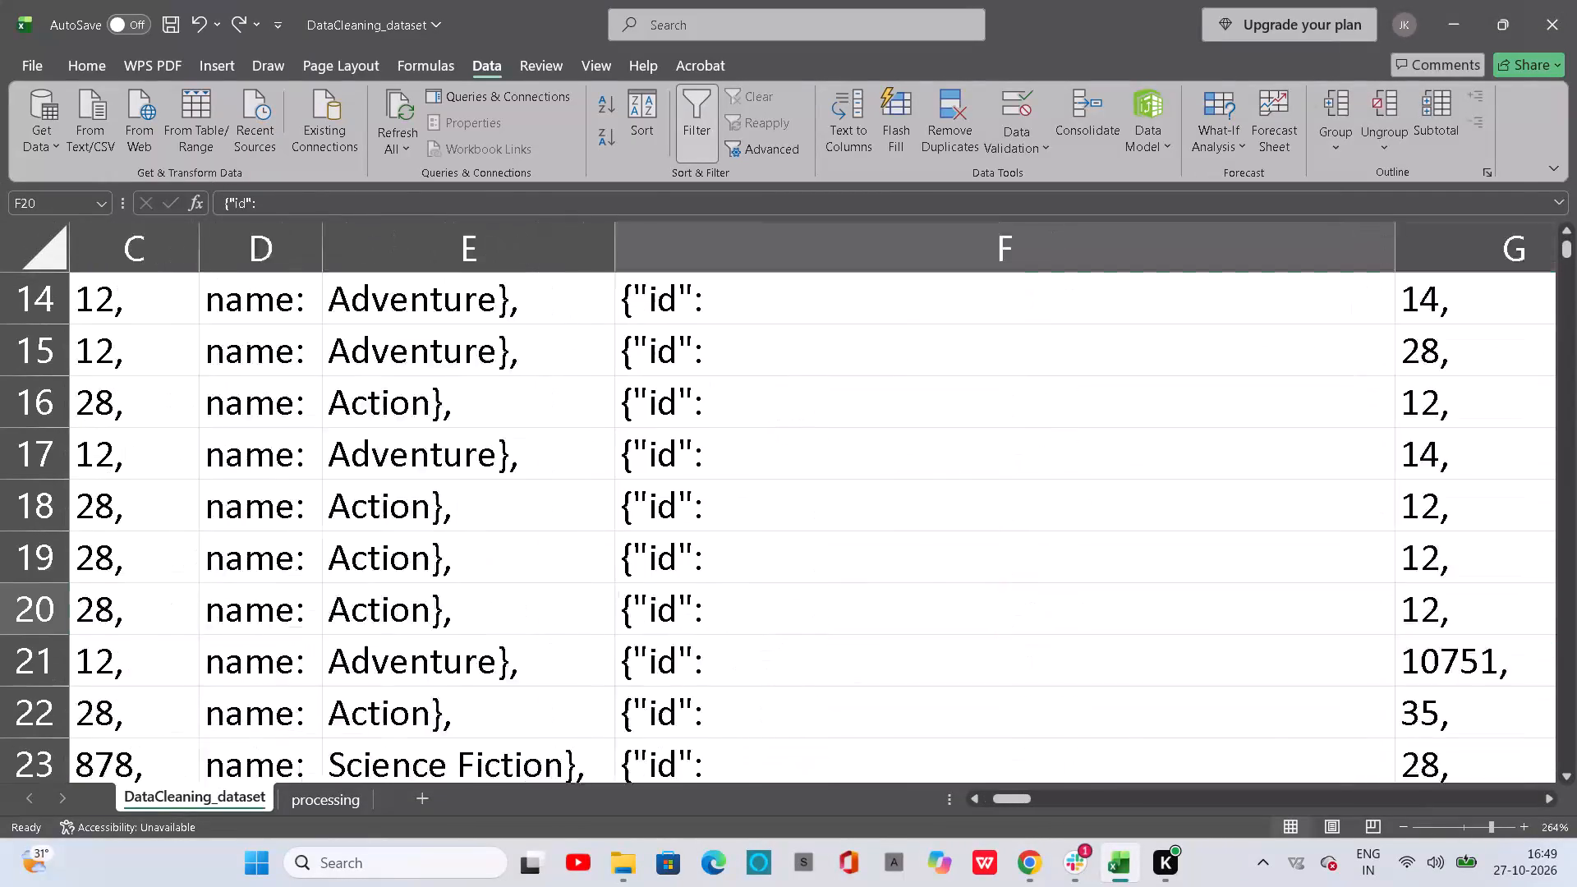
key("ctrl+z")
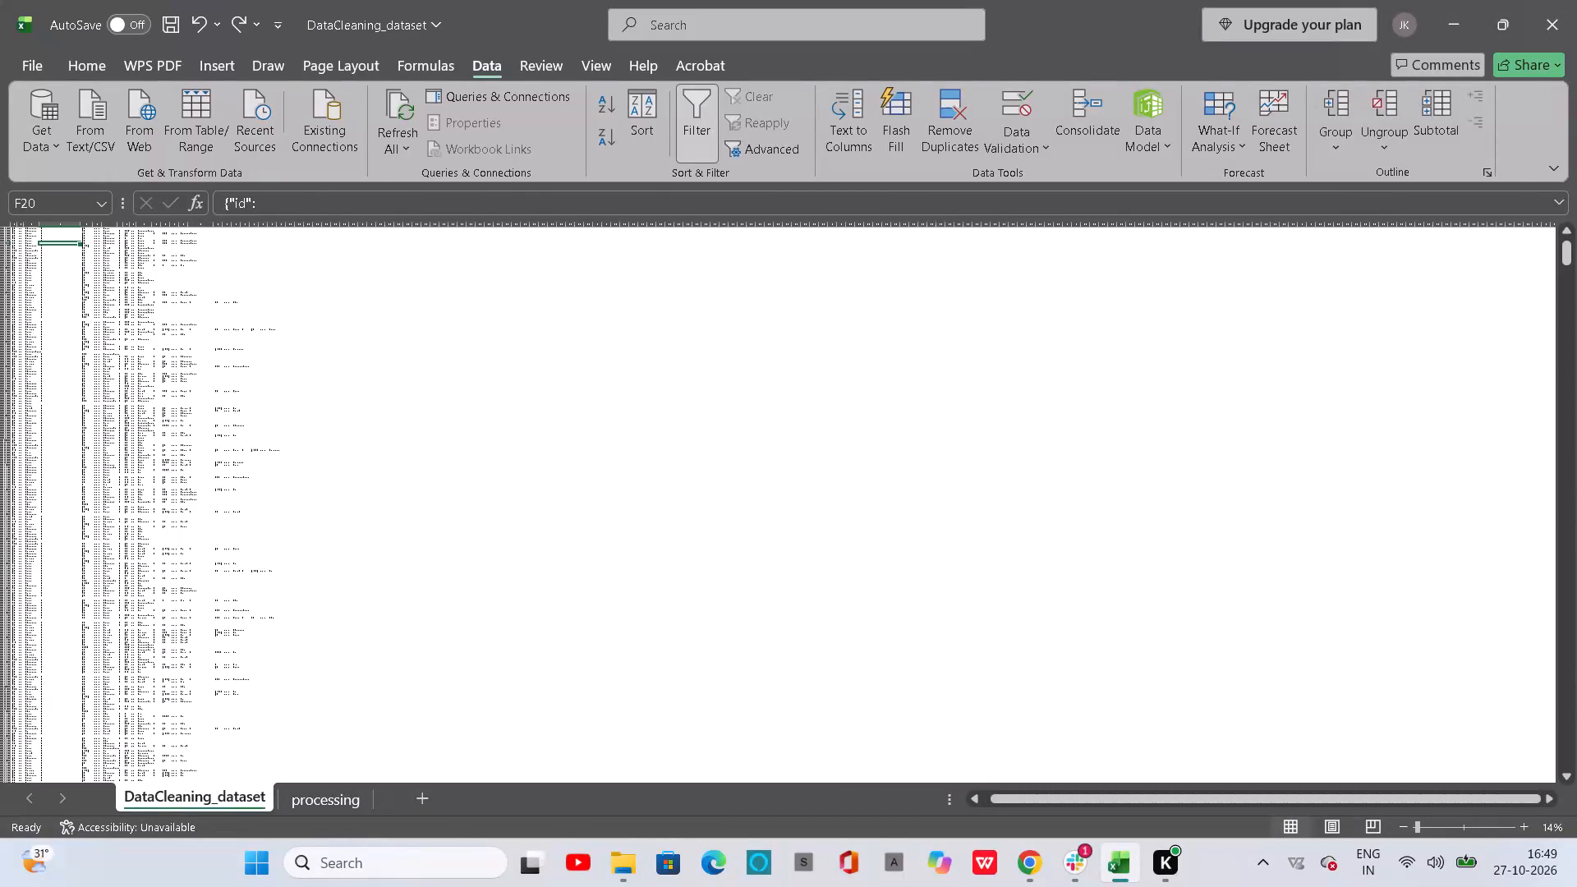
key("ctrl+z")
key("ctrl+z")
key("ctrl+z")
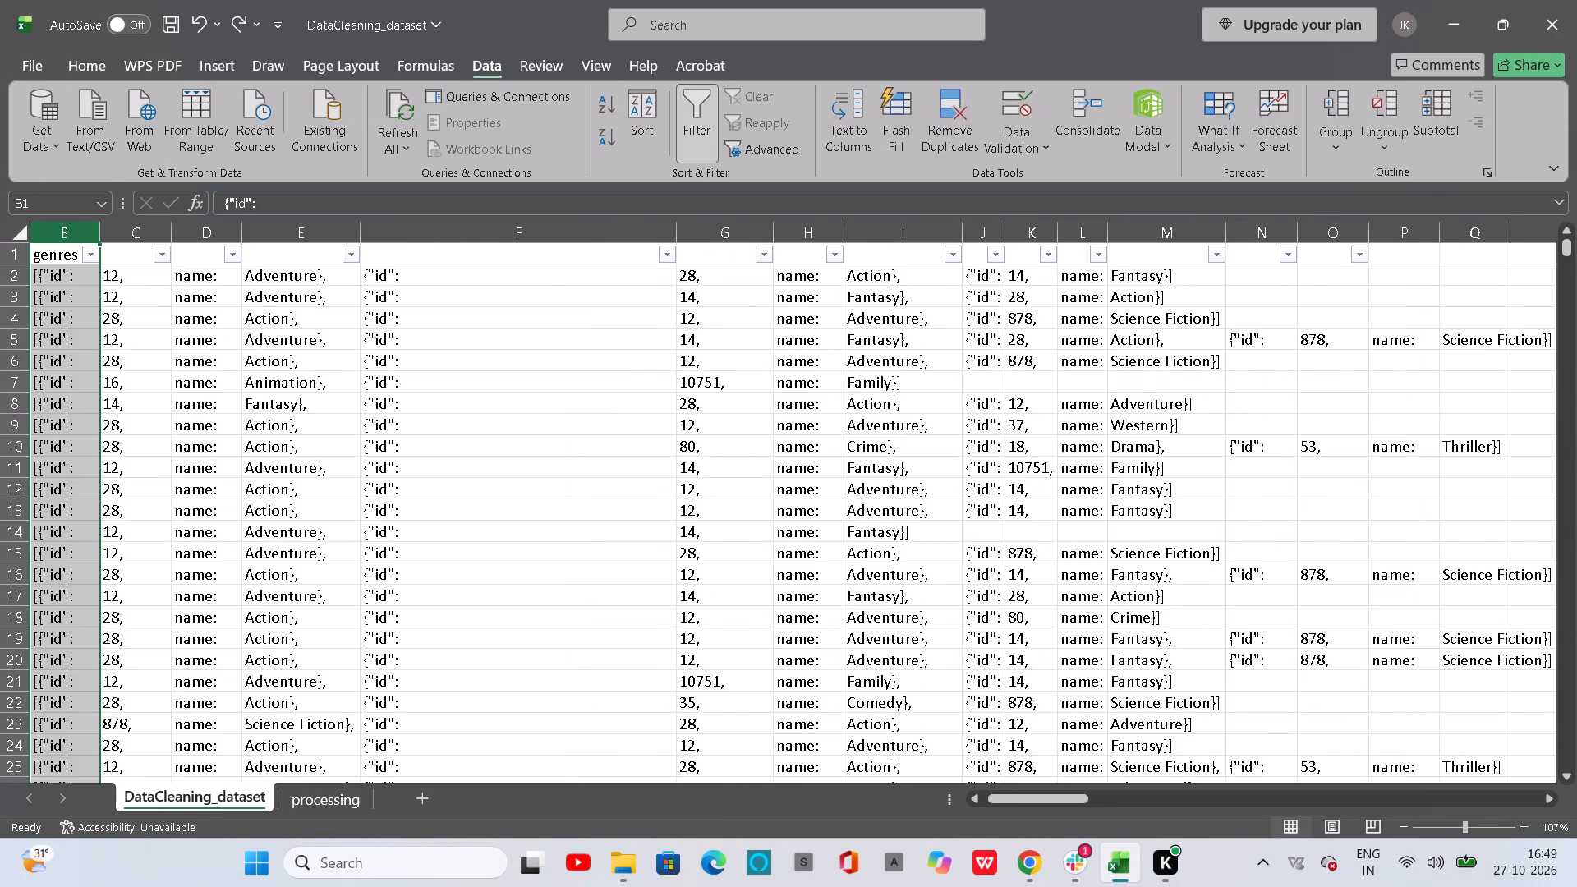
key("ctrl+z")
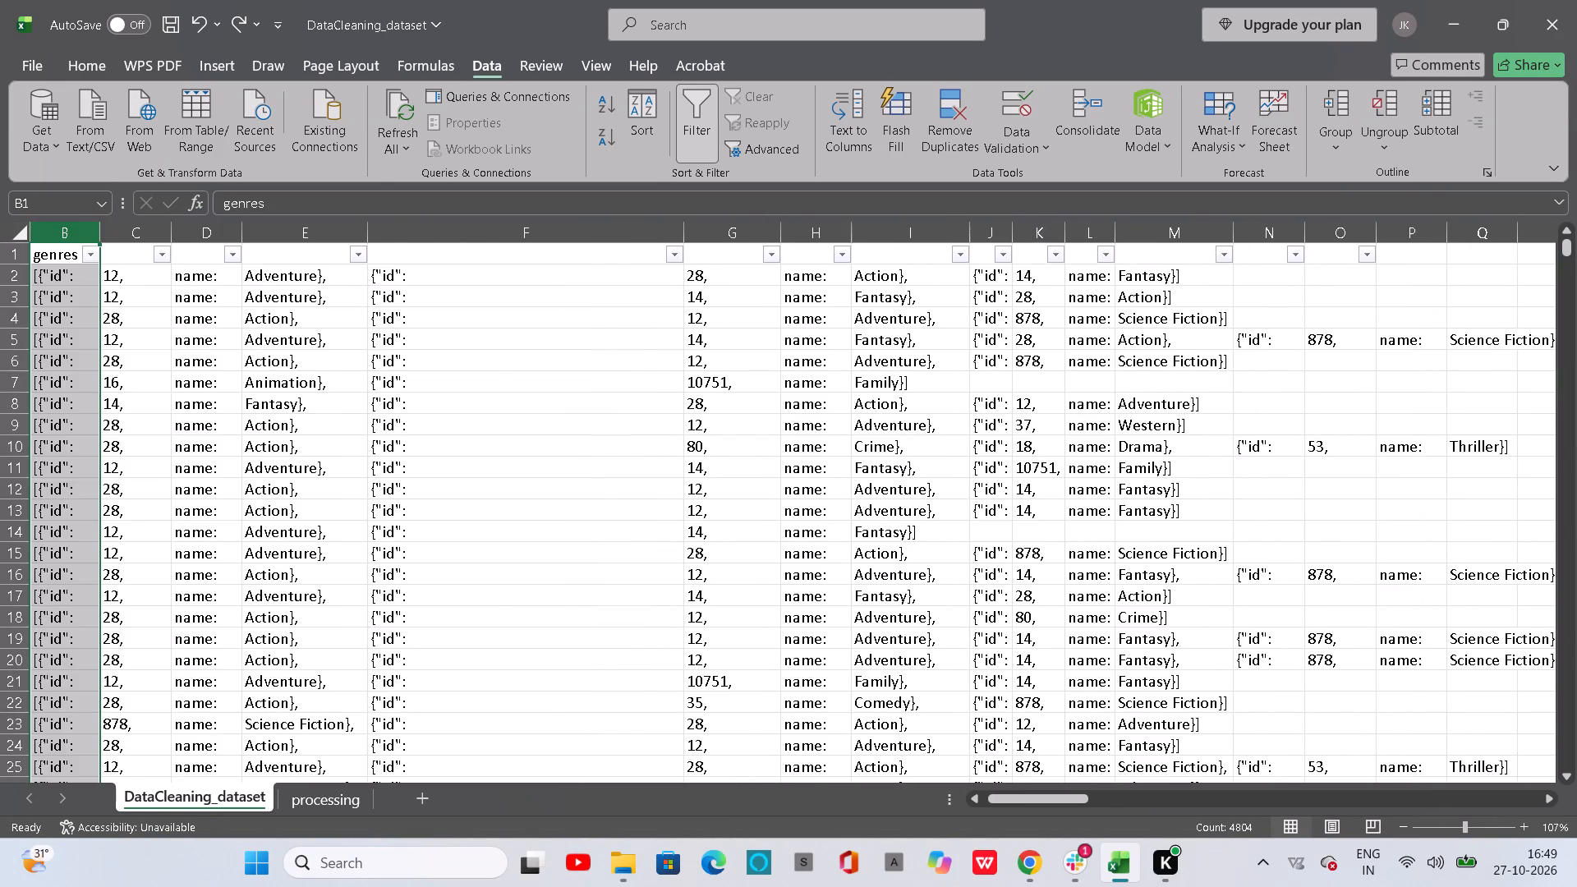
key("ctrl+z")
key("ctrl+z")
key("ctrl+z")
key("ctrl+z")
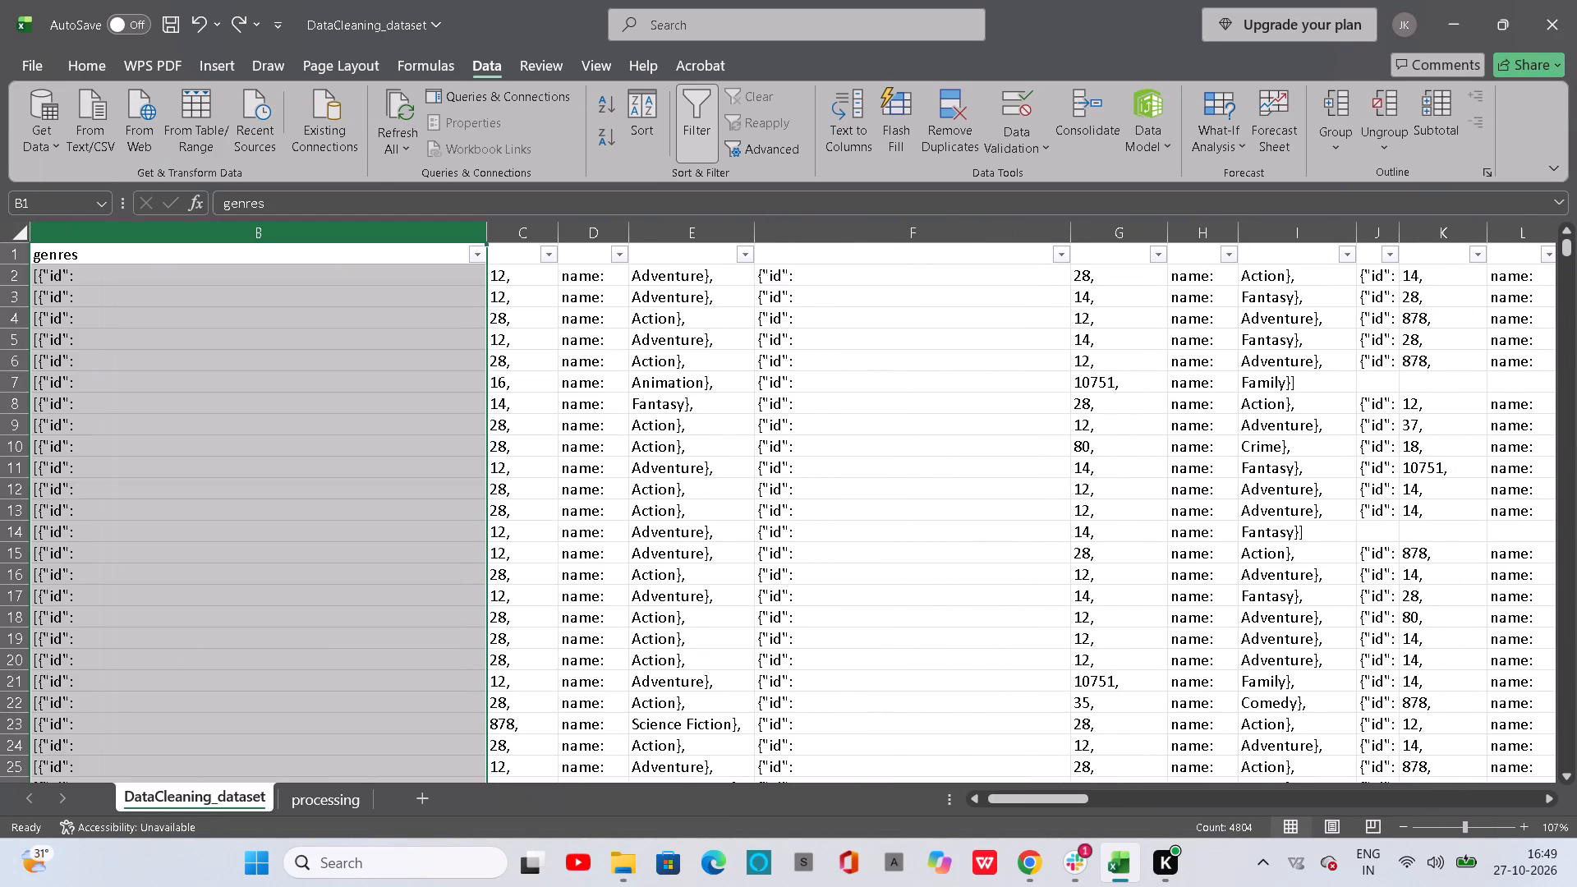
Undo the split of the genres column to bring back the packed genre text and the original movie columns.
key("ctrl+z")
key("ctrl+z")
key("ctrl+z")
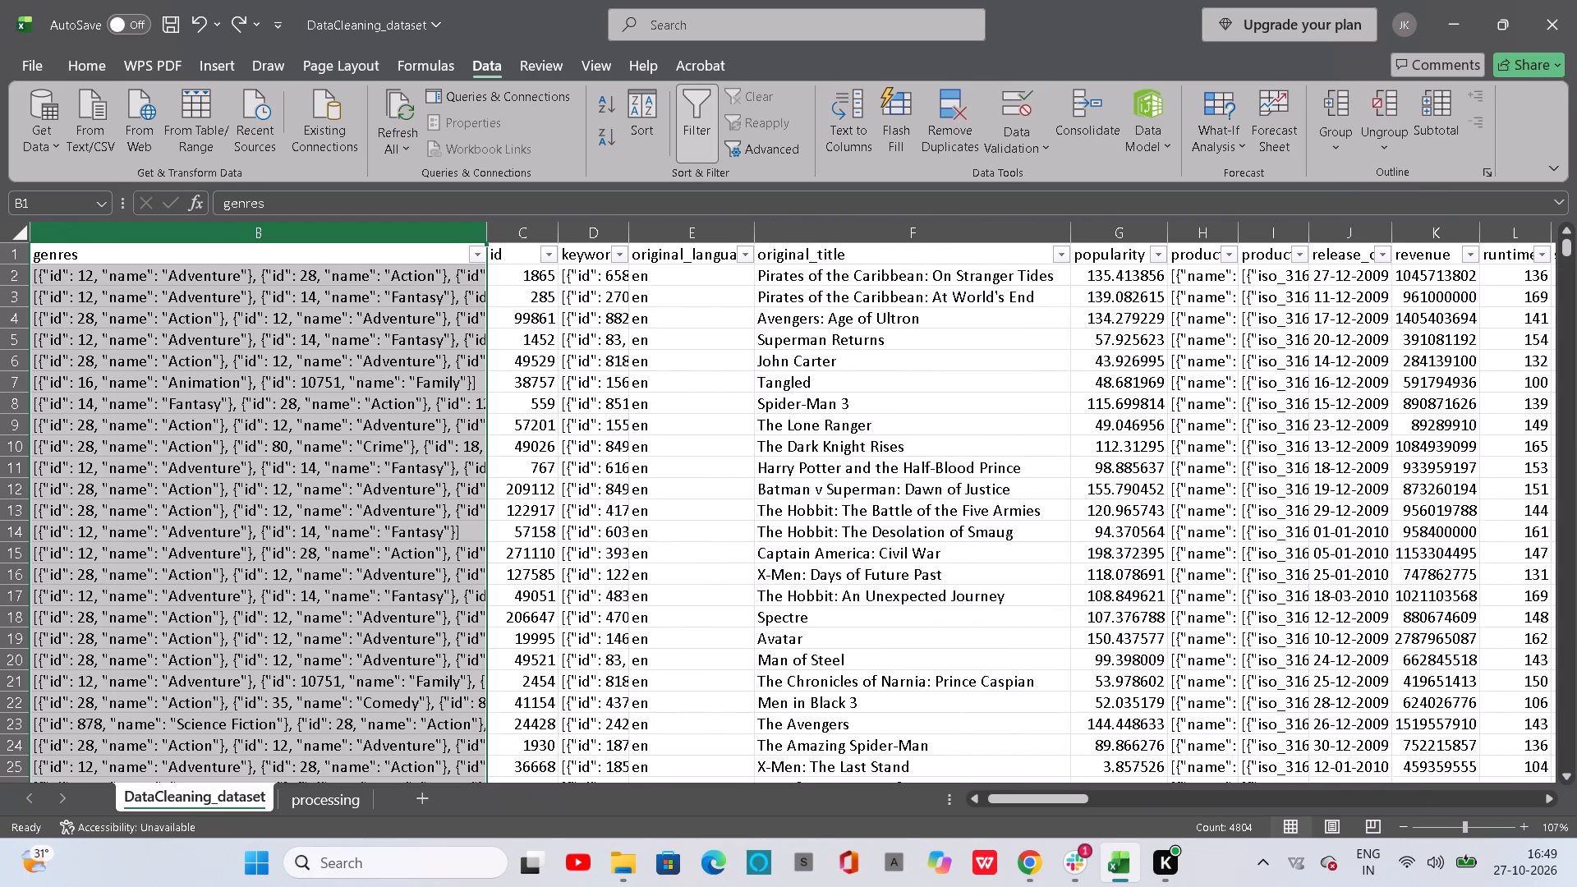
key("ctrl+z")
Review the original movie columns from budget through vote count across the first movie rows.
scroll(500, 569, "right", 2)
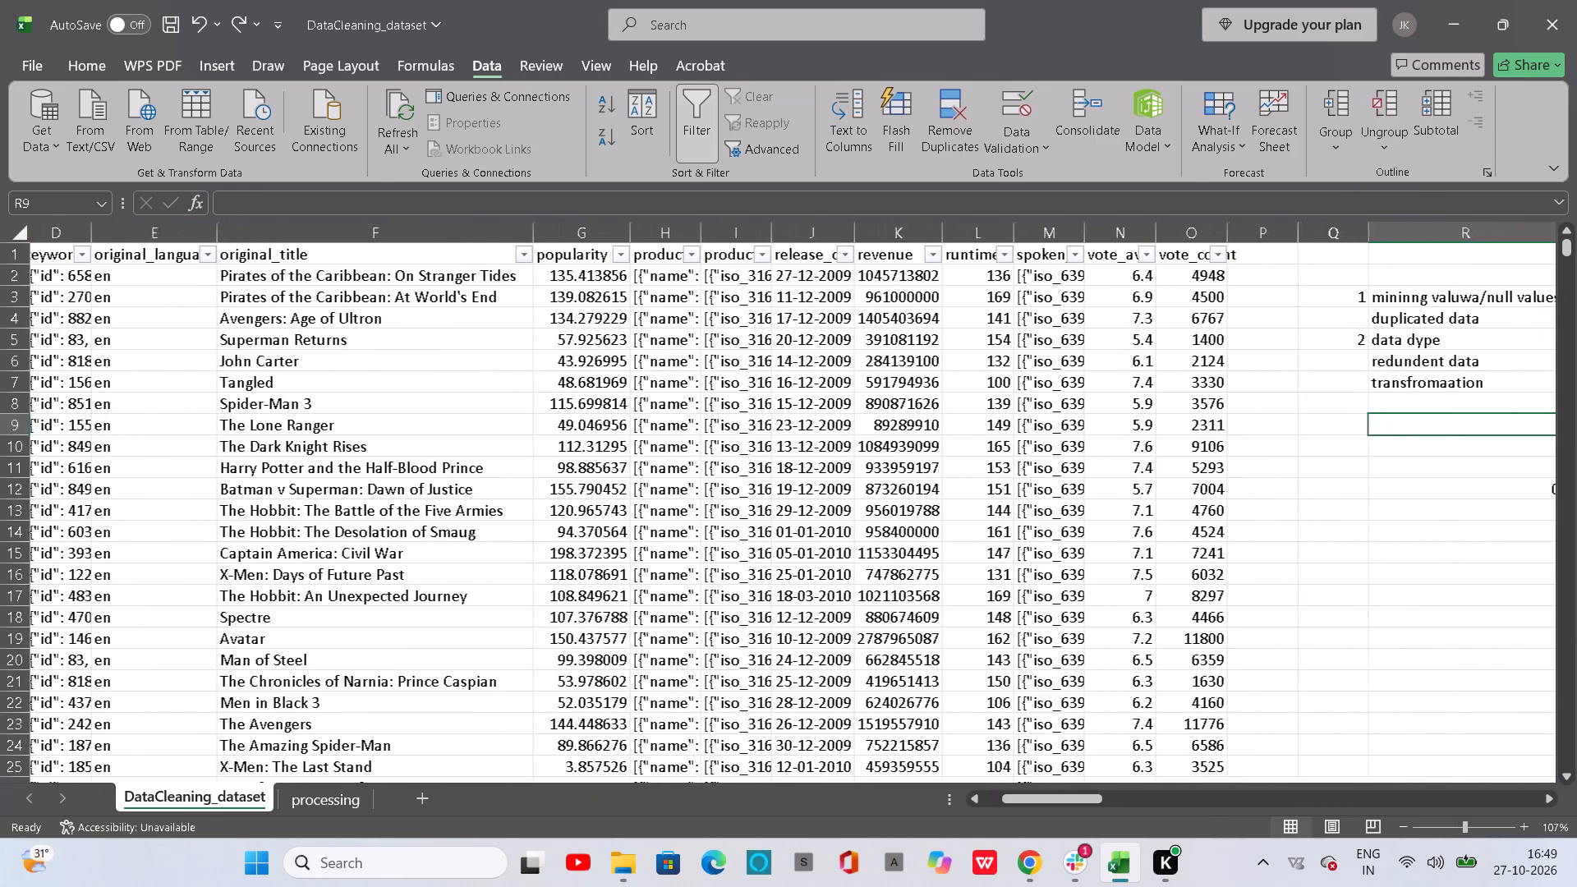
scroll(641, 590, "right", 2)
scroll(341, 430, "right", 1)
scroll(341, 430, "down", 2)
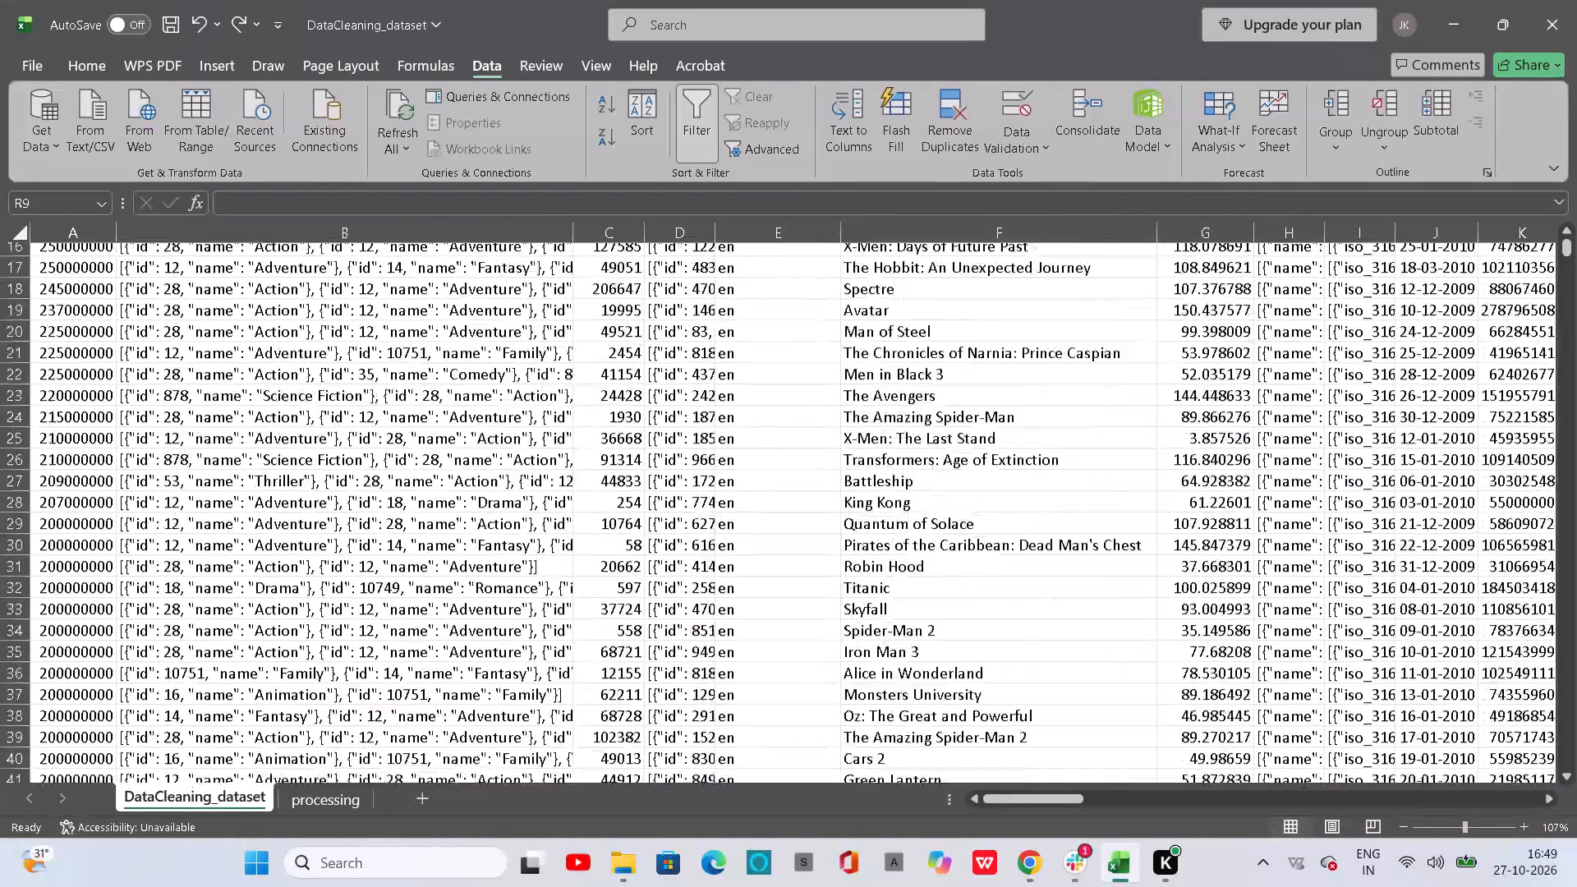
scroll(341, 430, "down", 2)
scroll(341, 430, "up", 1)
scroll(341, 430, "left", 2)
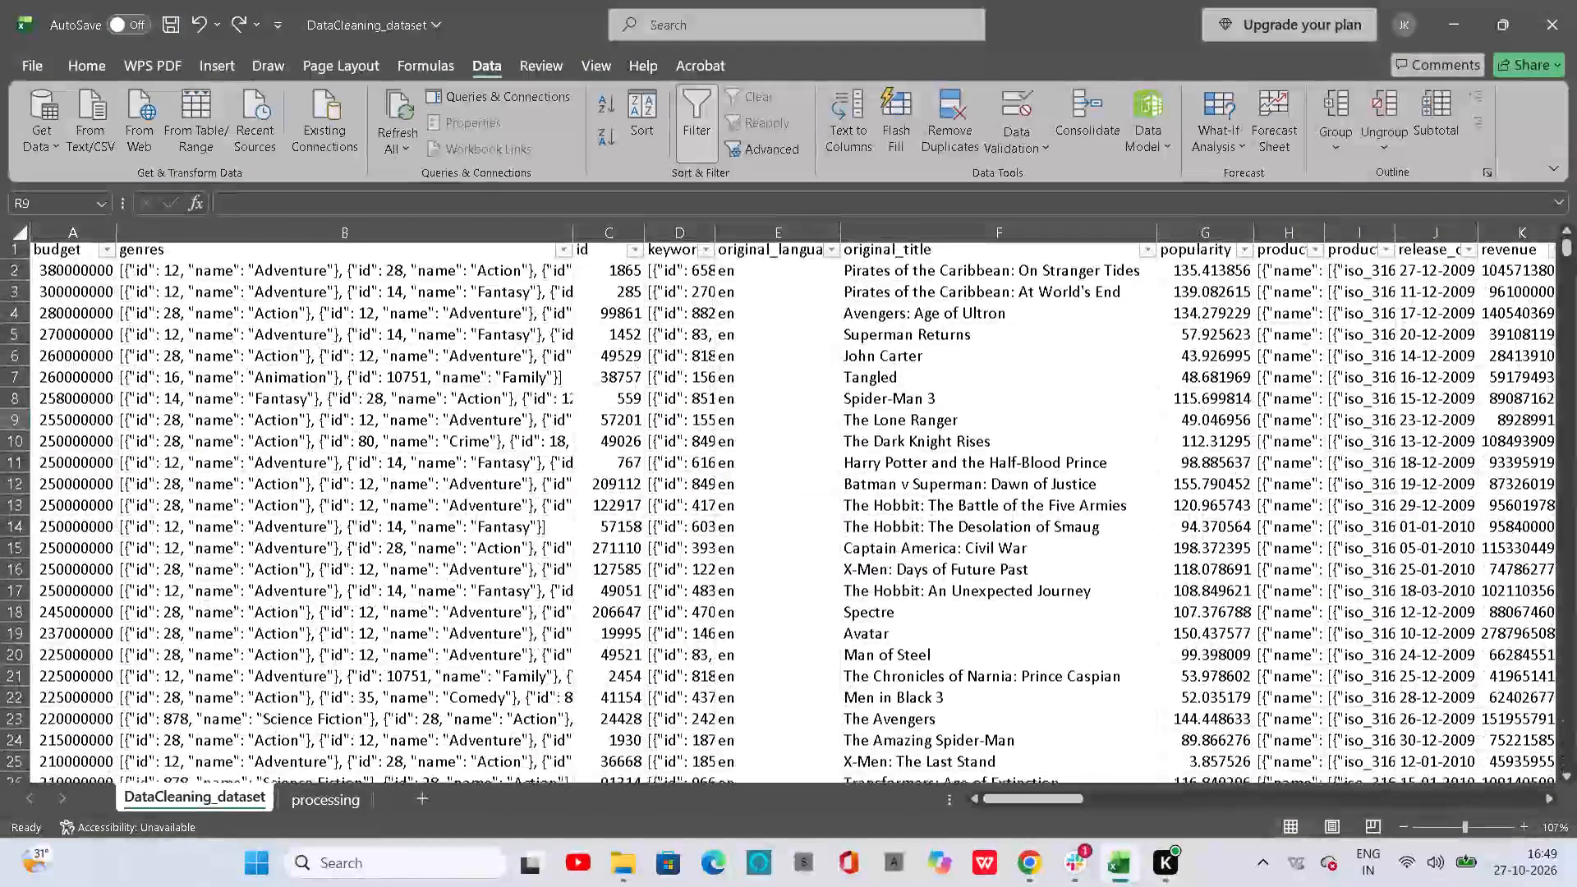
Examine the cleaning checklist in column R and the joined record text starting in column T, including how far it extends.
scroll(341, 430, "left", 9)
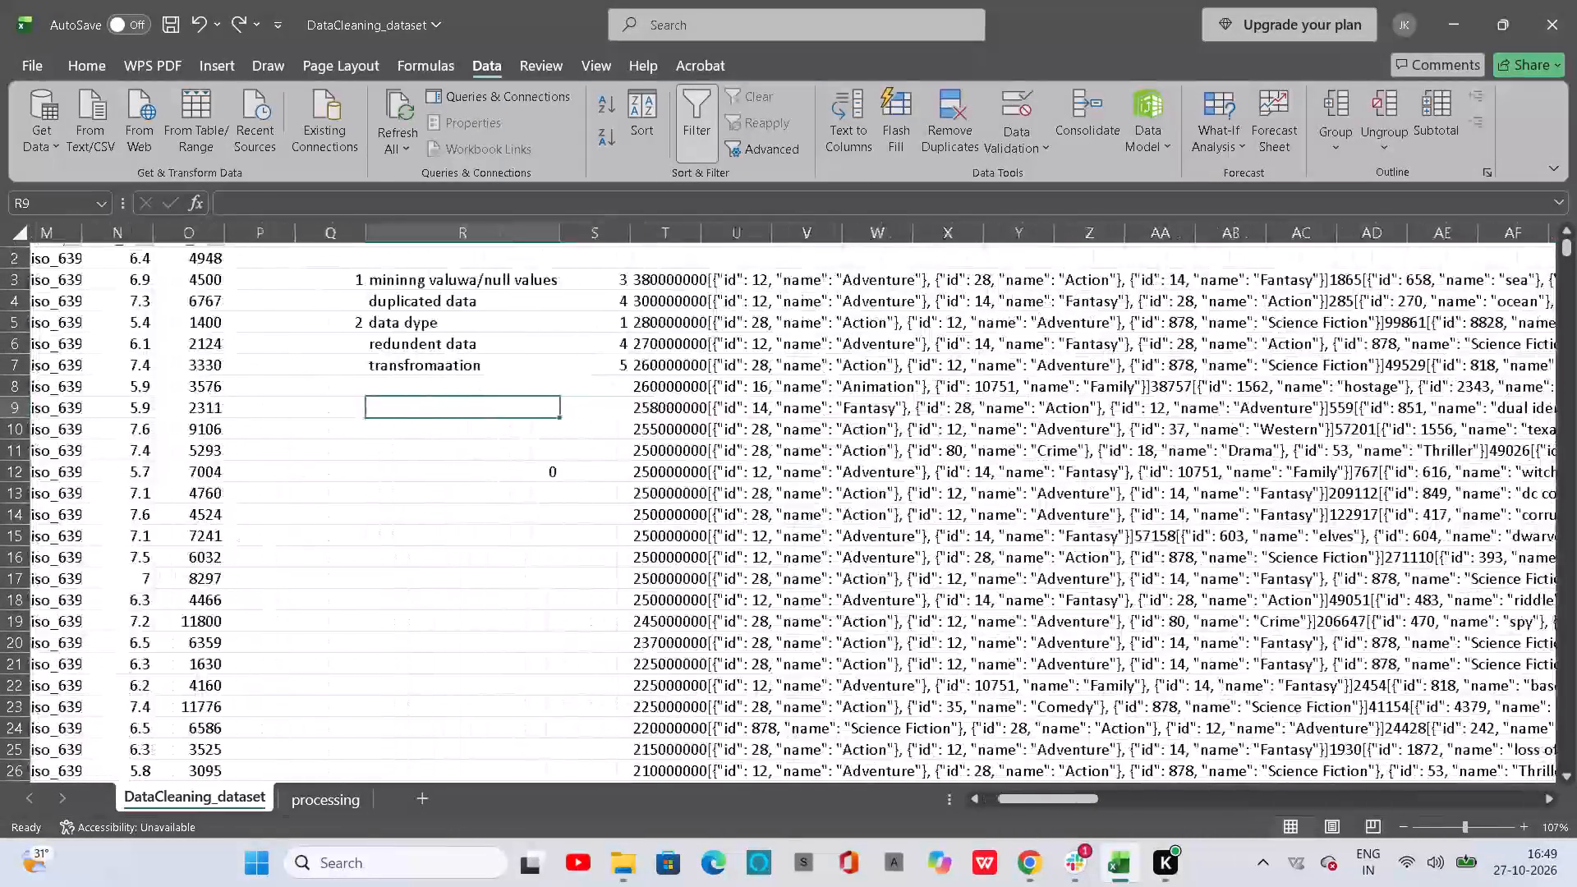
scroll(387, 443, "left", 7)
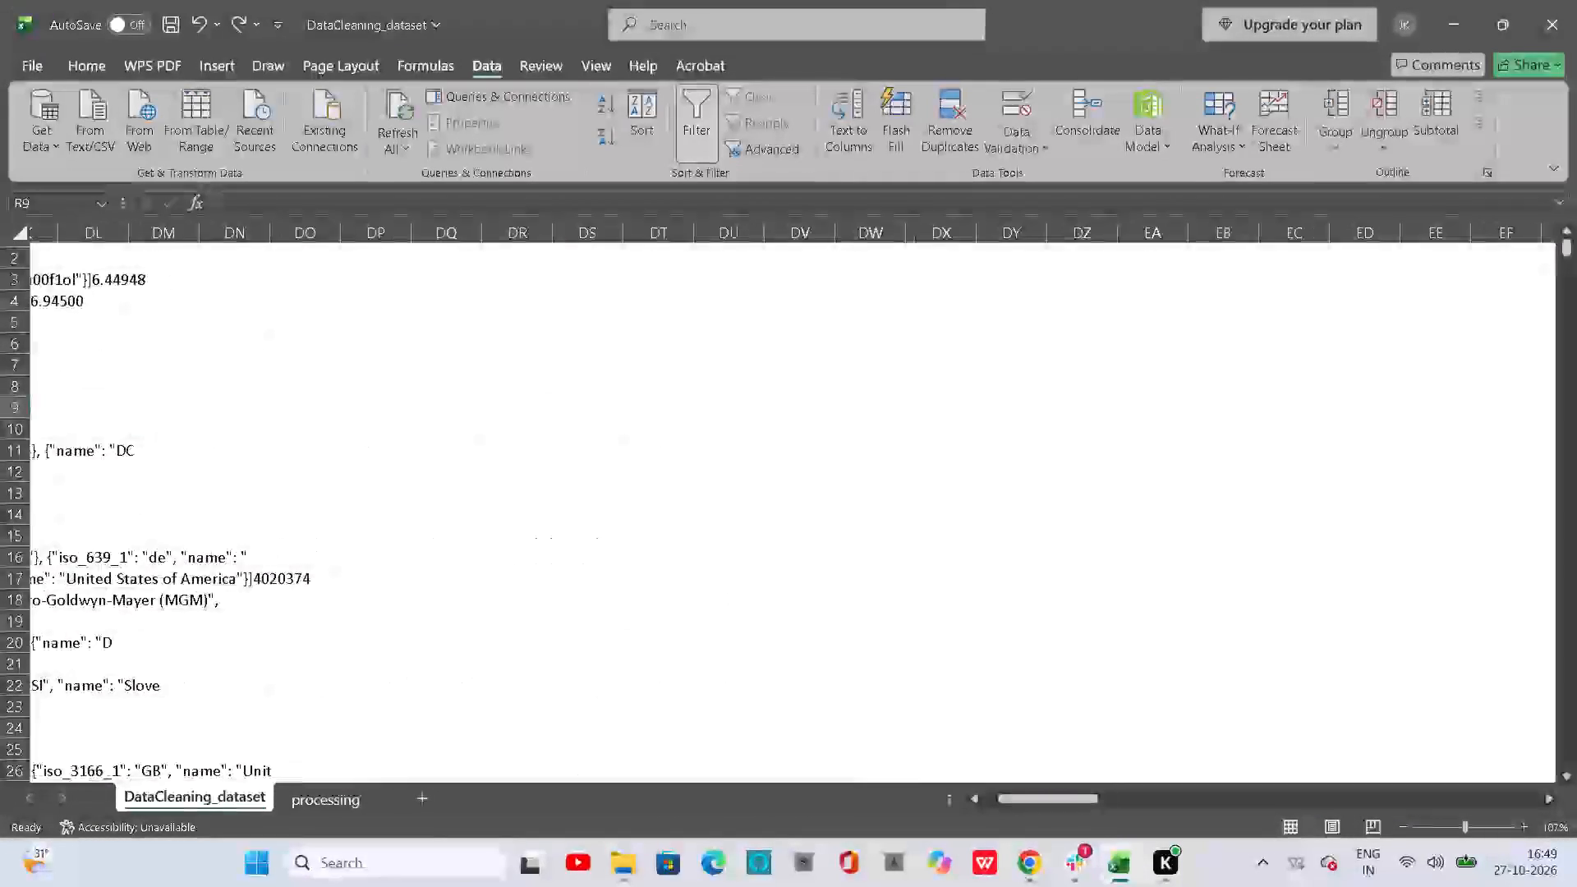
scroll(387, 443, "right", 4)
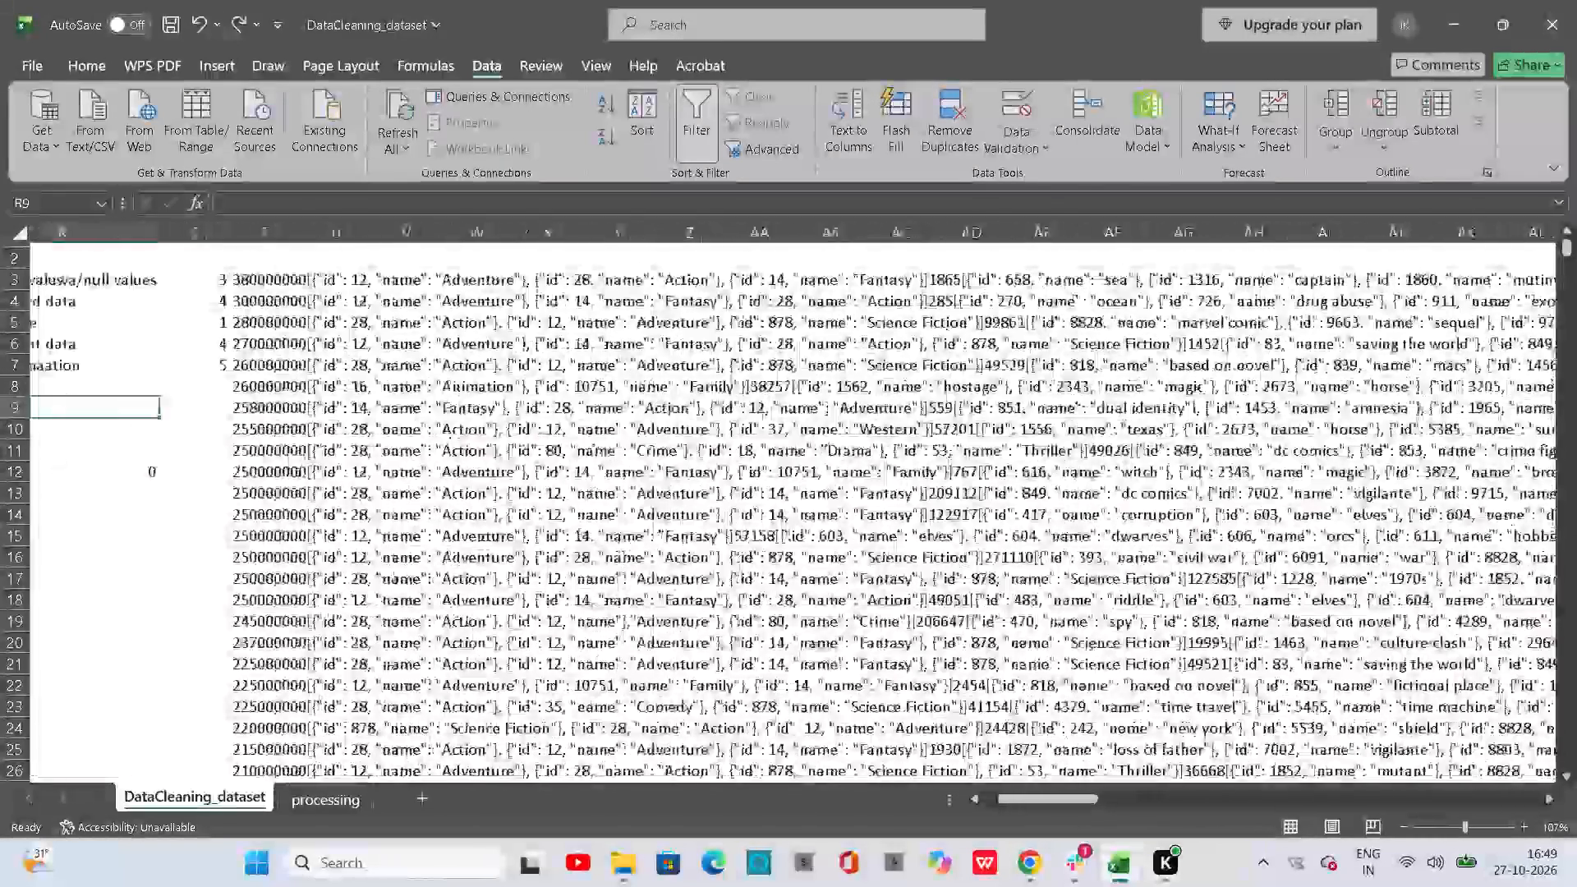
scroll(387, 443, "left", 1)
scroll(387, 443, "right", 3)
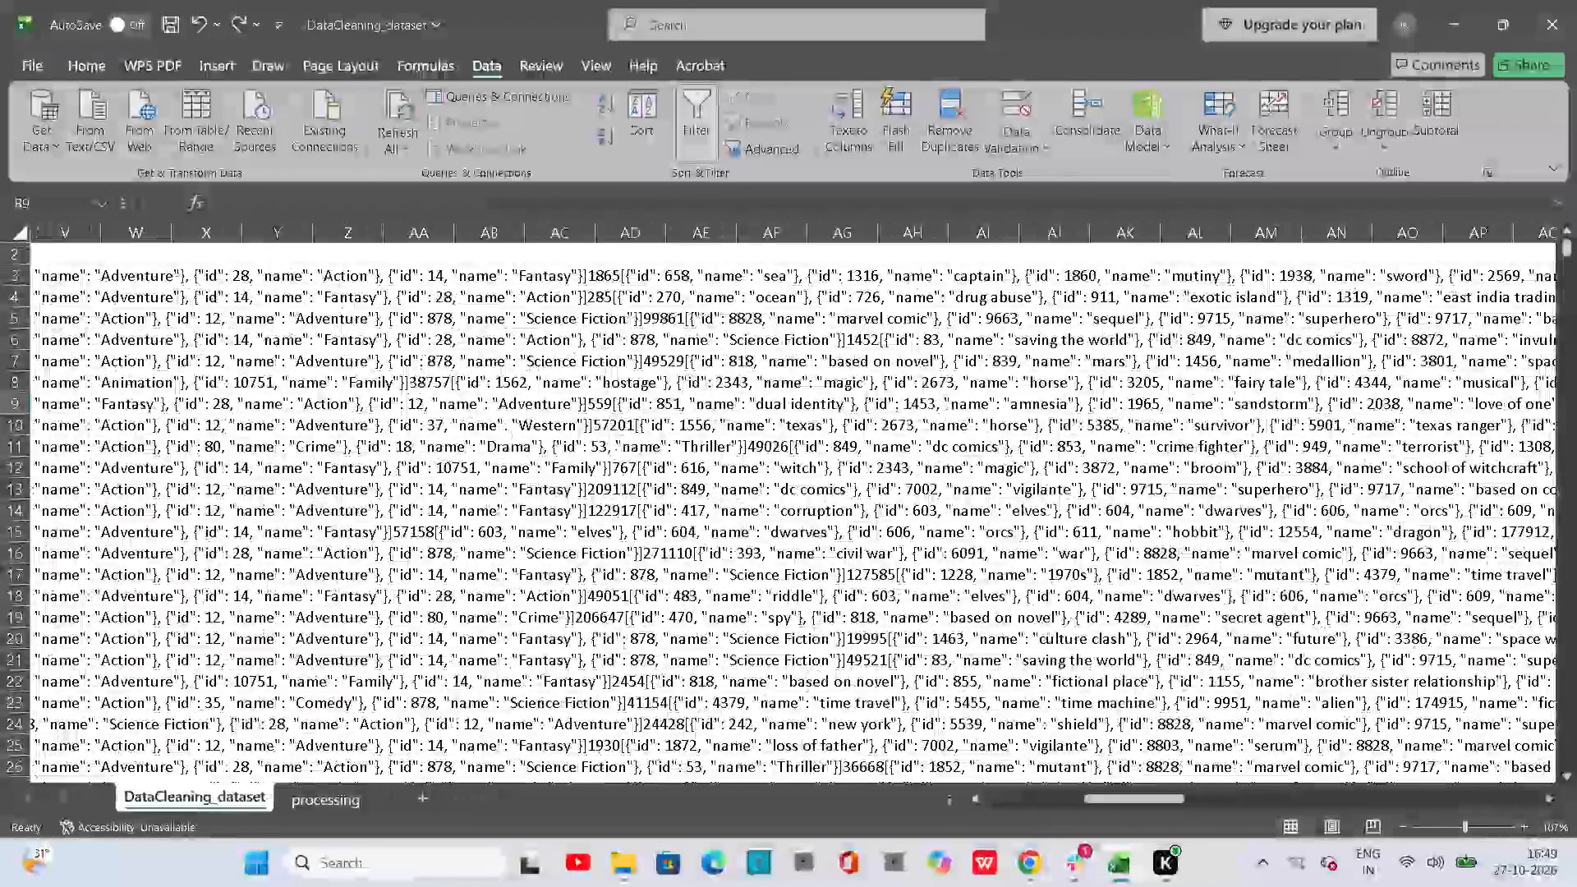
scroll(195, 324, "right", 3)
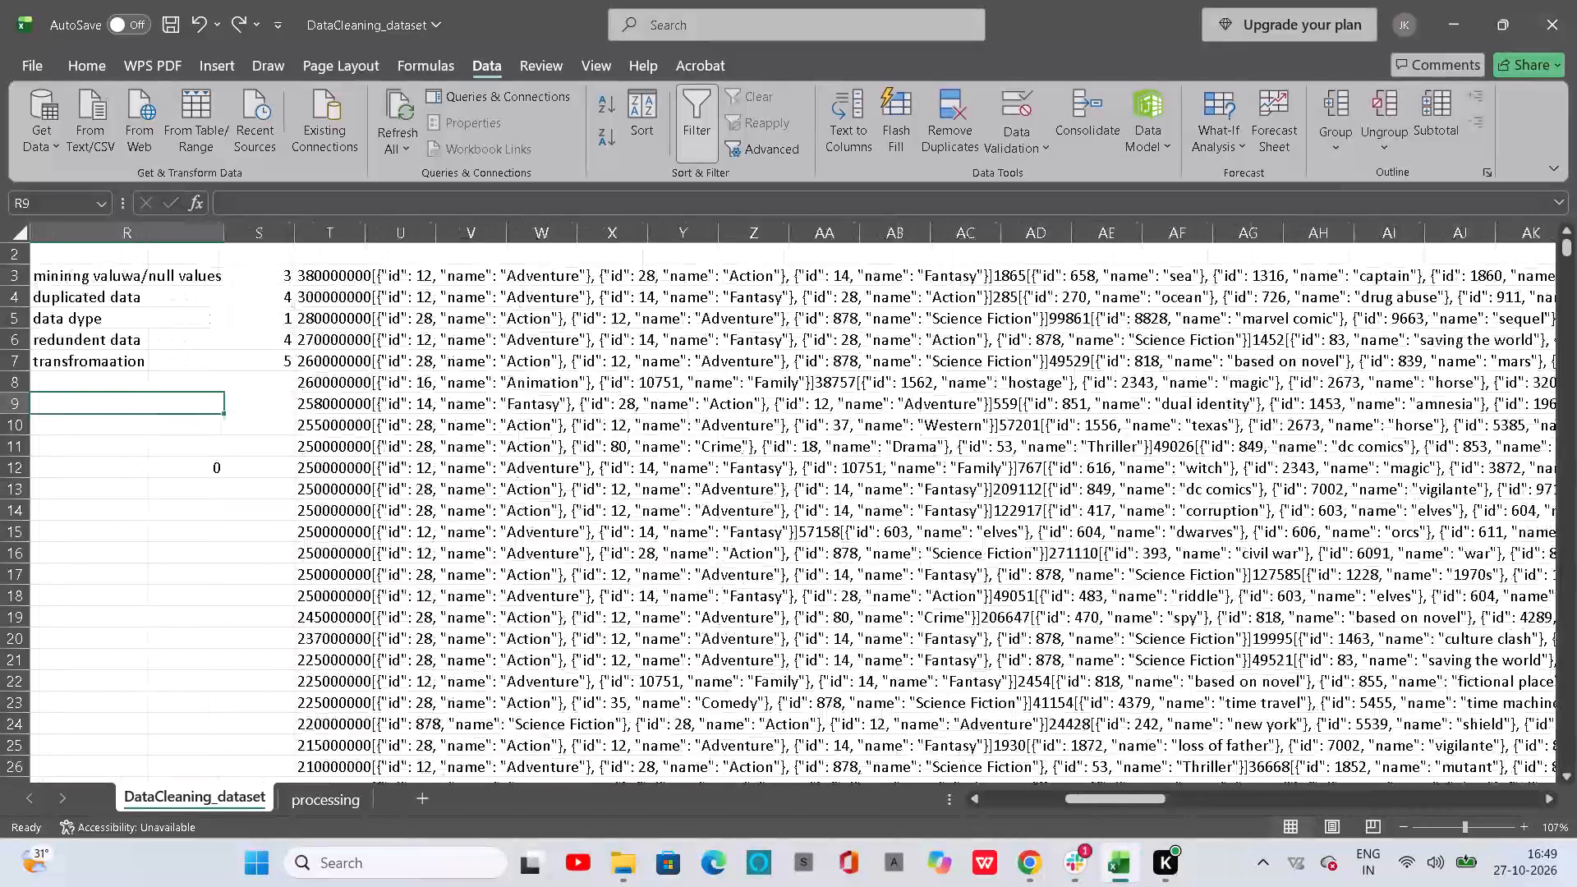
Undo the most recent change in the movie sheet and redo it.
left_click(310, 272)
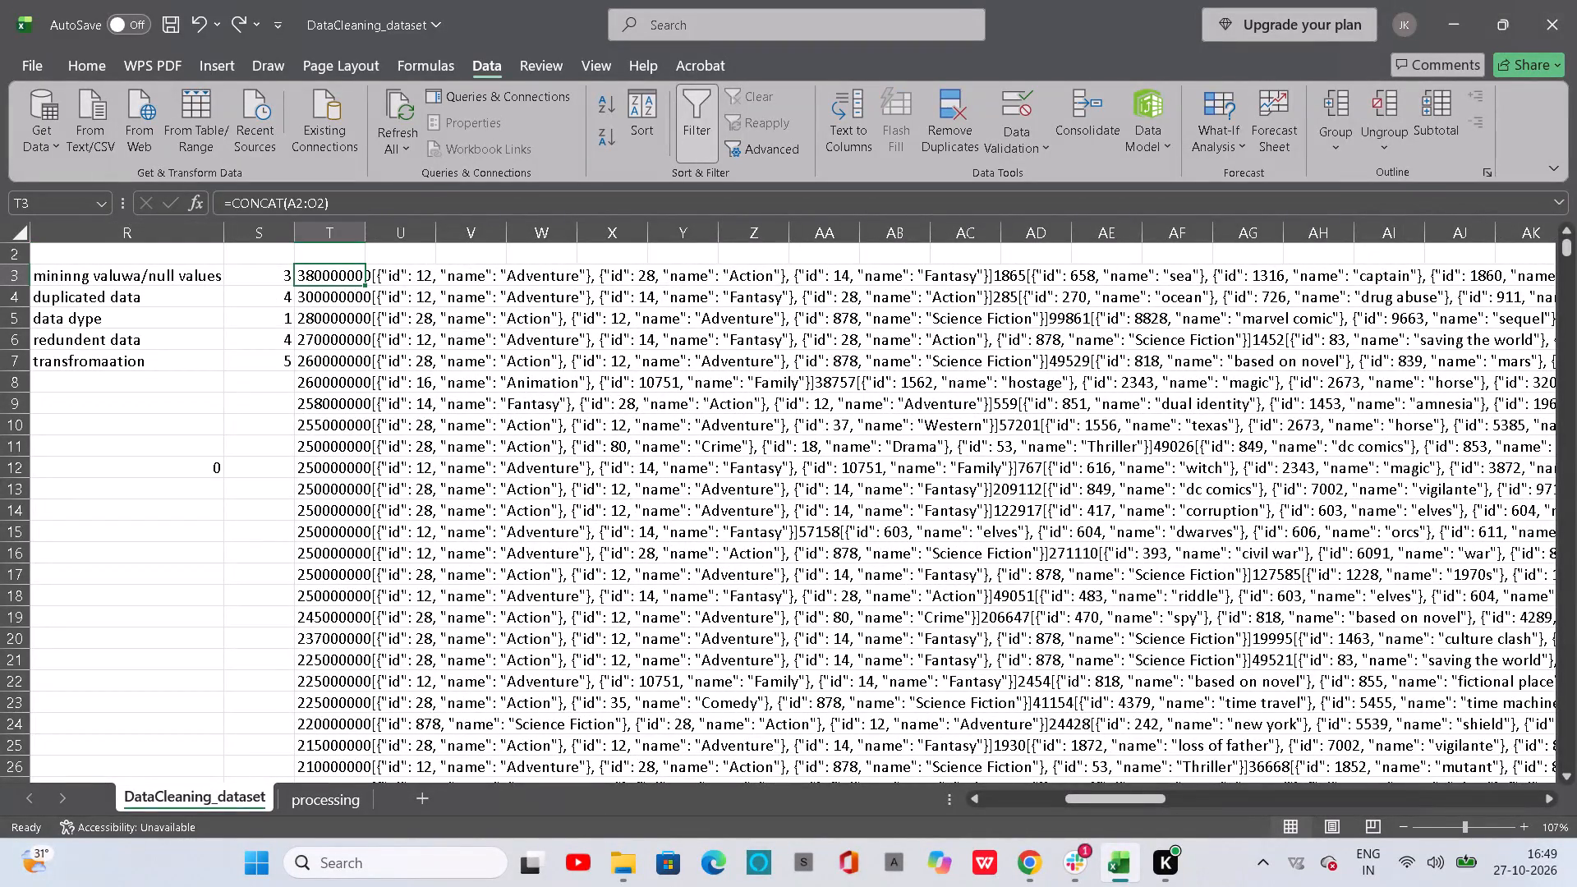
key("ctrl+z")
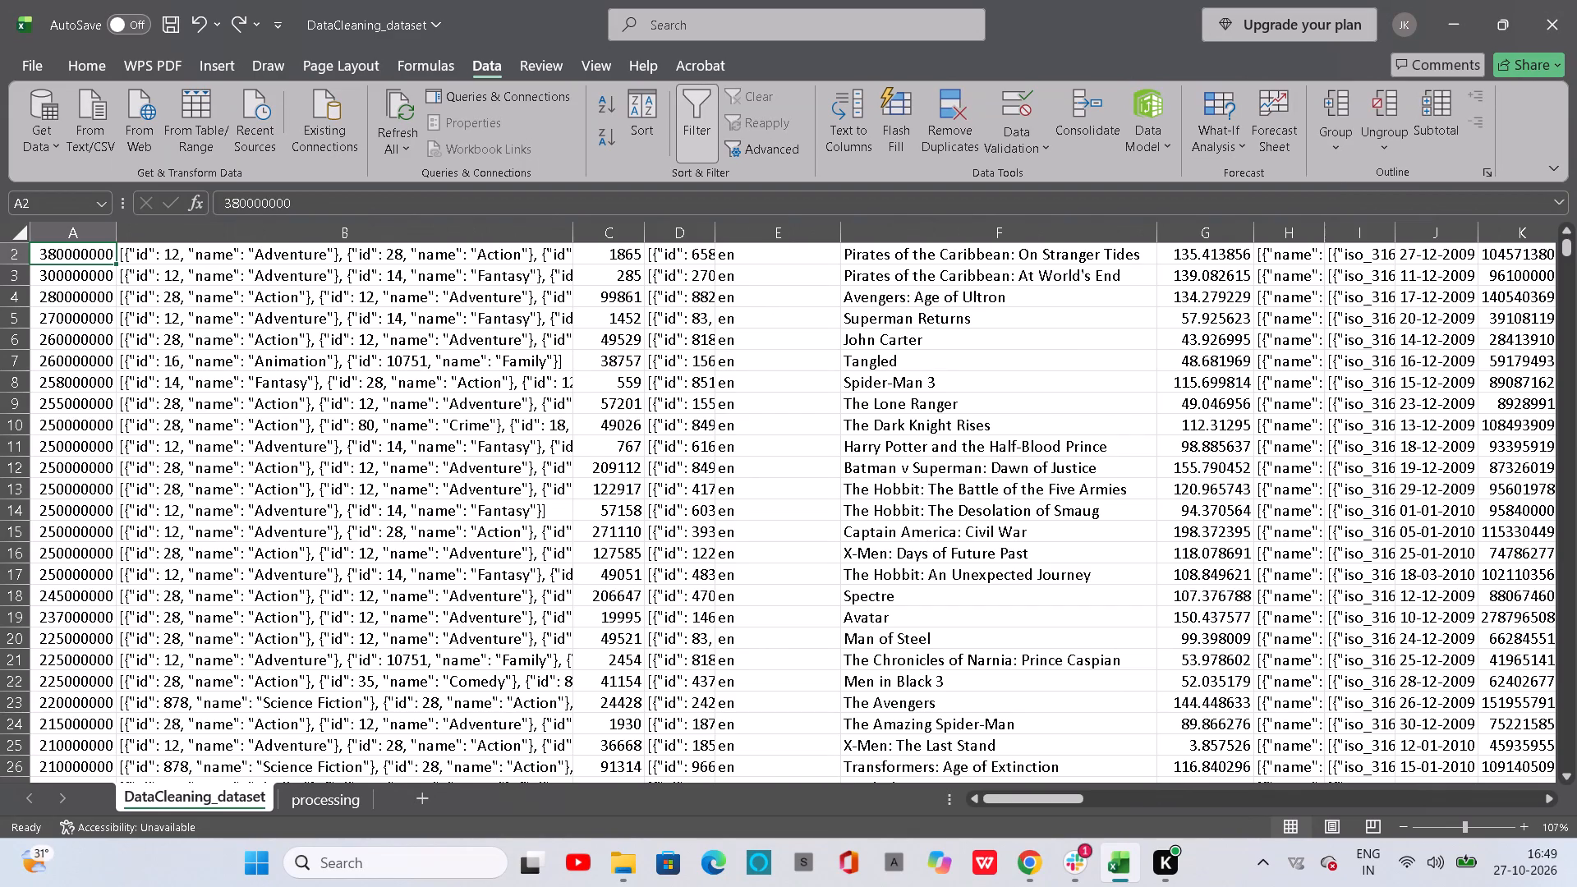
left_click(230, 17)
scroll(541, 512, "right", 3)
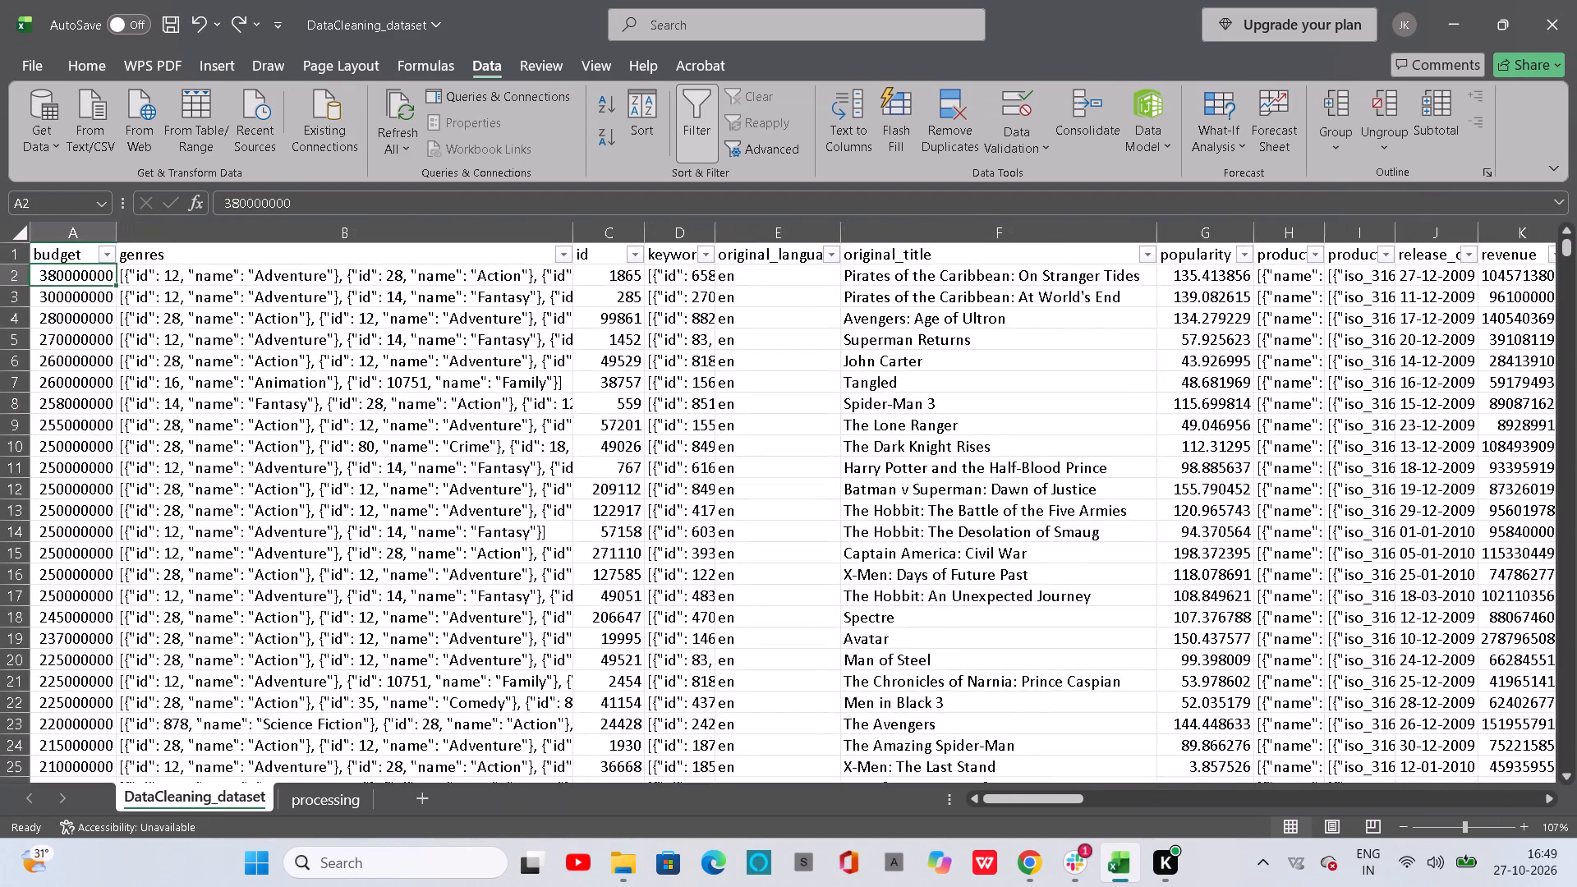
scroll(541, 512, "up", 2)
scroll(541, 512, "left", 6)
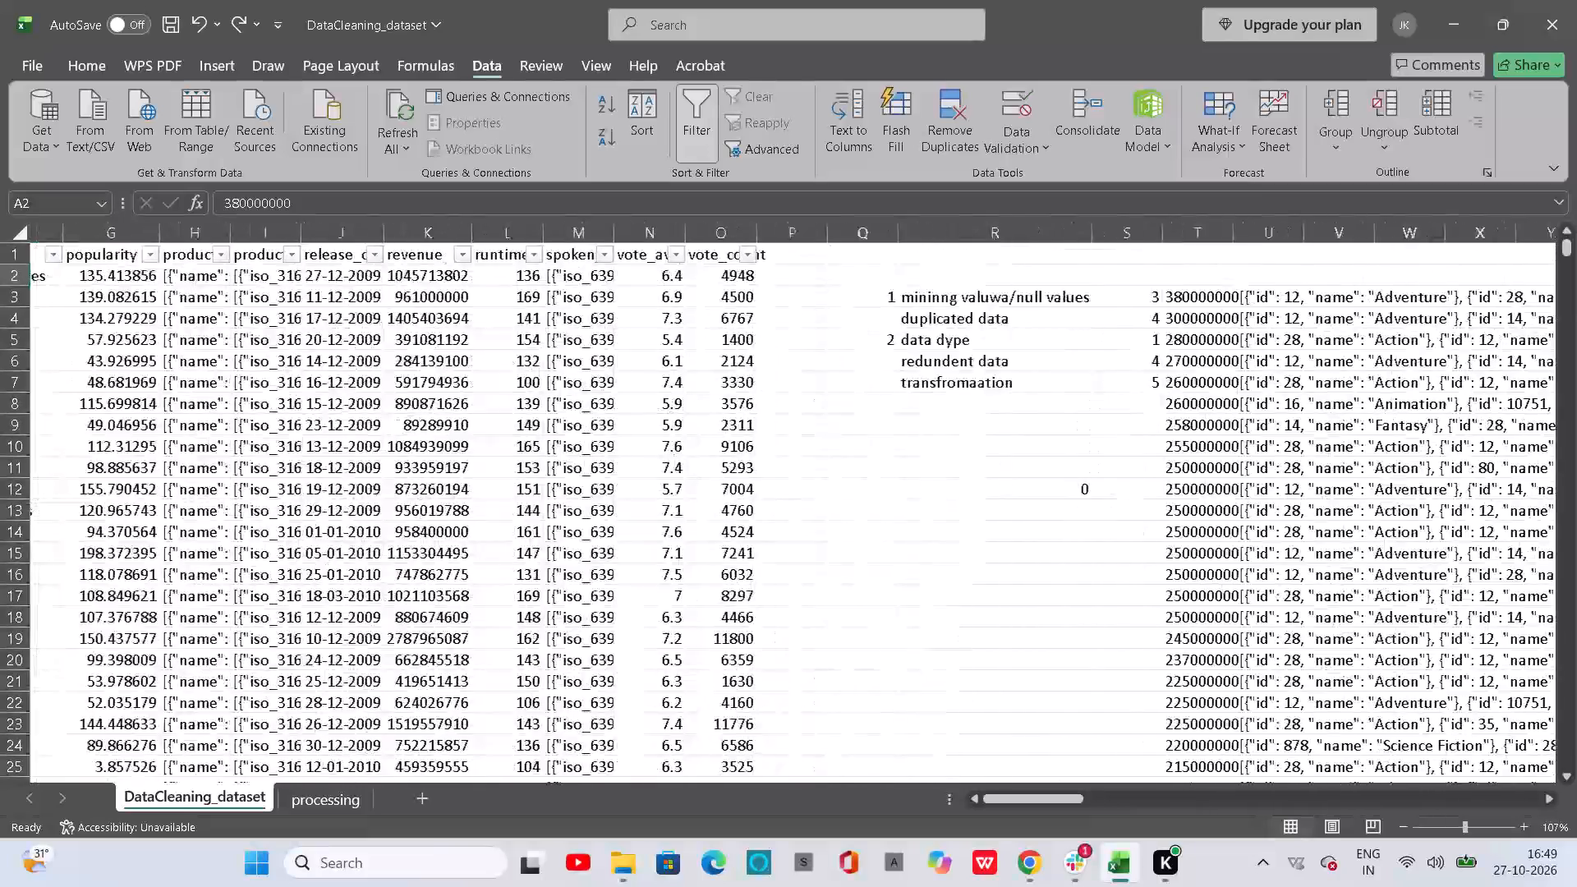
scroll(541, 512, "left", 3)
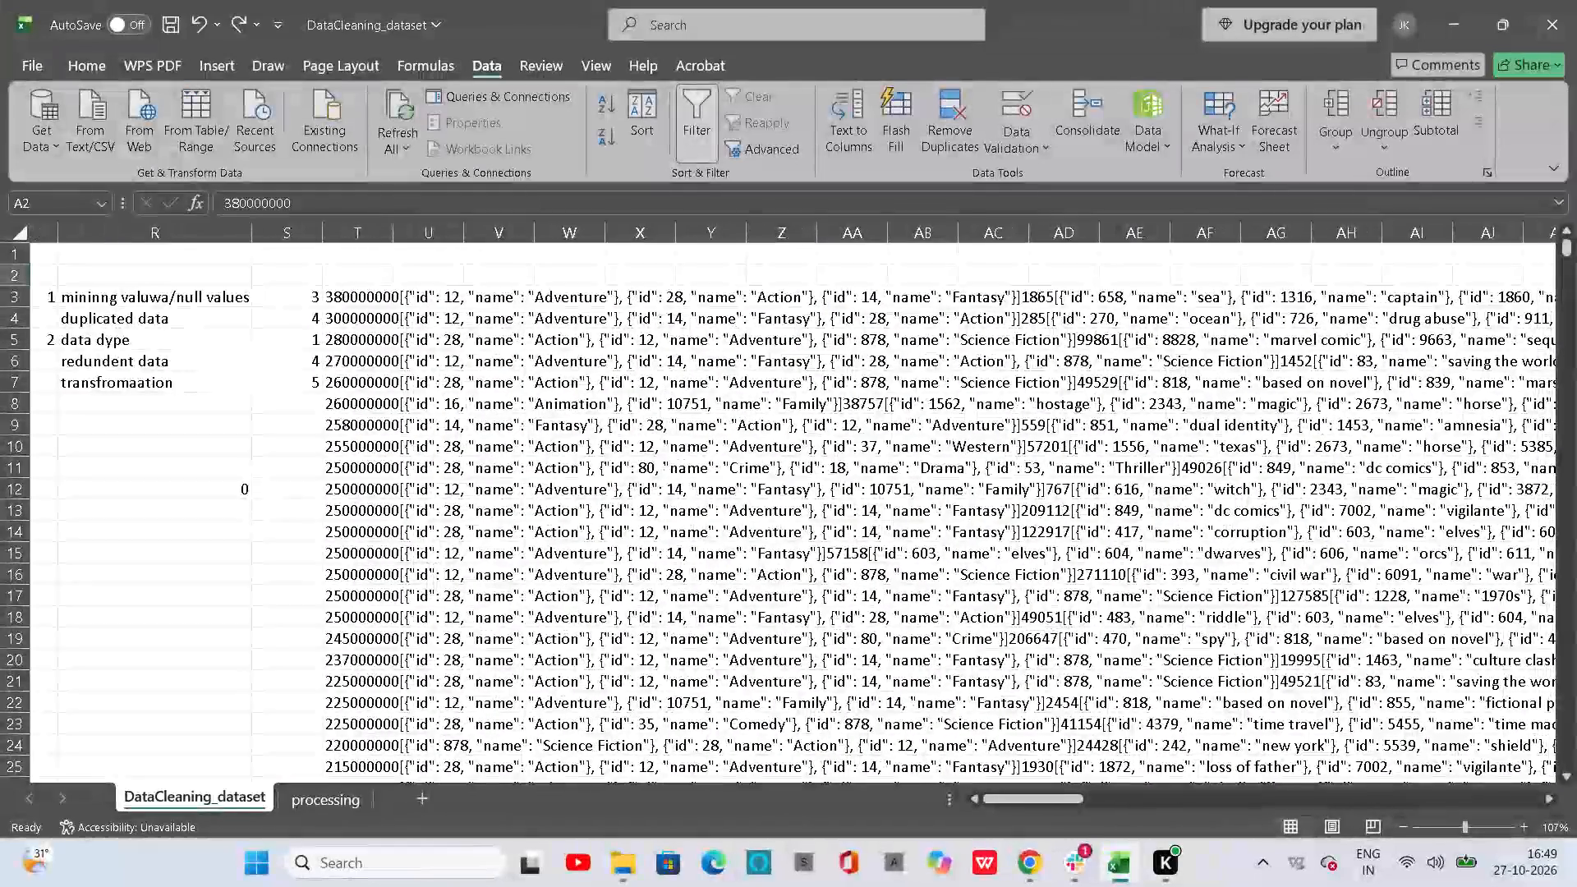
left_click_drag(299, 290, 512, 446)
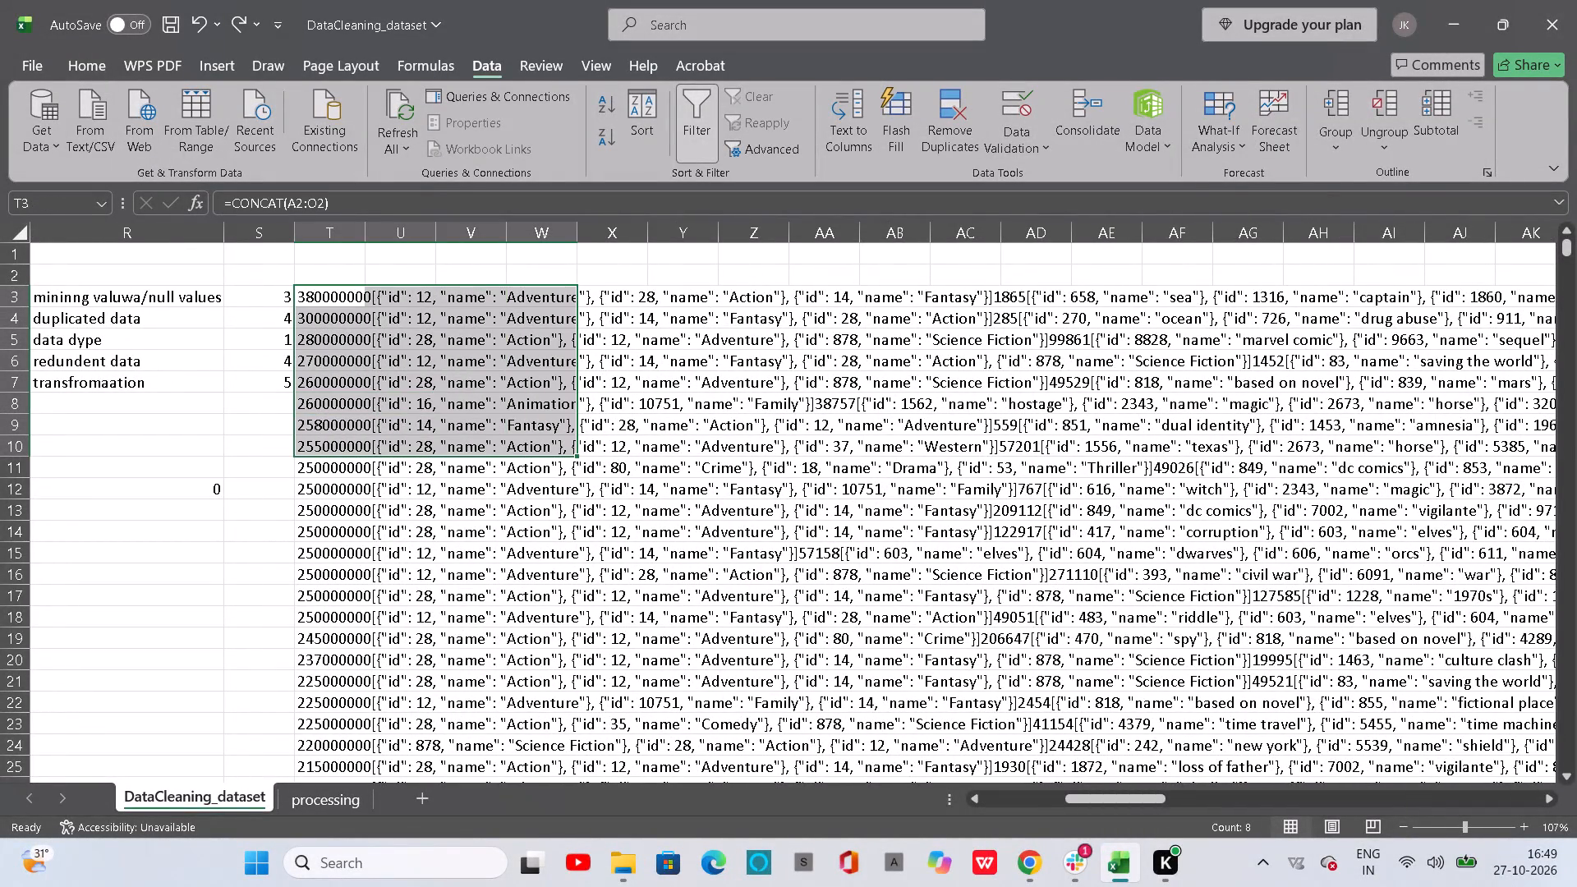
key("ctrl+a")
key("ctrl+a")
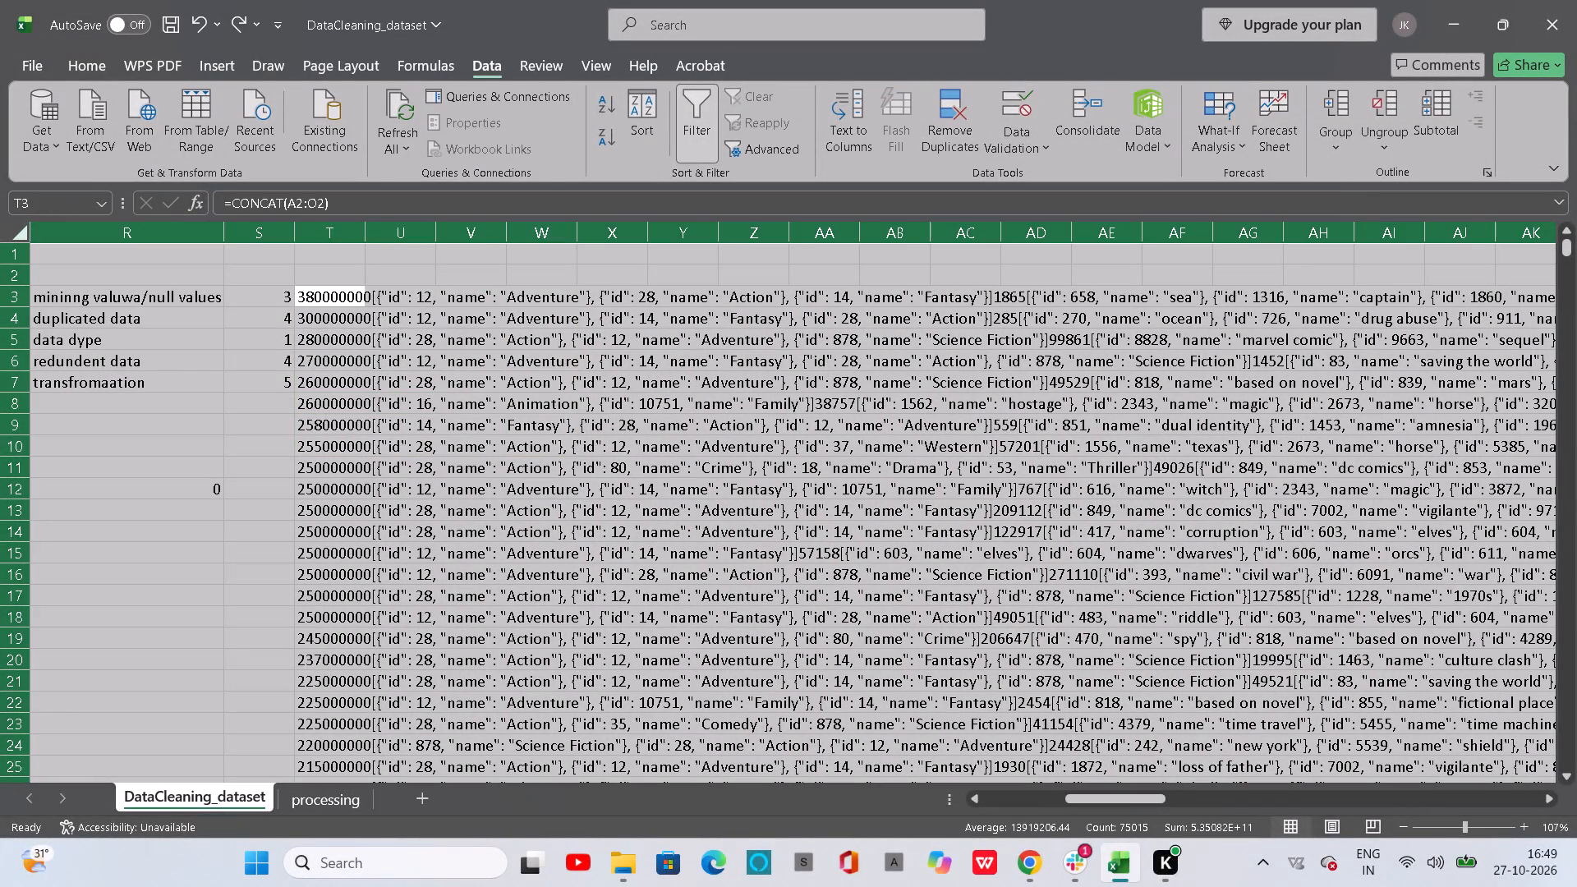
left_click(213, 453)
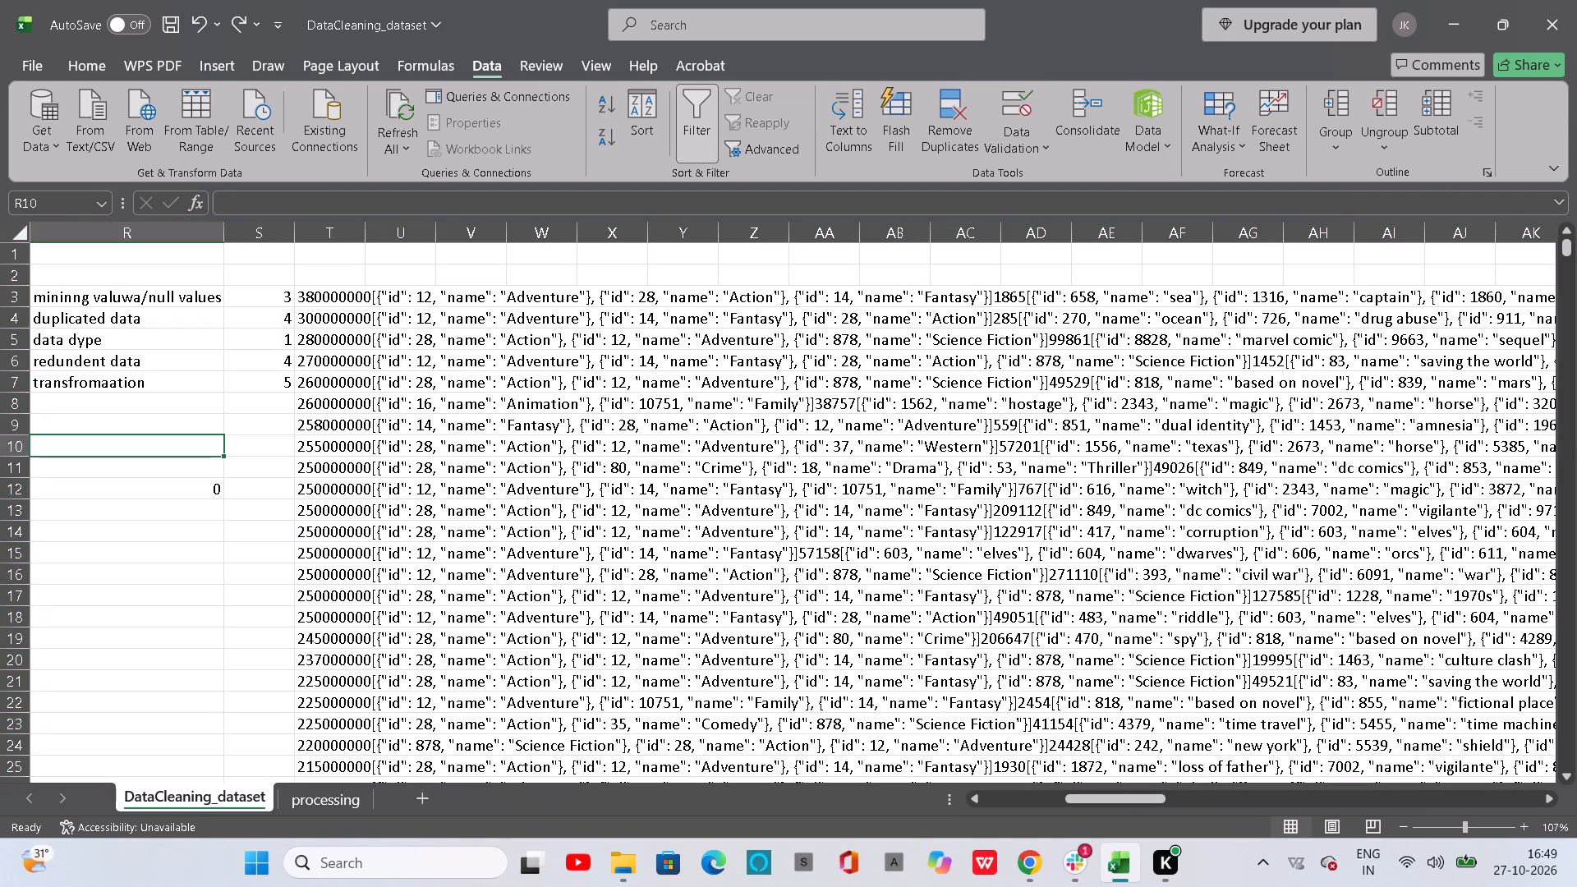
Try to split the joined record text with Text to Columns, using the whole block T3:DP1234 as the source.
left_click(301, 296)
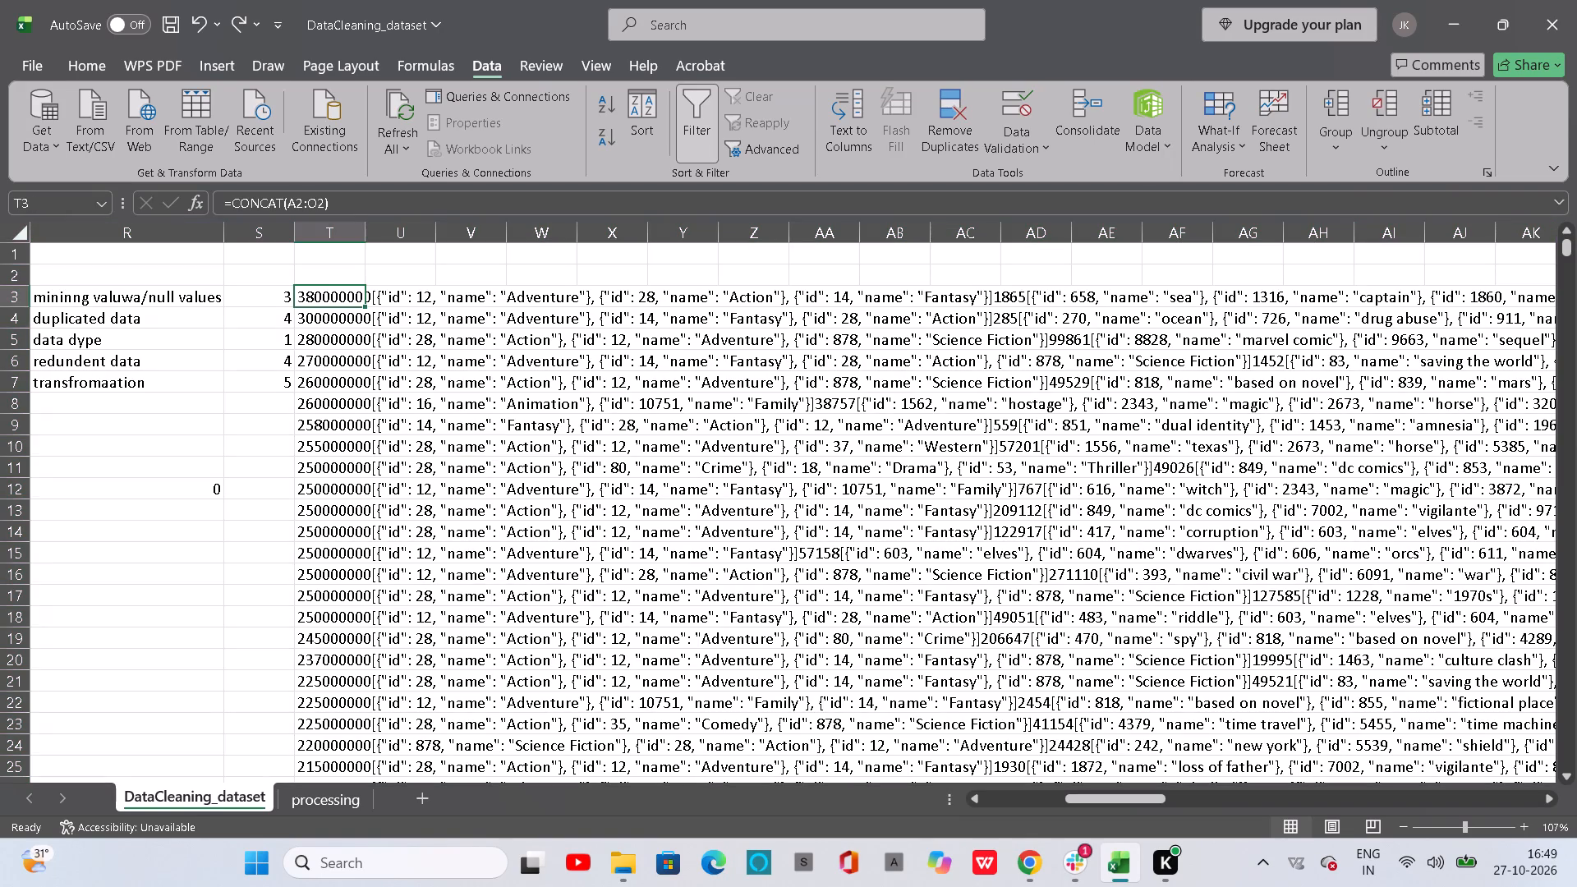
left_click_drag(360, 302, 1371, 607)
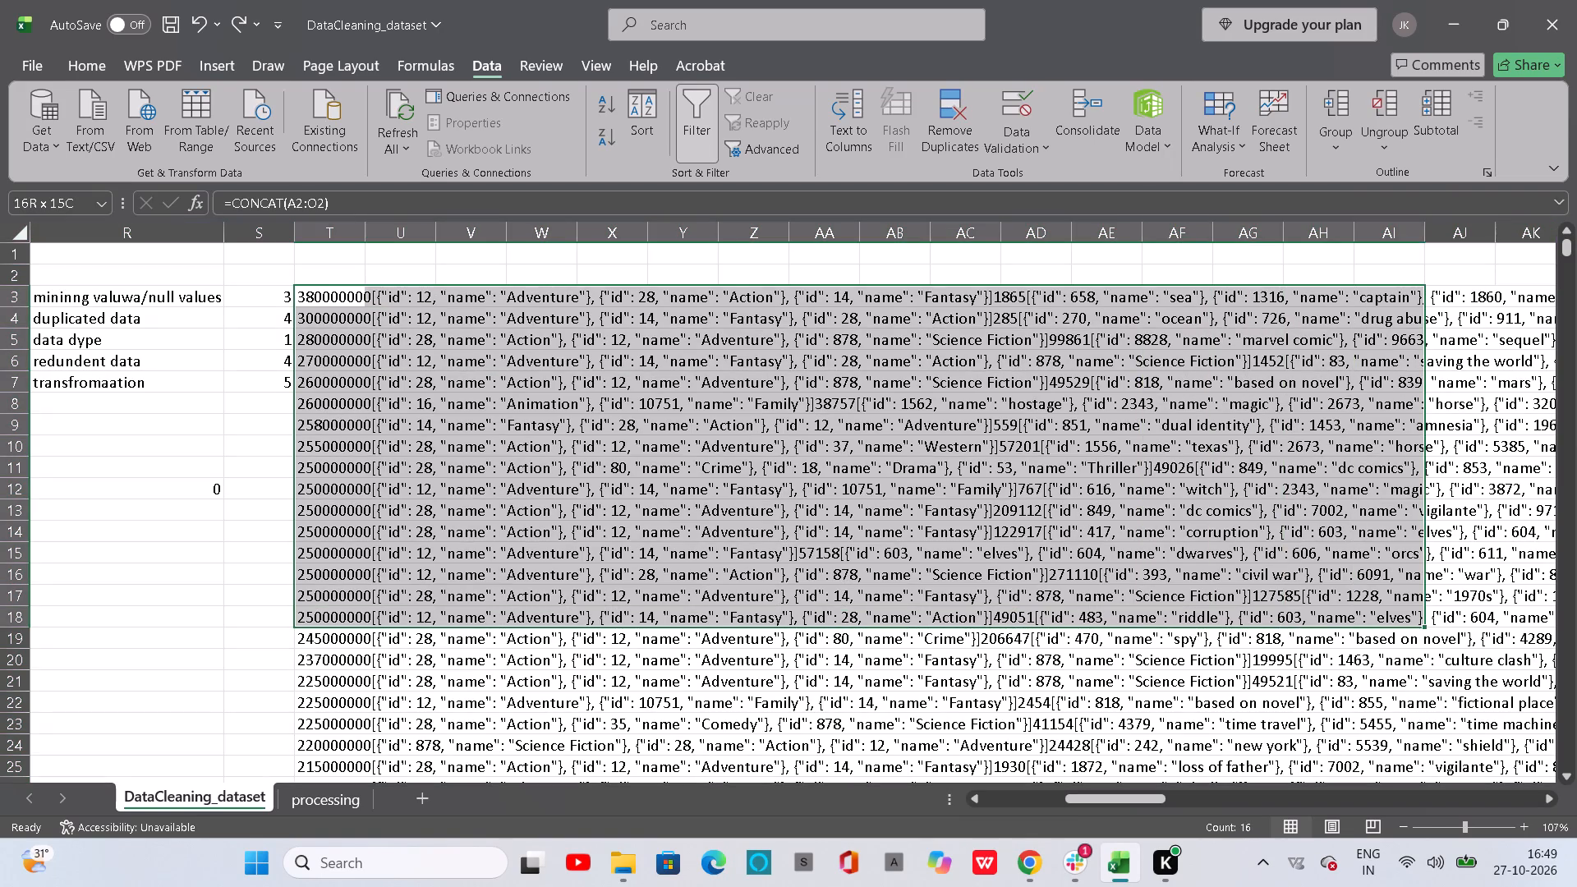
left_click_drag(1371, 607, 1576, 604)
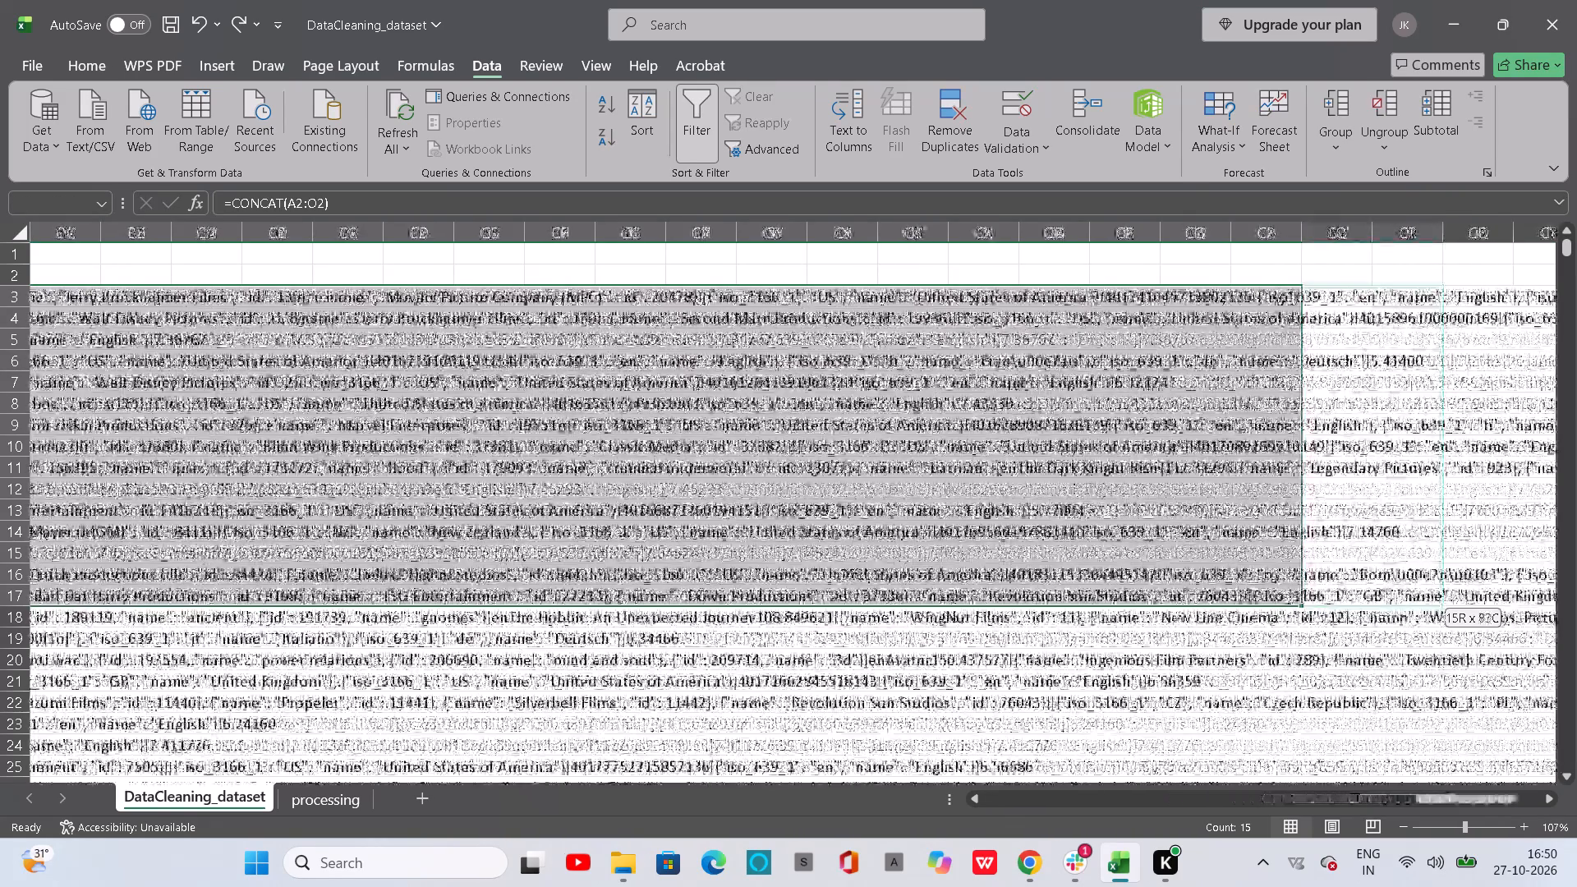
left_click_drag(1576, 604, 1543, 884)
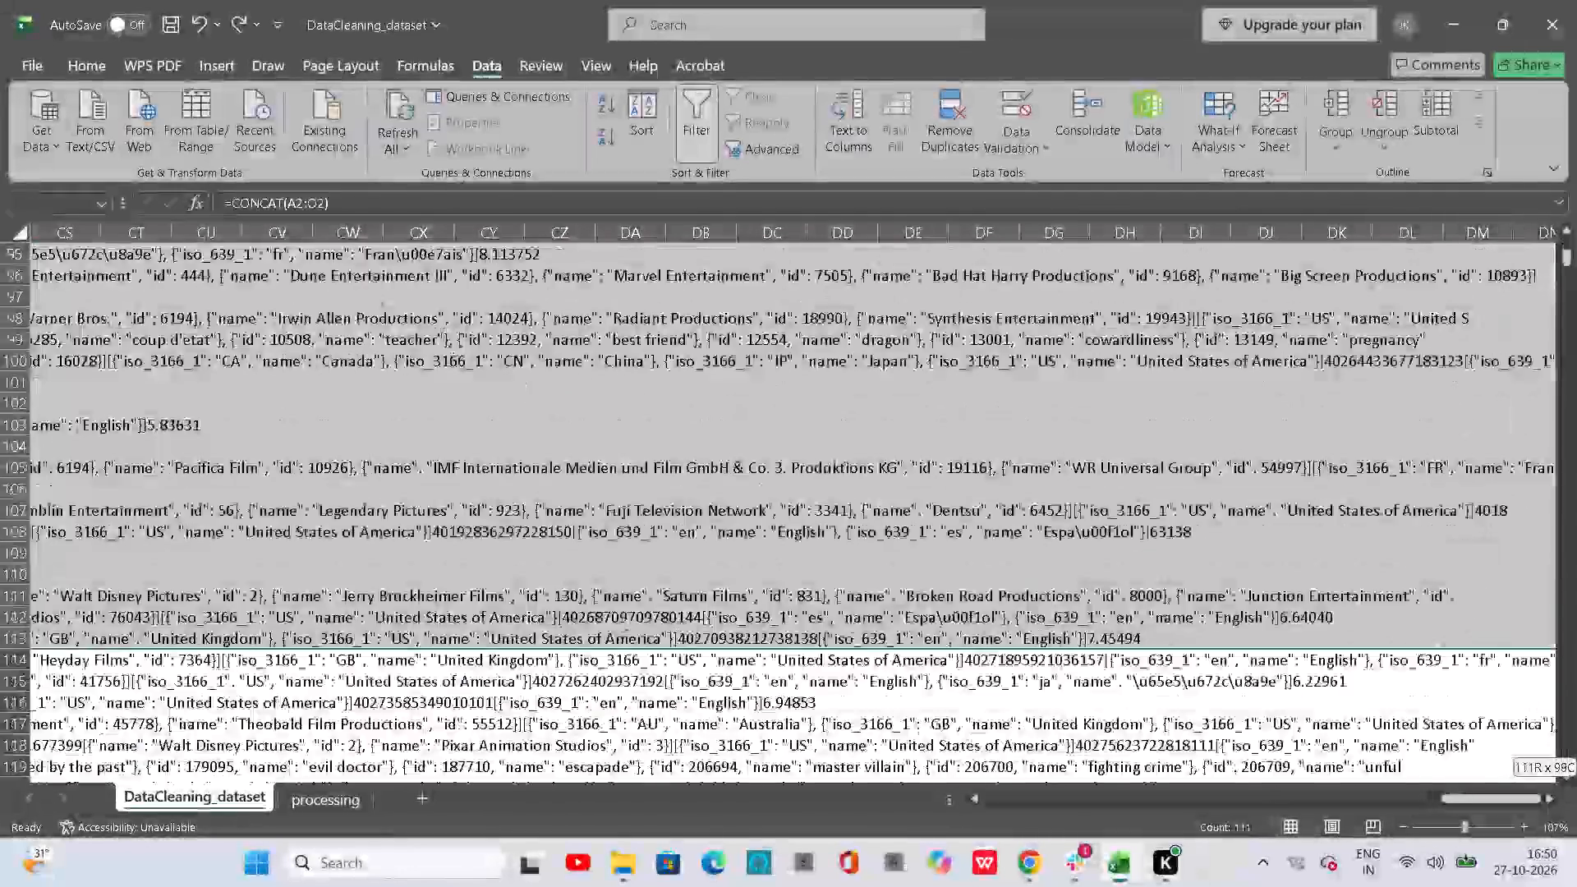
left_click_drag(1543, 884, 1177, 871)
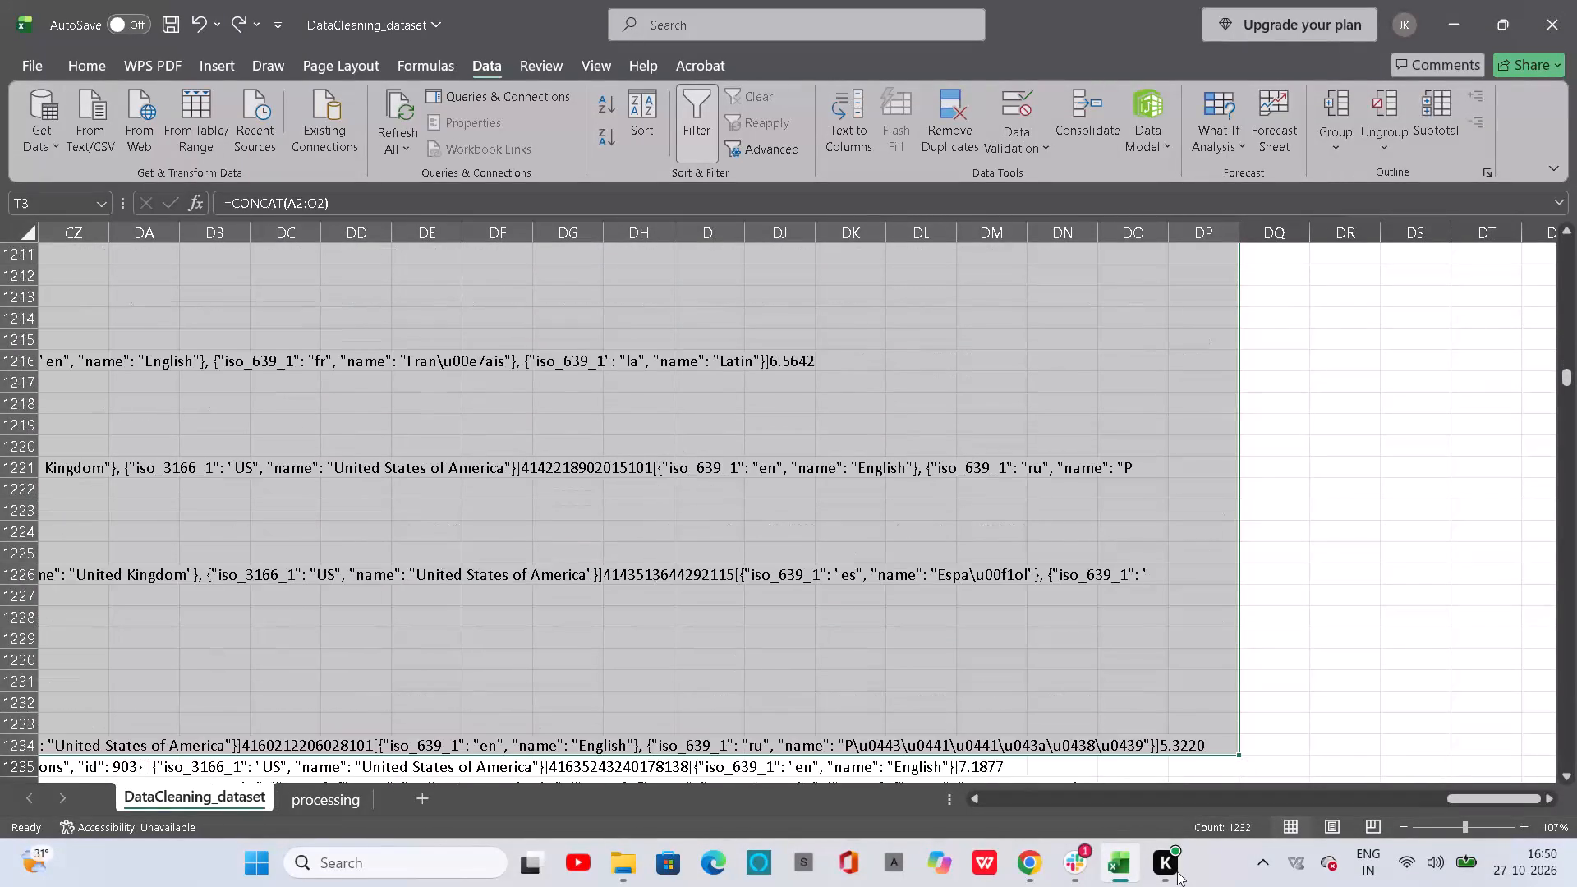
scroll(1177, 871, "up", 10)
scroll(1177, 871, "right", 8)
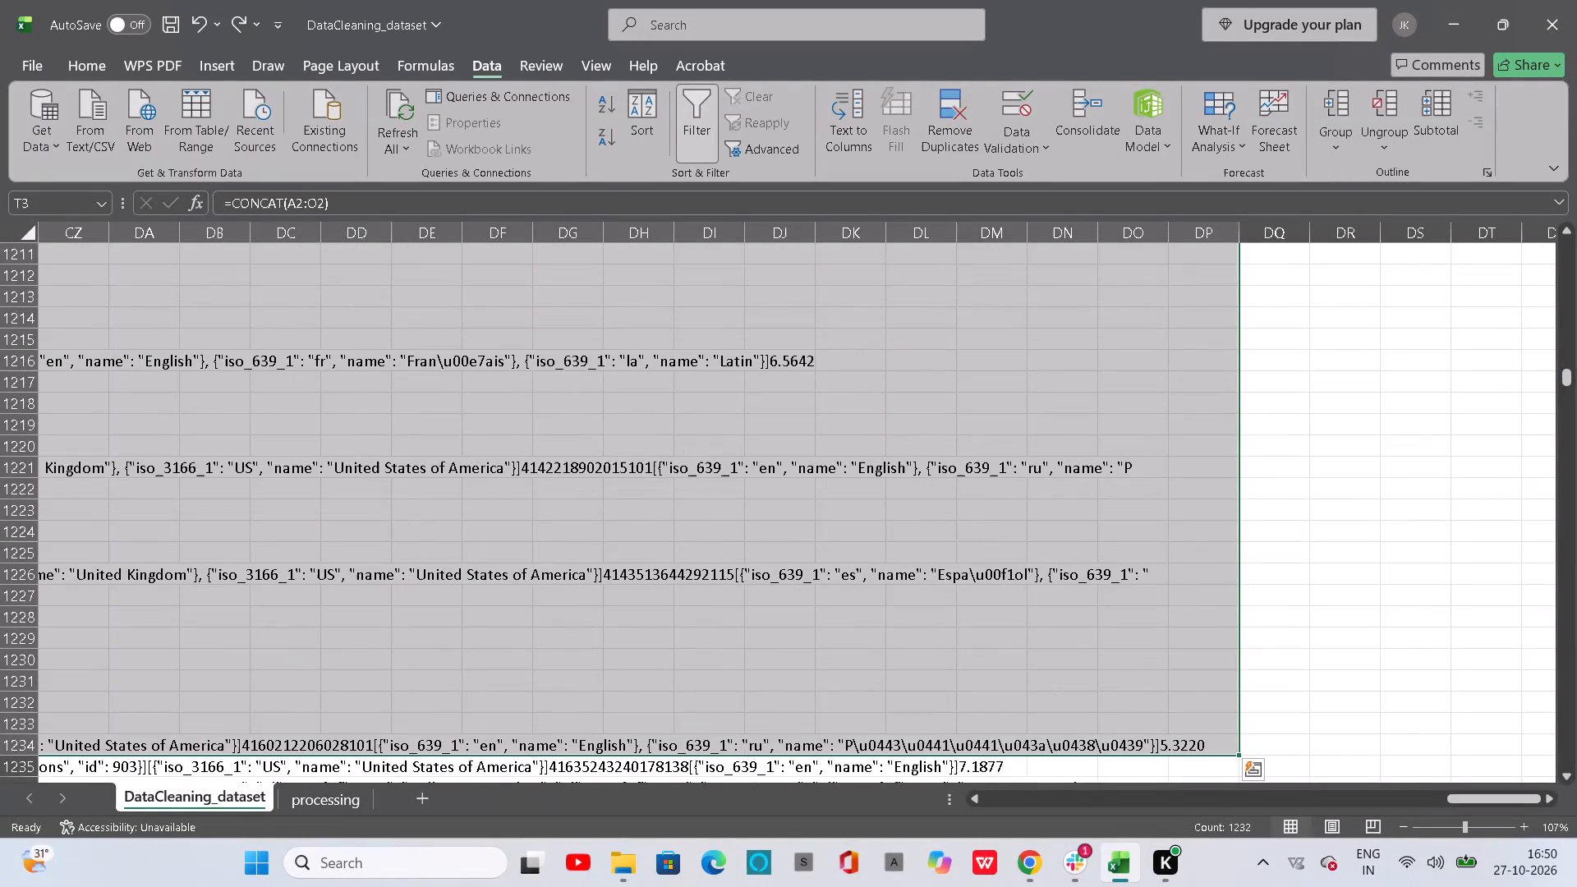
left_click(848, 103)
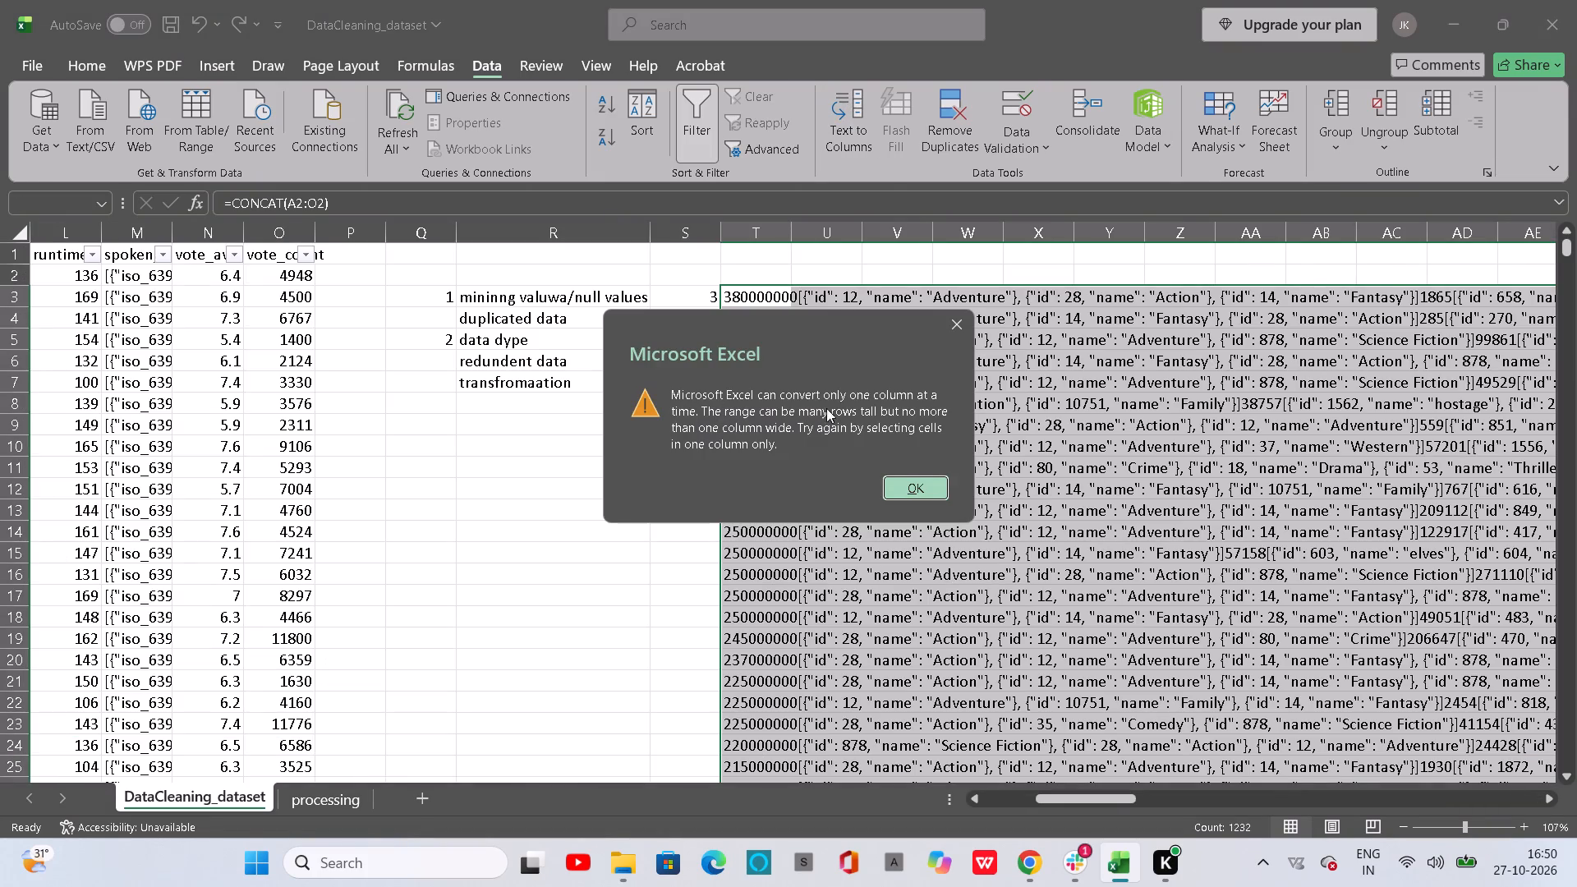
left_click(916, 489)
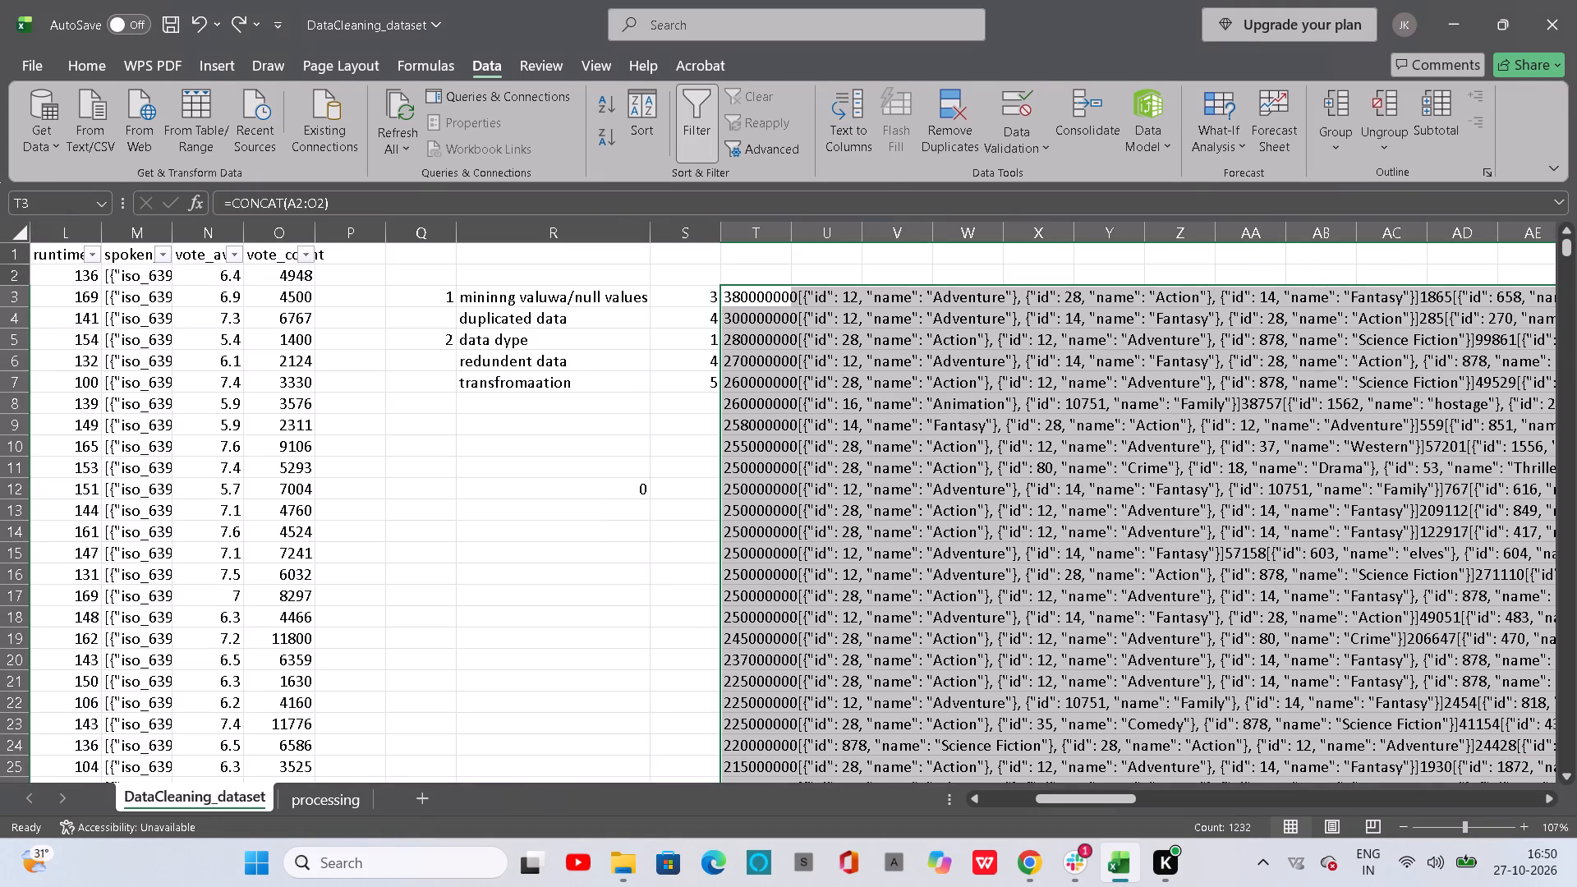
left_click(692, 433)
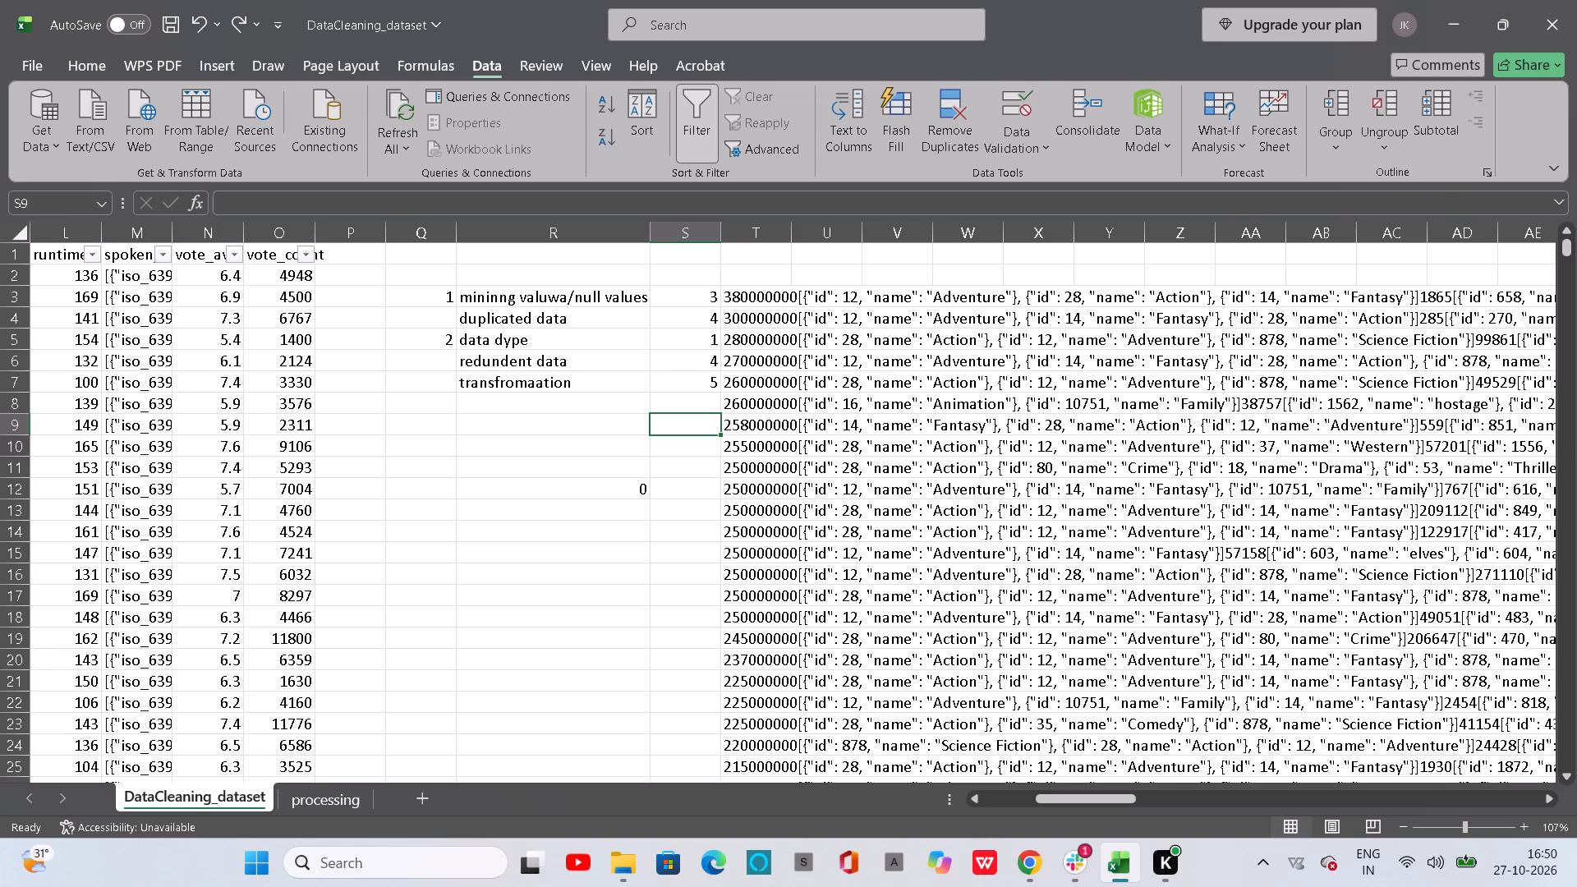
Review the original movie columns from budget through revenue, from the first rows down to about row 71.
scroll(437, 499, "right", 6)
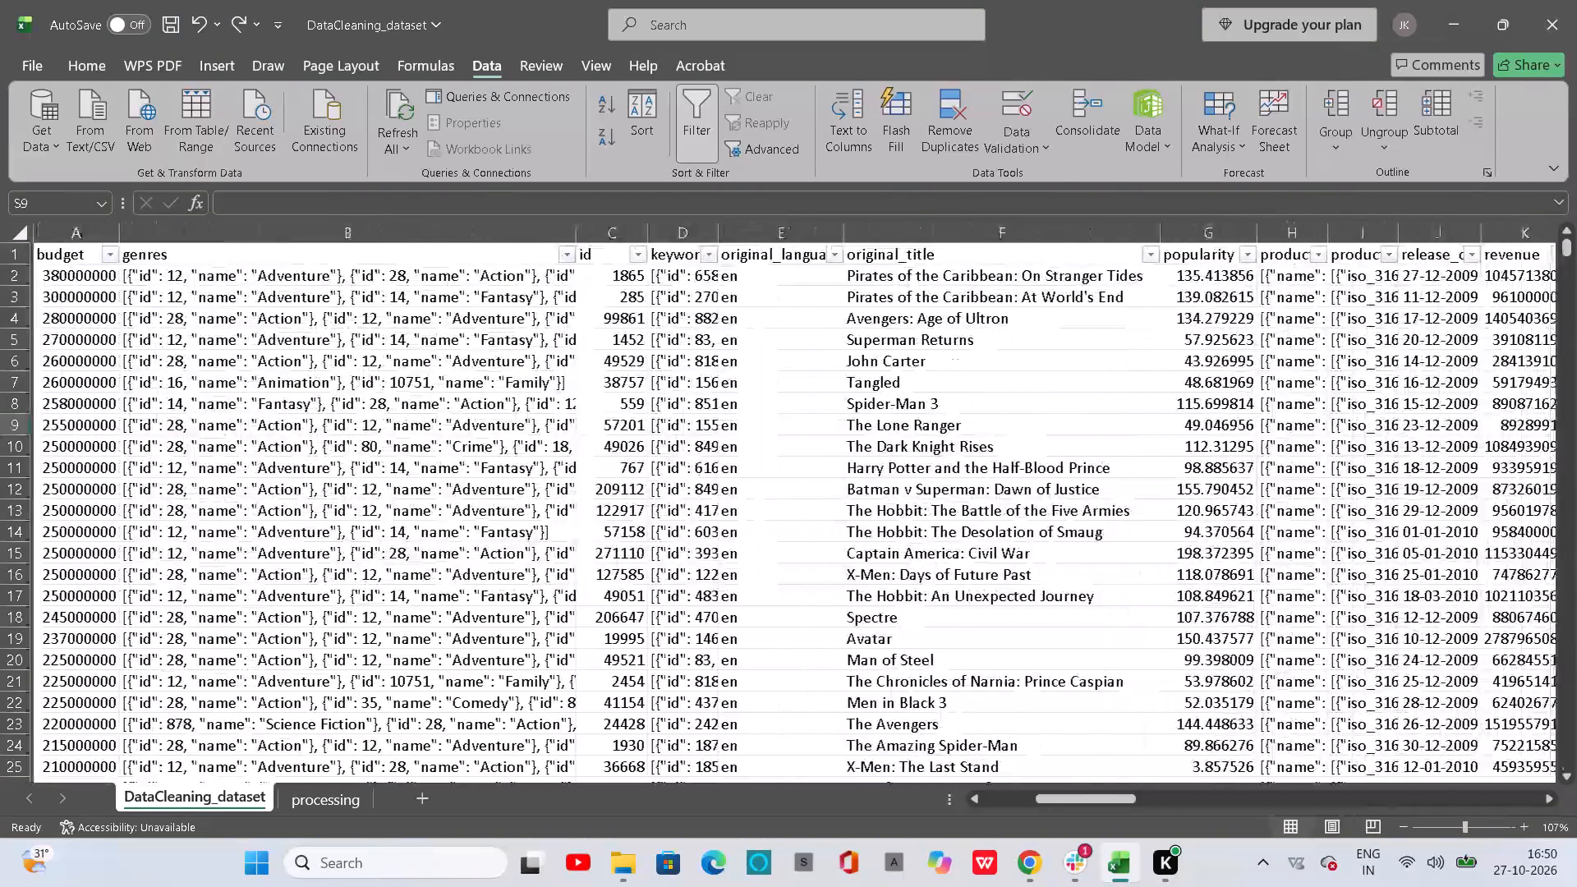
scroll(437, 499, "up", 2)
scroll(437, 499, "down", 2)
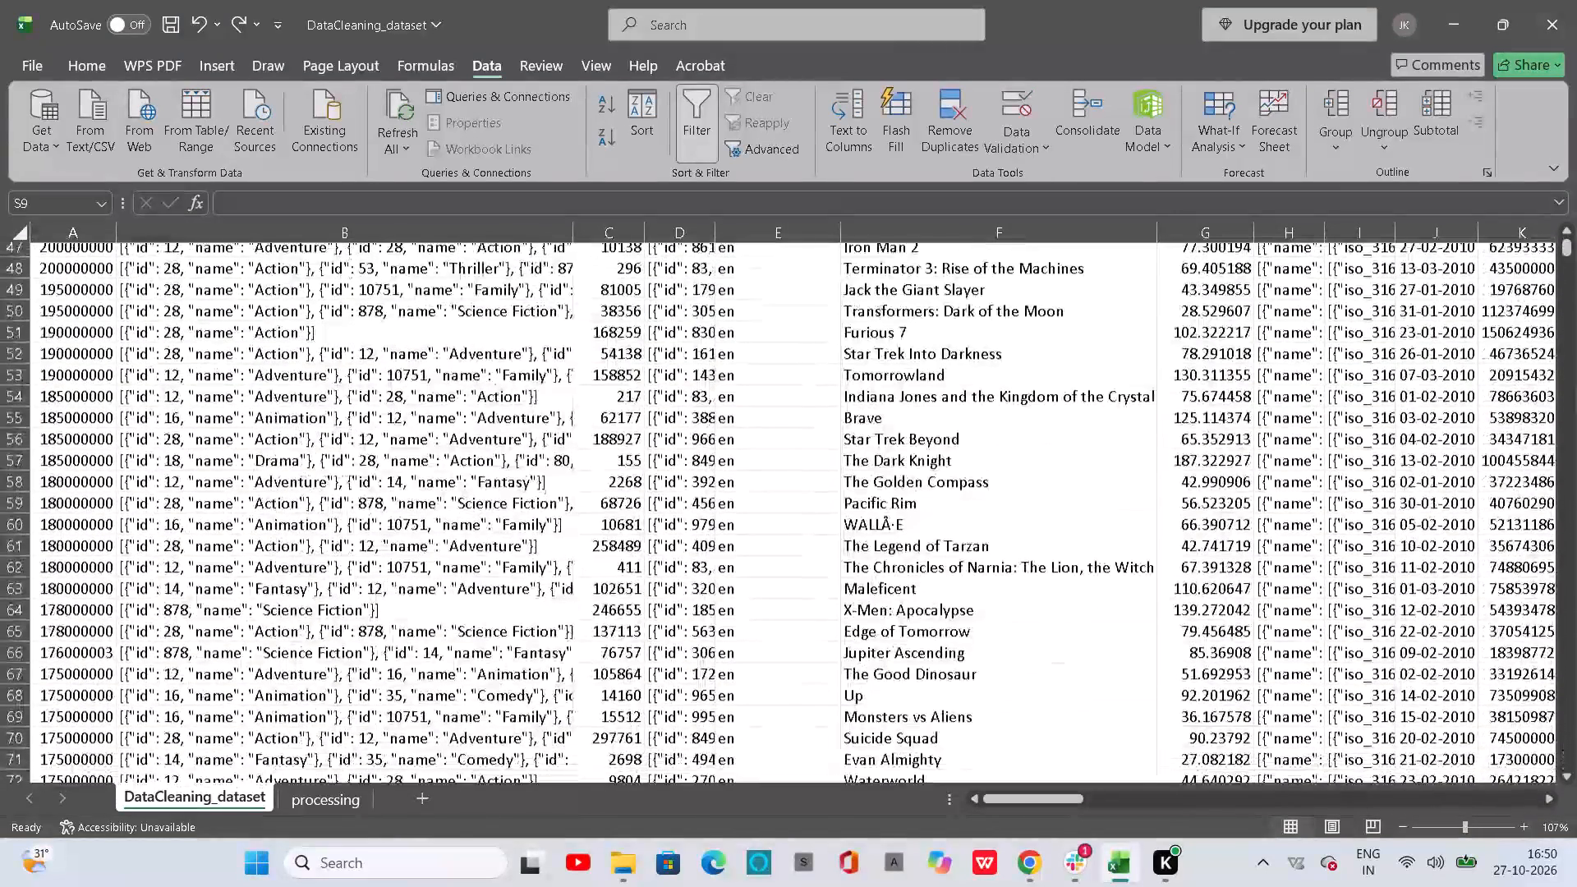
scroll(437, 499, "down", 2)
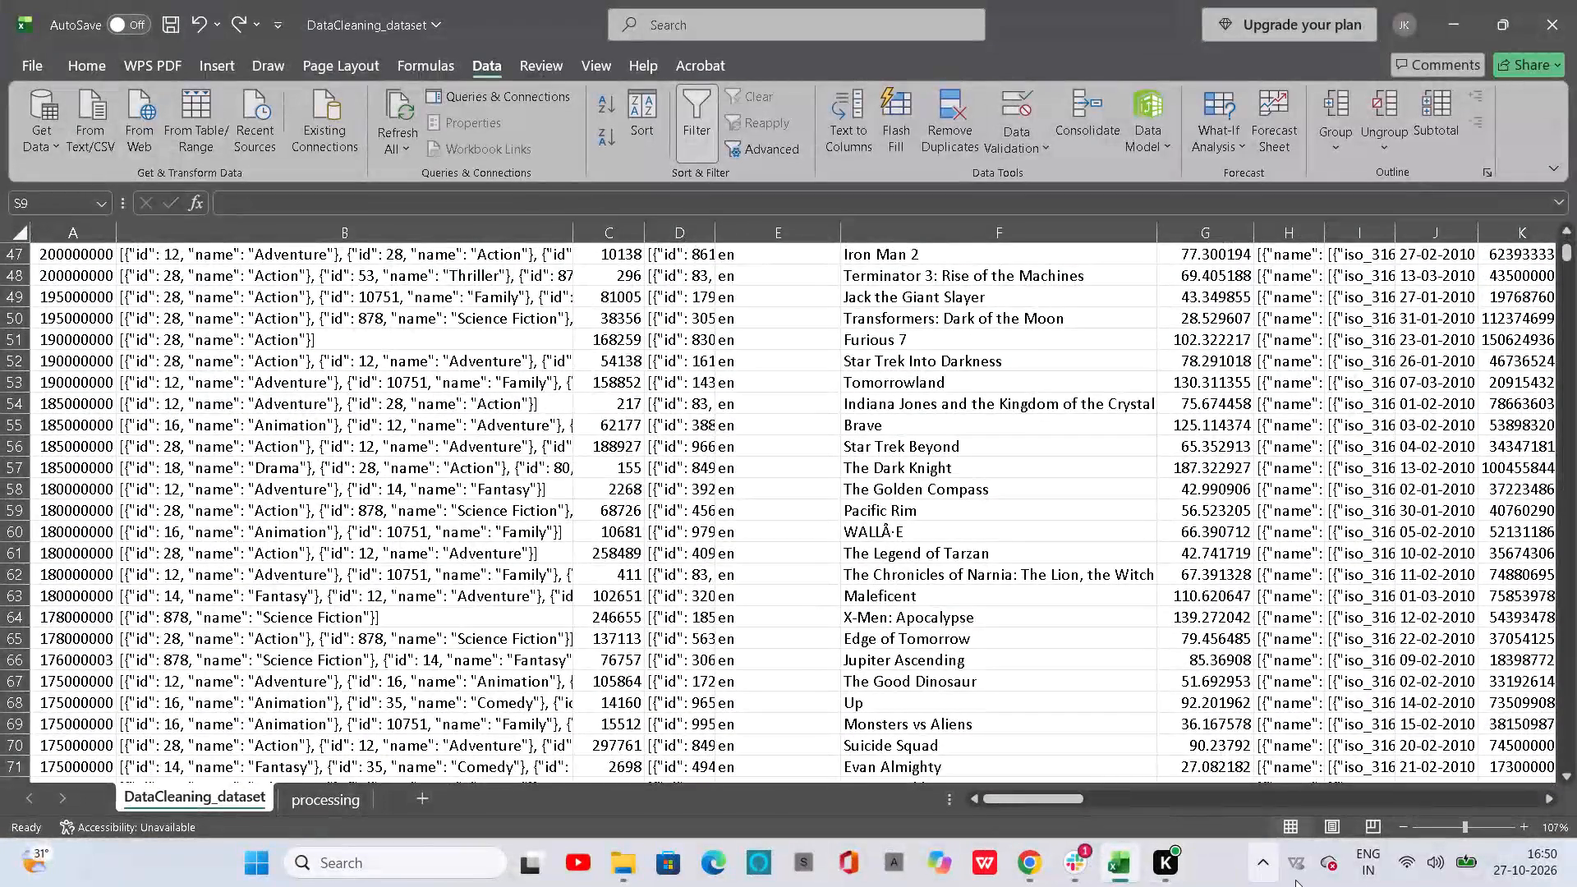
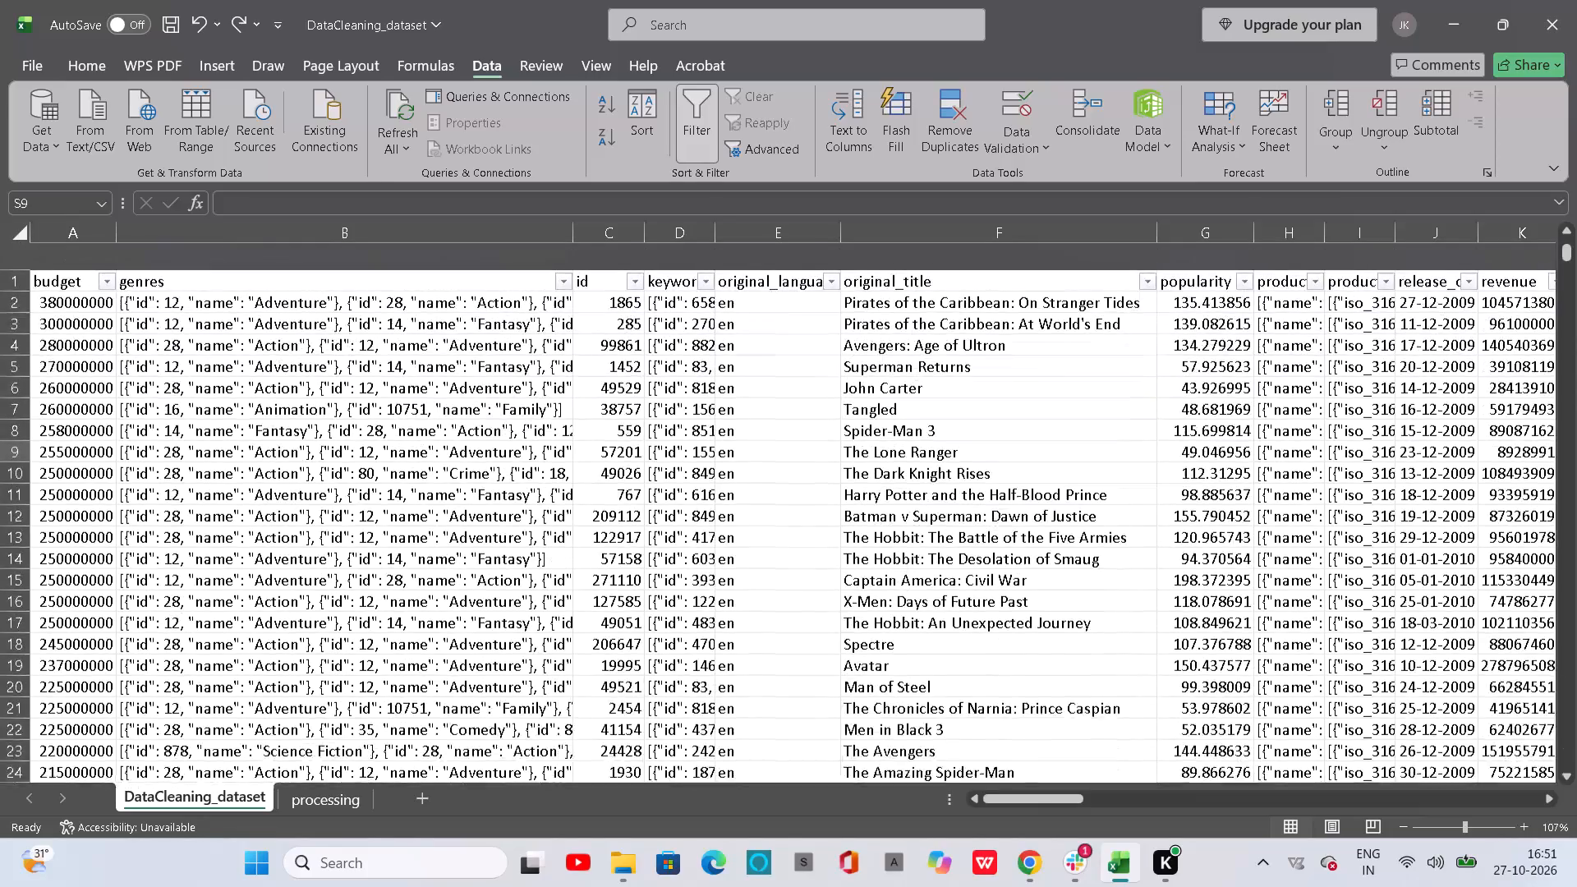
Review the original movie columns from budget through vote count, from the first rows down to about row 271.
scroll(753, 443, "up", 1)
scroll(753, 443, "down", 1)
scroll(753, 443, "right", 1)
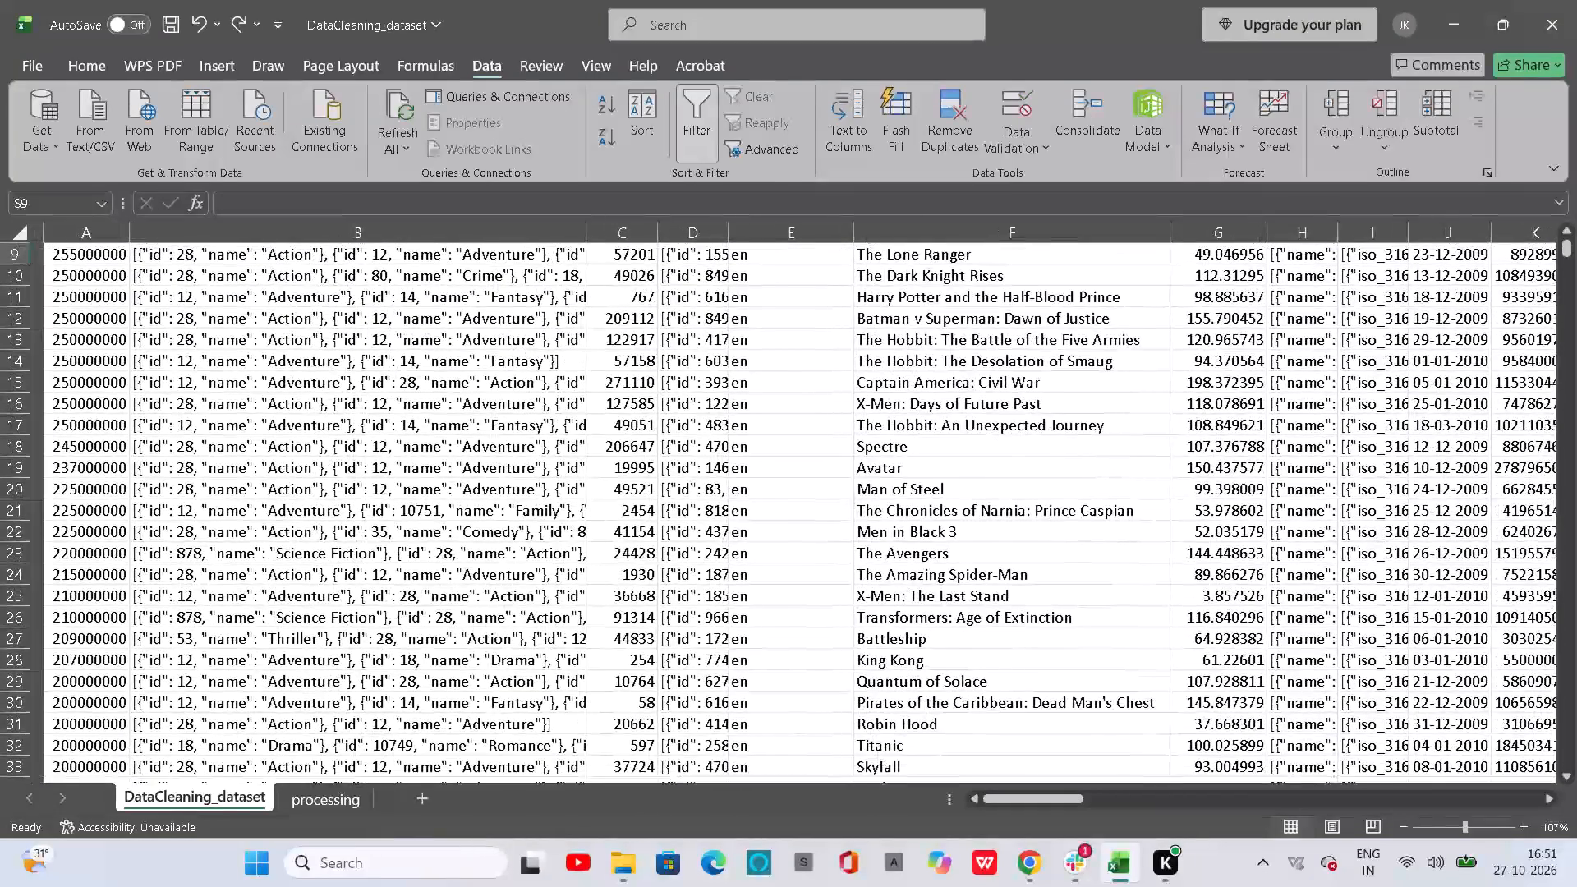
scroll(753, 443, "right", 1)
scroll(753, 443, "left", 2)
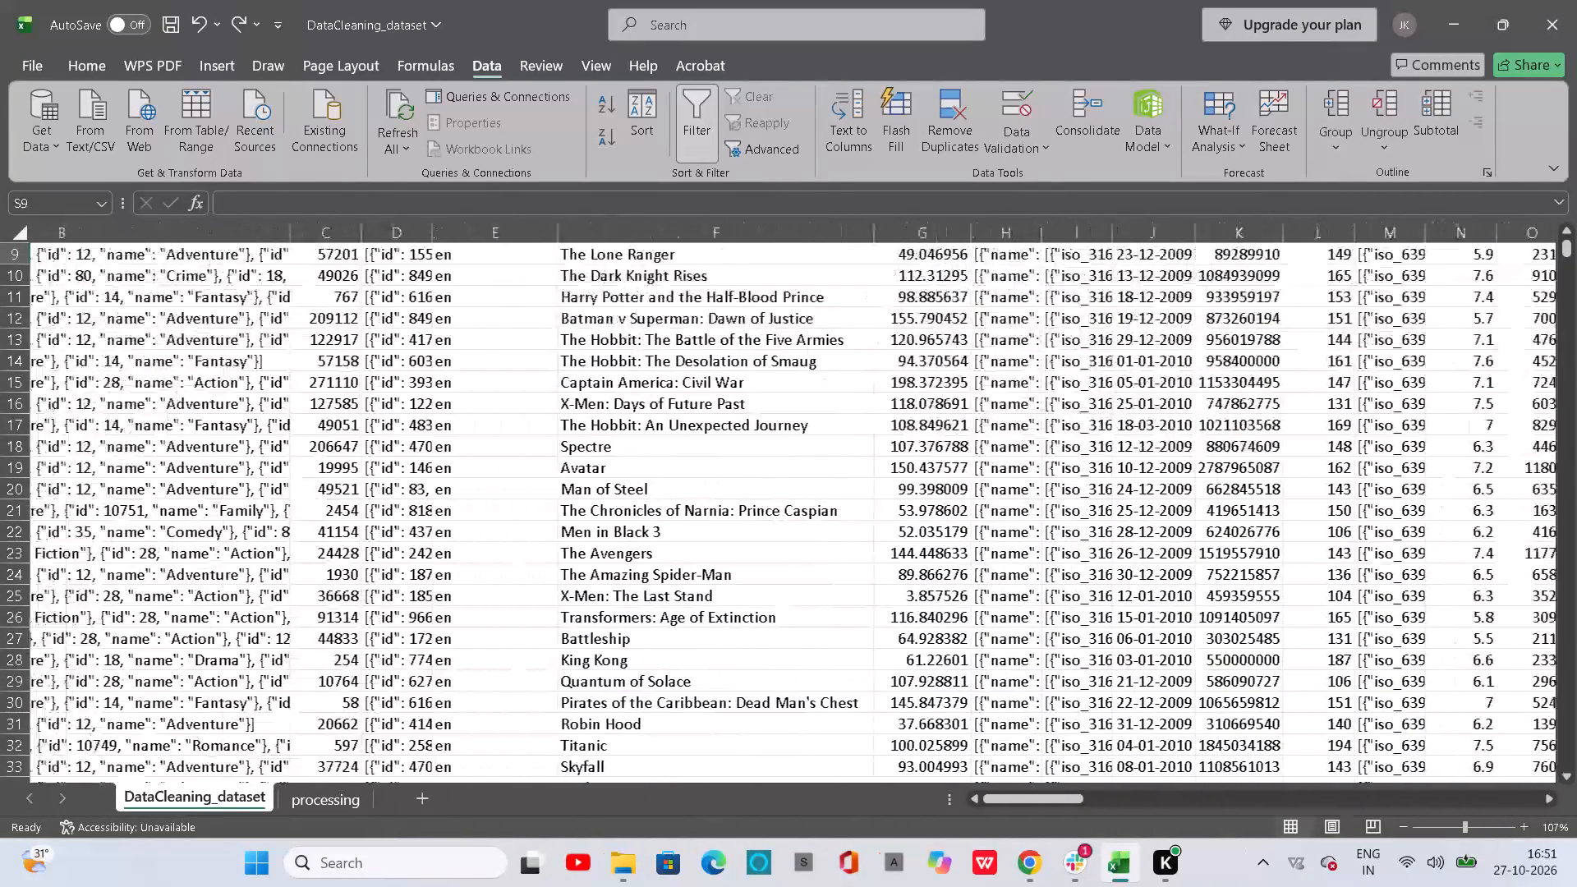
scroll(753, 443, "right", 1)
scroll(753, 443, "up", 4)
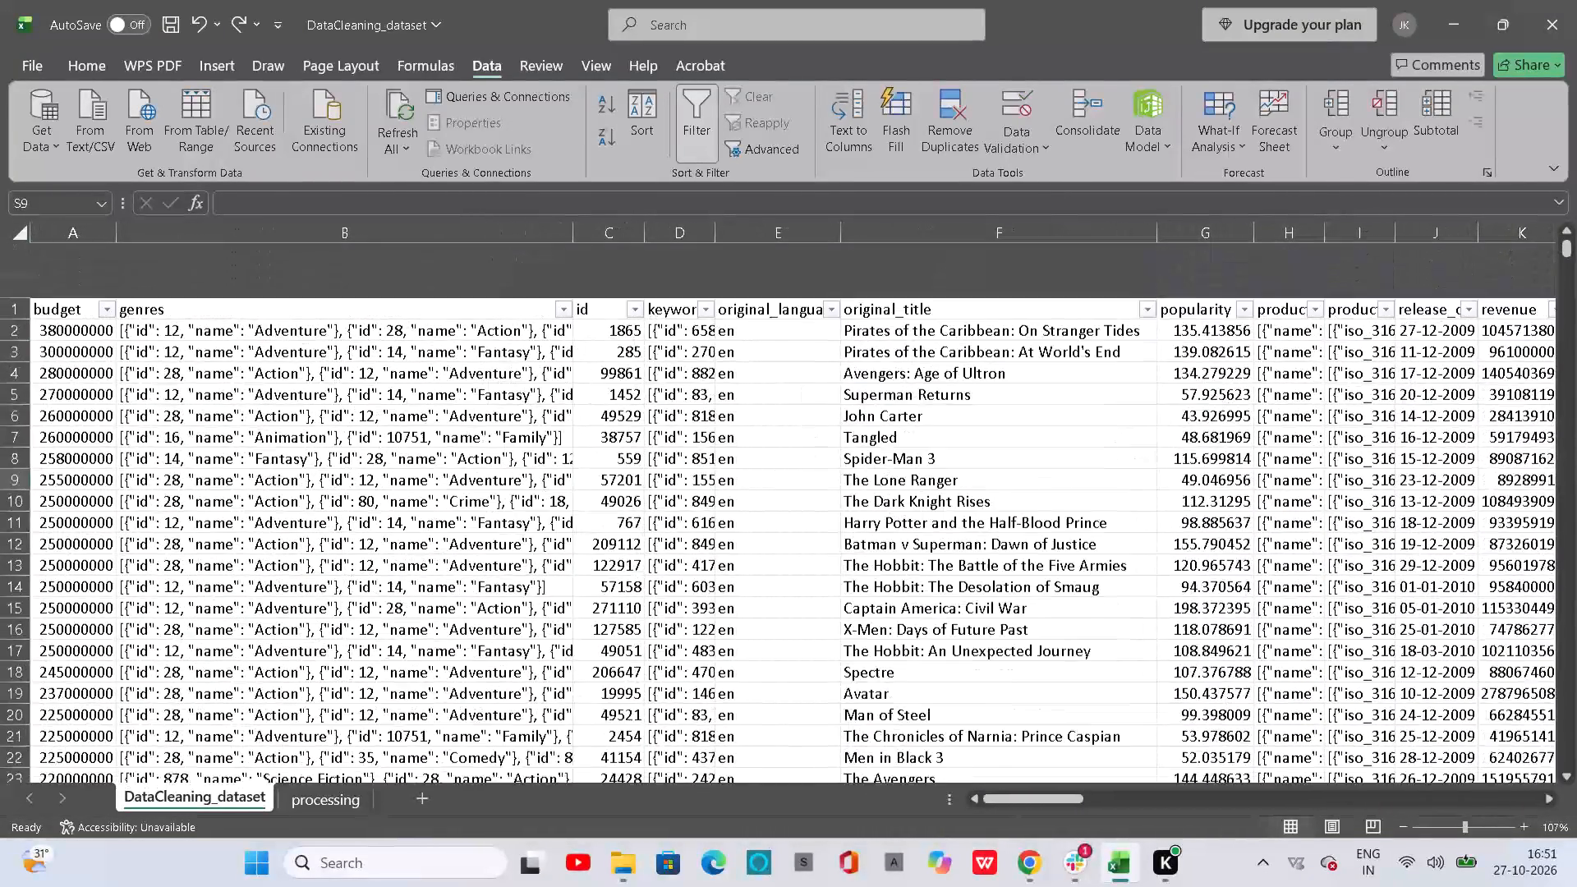
scroll(753, 443, "down", 4)
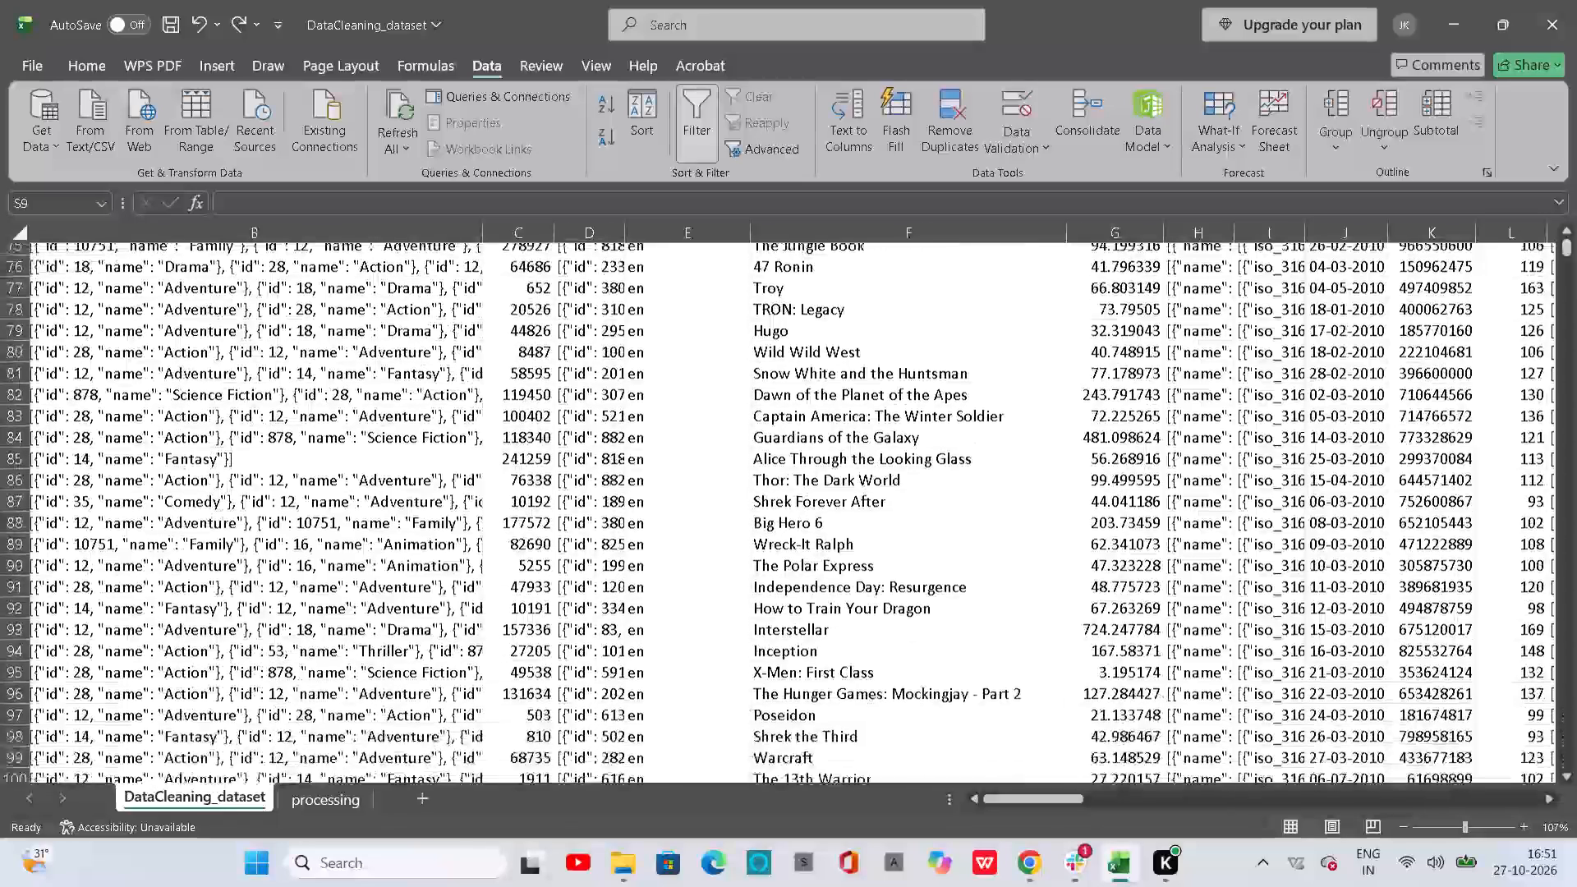
scroll(753, 443, "down", 2)
scroll(753, 443, "right", 1)
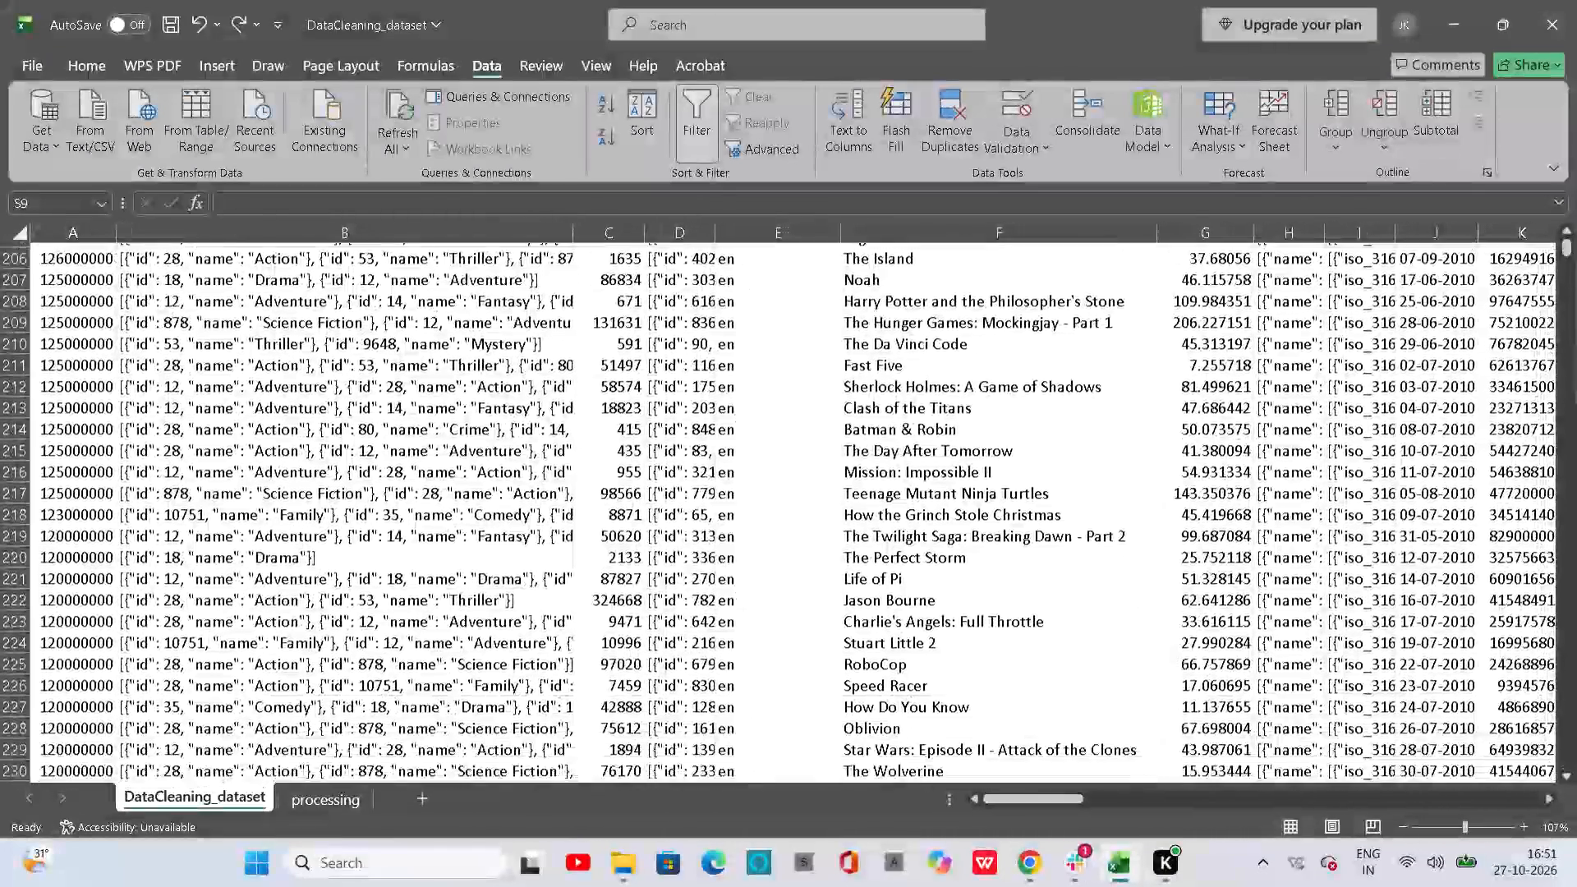
scroll(729, 487, "down", 2)
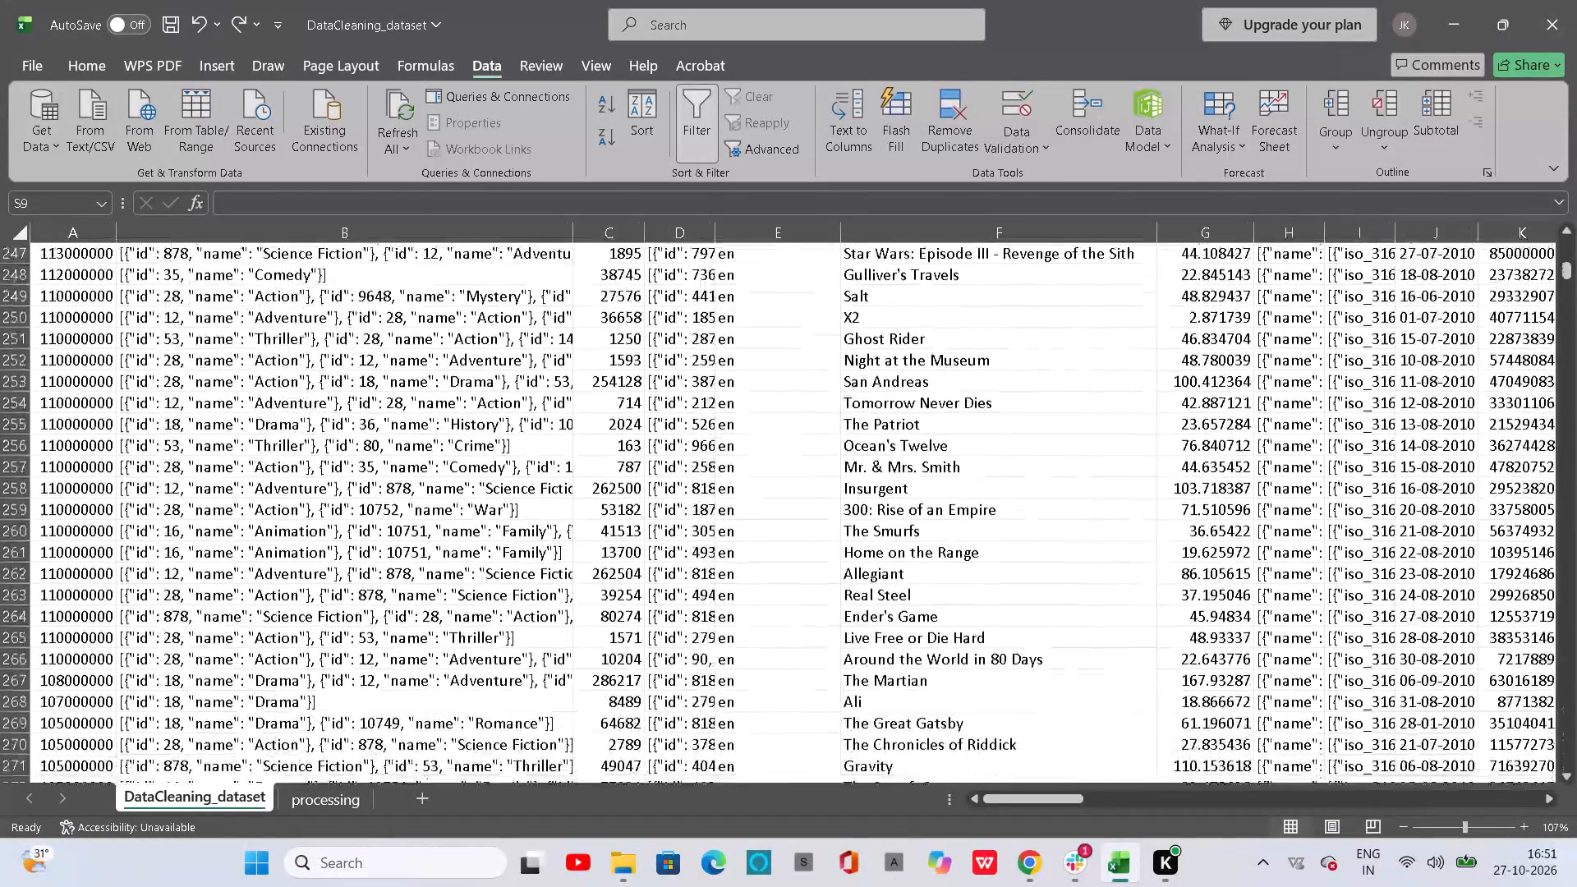
scroll(729, 487, "up", 7)
scroll(729, 487, "right", 9)
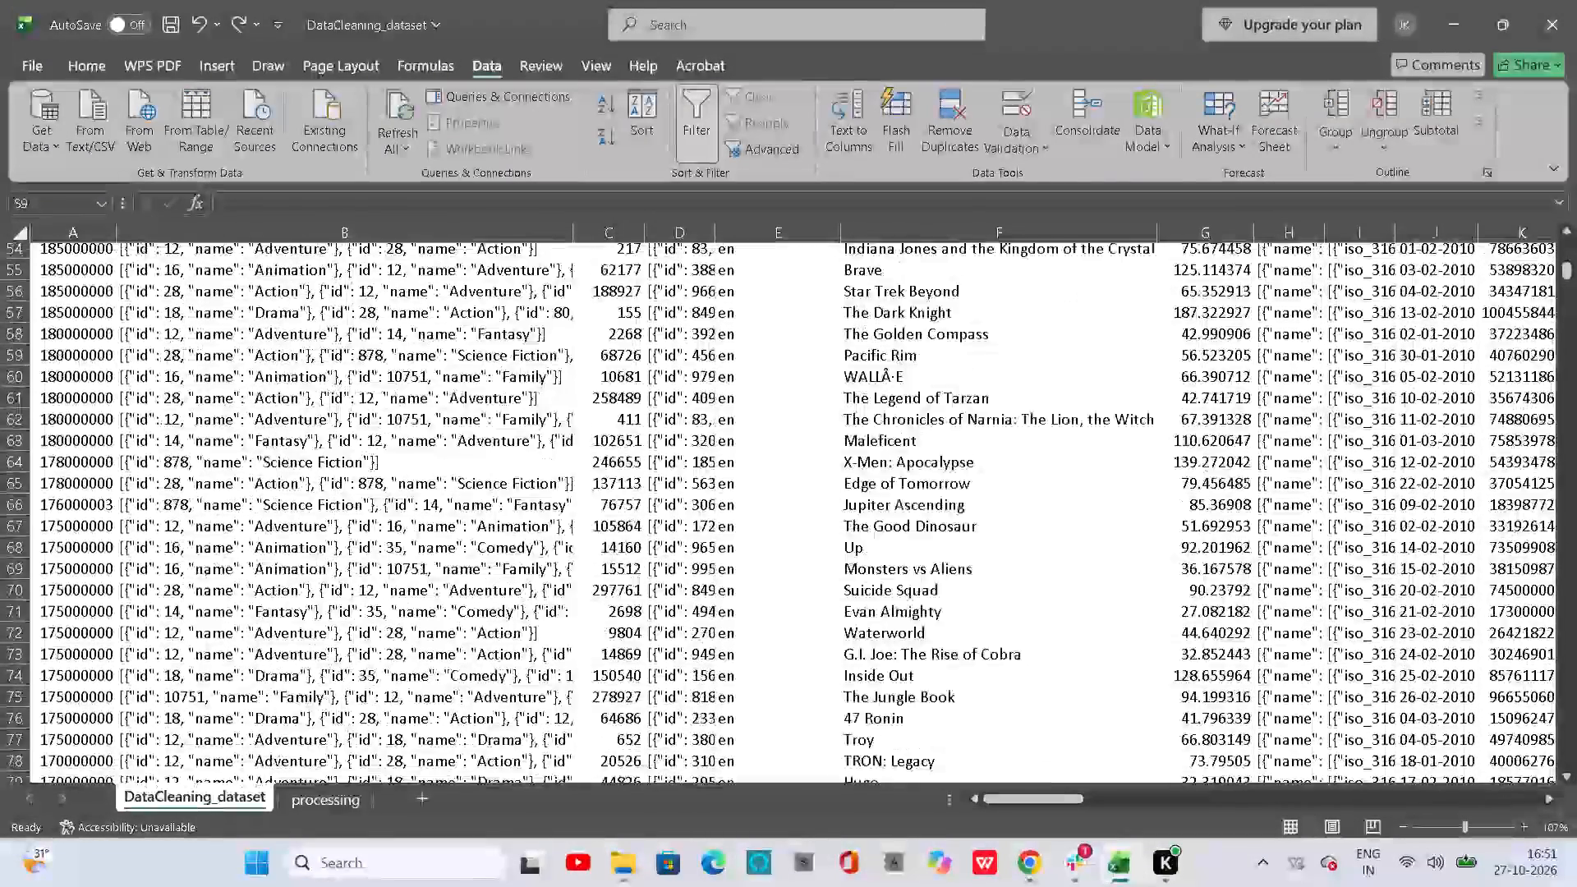
scroll(729, 487, "right", 5)
scroll(729, 487, "left", 1)
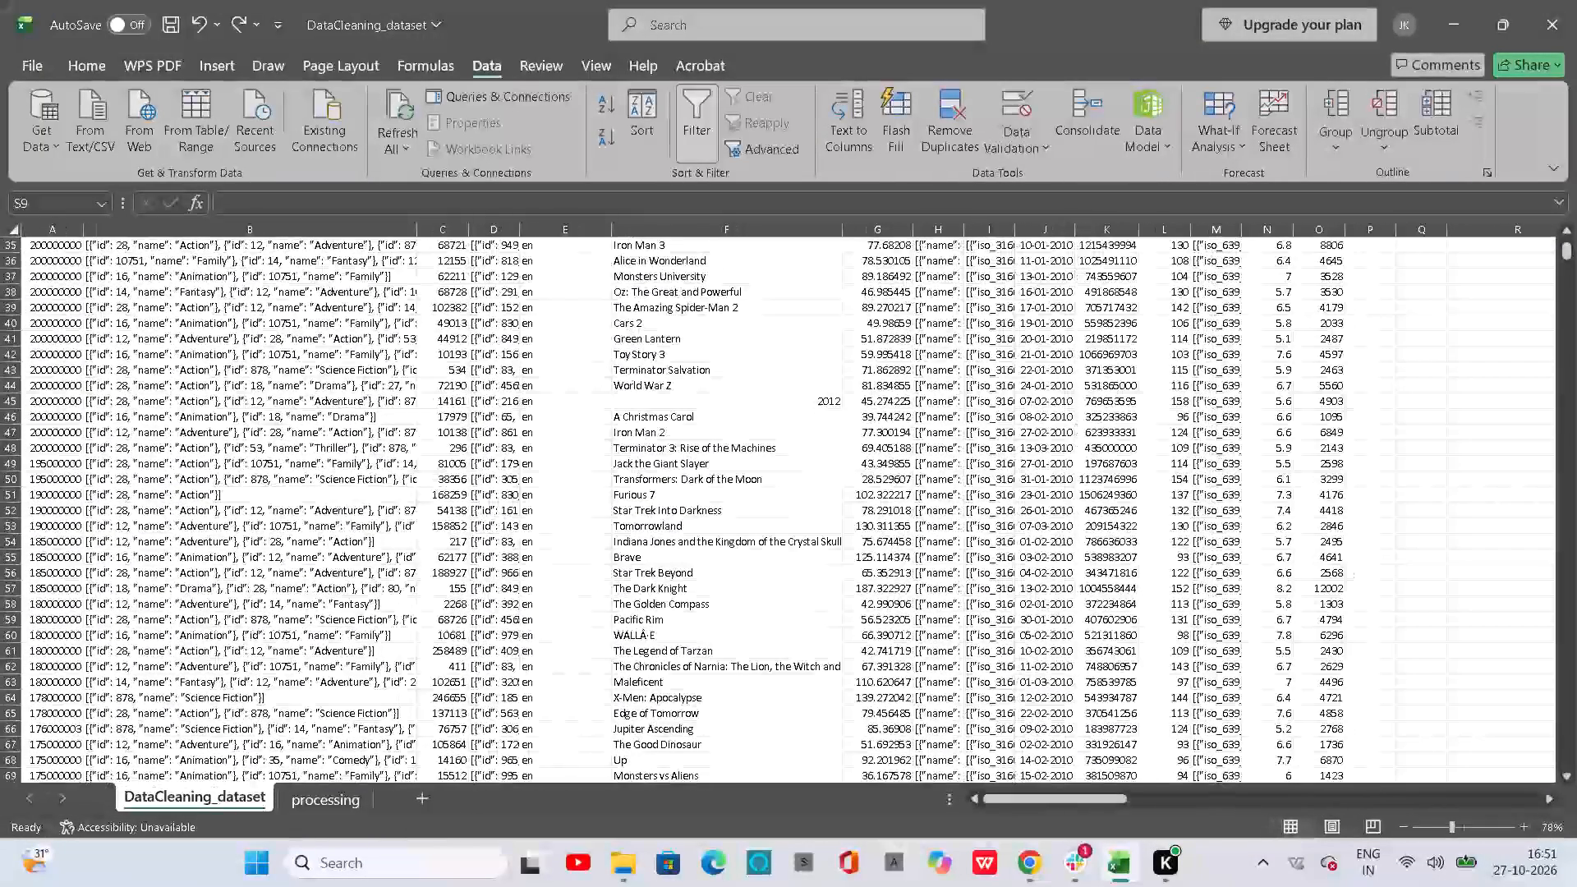
scroll(572, 507, "up", 5)
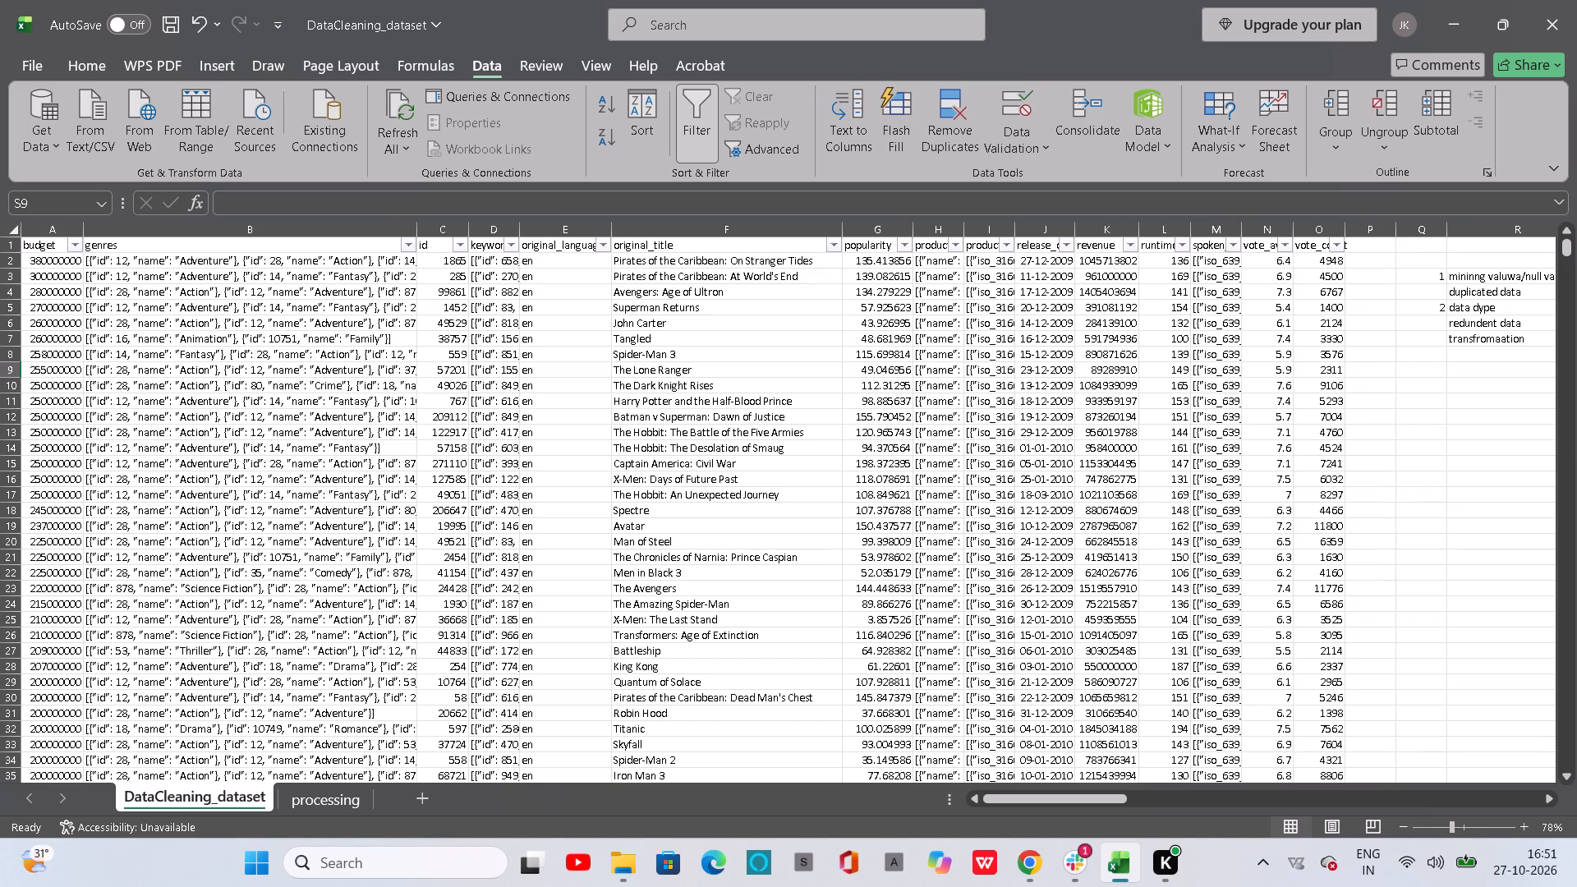
Select the genres header in B1 and look through the movie rows below it to beyond row 70.
left_click(113, 247)
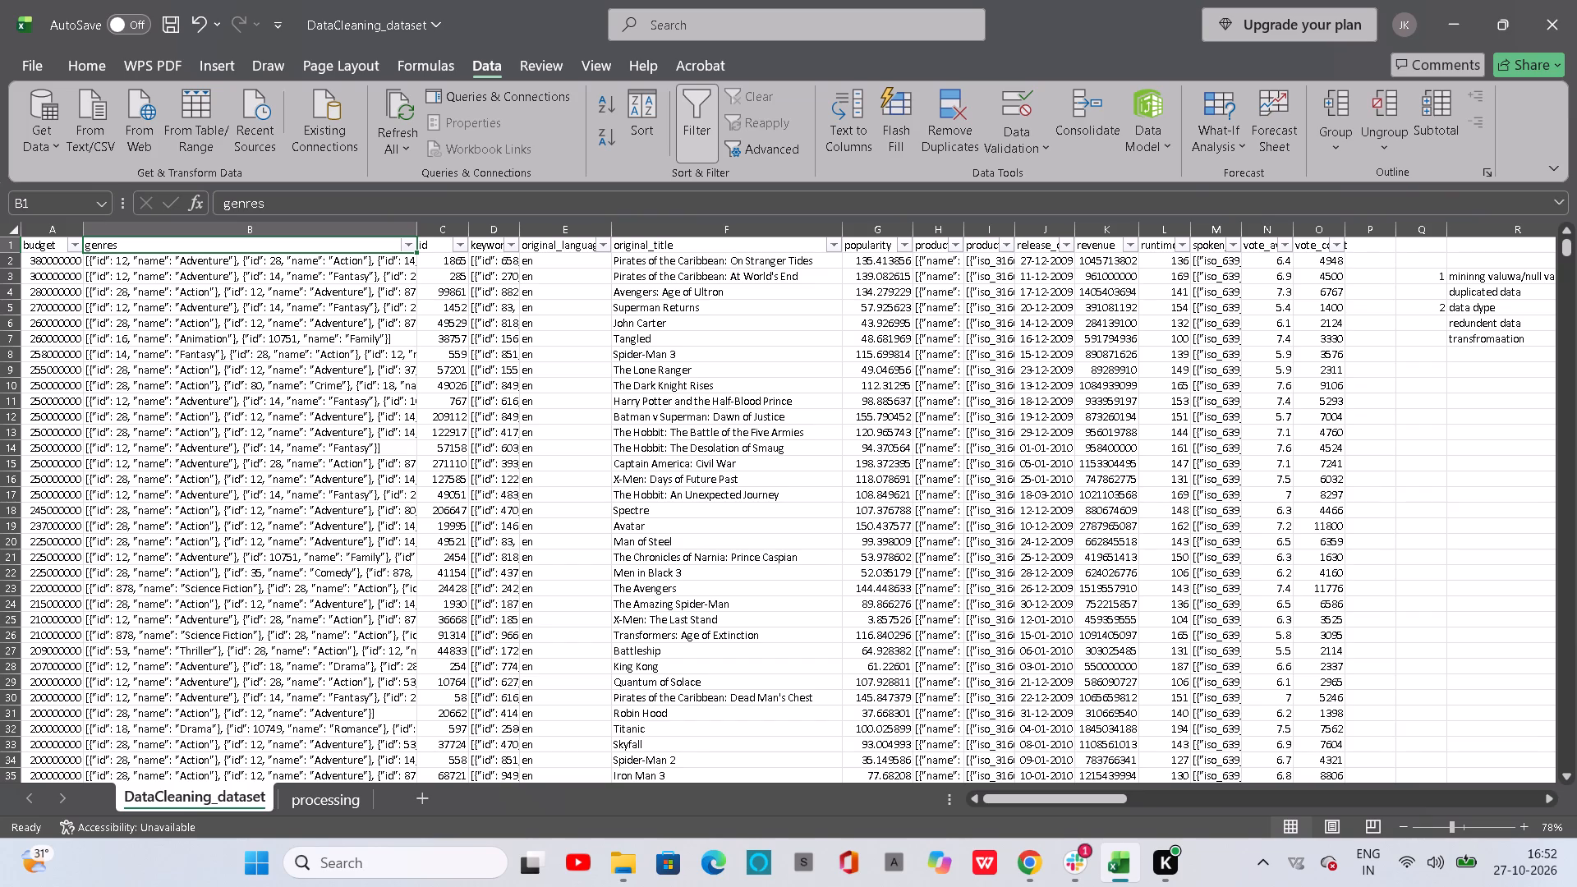
scroll(605, 443, "down", 2)
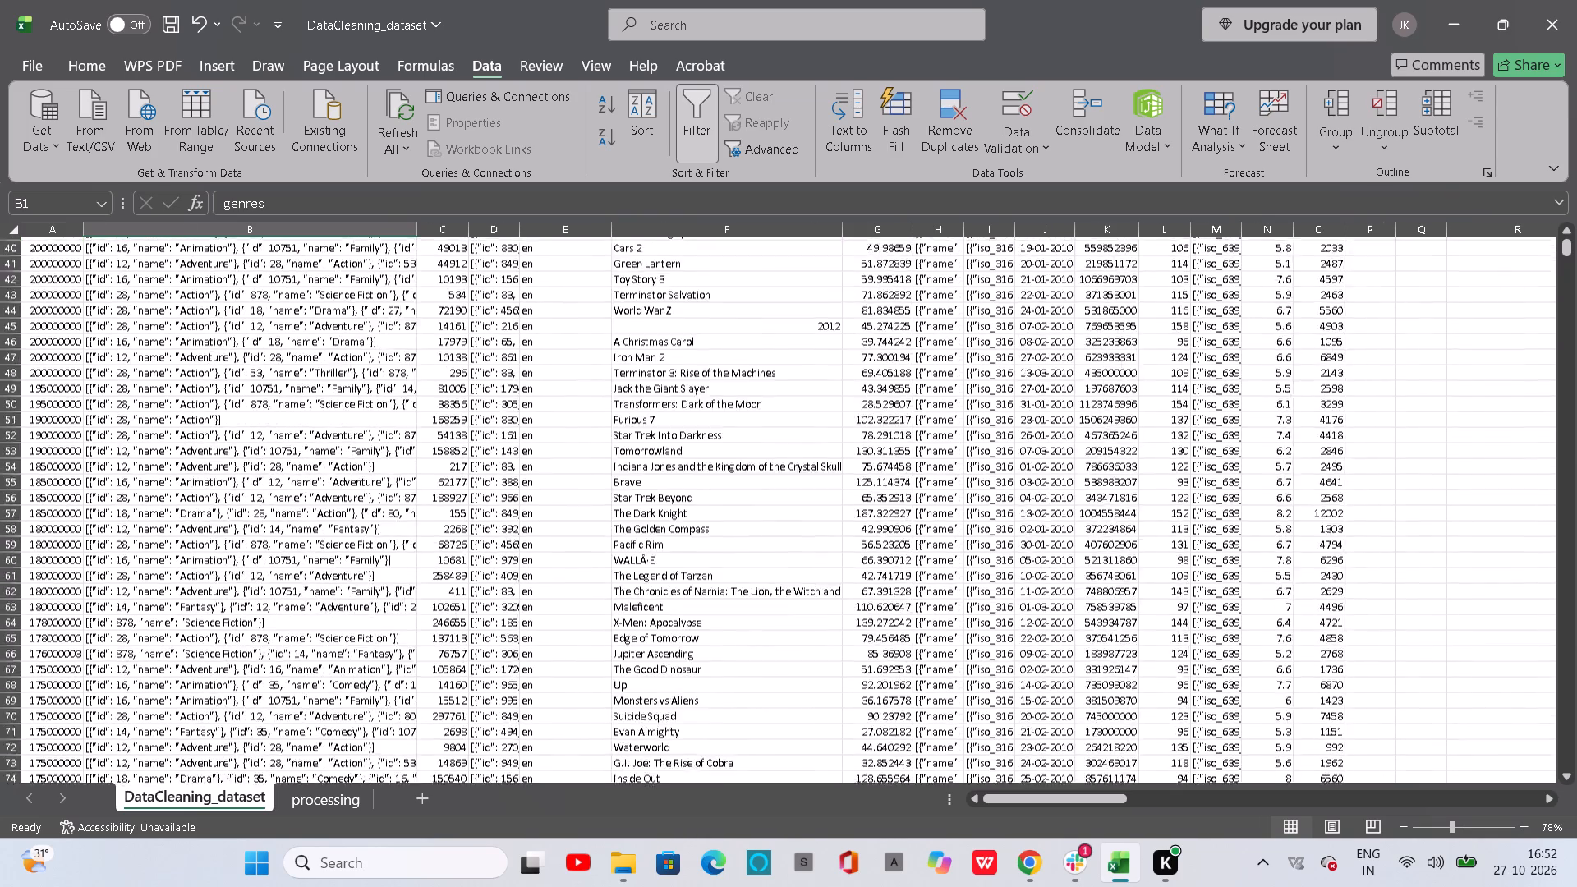
scroll(605, 443, "down", 3)
scroll(605, 443, "up", 8)
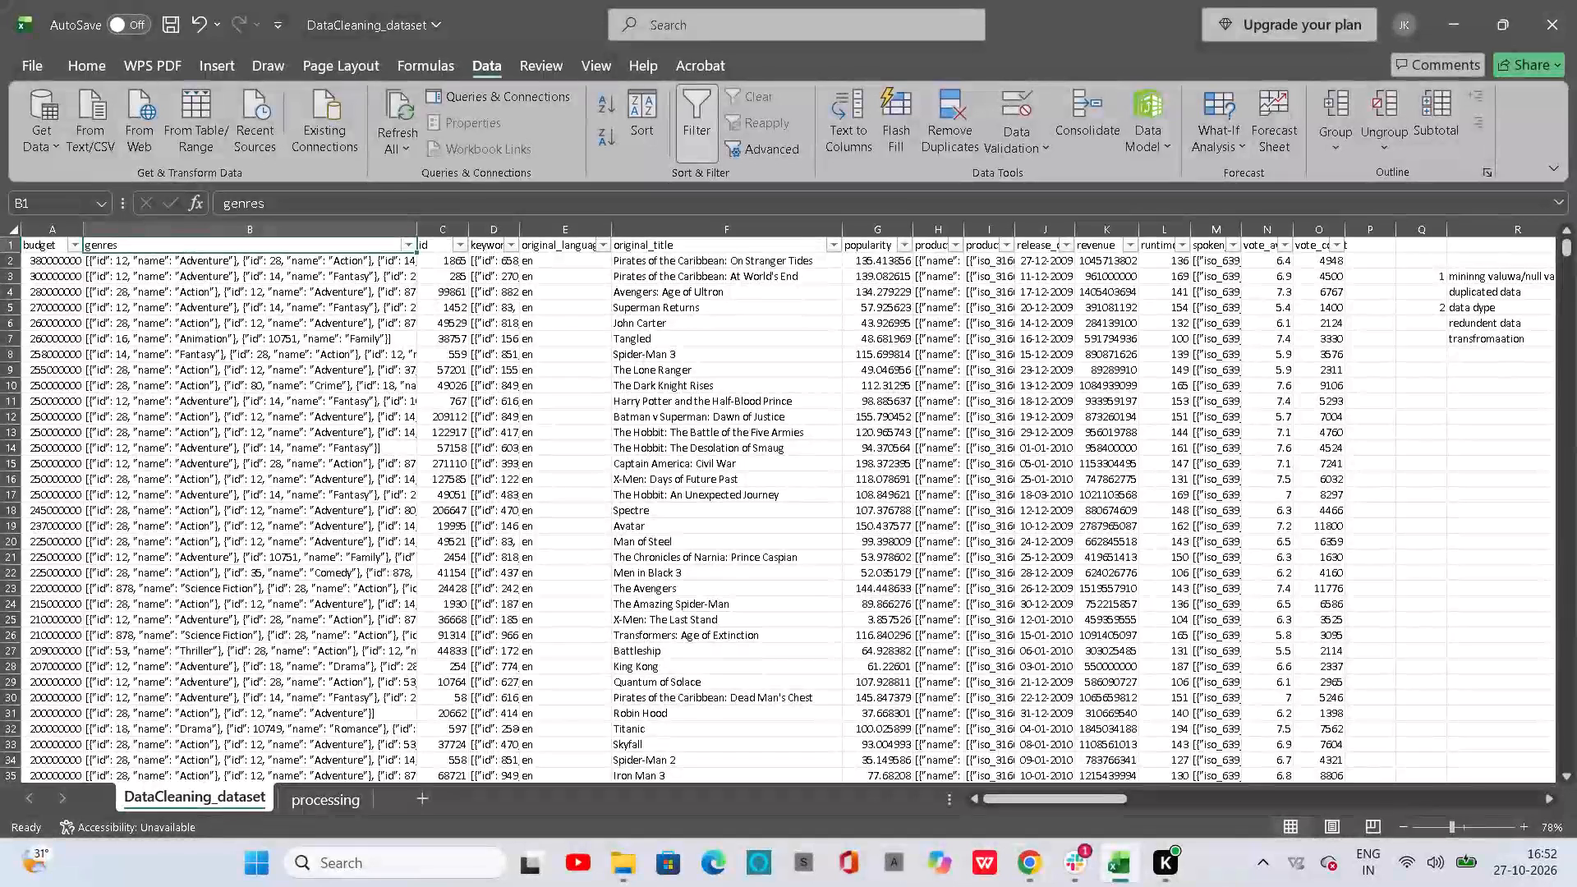
scroll(725, 444, "up", 3)
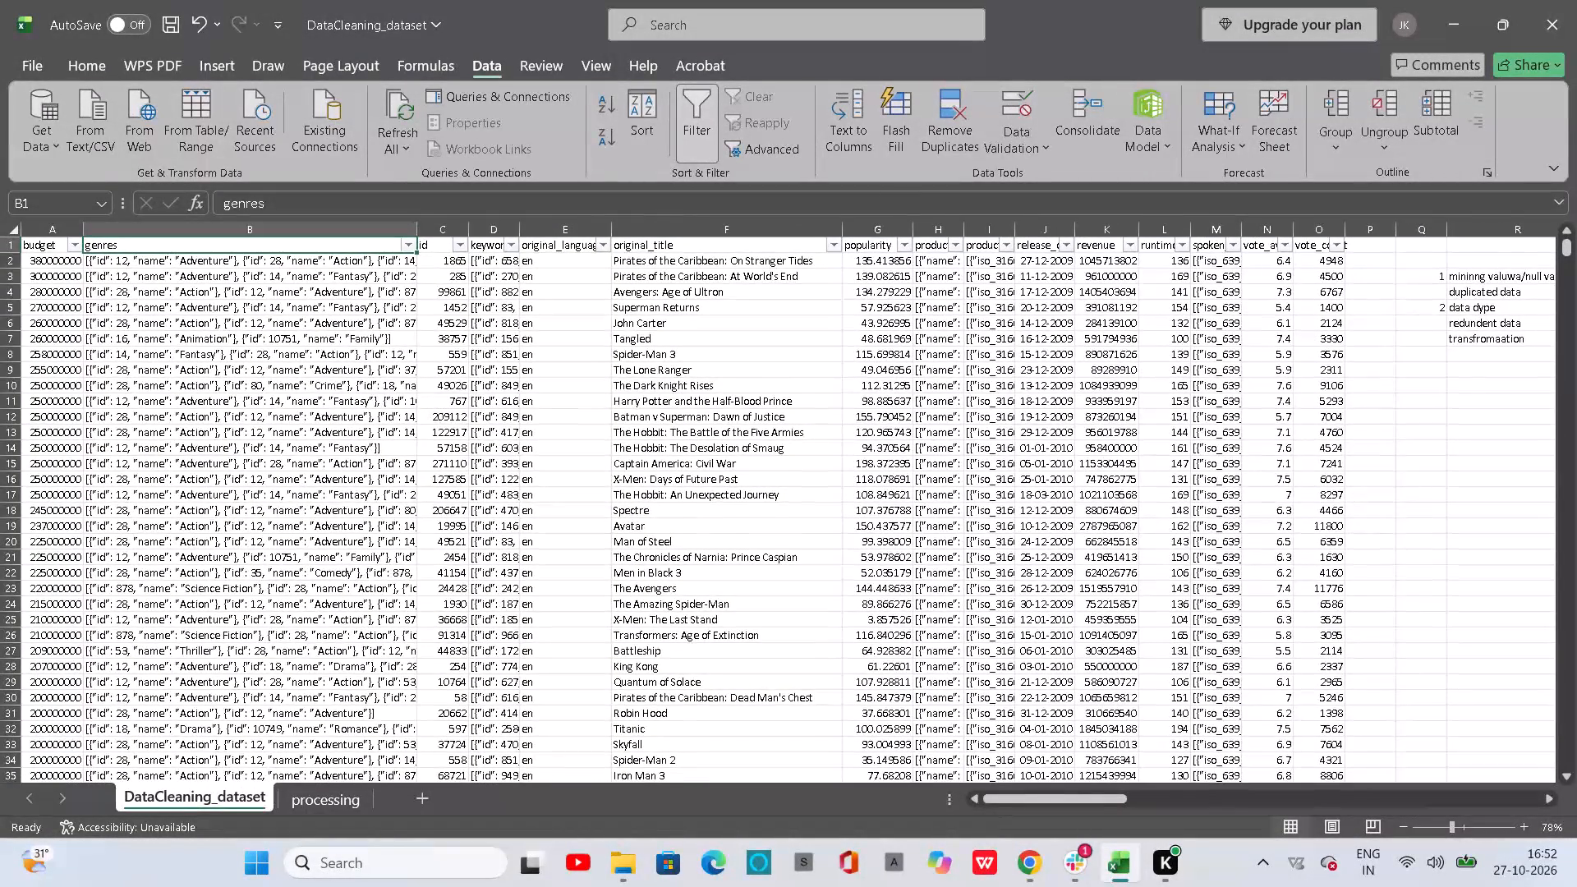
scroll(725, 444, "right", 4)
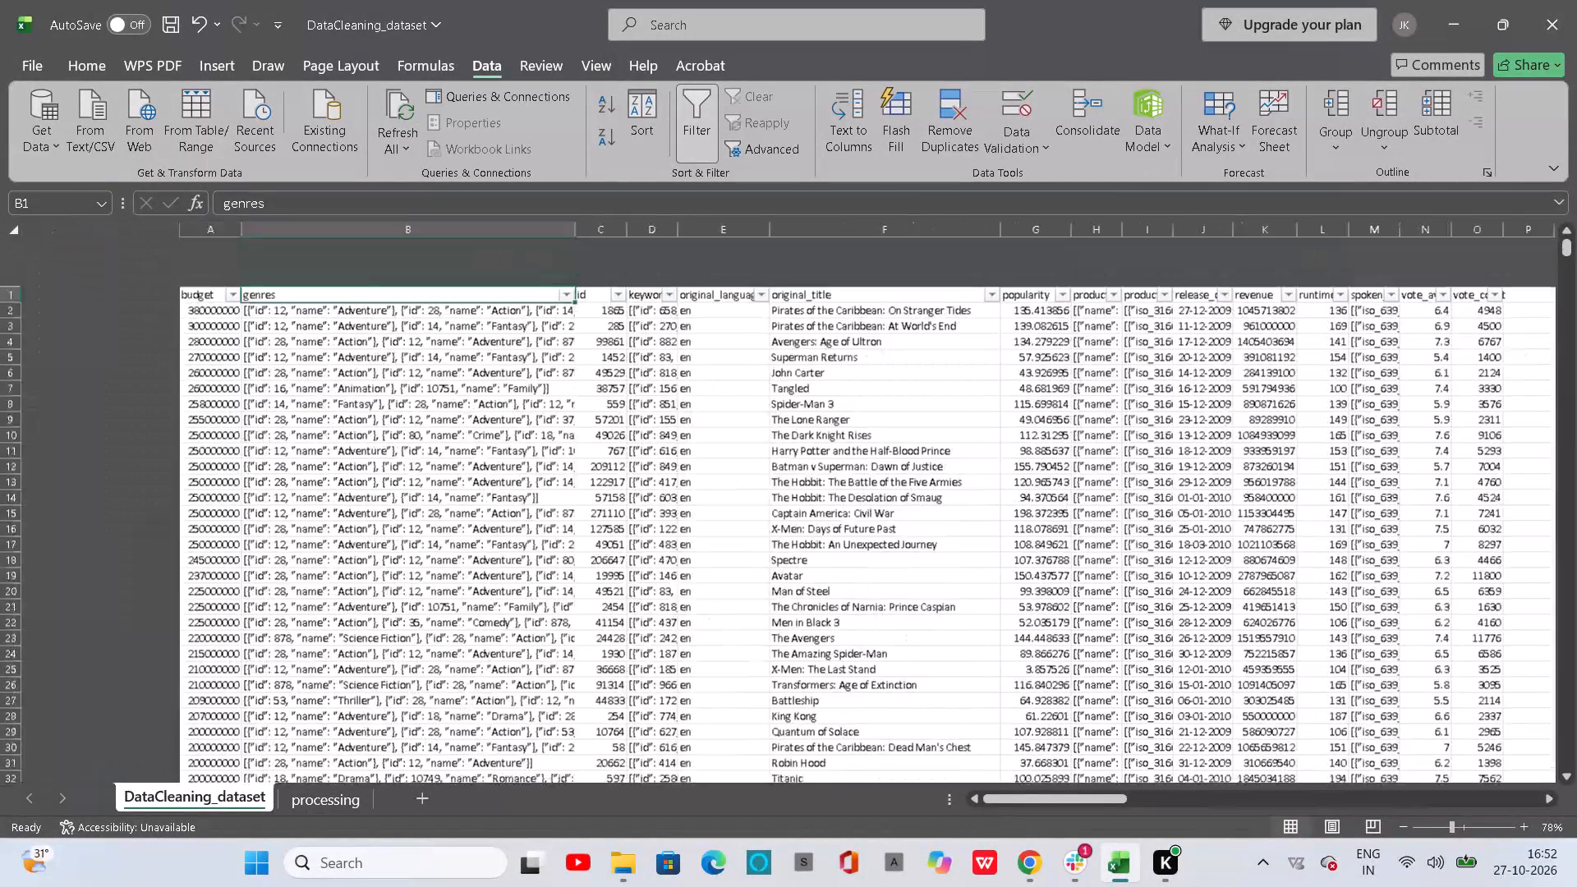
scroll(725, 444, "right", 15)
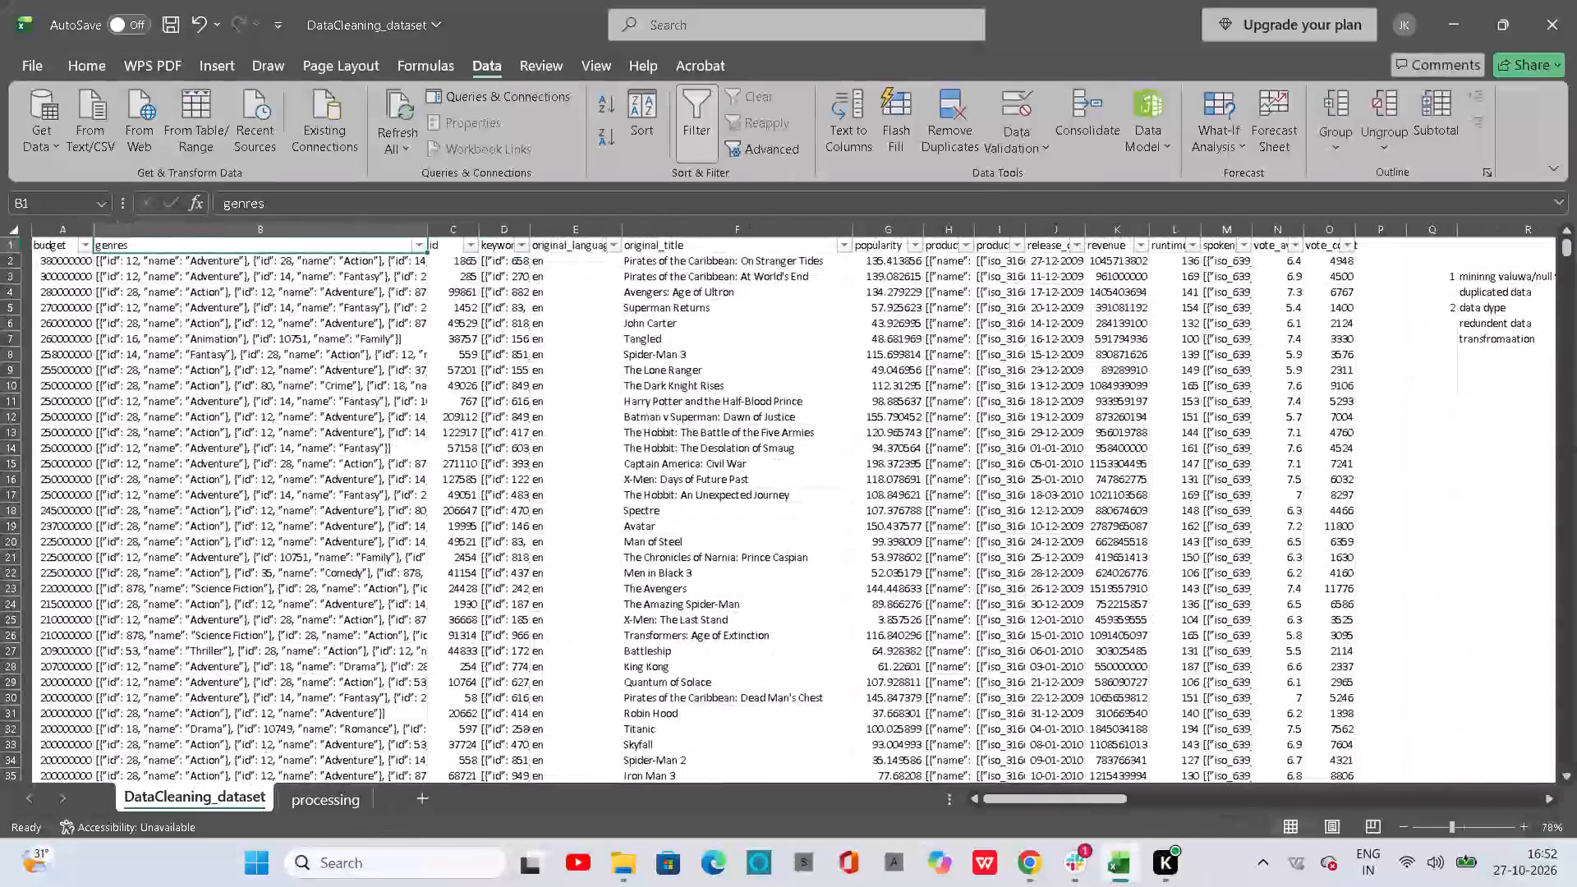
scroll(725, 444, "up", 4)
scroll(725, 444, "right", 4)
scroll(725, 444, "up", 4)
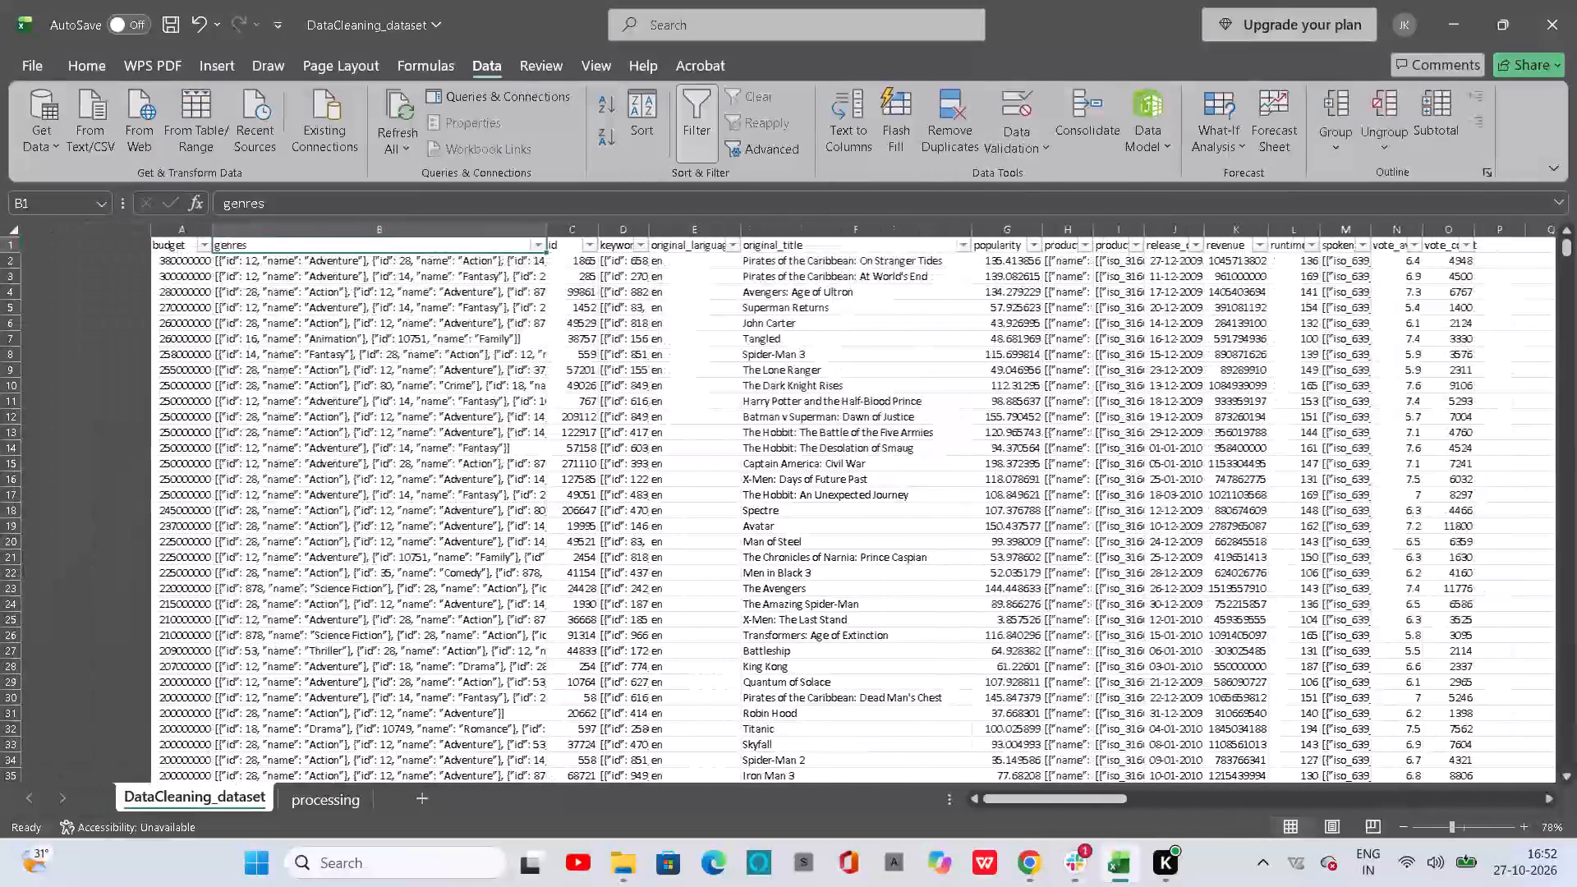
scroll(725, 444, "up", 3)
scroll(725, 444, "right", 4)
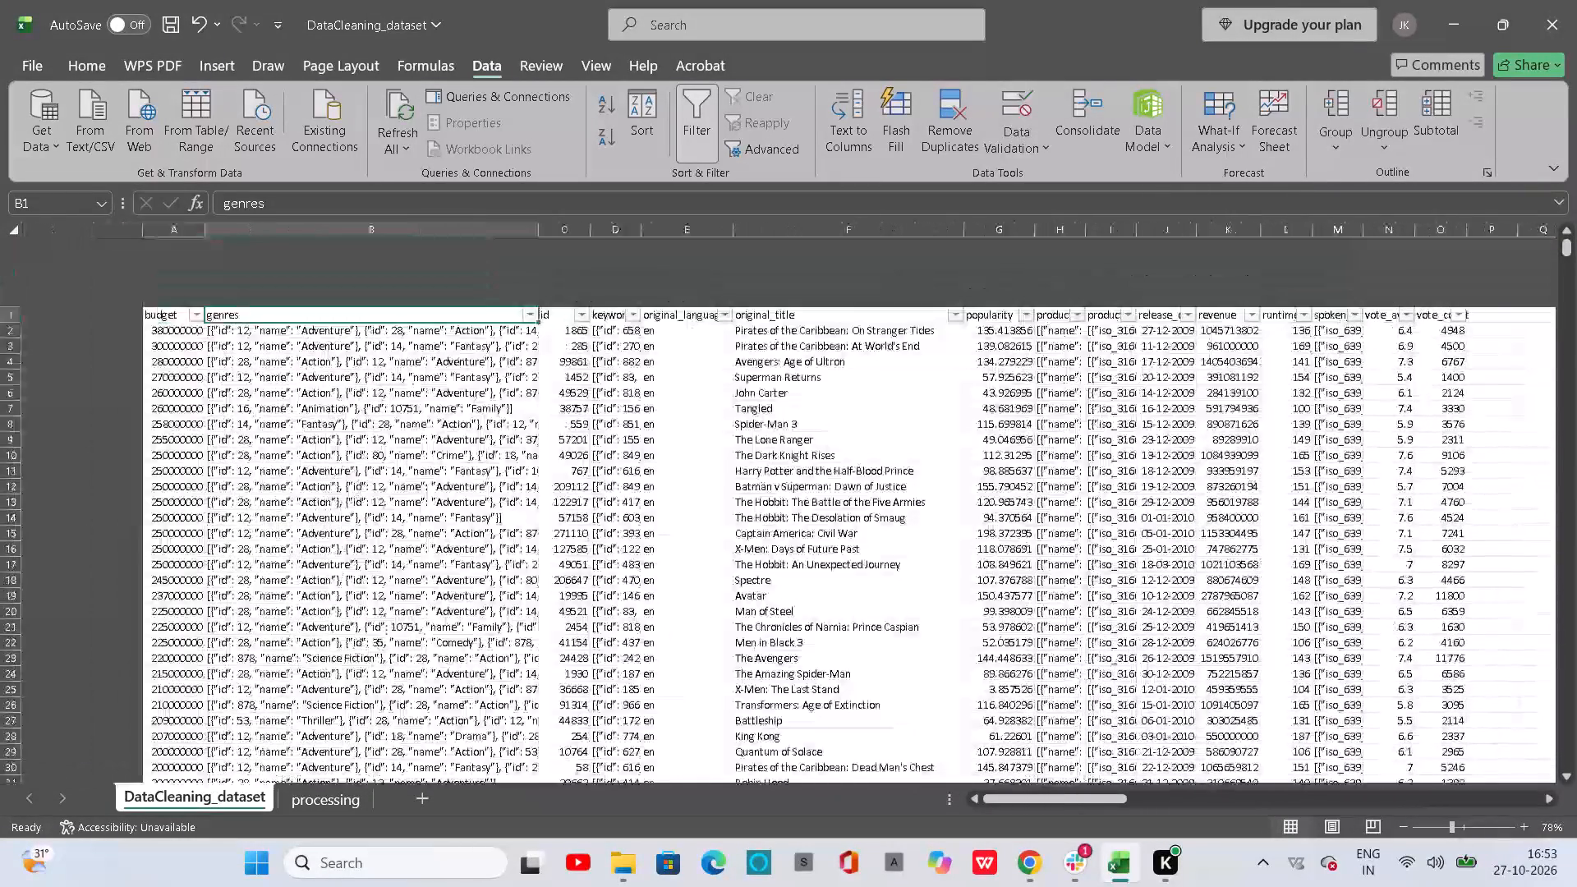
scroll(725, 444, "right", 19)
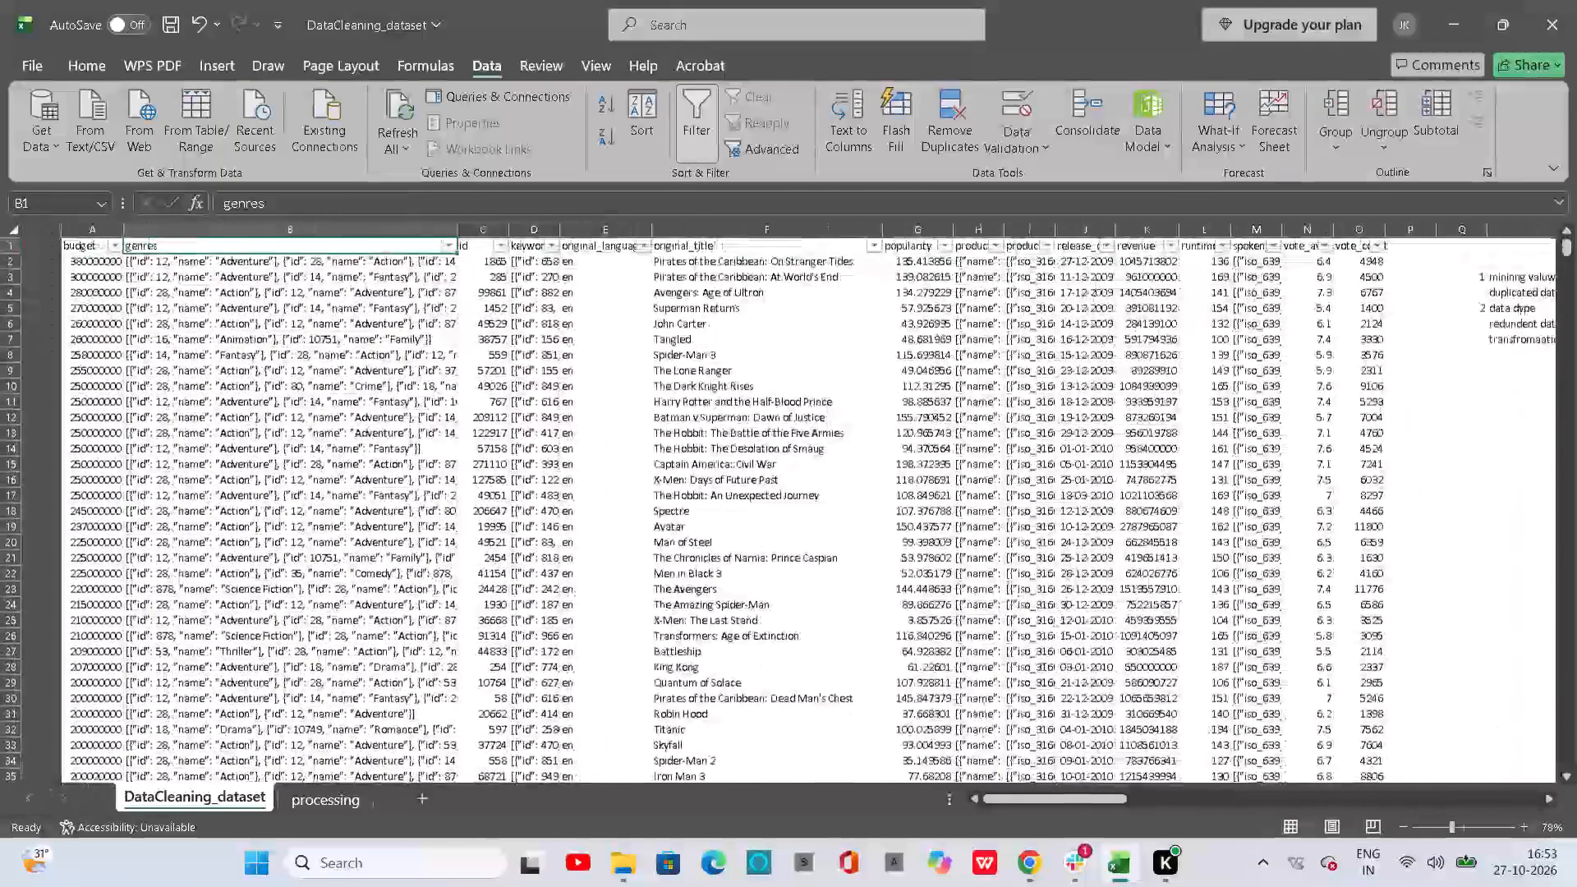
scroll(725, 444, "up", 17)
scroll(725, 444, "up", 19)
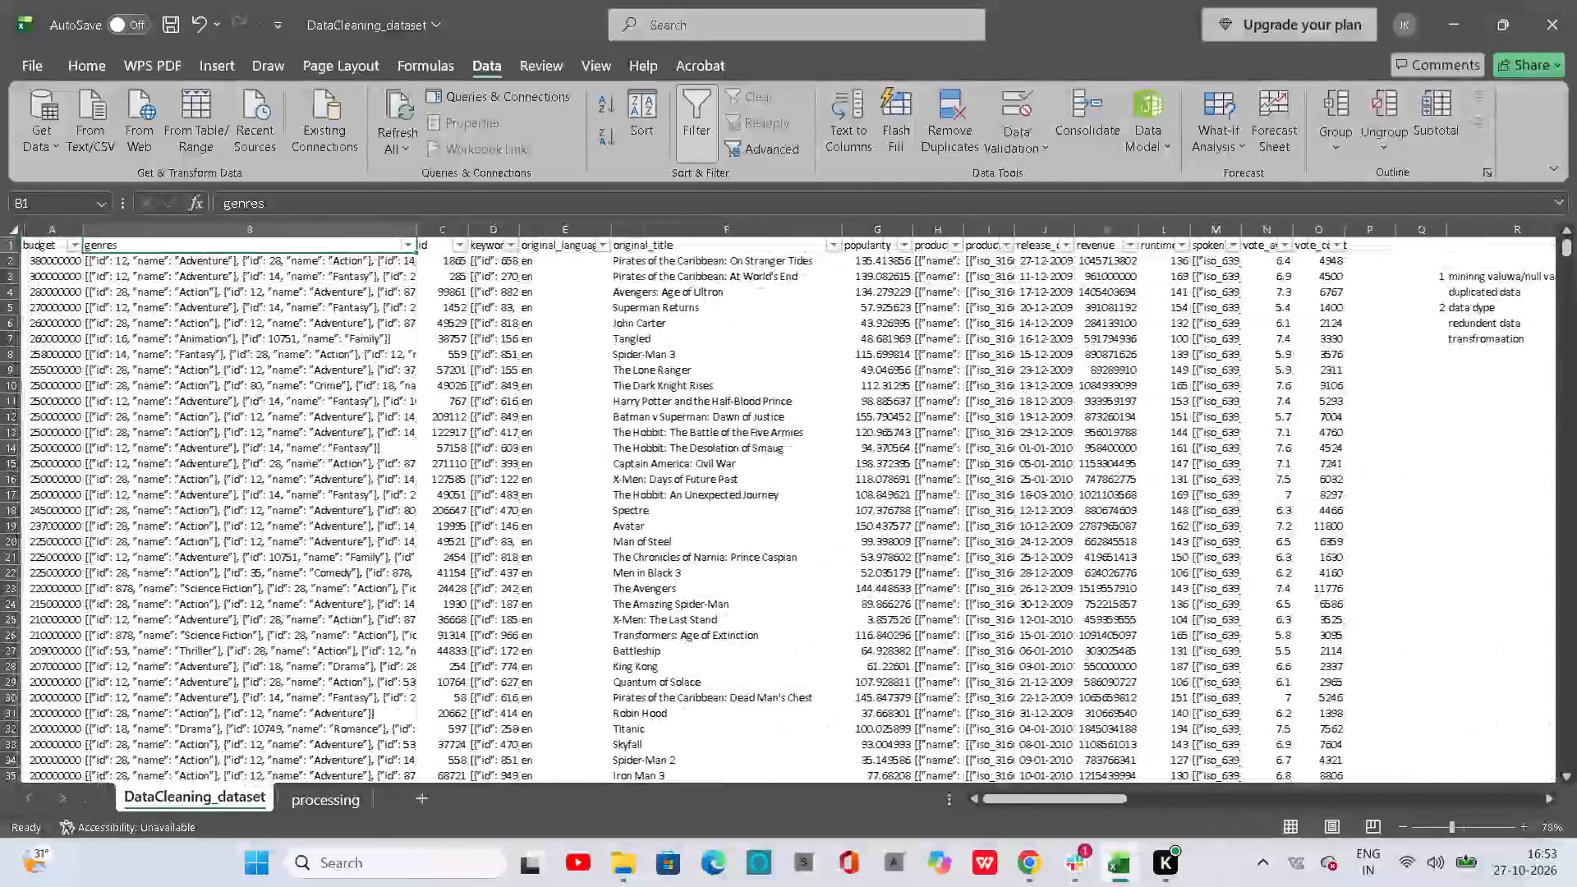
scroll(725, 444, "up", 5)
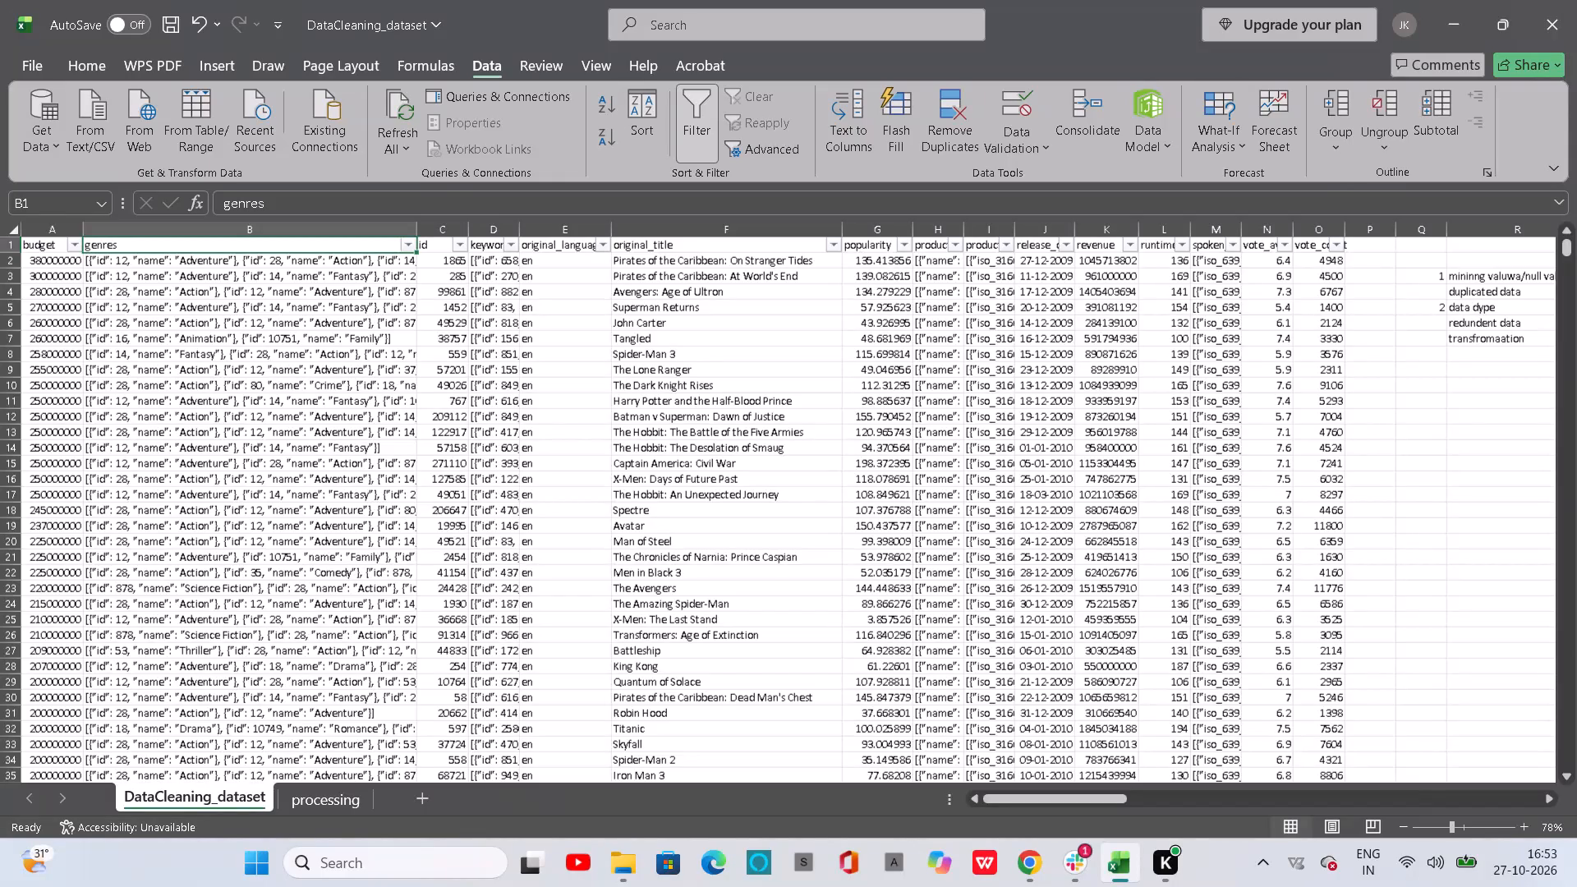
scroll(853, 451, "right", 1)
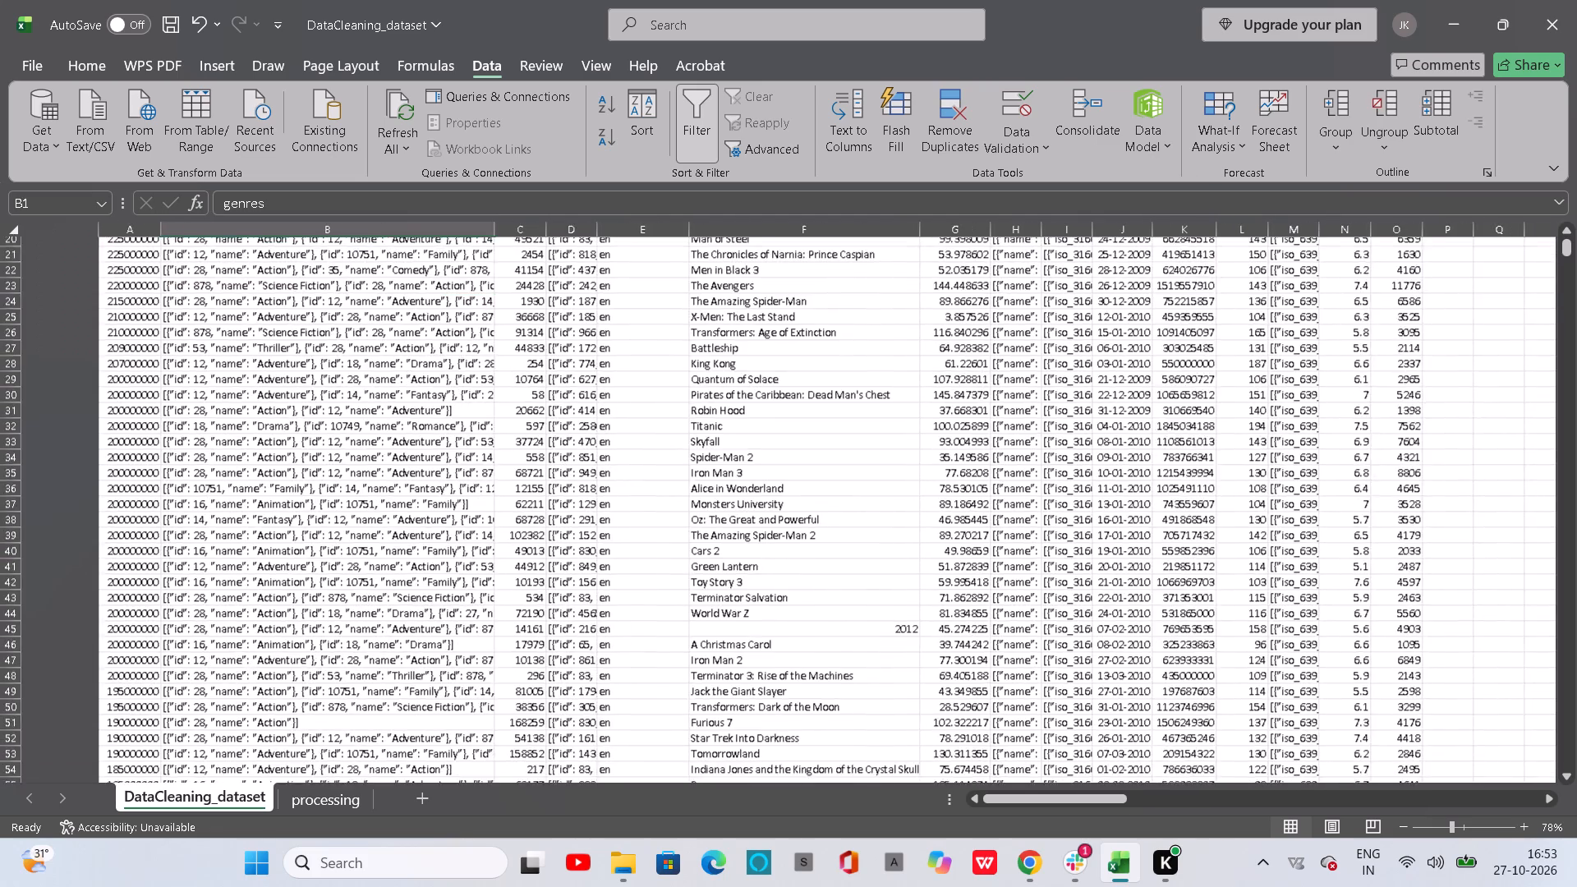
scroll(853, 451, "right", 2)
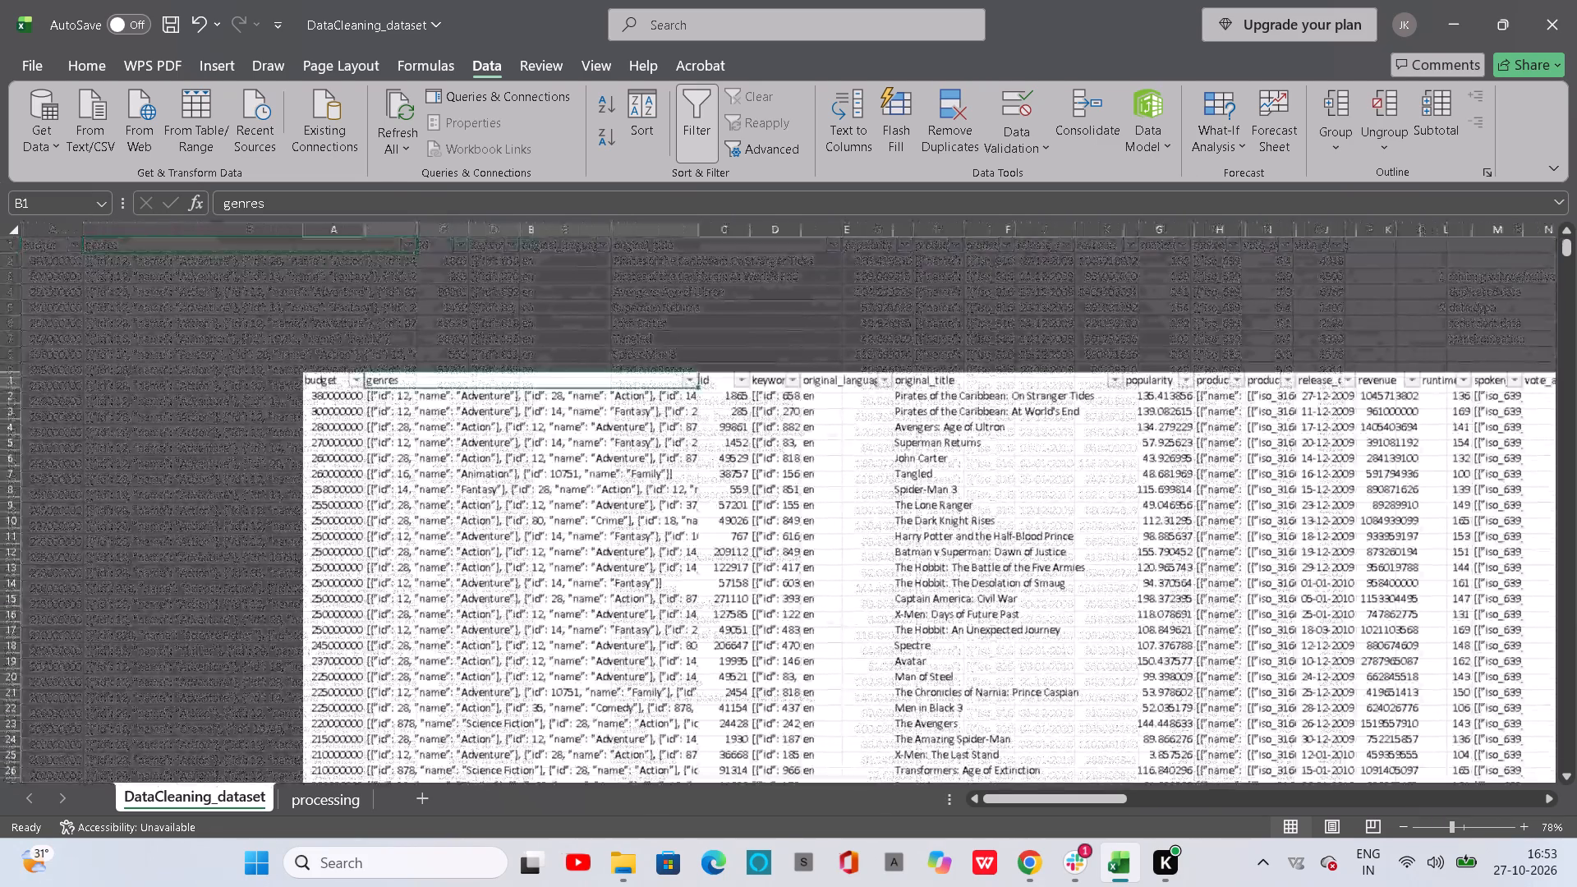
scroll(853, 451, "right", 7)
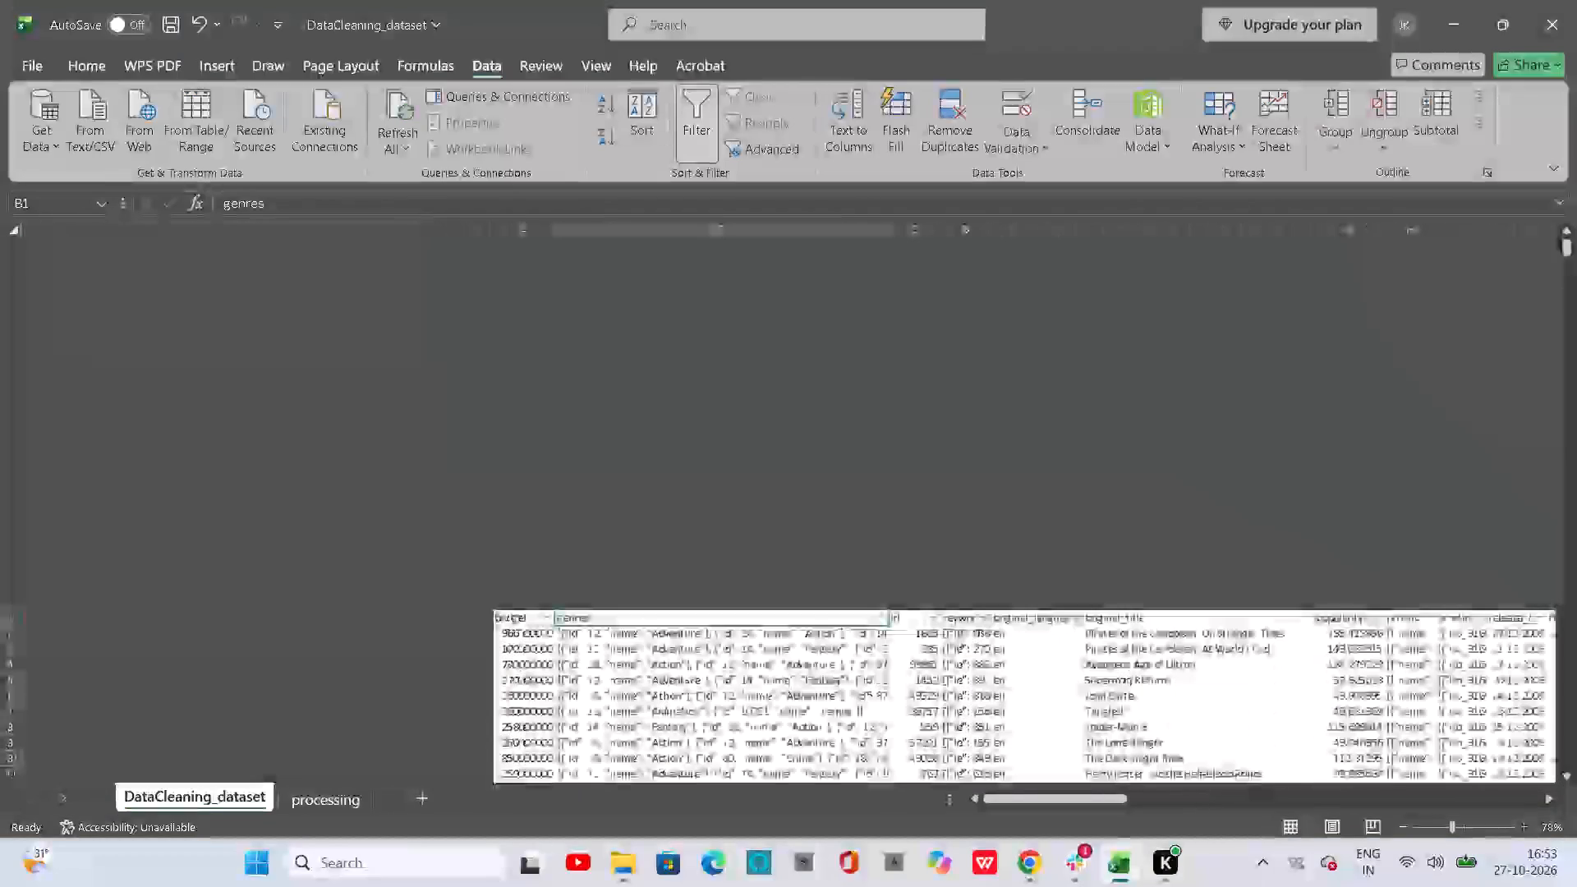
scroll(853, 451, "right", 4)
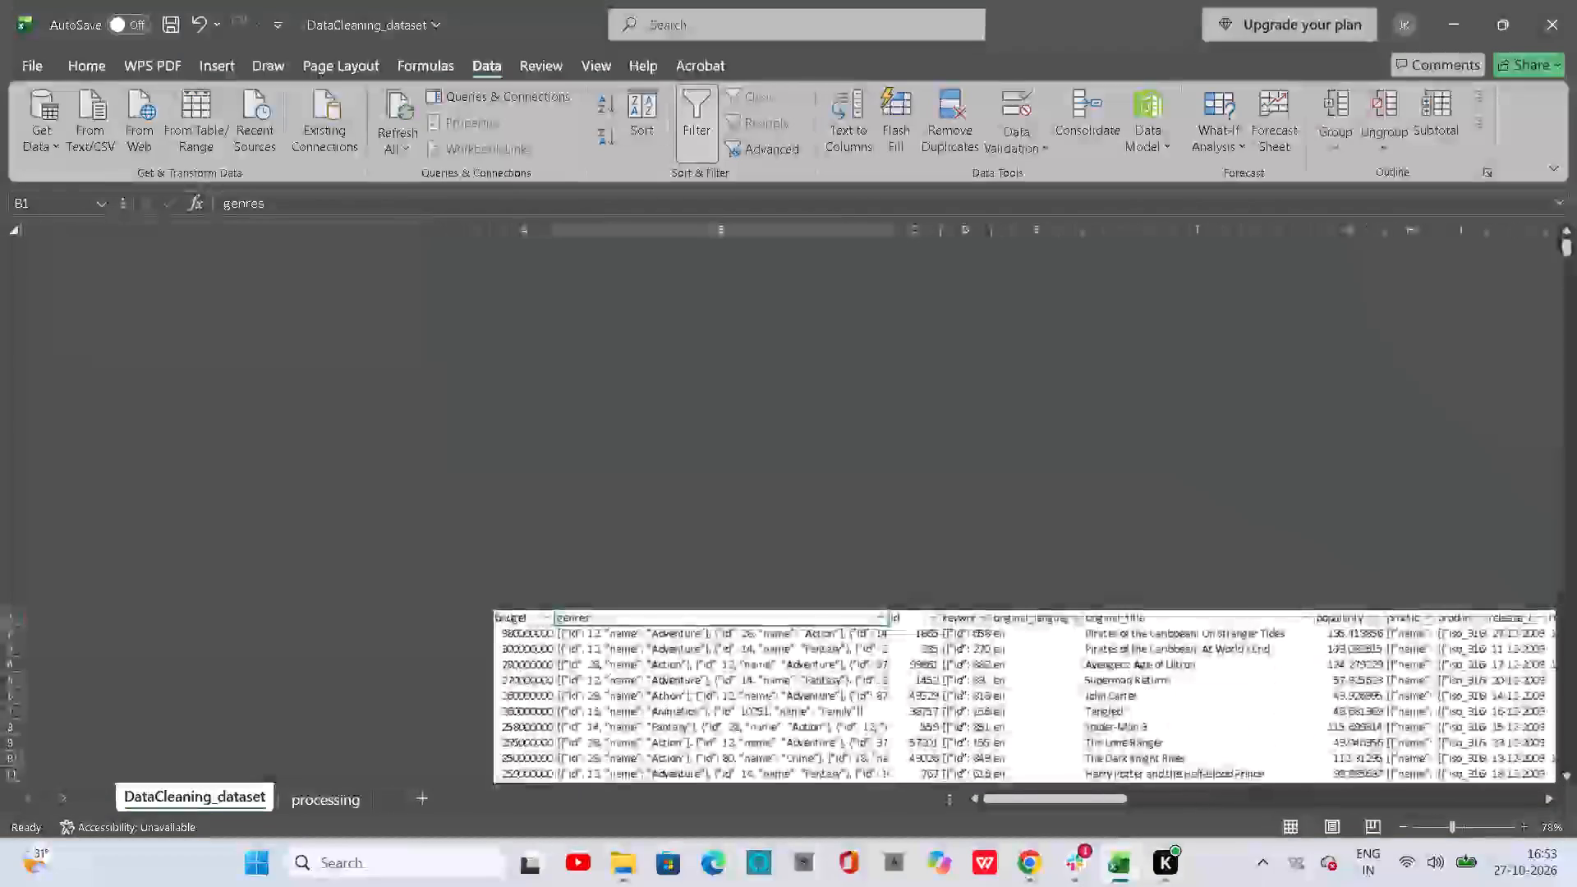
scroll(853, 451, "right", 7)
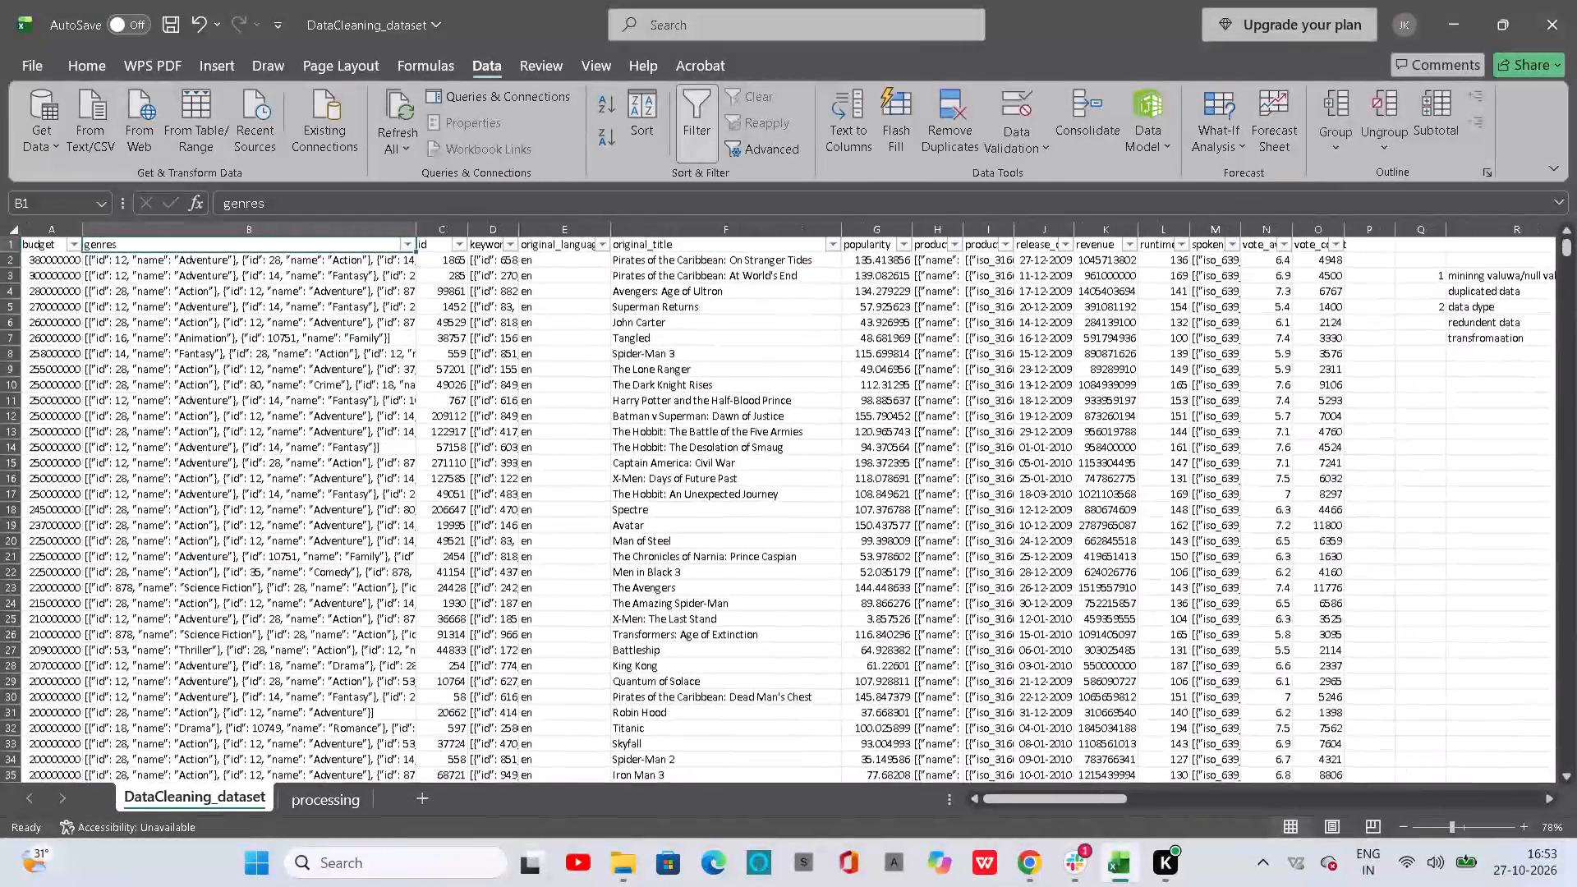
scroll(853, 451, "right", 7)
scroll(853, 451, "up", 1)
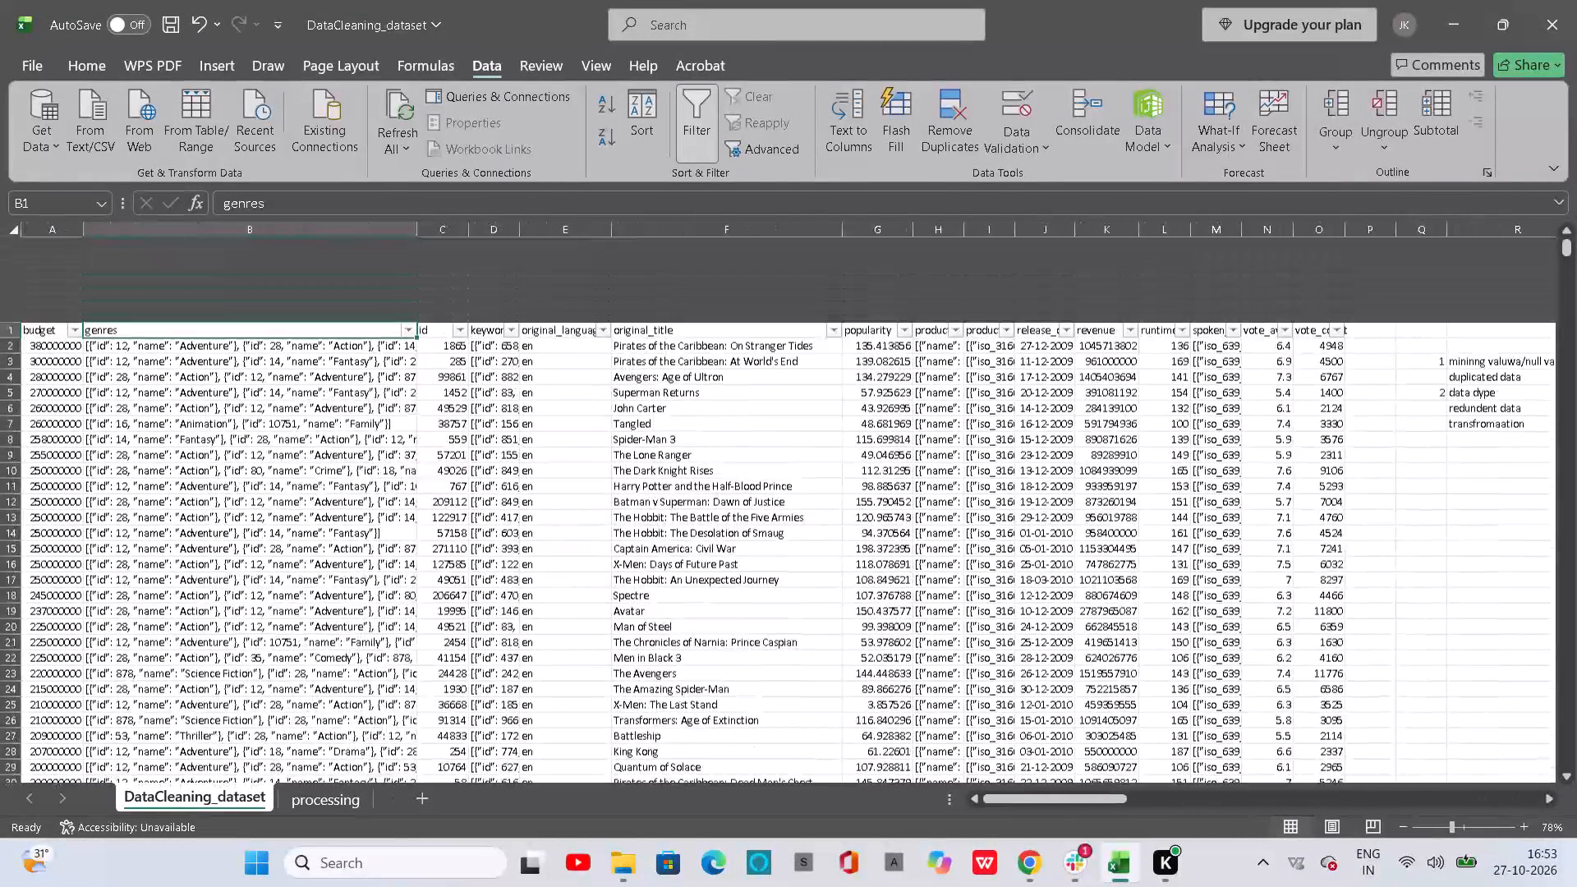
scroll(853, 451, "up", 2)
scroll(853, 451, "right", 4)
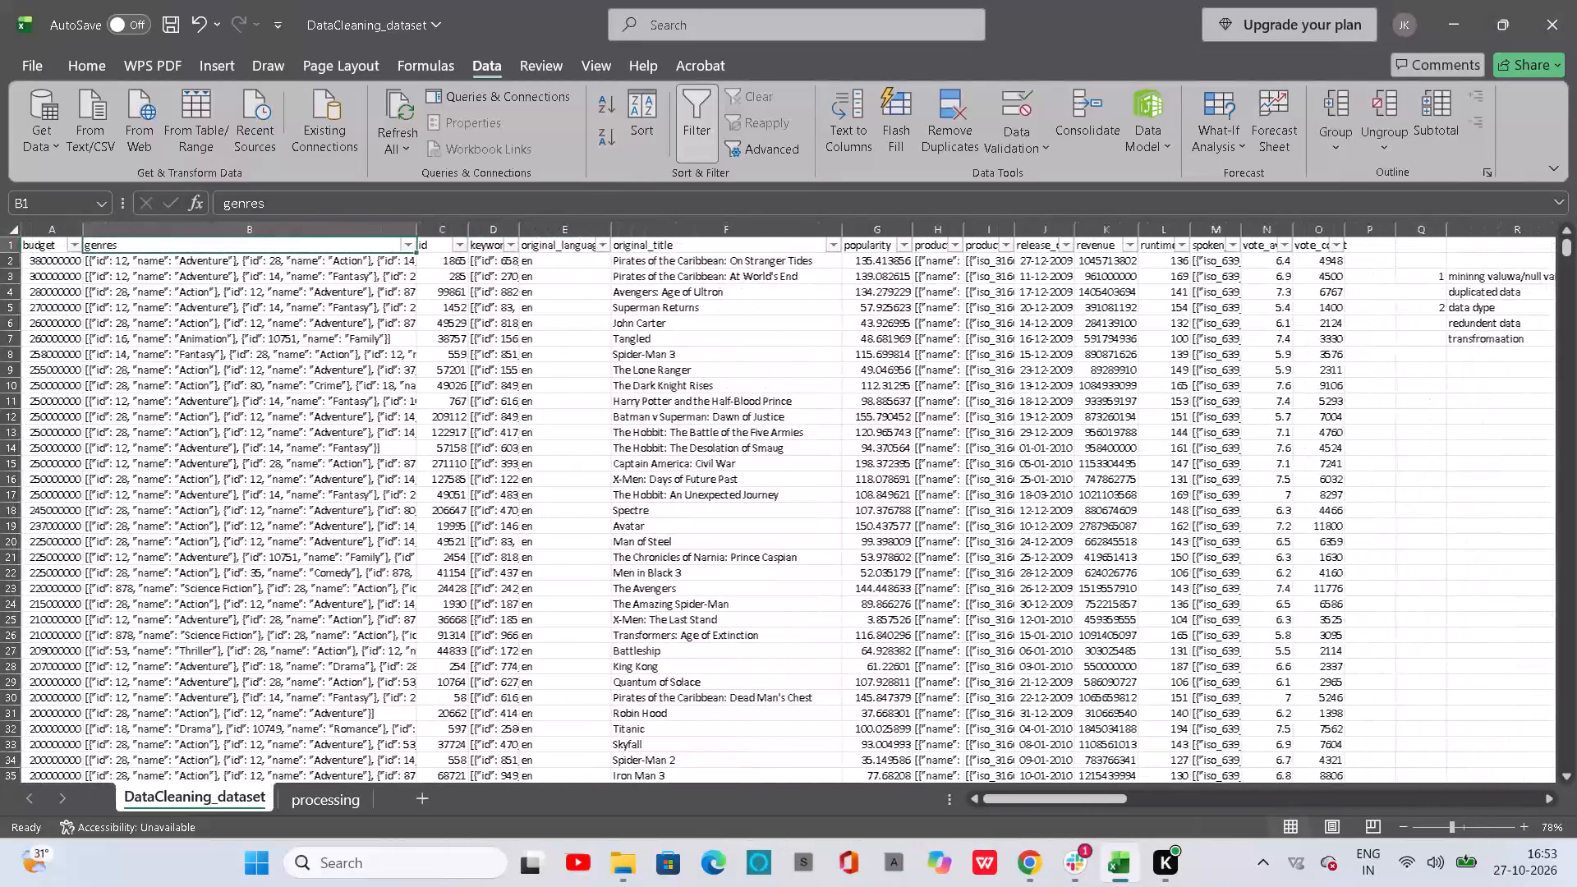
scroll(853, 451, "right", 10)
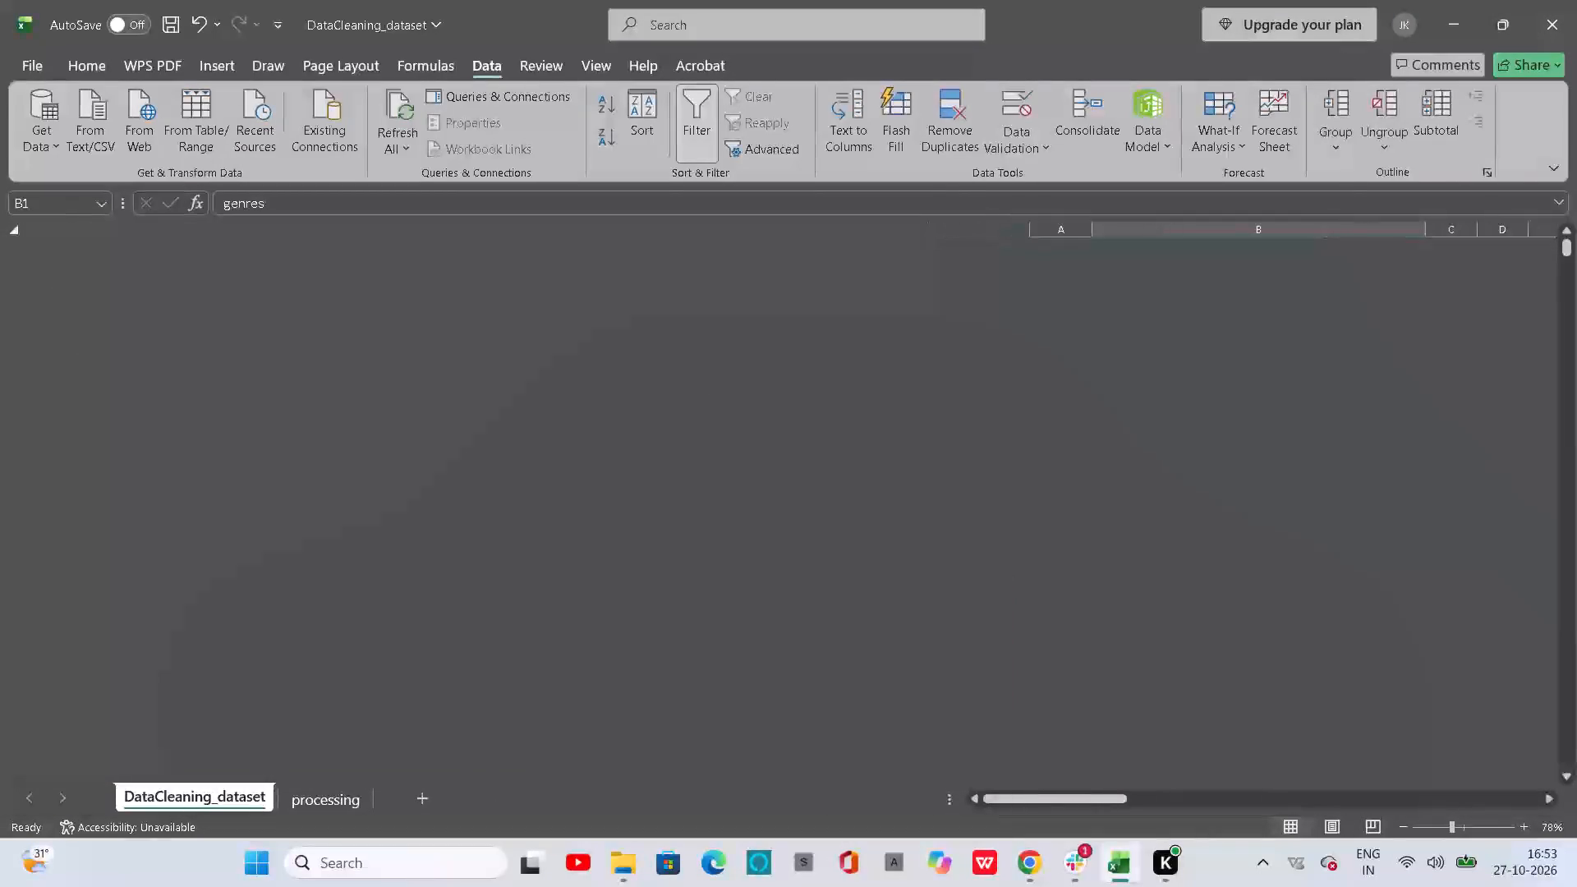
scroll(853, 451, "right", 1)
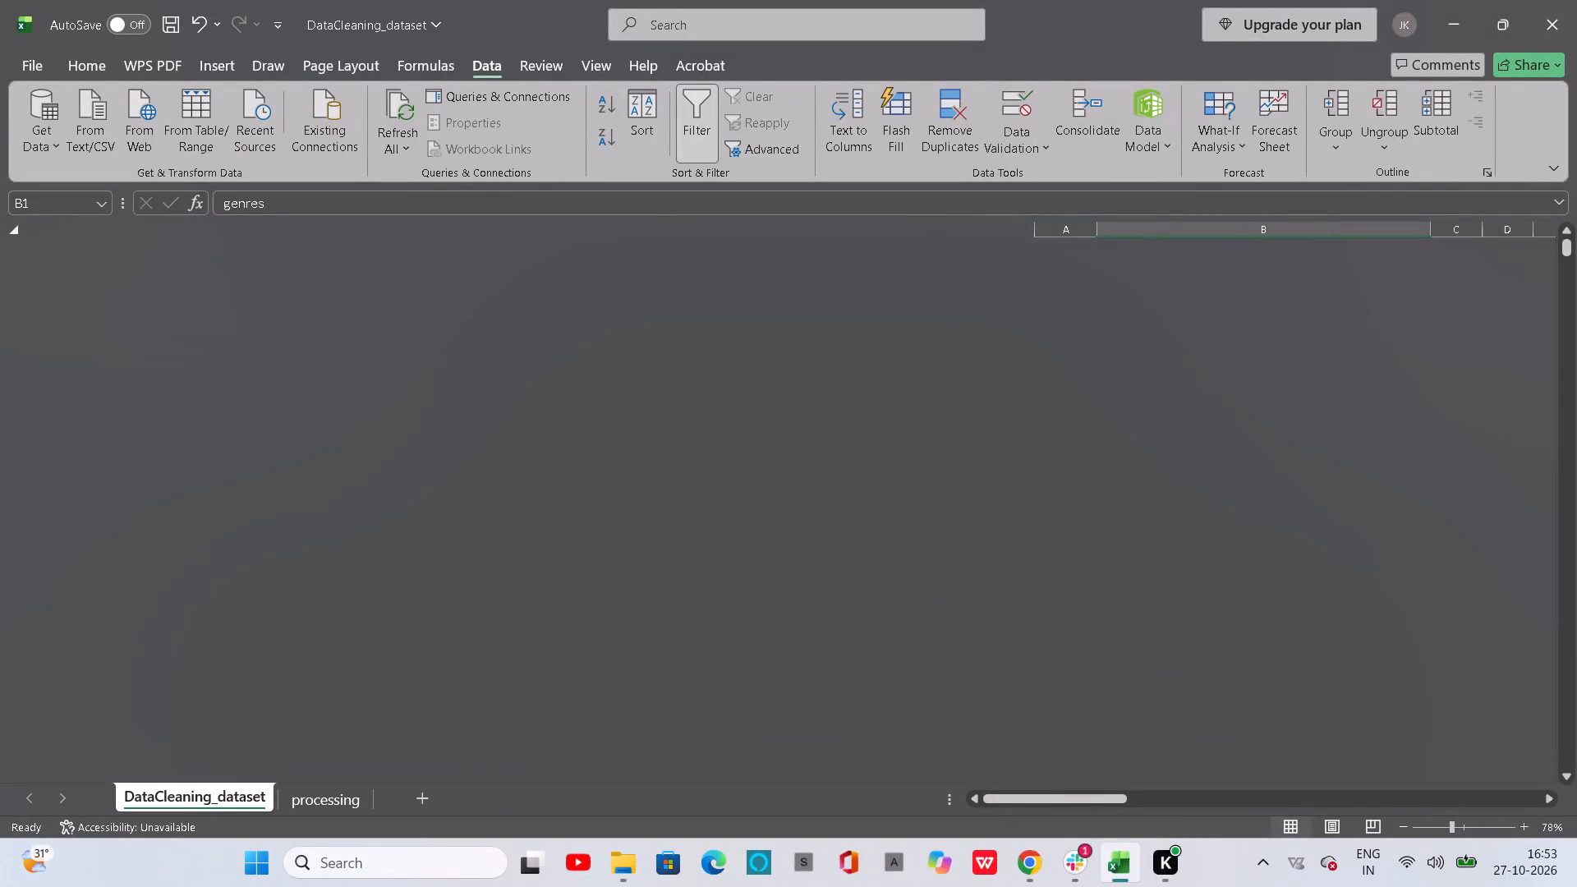
Examine the cleaning checklist in column R and the joined record text from column T across to about column CJ.
scroll(916, 533, "left", 4)
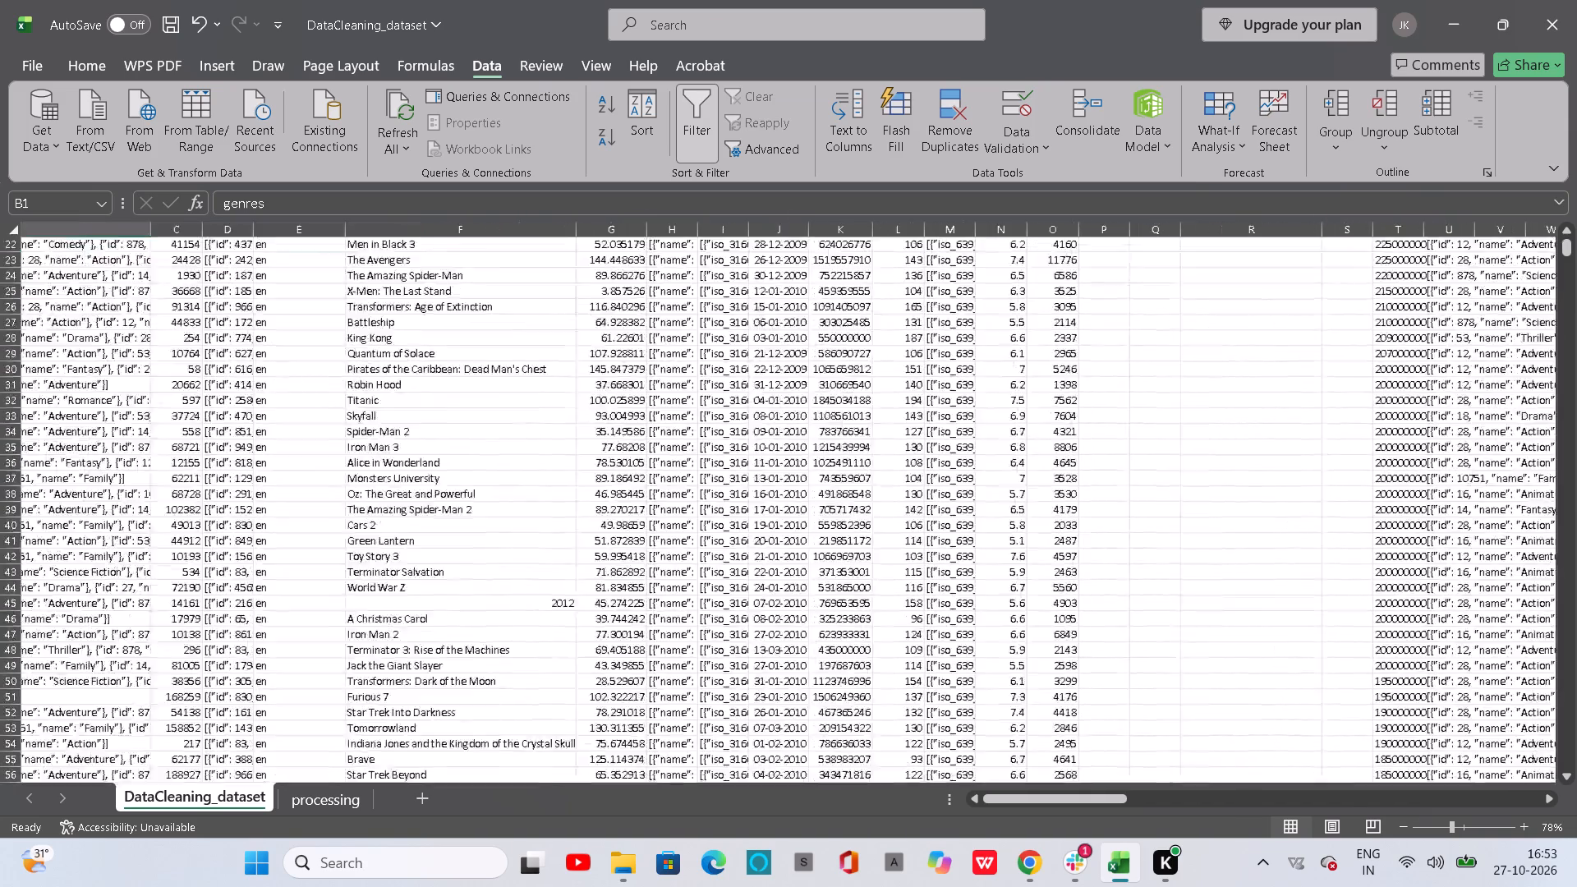
scroll(916, 533, "left", 2)
scroll(916, 533, "up", 1)
scroll(916, 533, "left", 2)
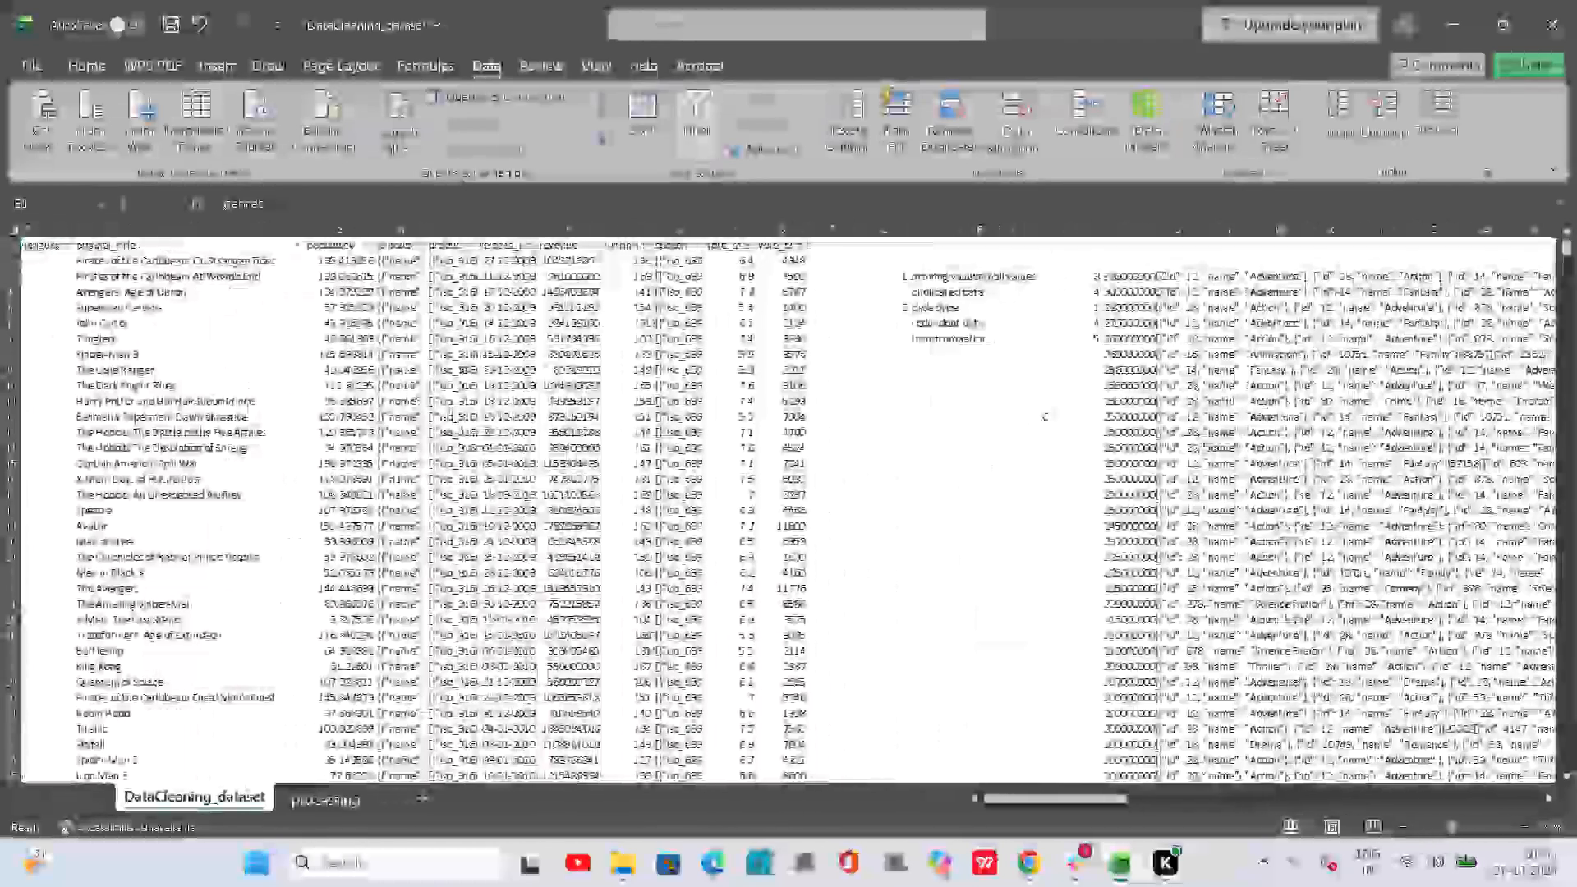
scroll(916, 533, "up", 1)
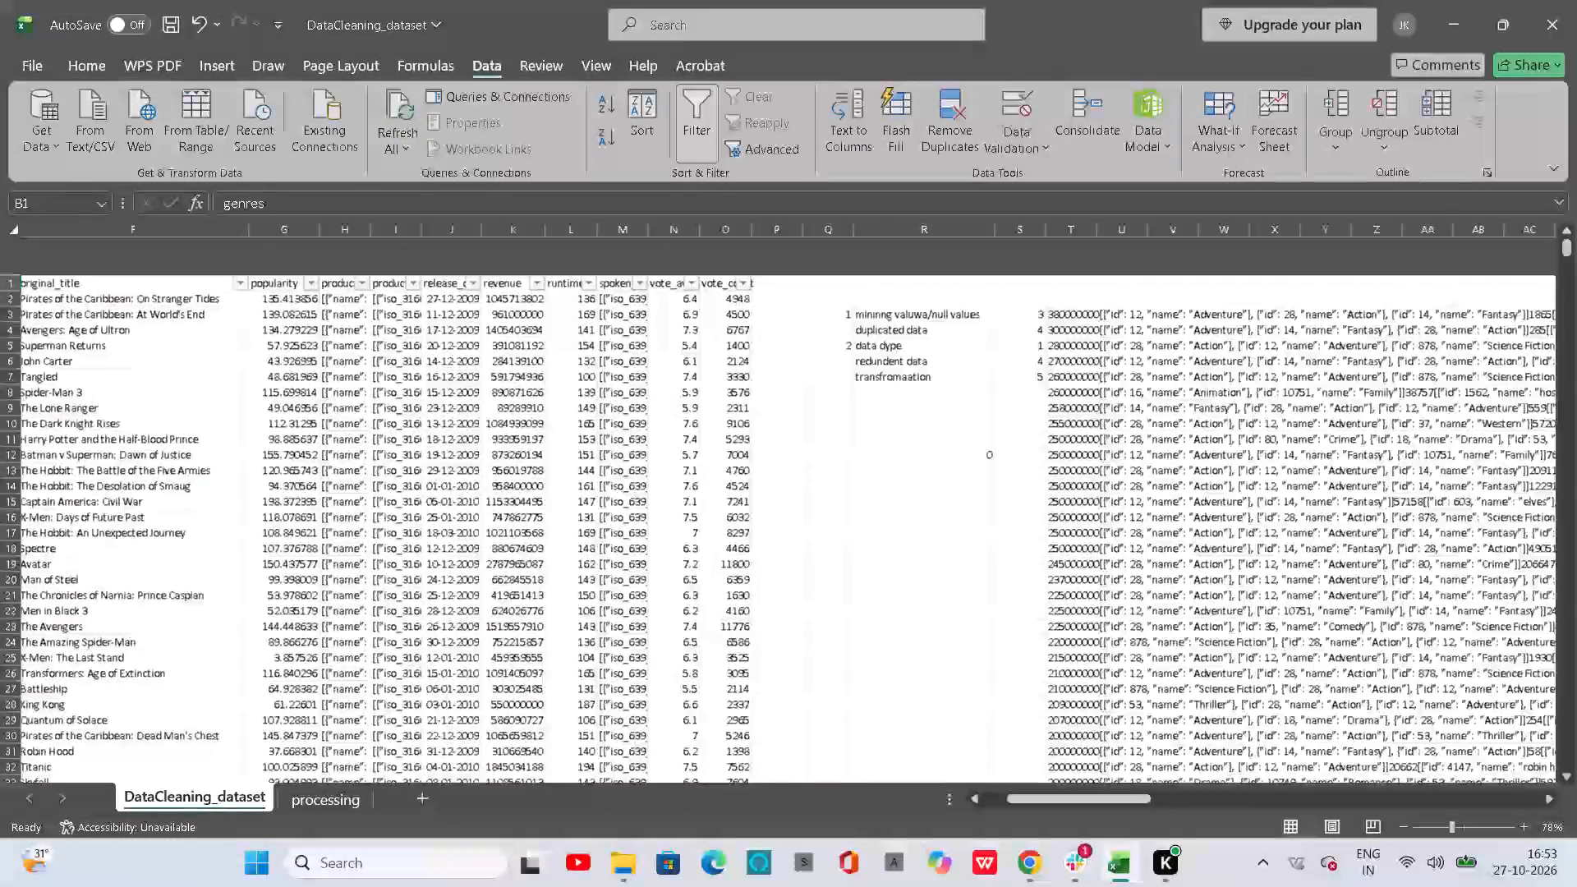
scroll(916, 533, "down", 1)
scroll(916, 533, "left", 9)
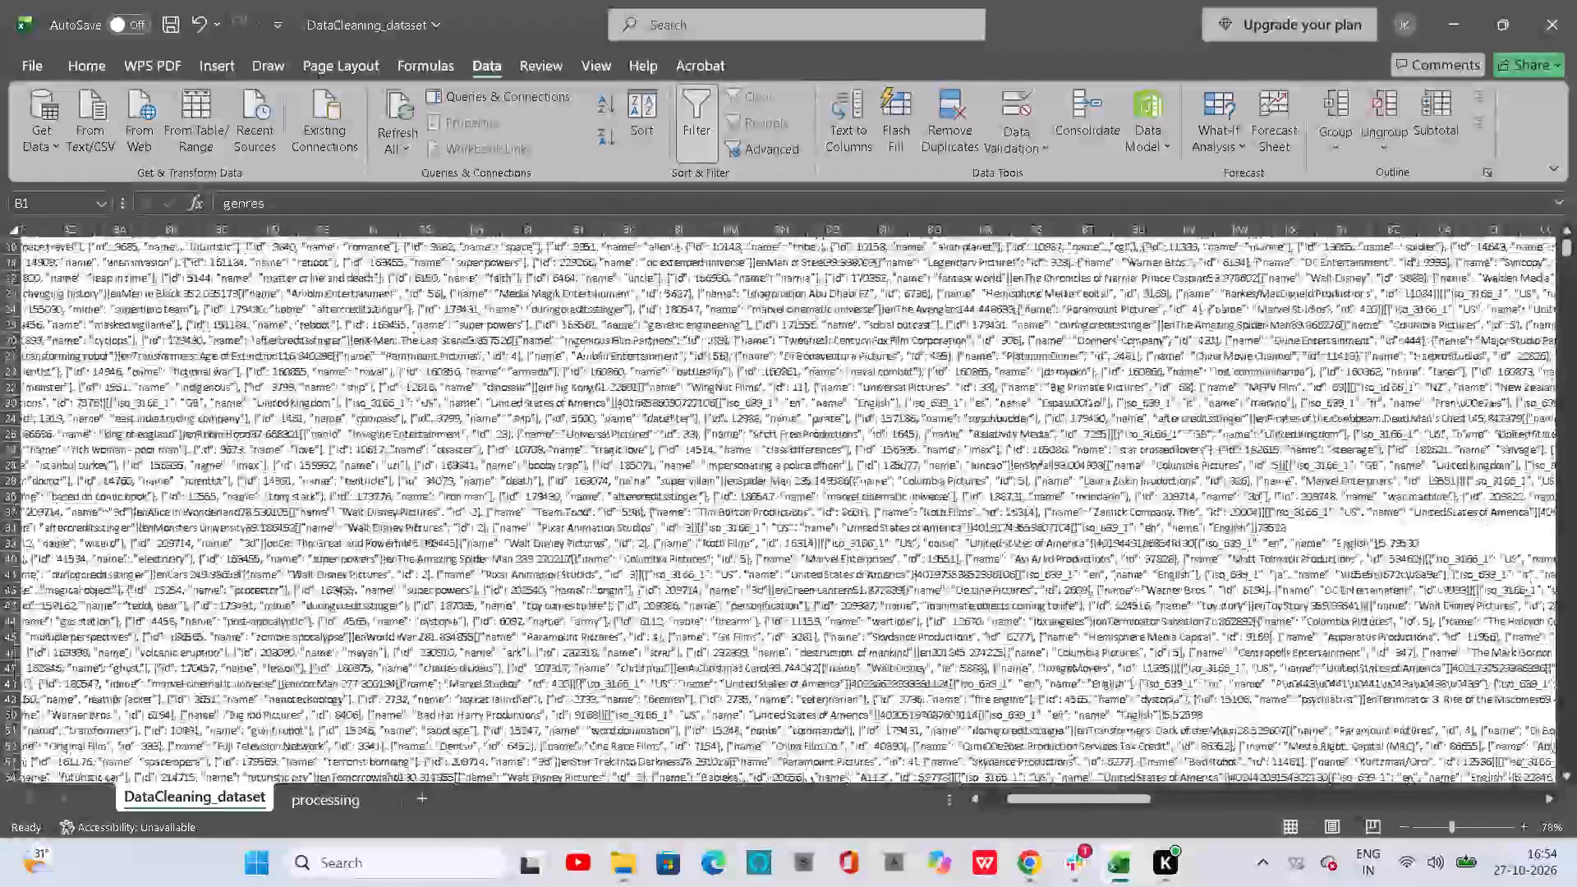
scroll(916, 533, "left", 1)
scroll(916, 533, "up", 3)
scroll(916, 533, "right", 1)
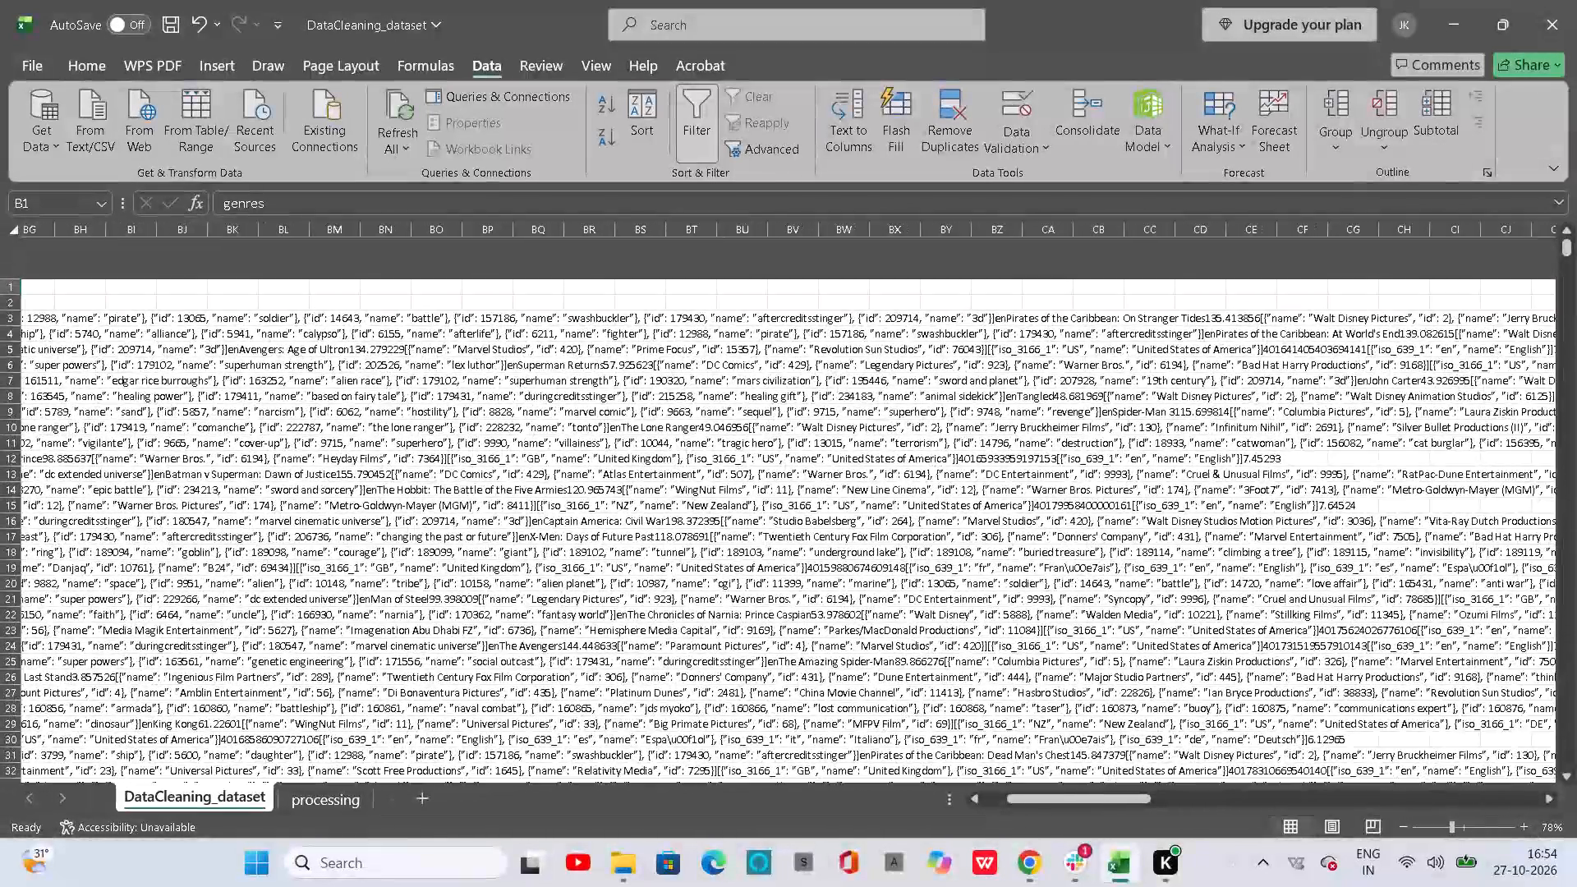
Examine the joined record text spilling across about columns AU to CJ, from the first rows down to about row 140.
scroll(916, 533, "right", 1)
scroll(916, 533, "up", 3)
scroll(916, 533, "down", 2)
scroll(916, 533, "left", 1)
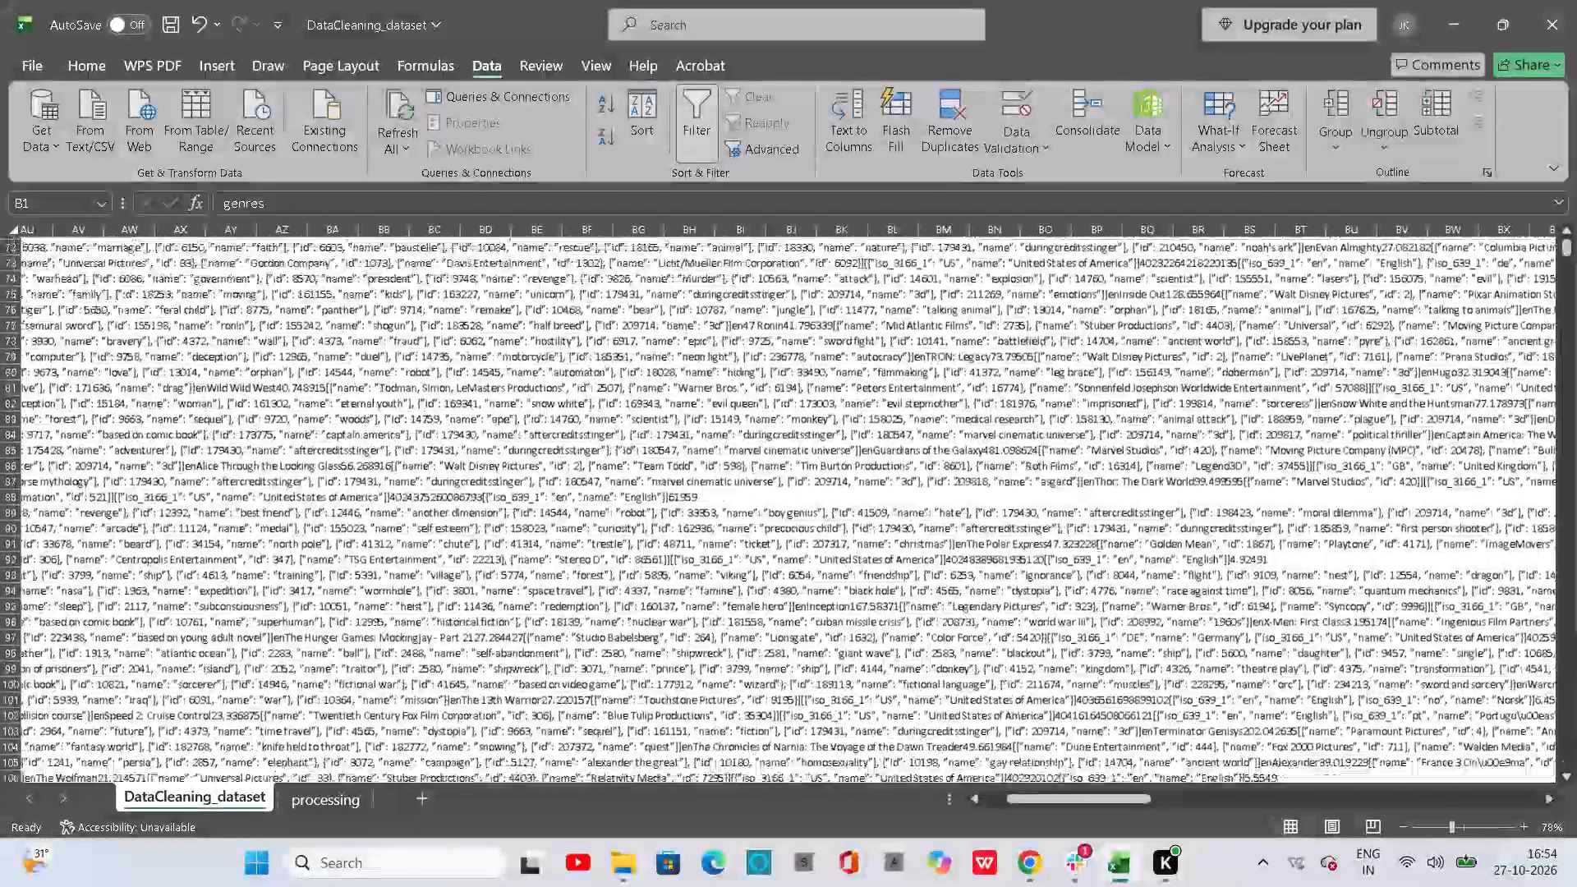
scroll(916, 533, "left", 3)
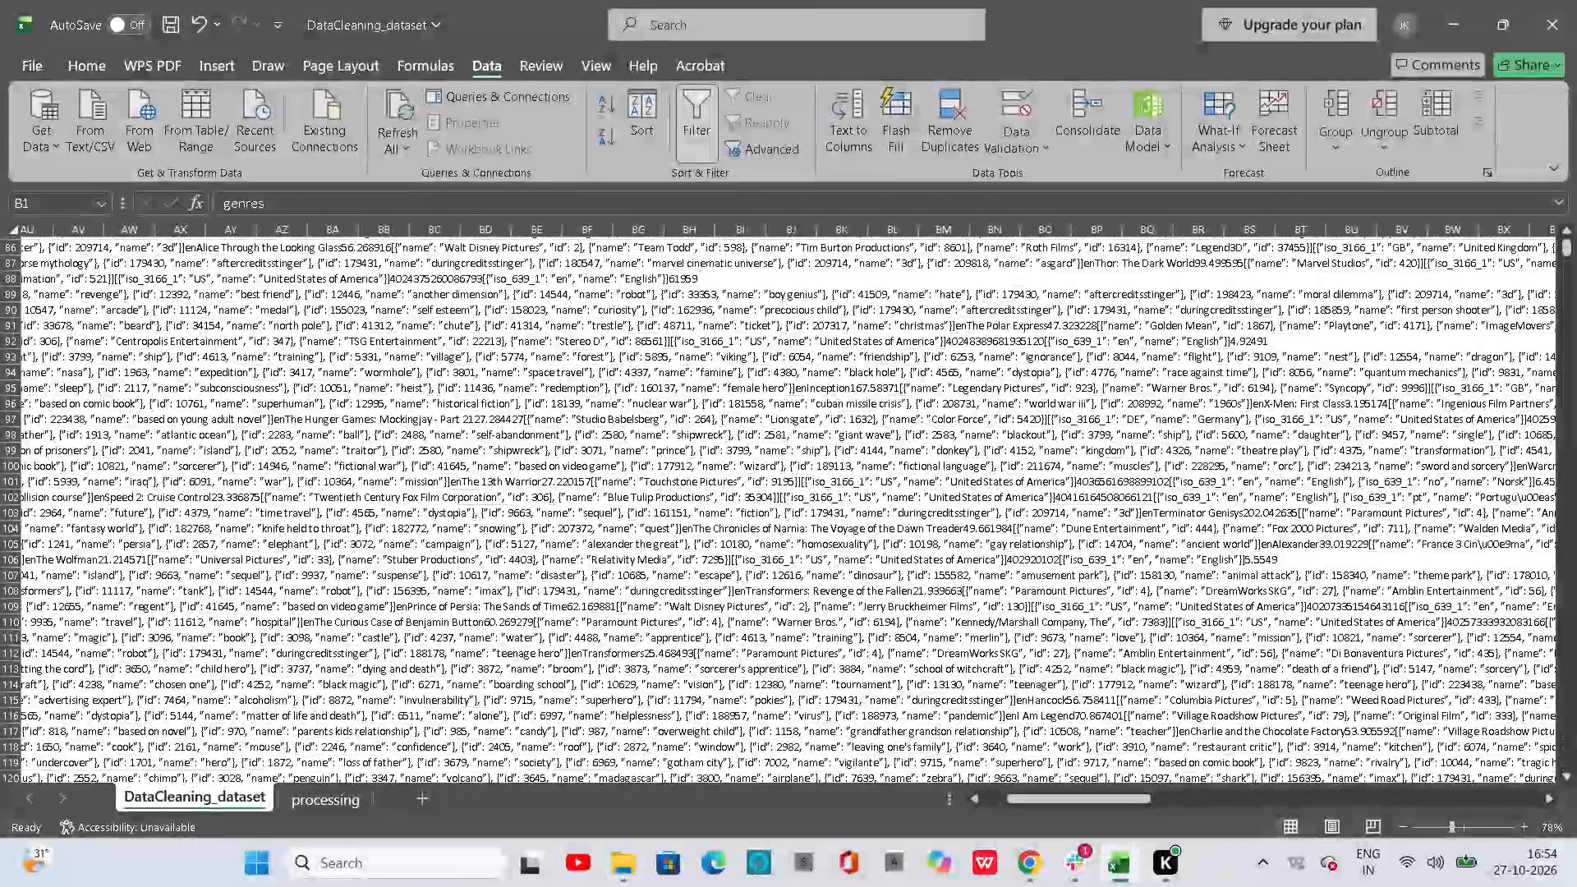
scroll(916, 533, "left", 1)
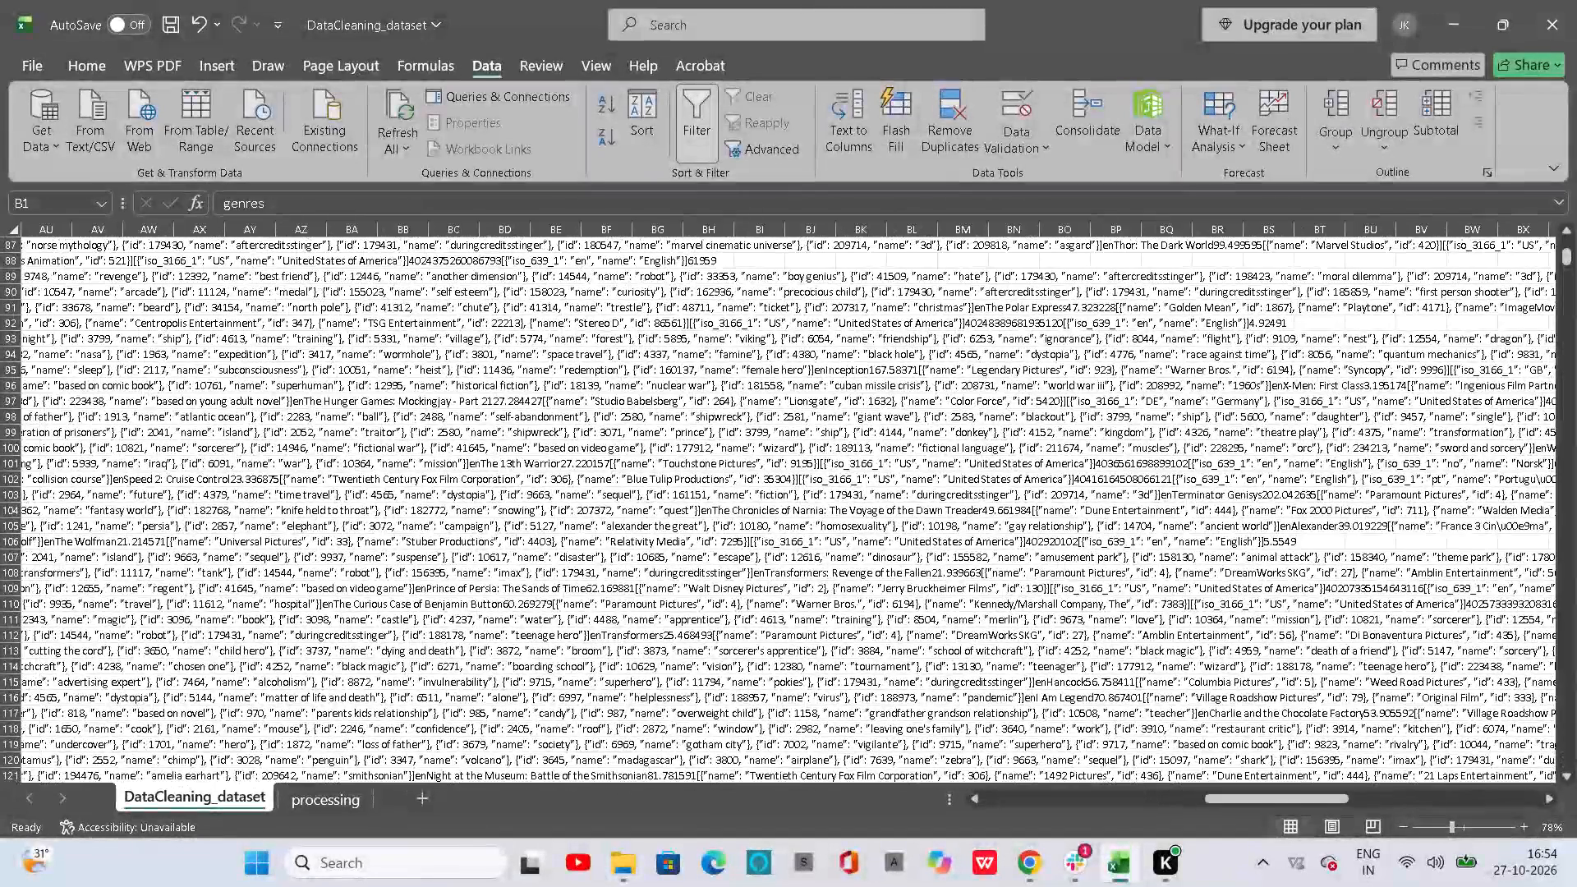
scroll(916, 533, "down", 2)
scroll(916, 533, "up", 1)
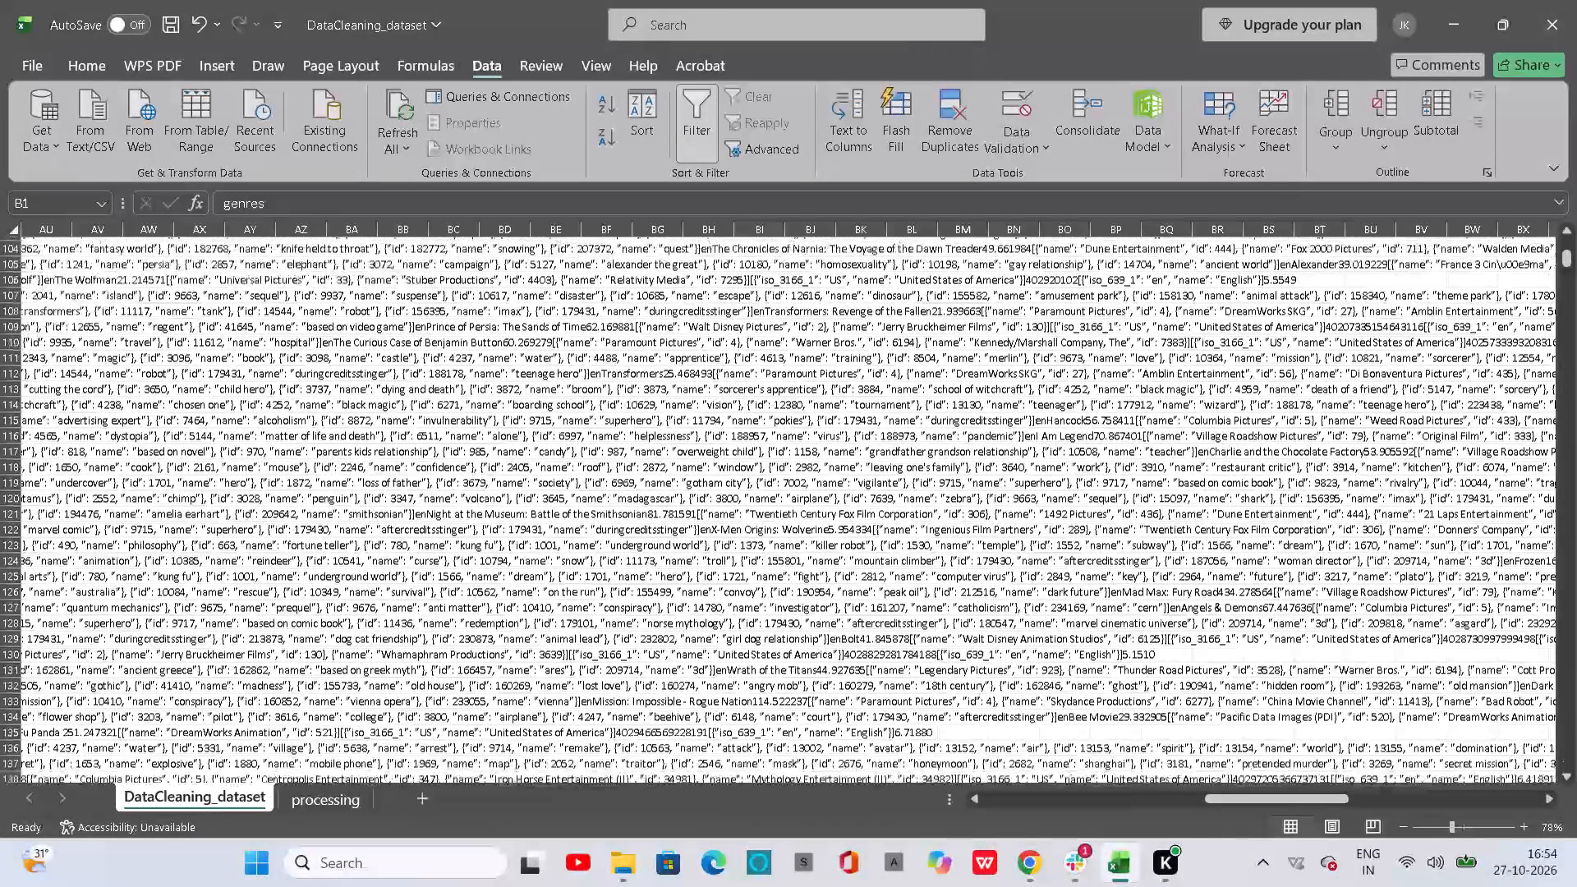
scroll(916, 533, "up", 3)
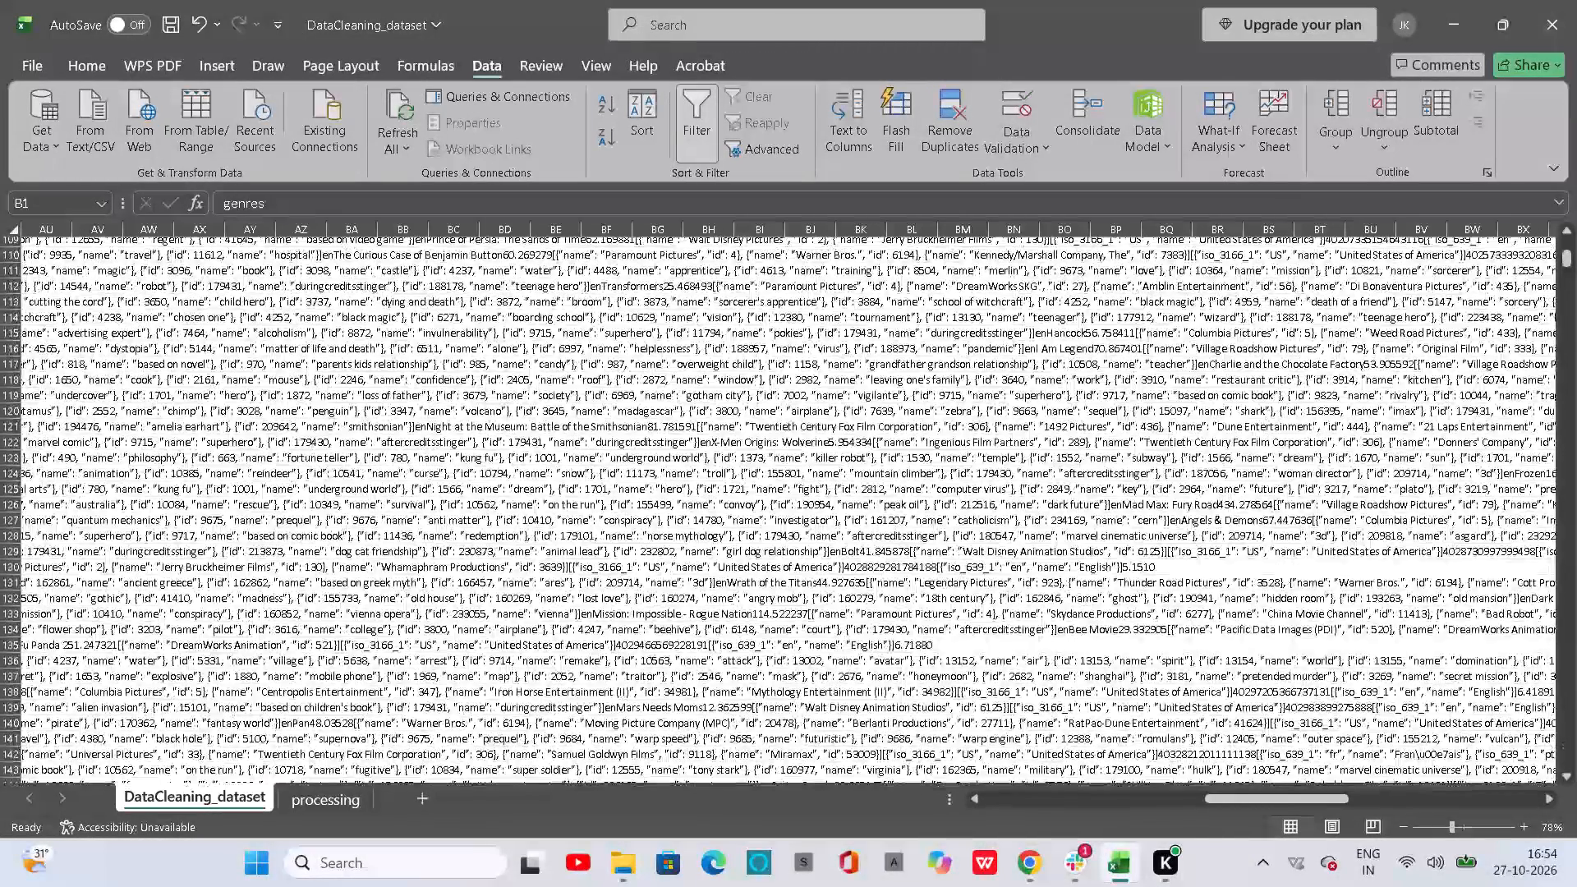
scroll(916, 533, "up", 1)
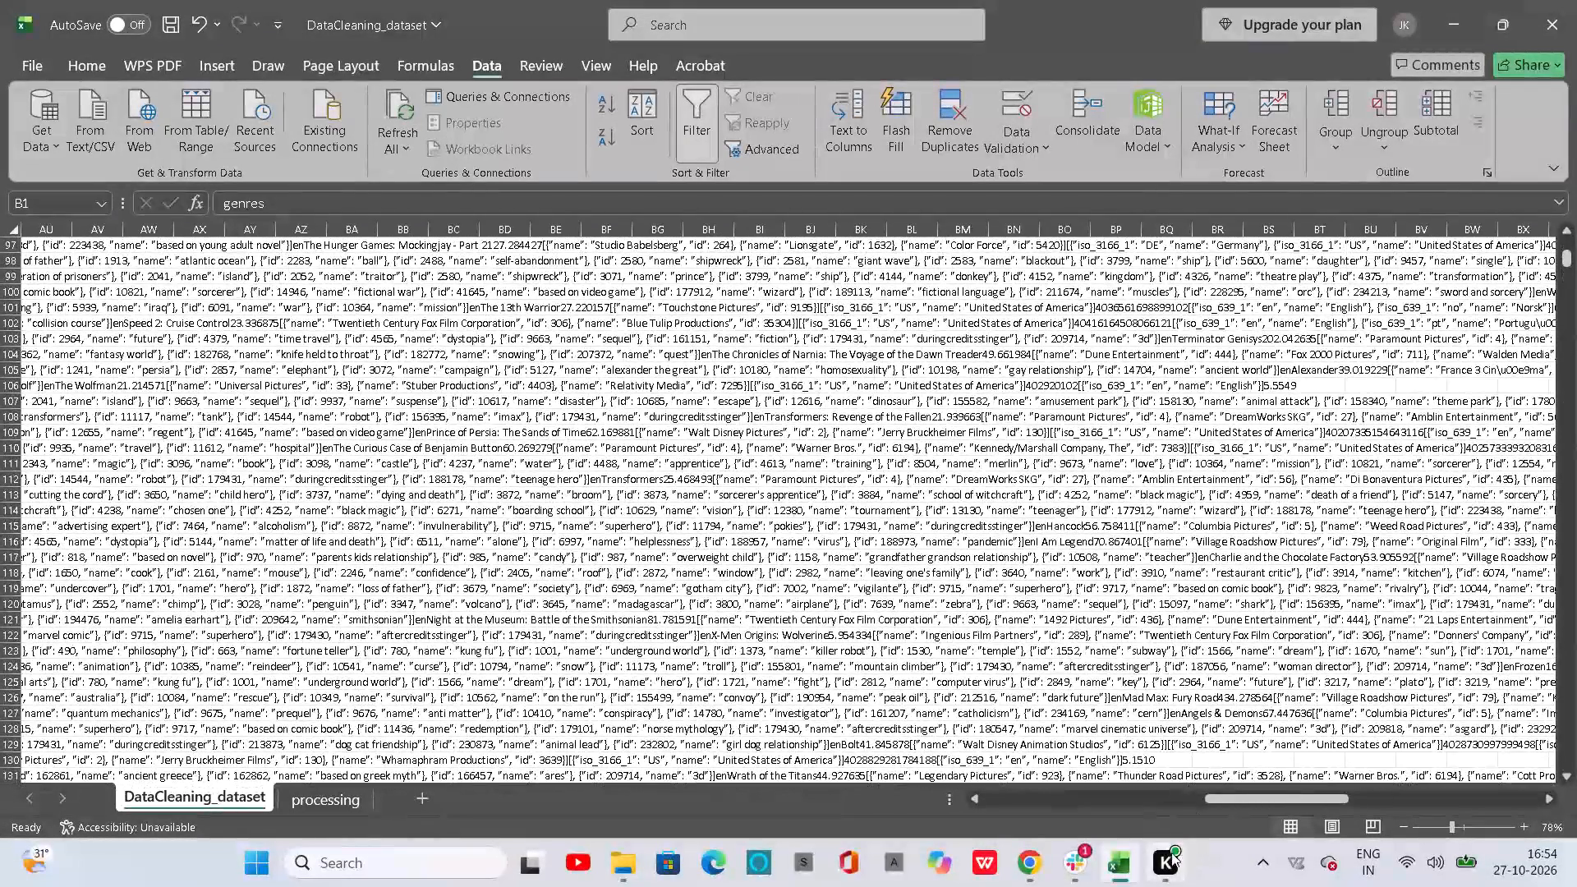
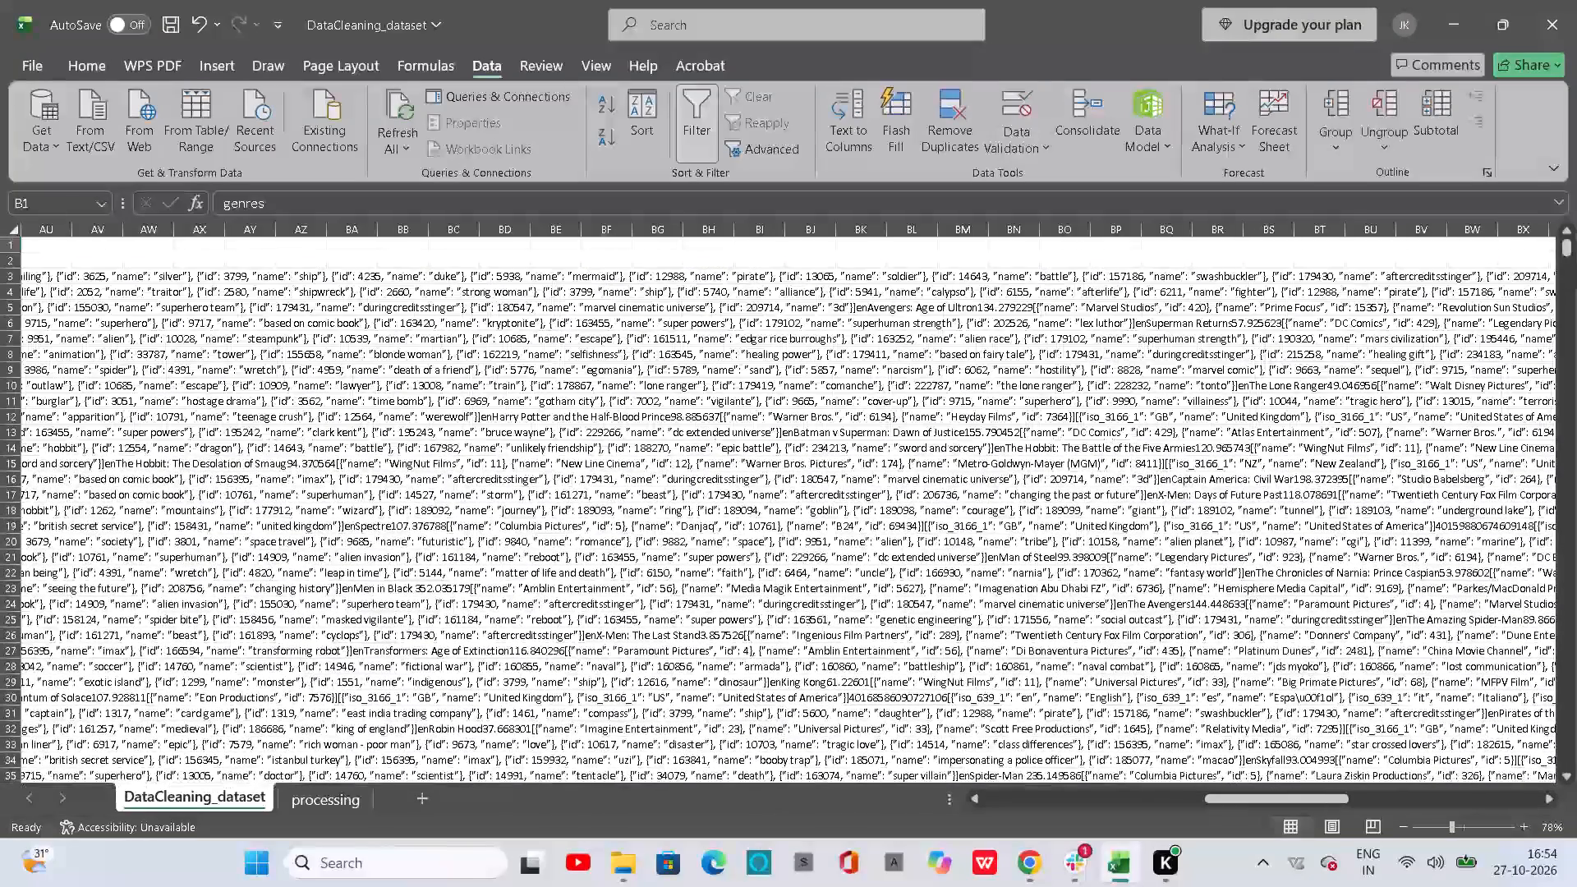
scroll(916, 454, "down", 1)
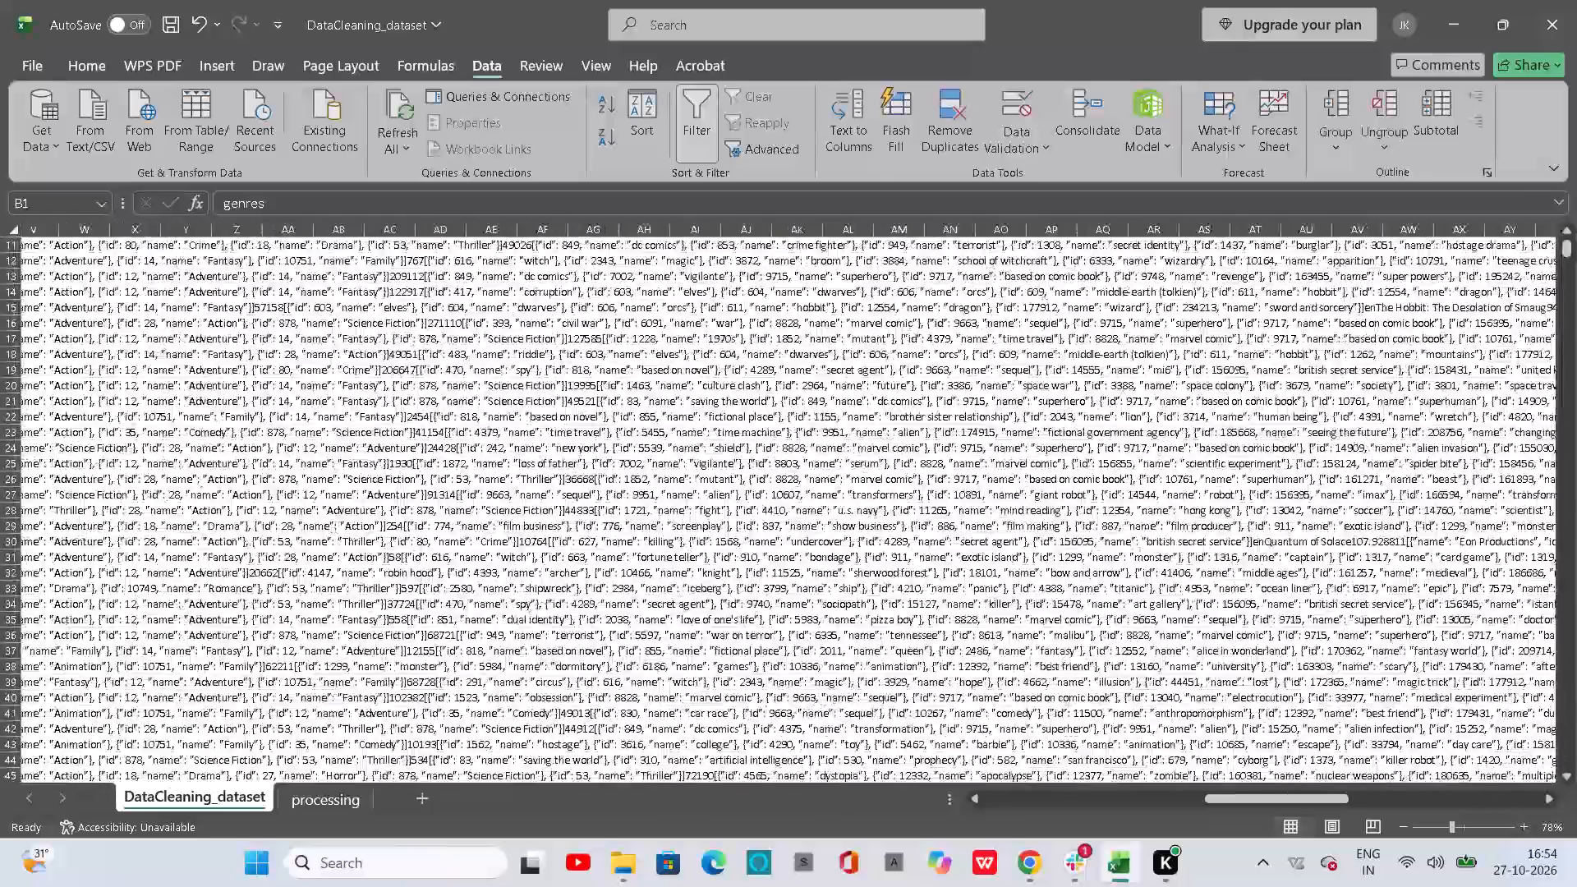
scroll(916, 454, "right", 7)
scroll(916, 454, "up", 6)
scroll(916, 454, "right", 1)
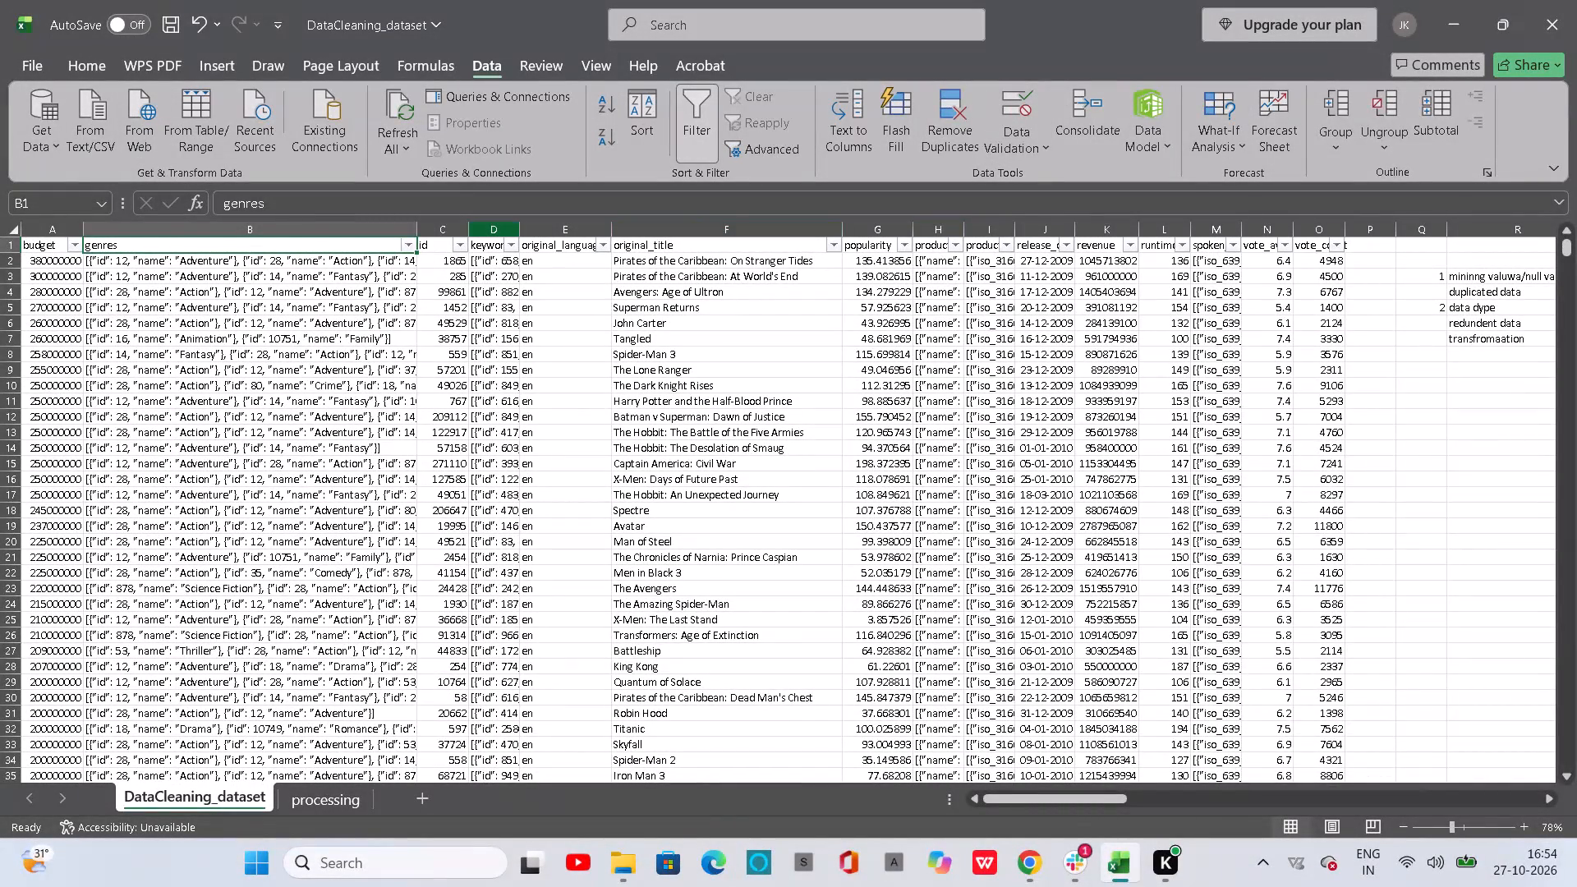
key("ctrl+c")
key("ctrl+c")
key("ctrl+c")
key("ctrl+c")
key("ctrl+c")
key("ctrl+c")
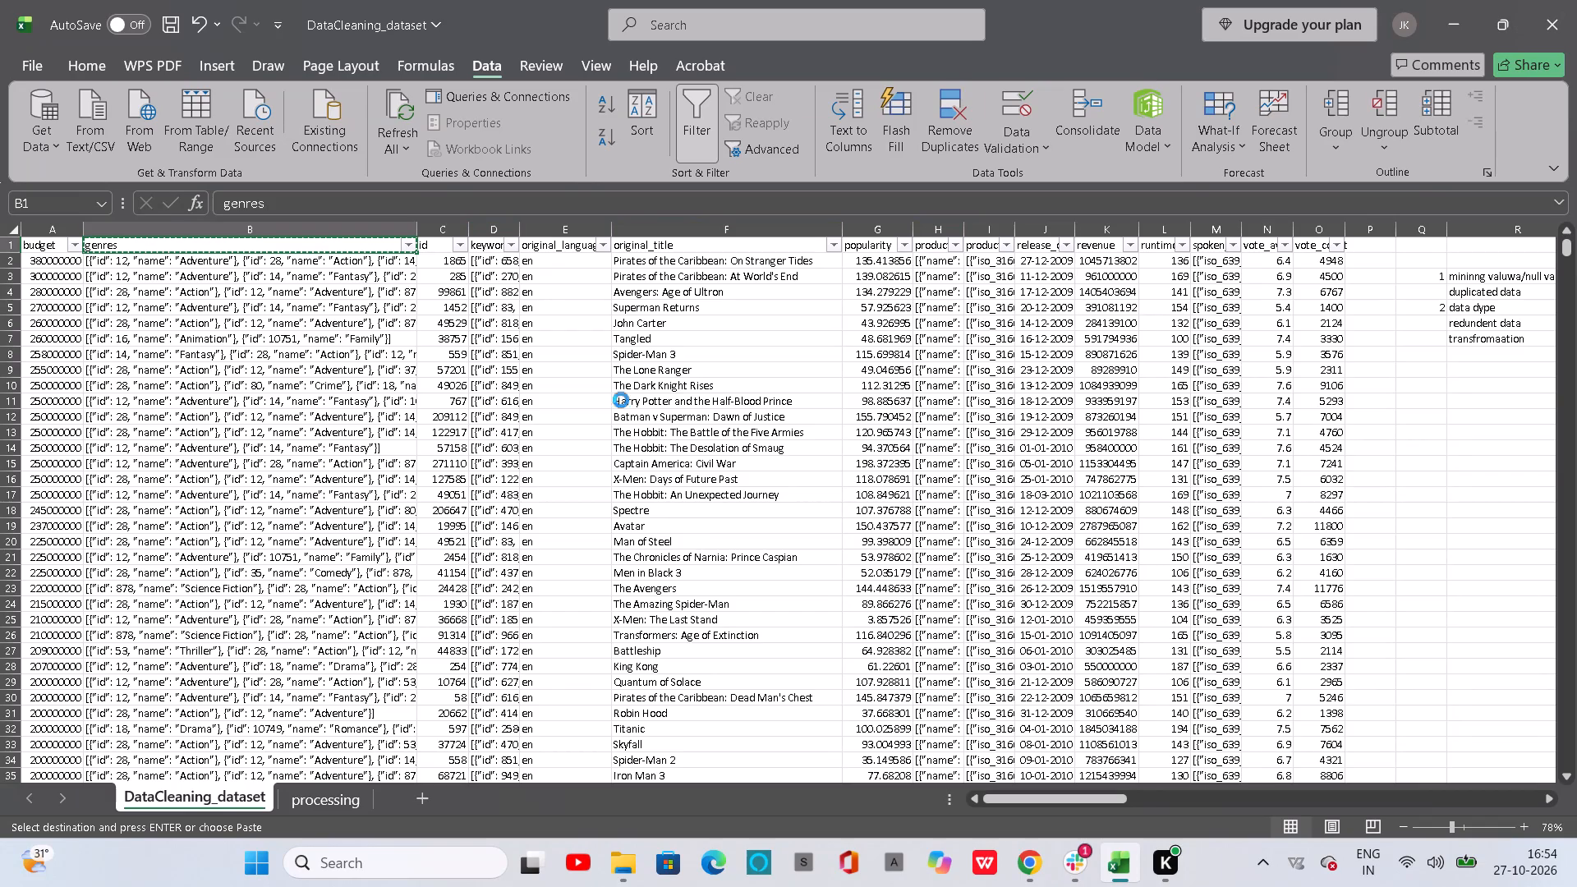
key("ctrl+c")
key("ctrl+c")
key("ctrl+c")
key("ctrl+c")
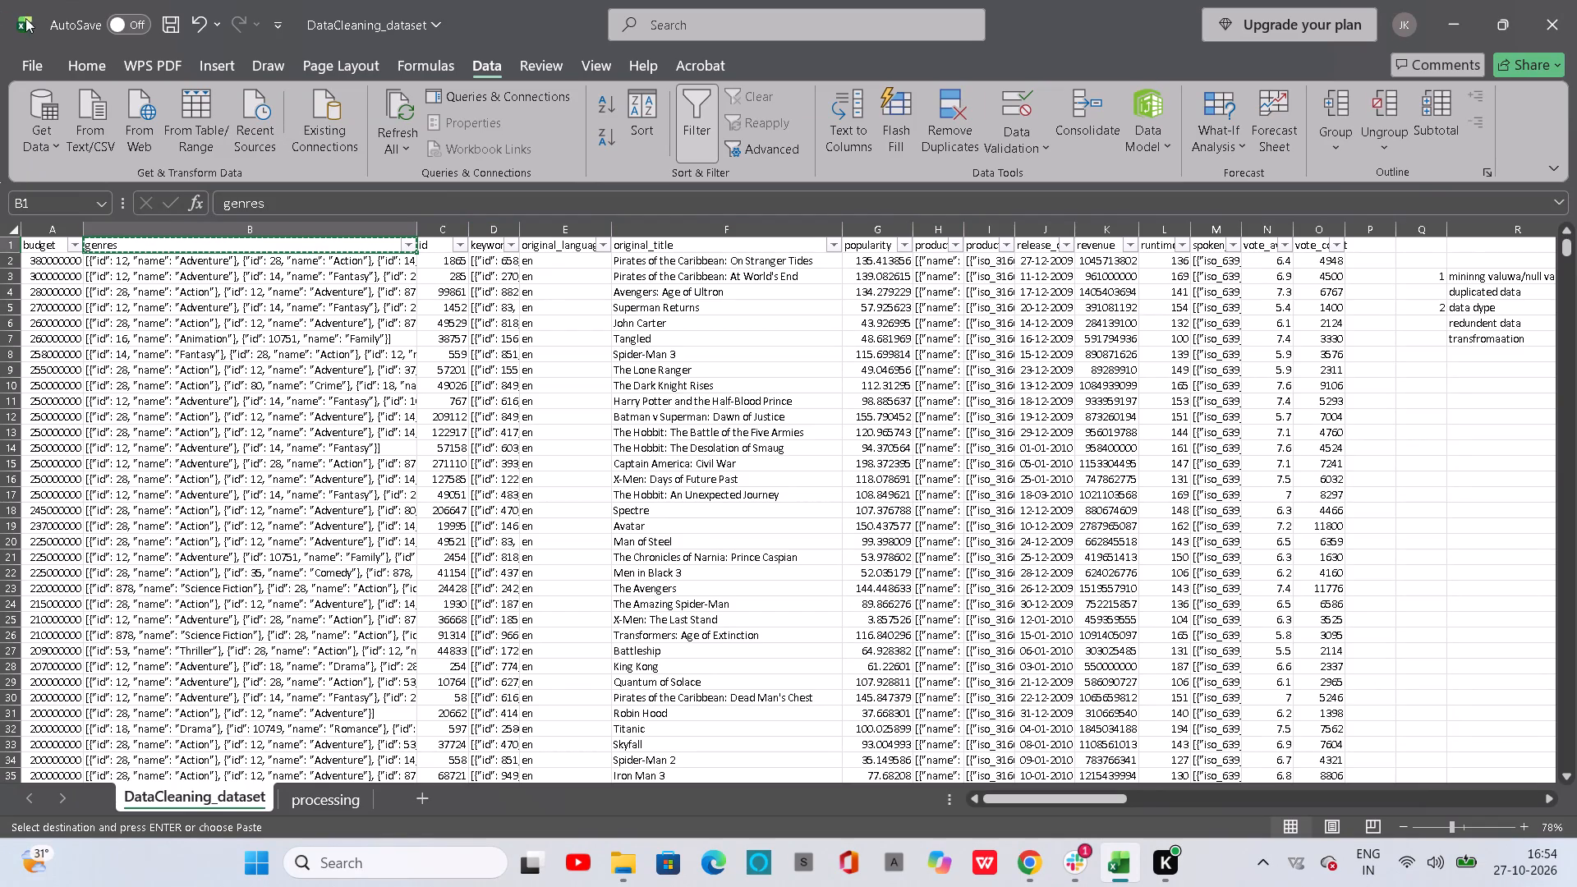
Save the DataCleaning_dataset file in its current format.
left_click(38, 67)
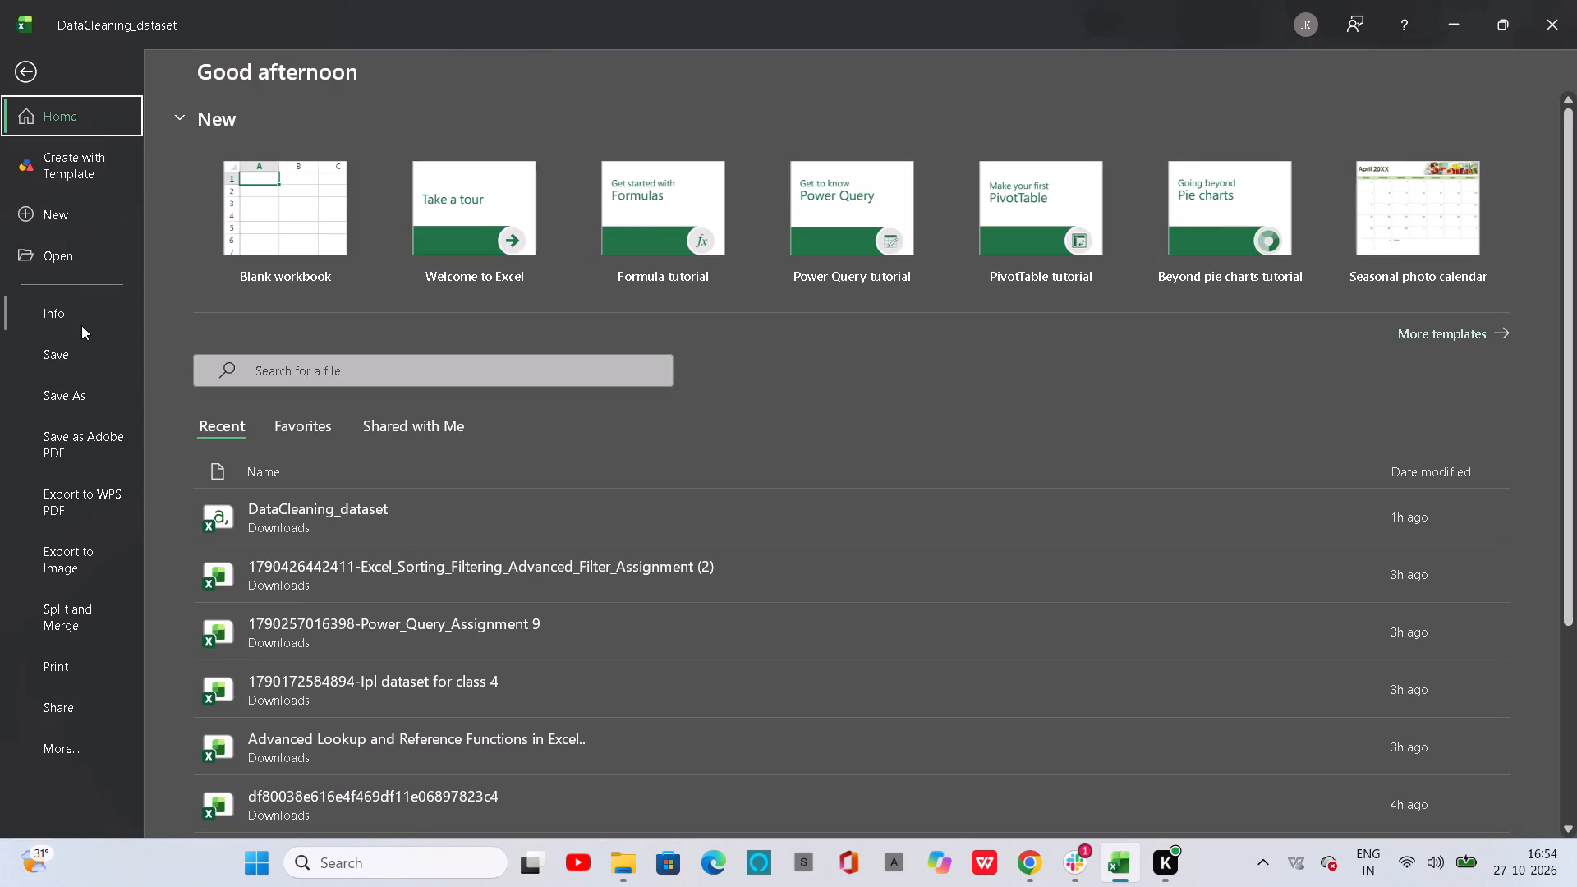
left_click(85, 357)
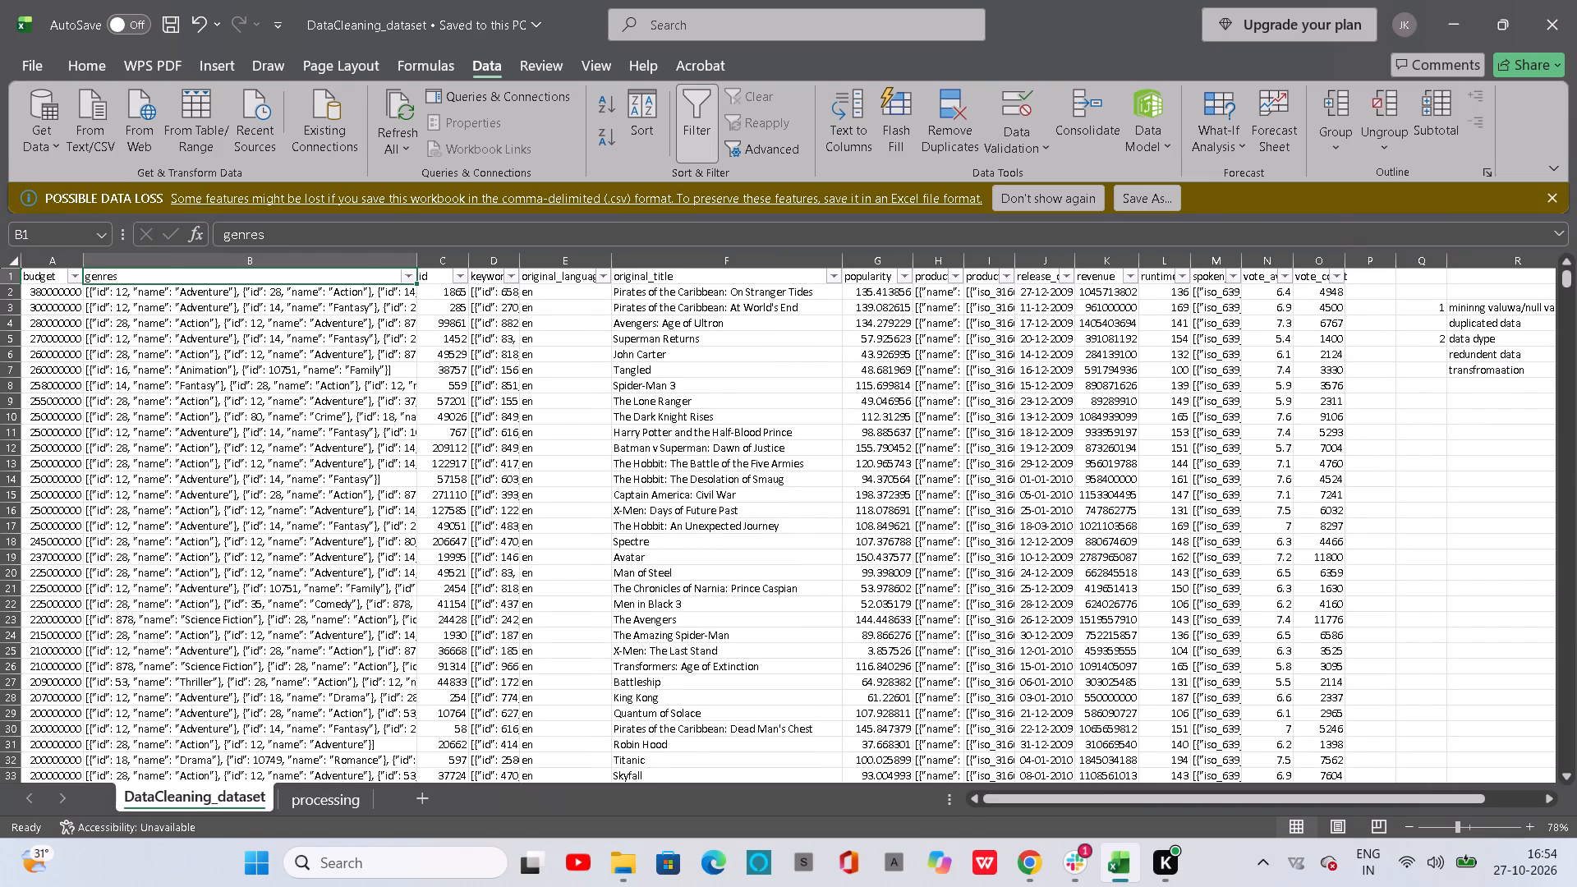
Save the file in the Downloads folder as an Excel Workbook named DataCleaning_dataset.1.
left_click(1138, 208)
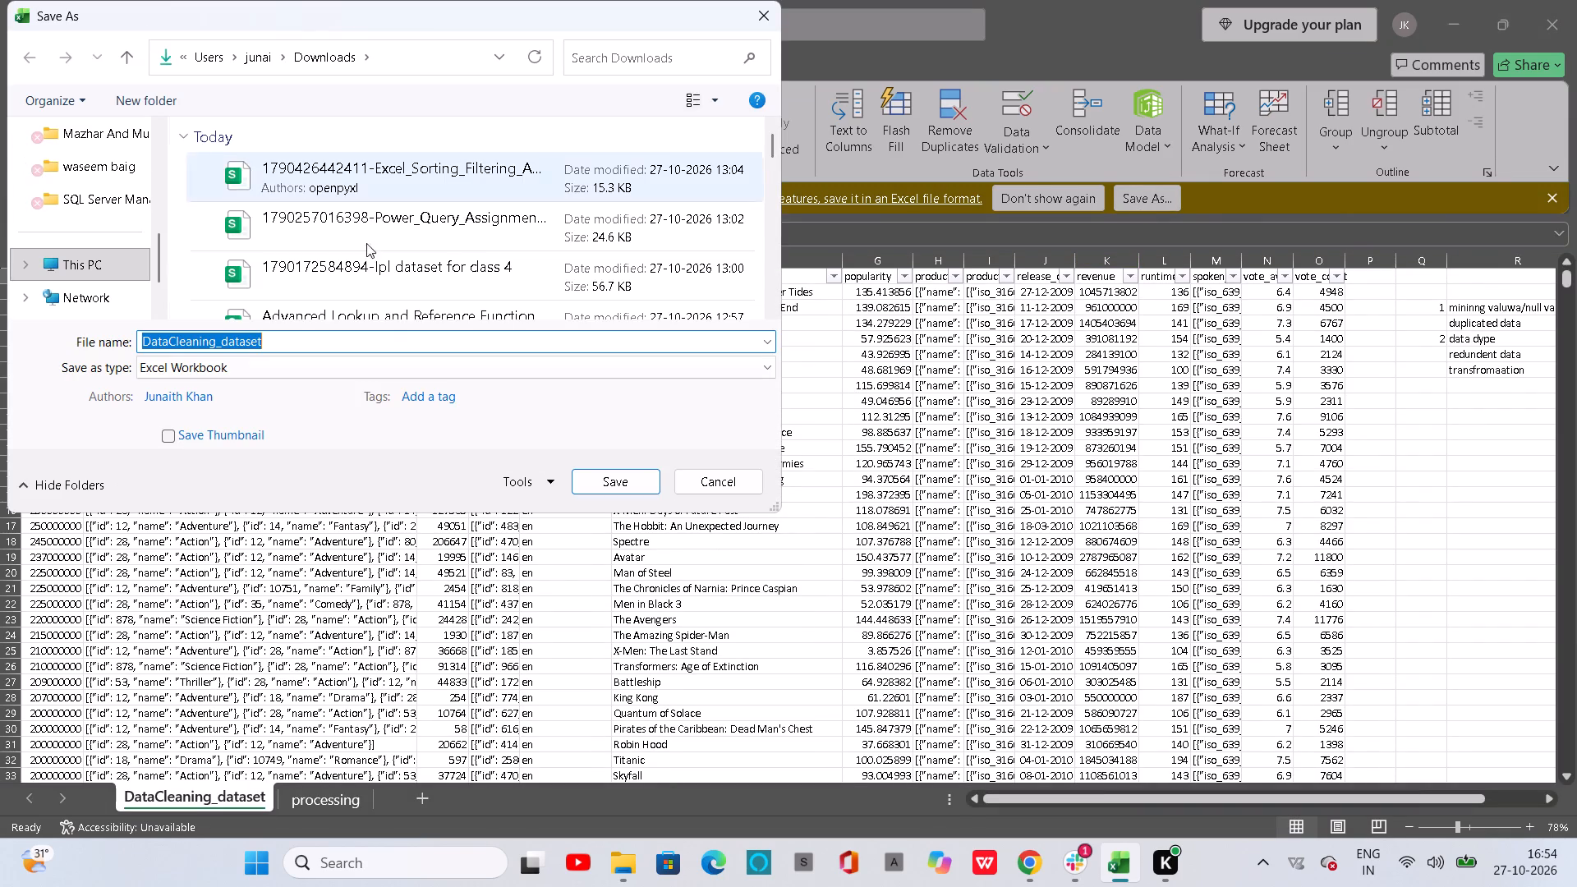
left_click(356, 346)
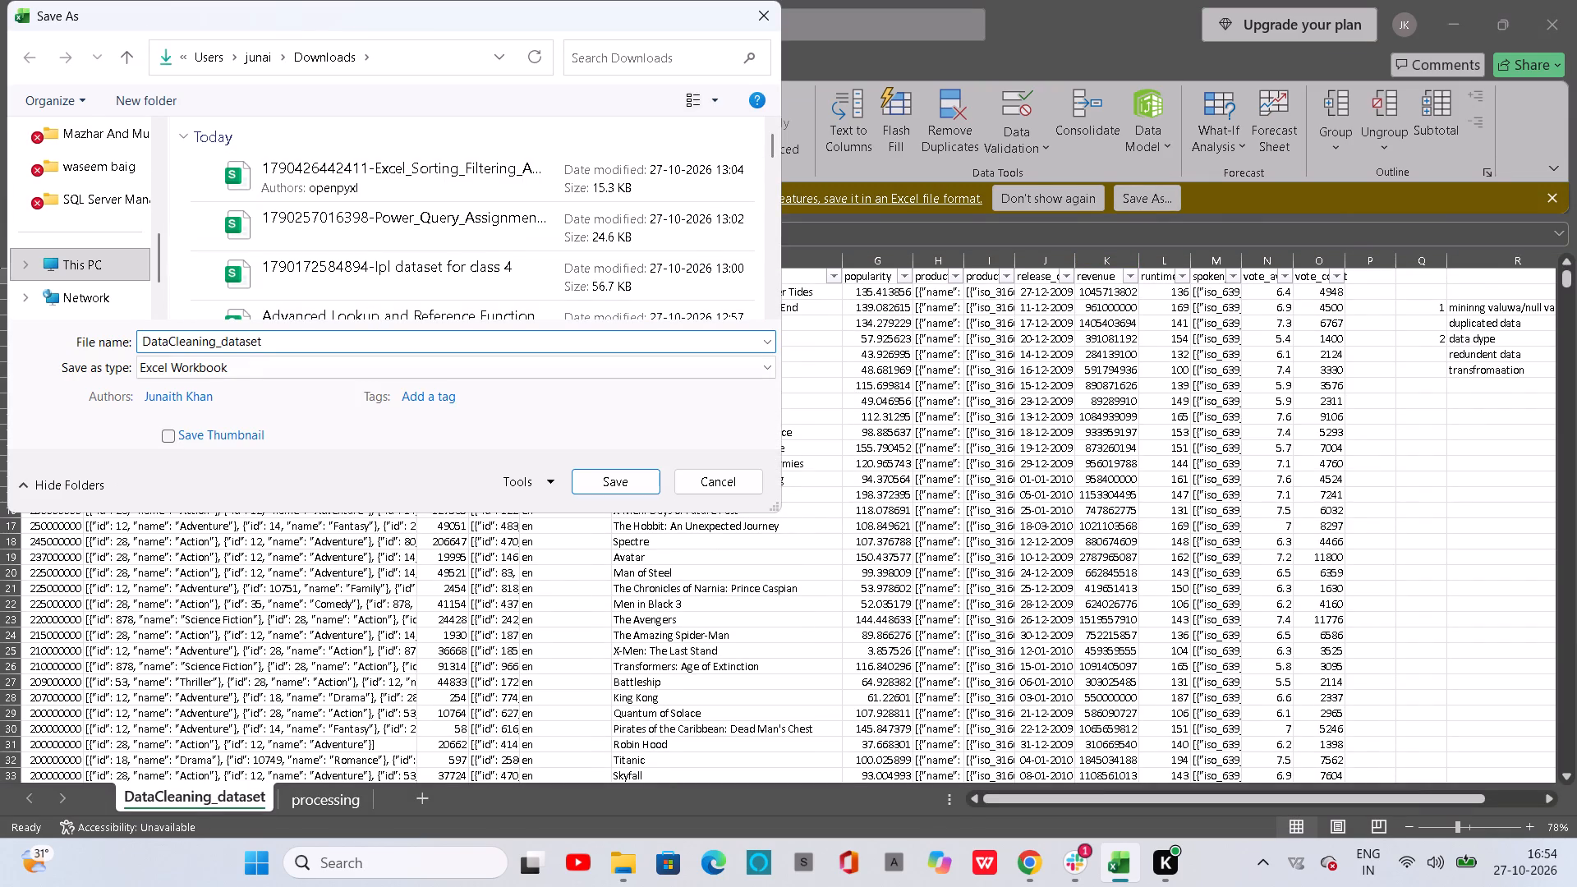
key("period")
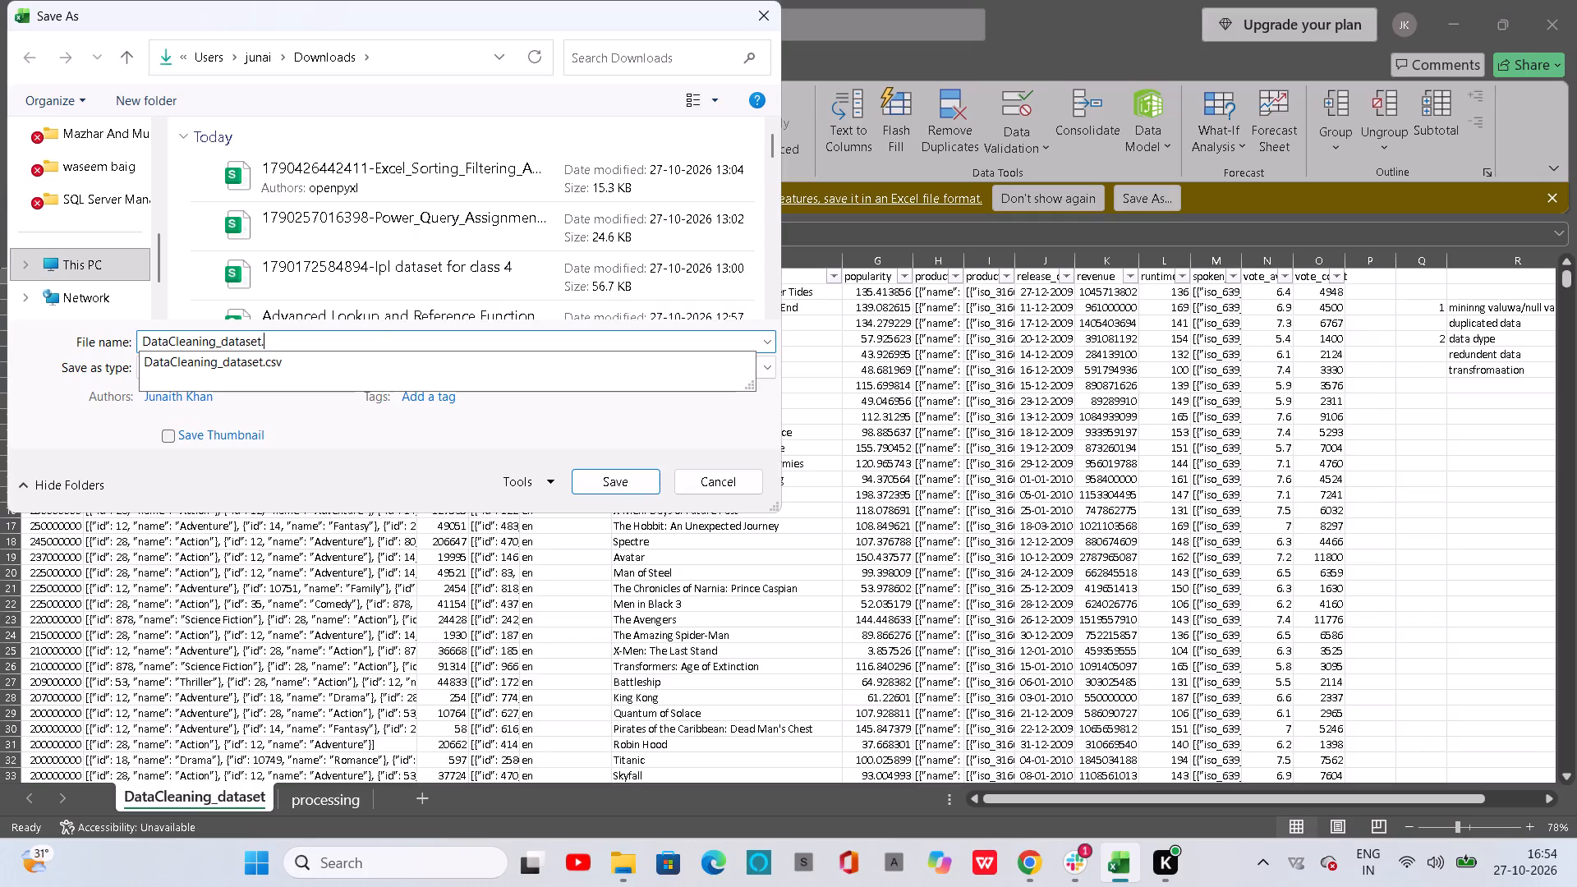
key("1")
left_click(608, 481)
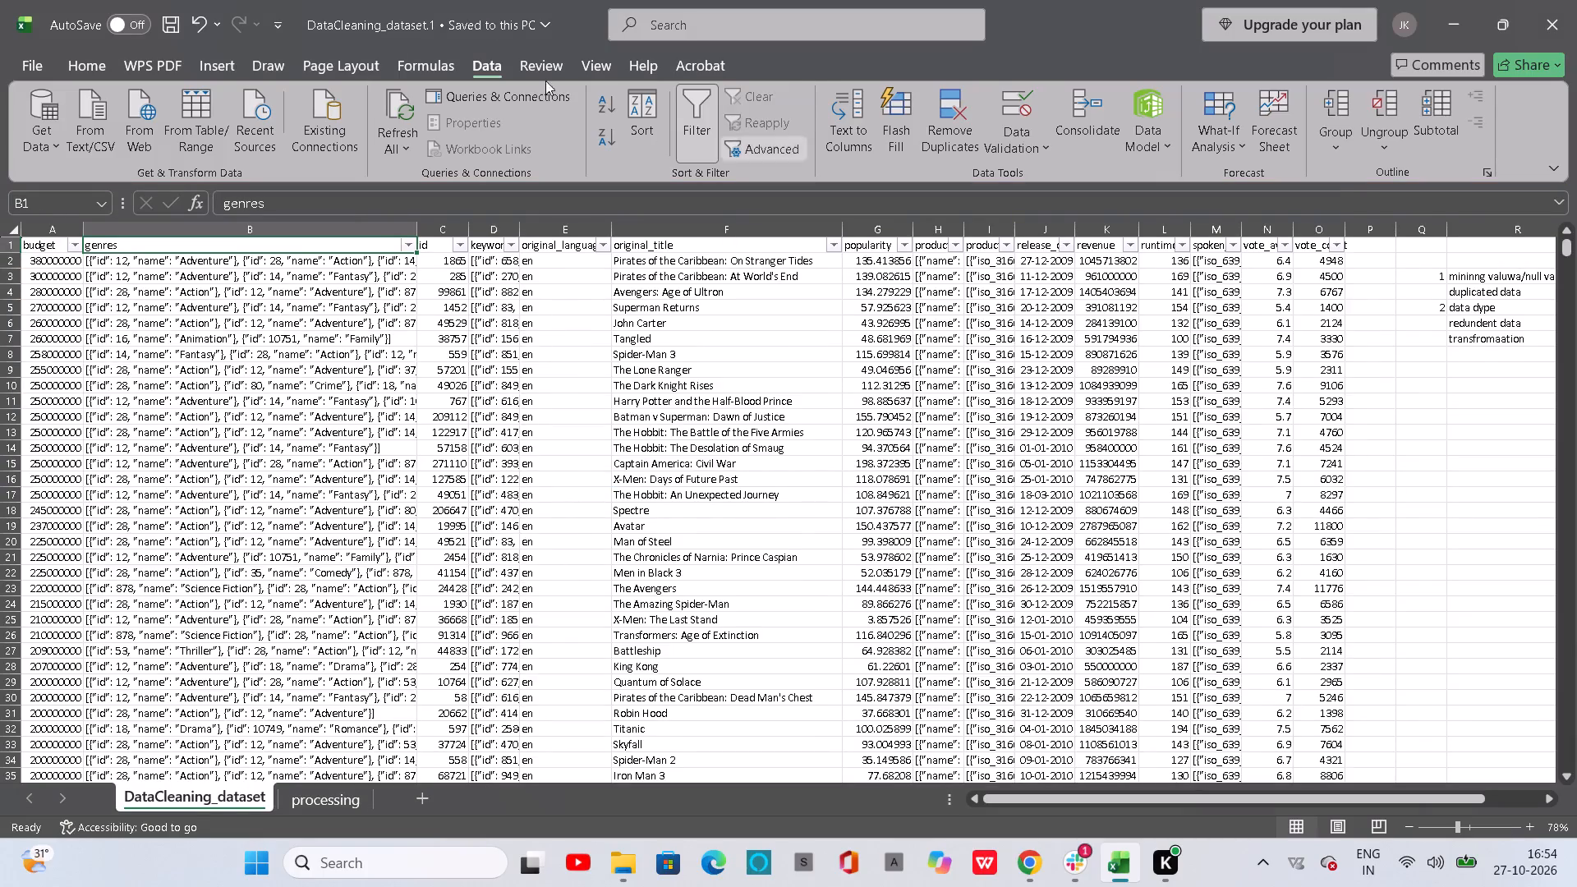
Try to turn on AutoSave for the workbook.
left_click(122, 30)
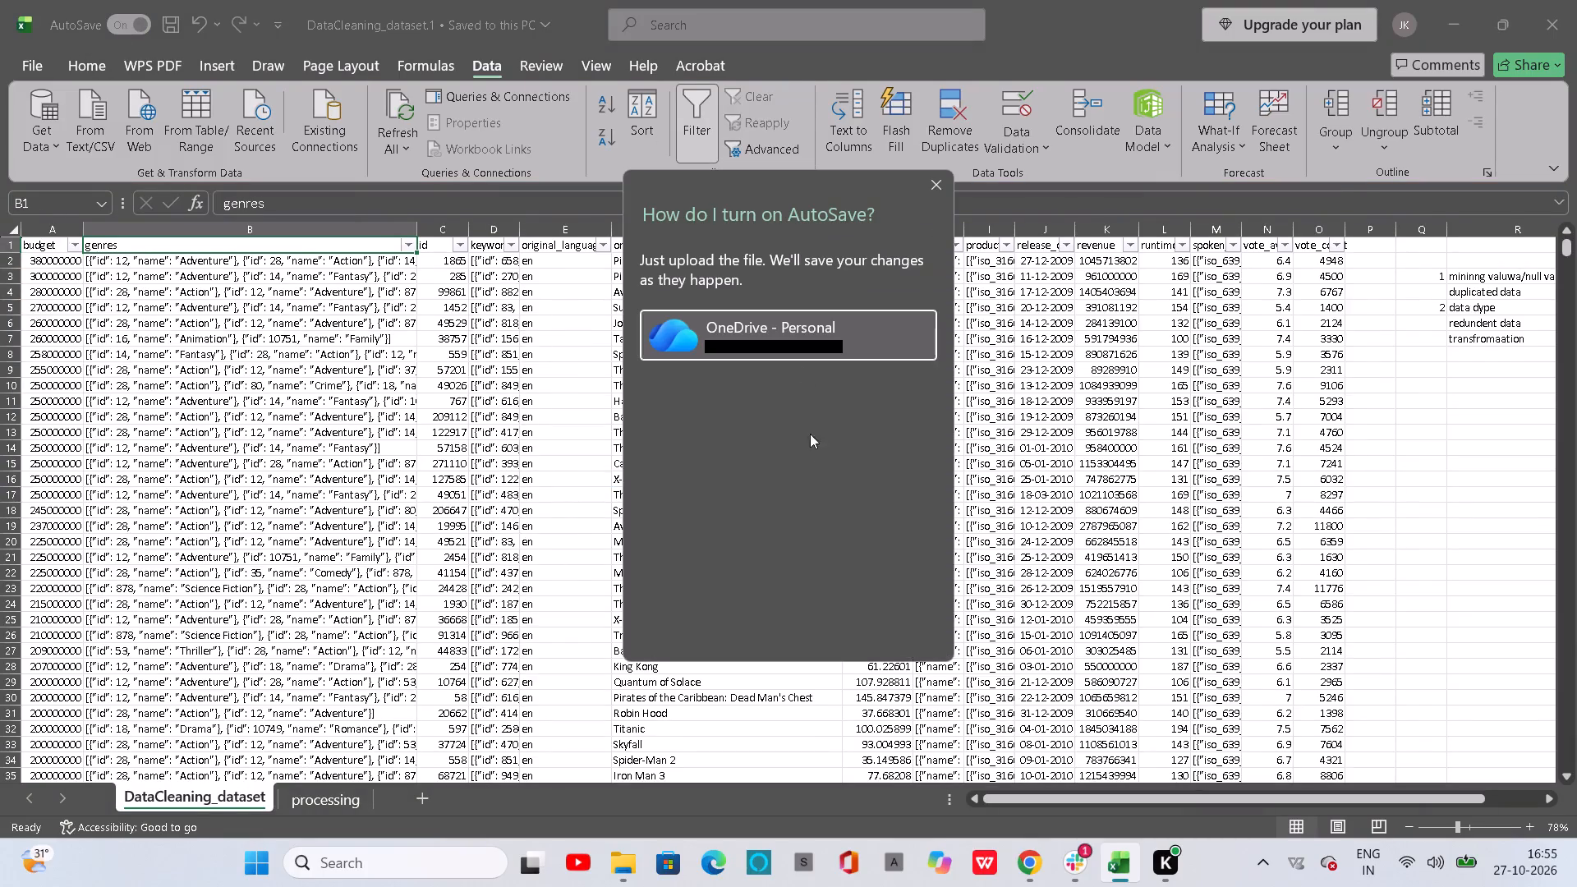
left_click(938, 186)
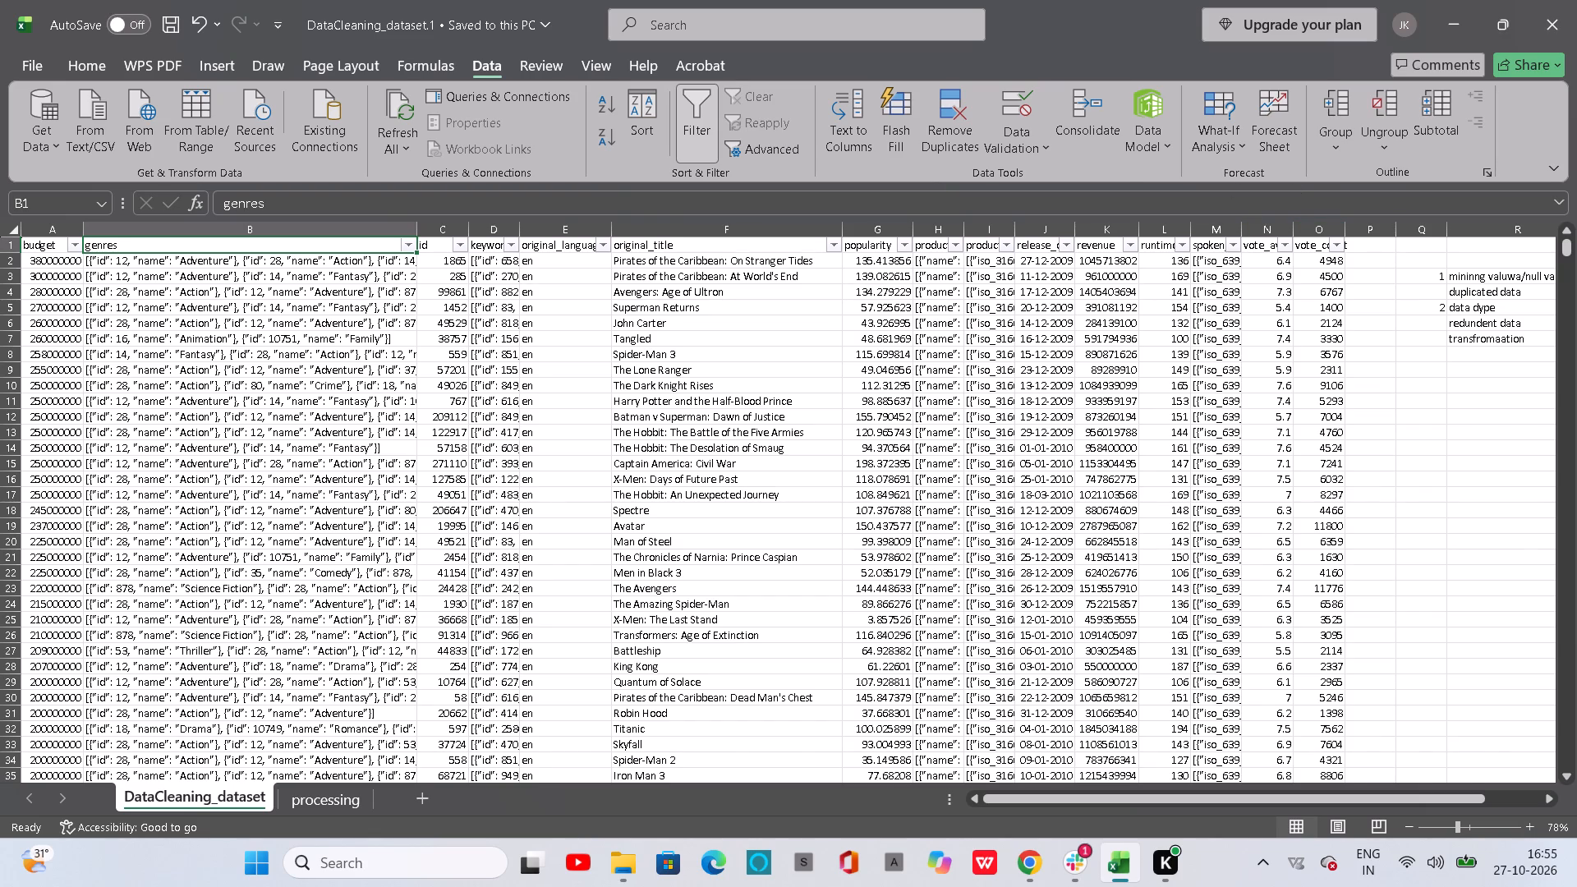
Look through the movie rows from budget through vote count, well down the sheet and back to the header row.
scroll(1112, 421, "left", 11)
scroll(1112, 421, "right", 1)
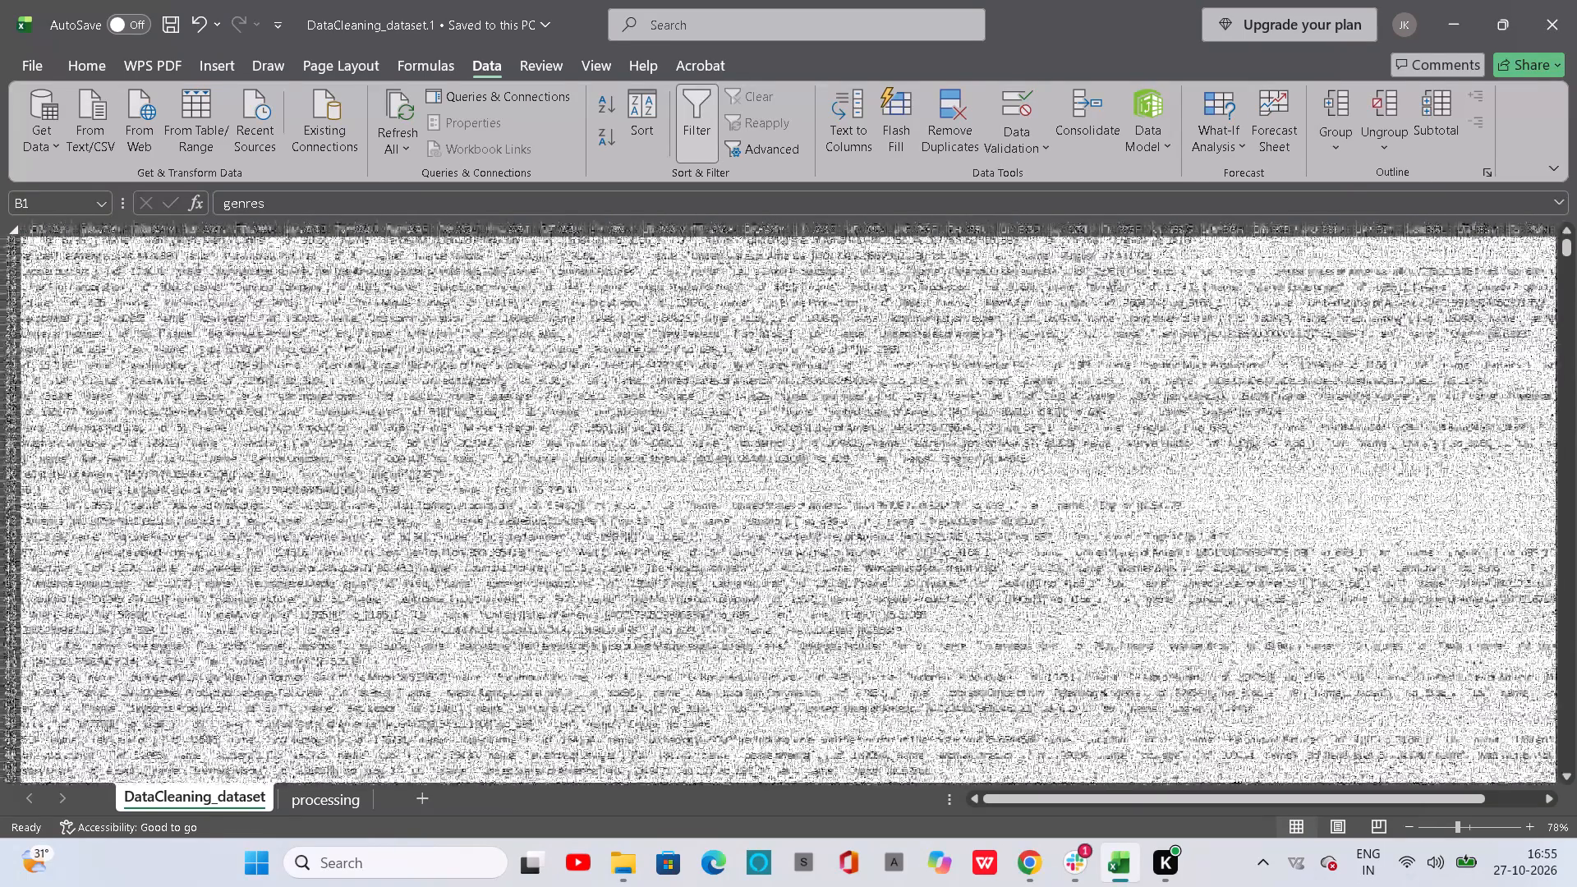
scroll(1112, 421, "right", 1)
scroll(1112, 421, "down", 8)
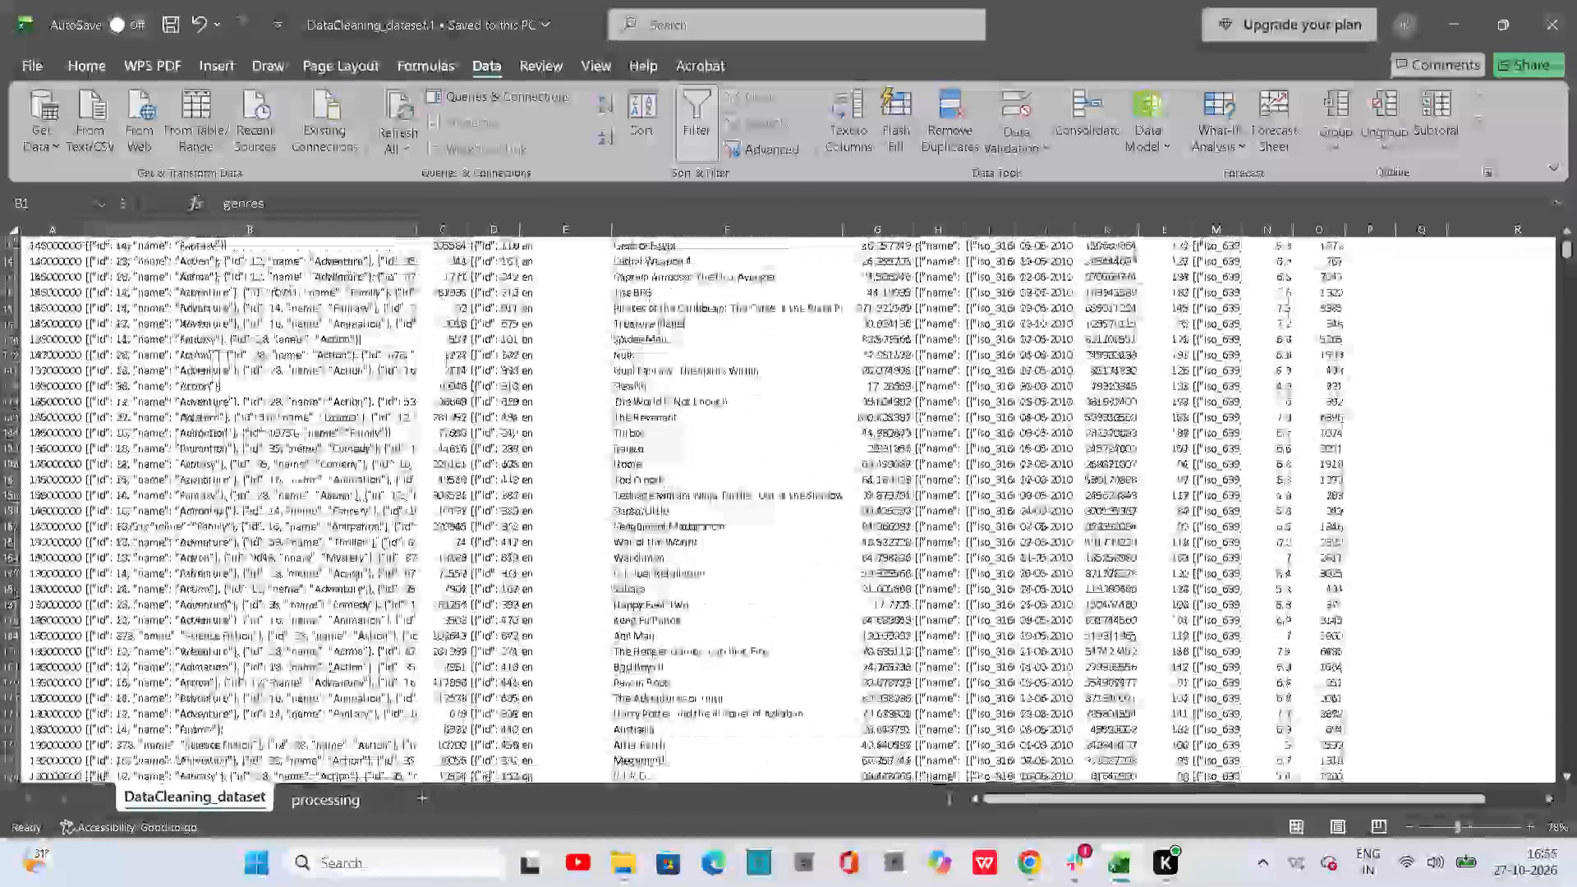
scroll(1112, 421, "down", 1)
scroll(1112, 421, "up", 13)
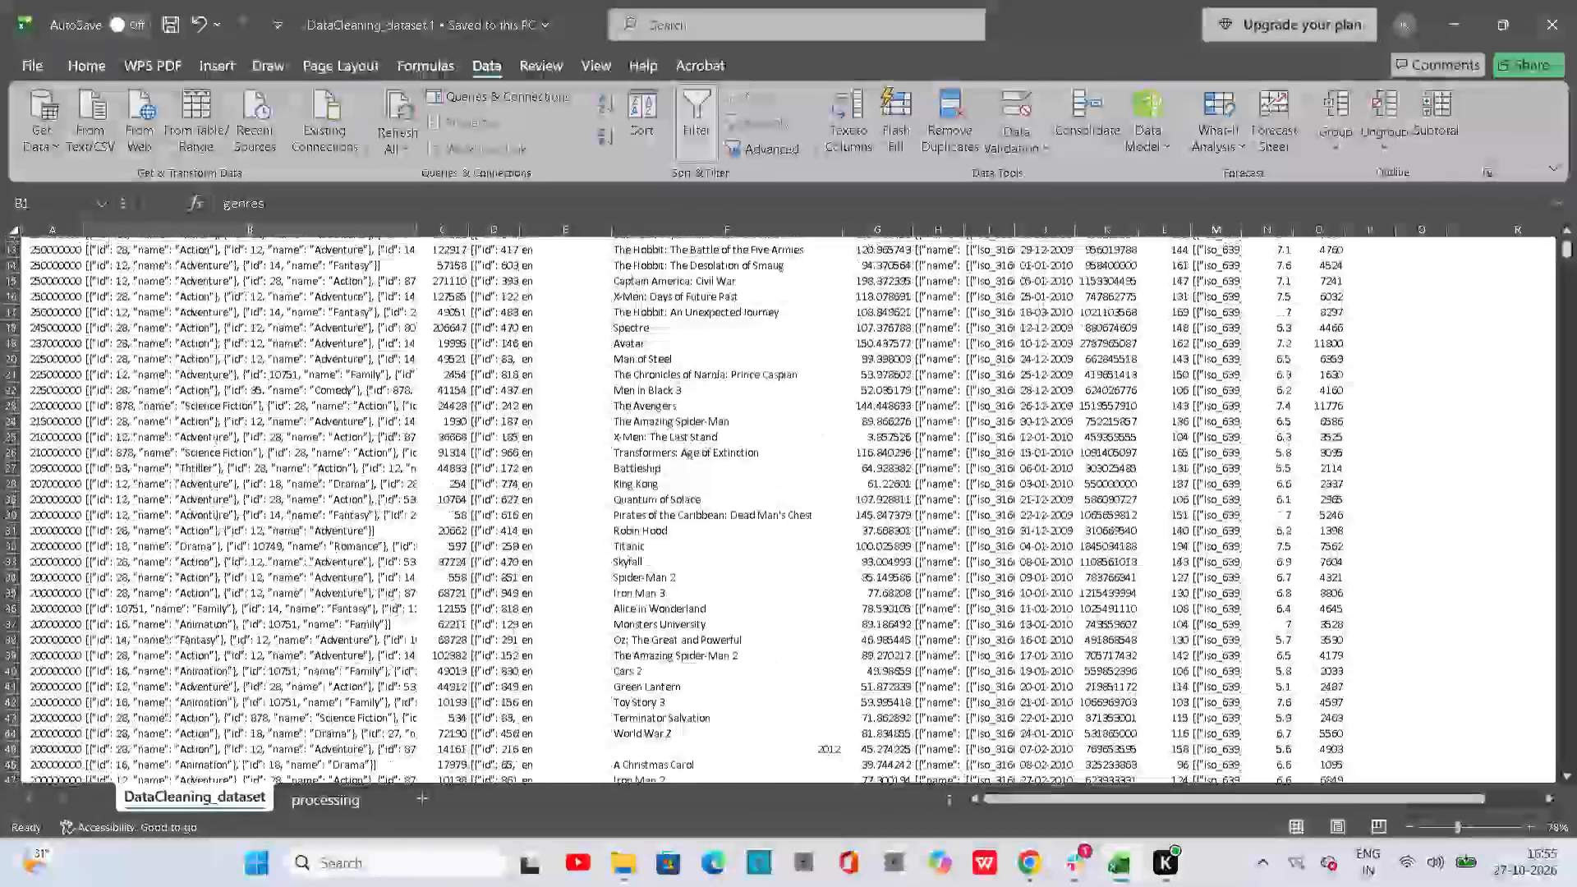
scroll(1112, 421, "up", 5)
scroll(1112, 421, "right", 5)
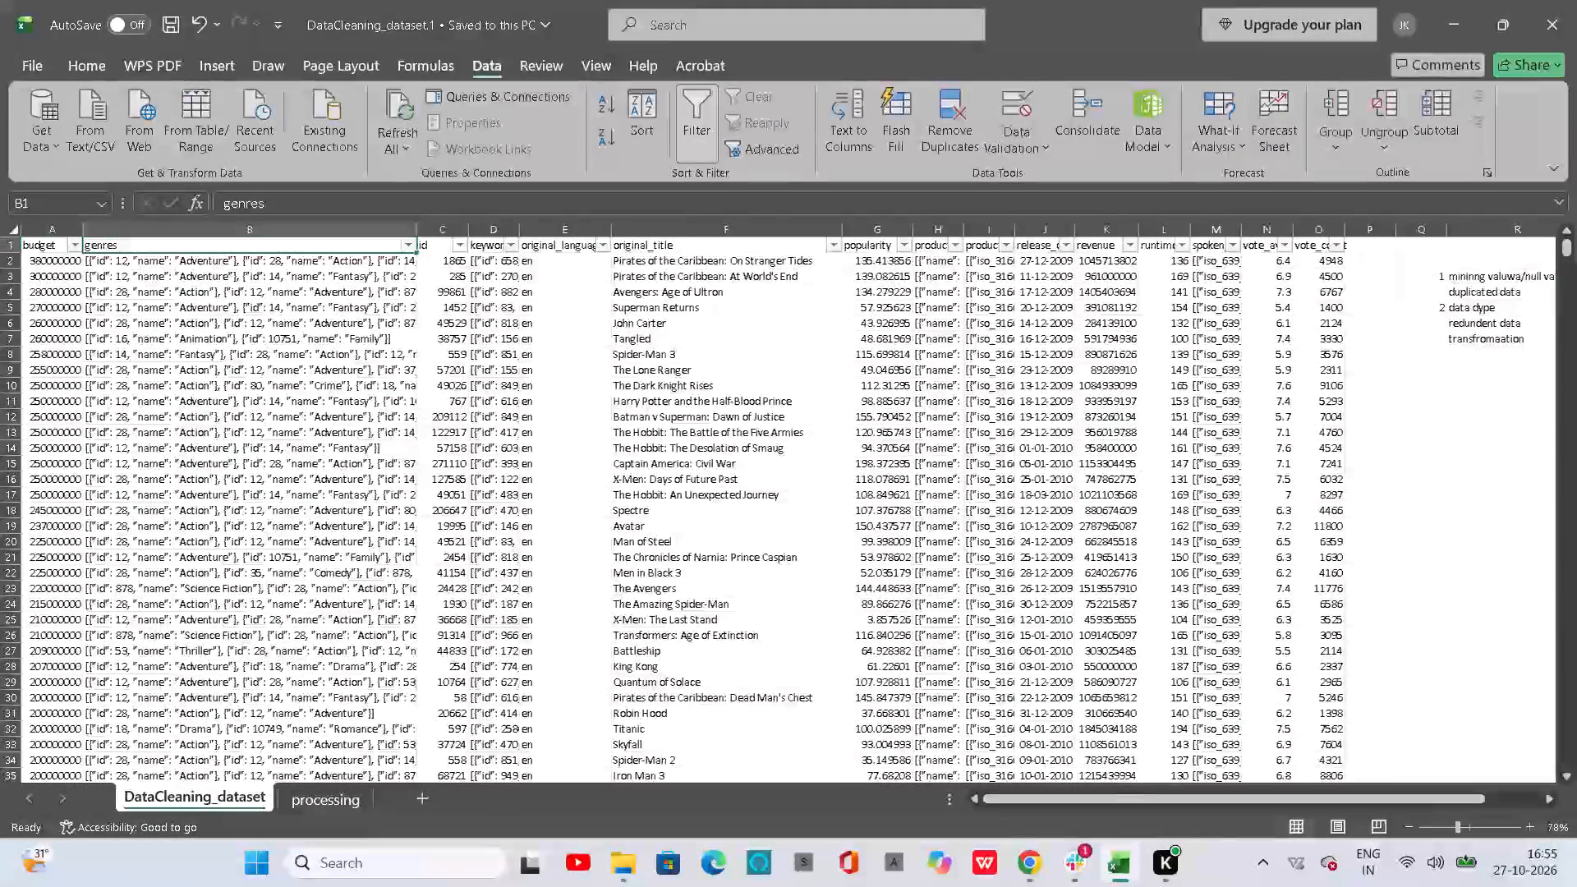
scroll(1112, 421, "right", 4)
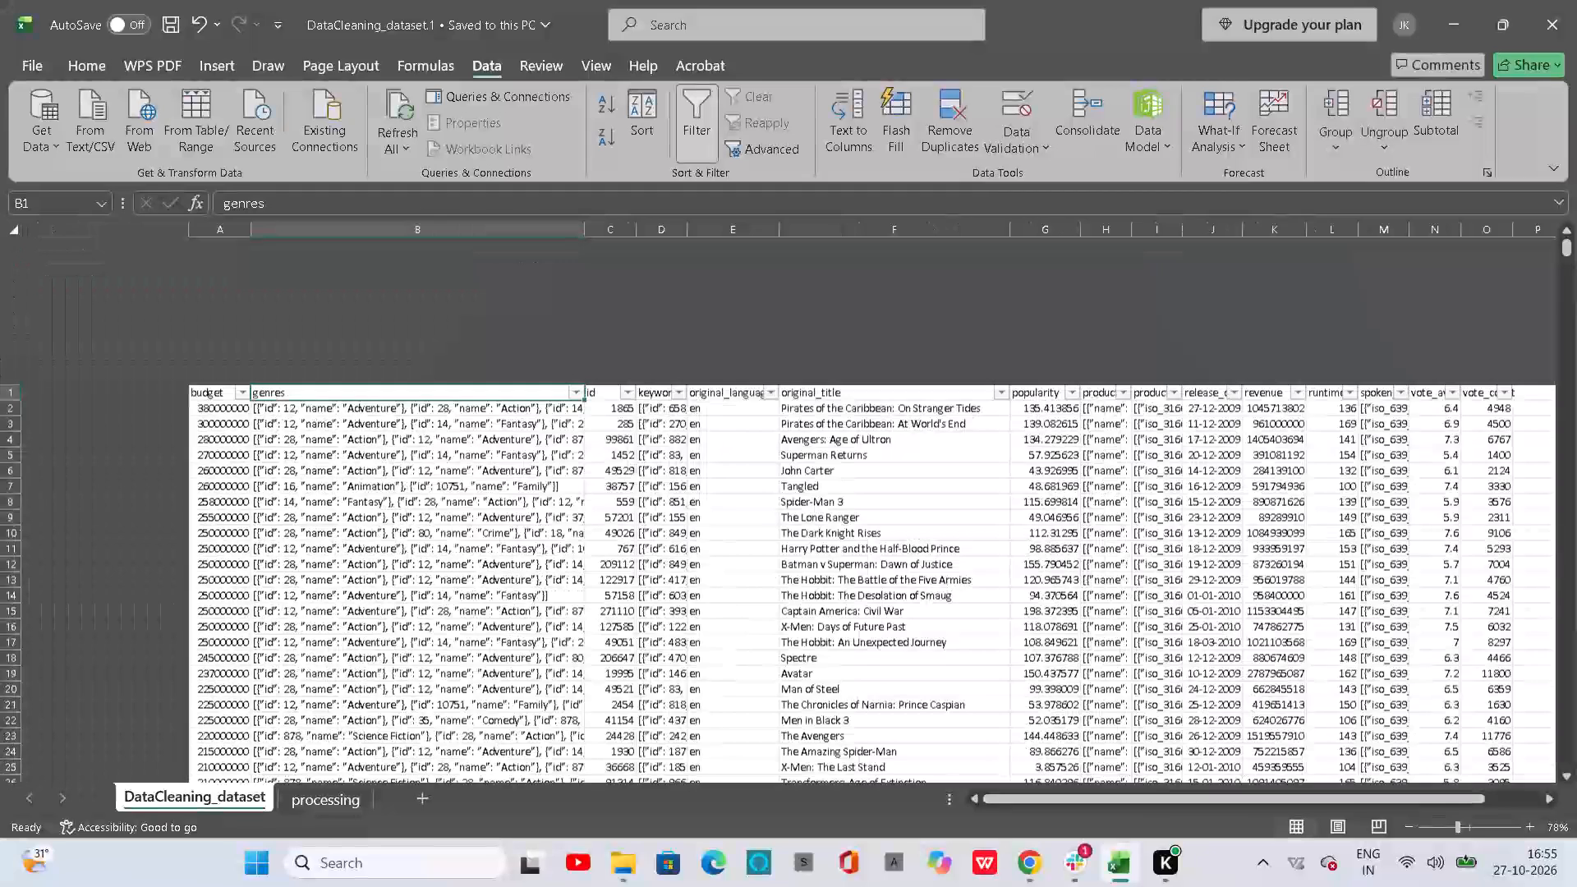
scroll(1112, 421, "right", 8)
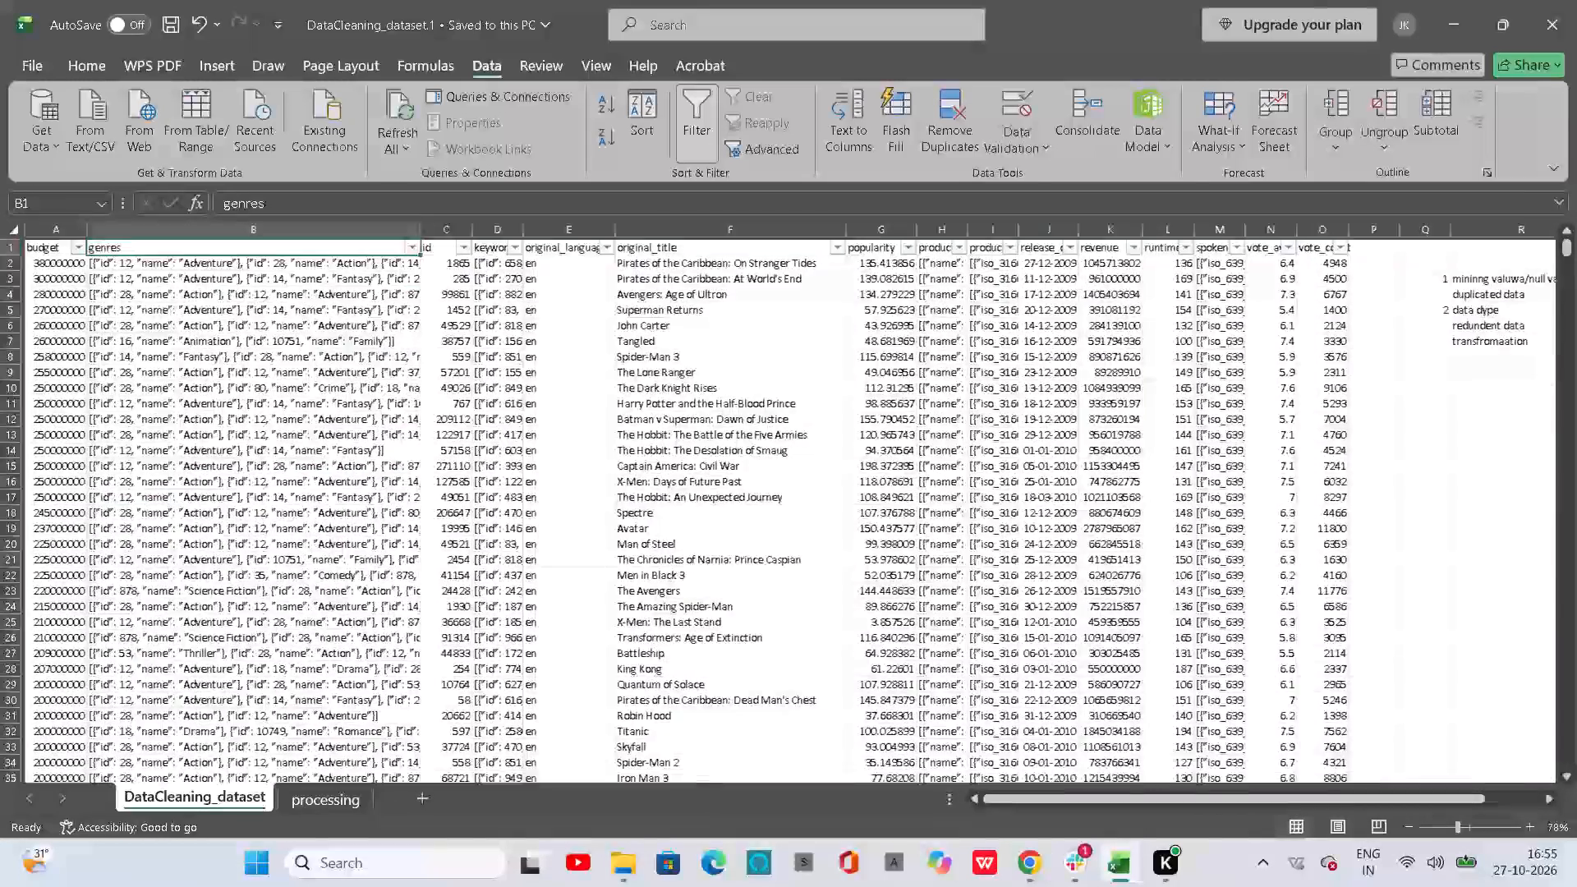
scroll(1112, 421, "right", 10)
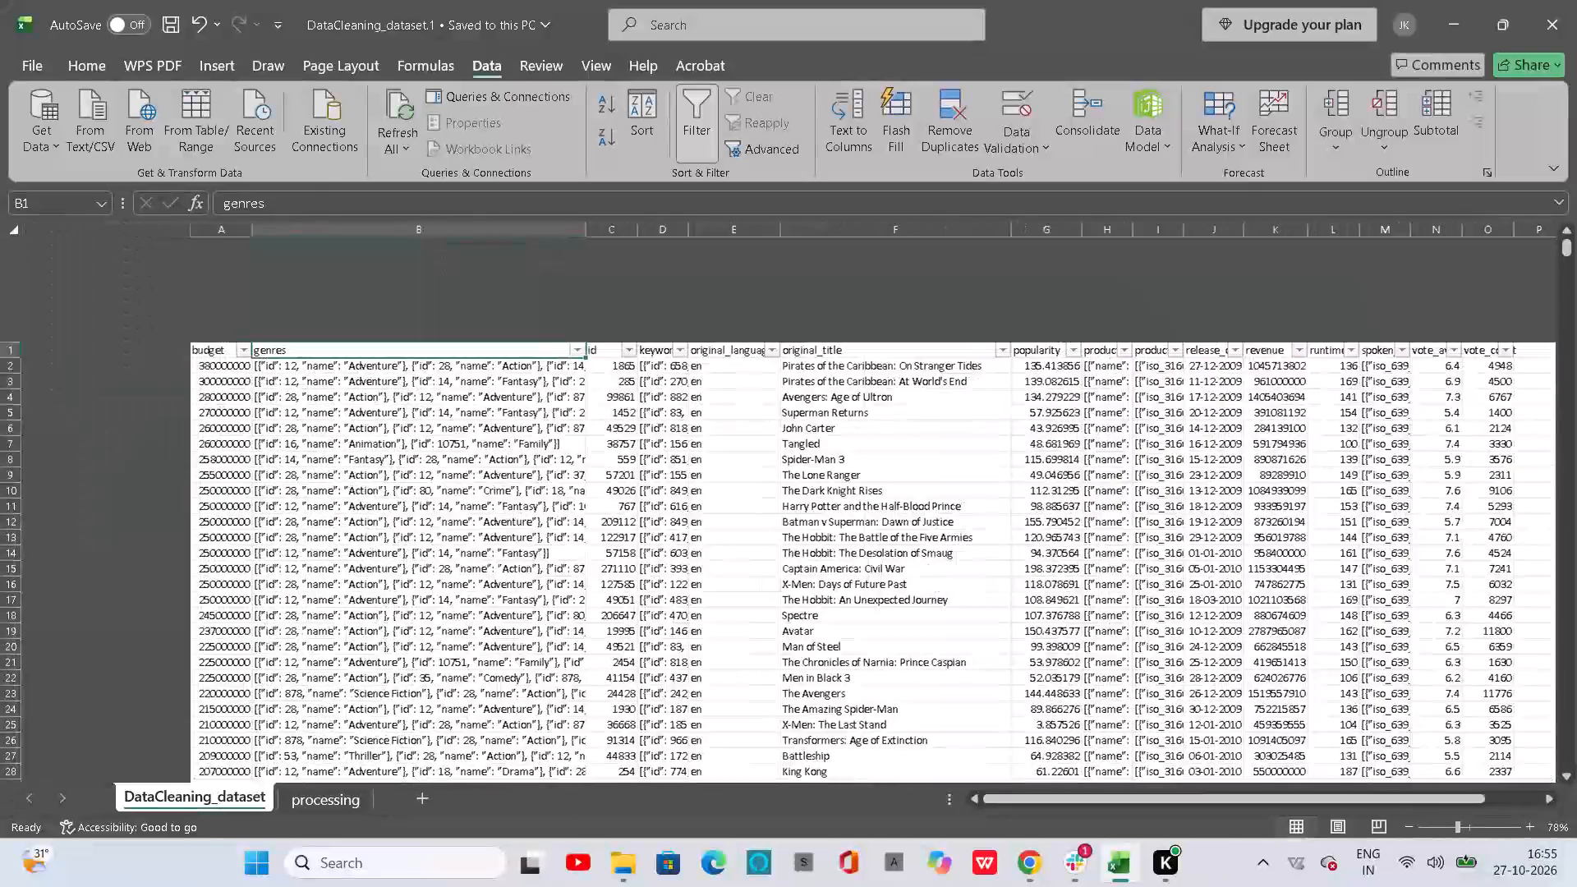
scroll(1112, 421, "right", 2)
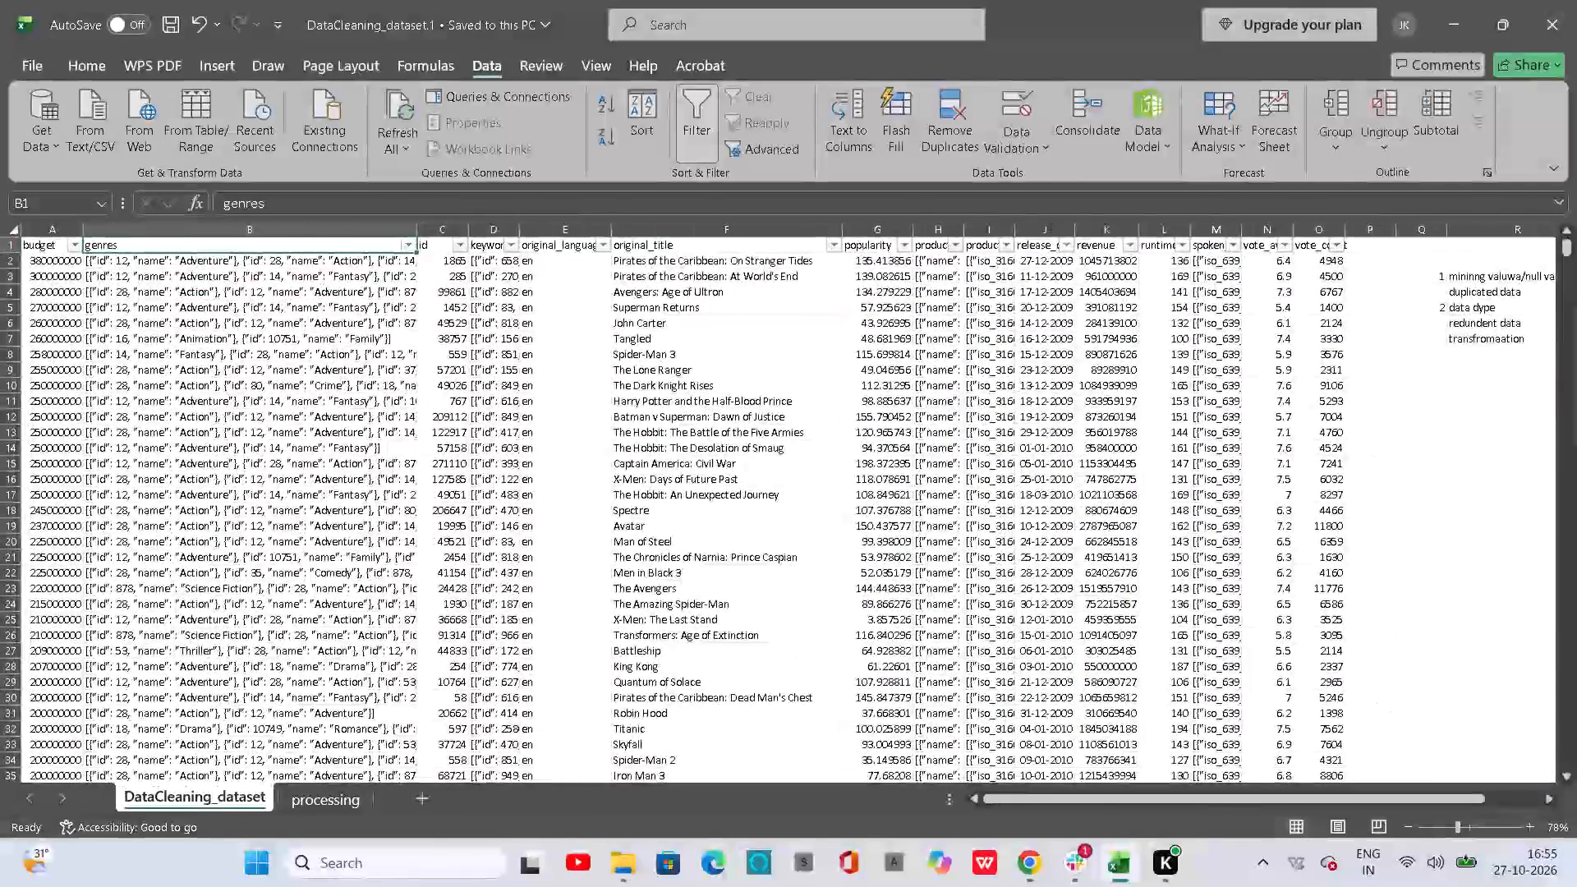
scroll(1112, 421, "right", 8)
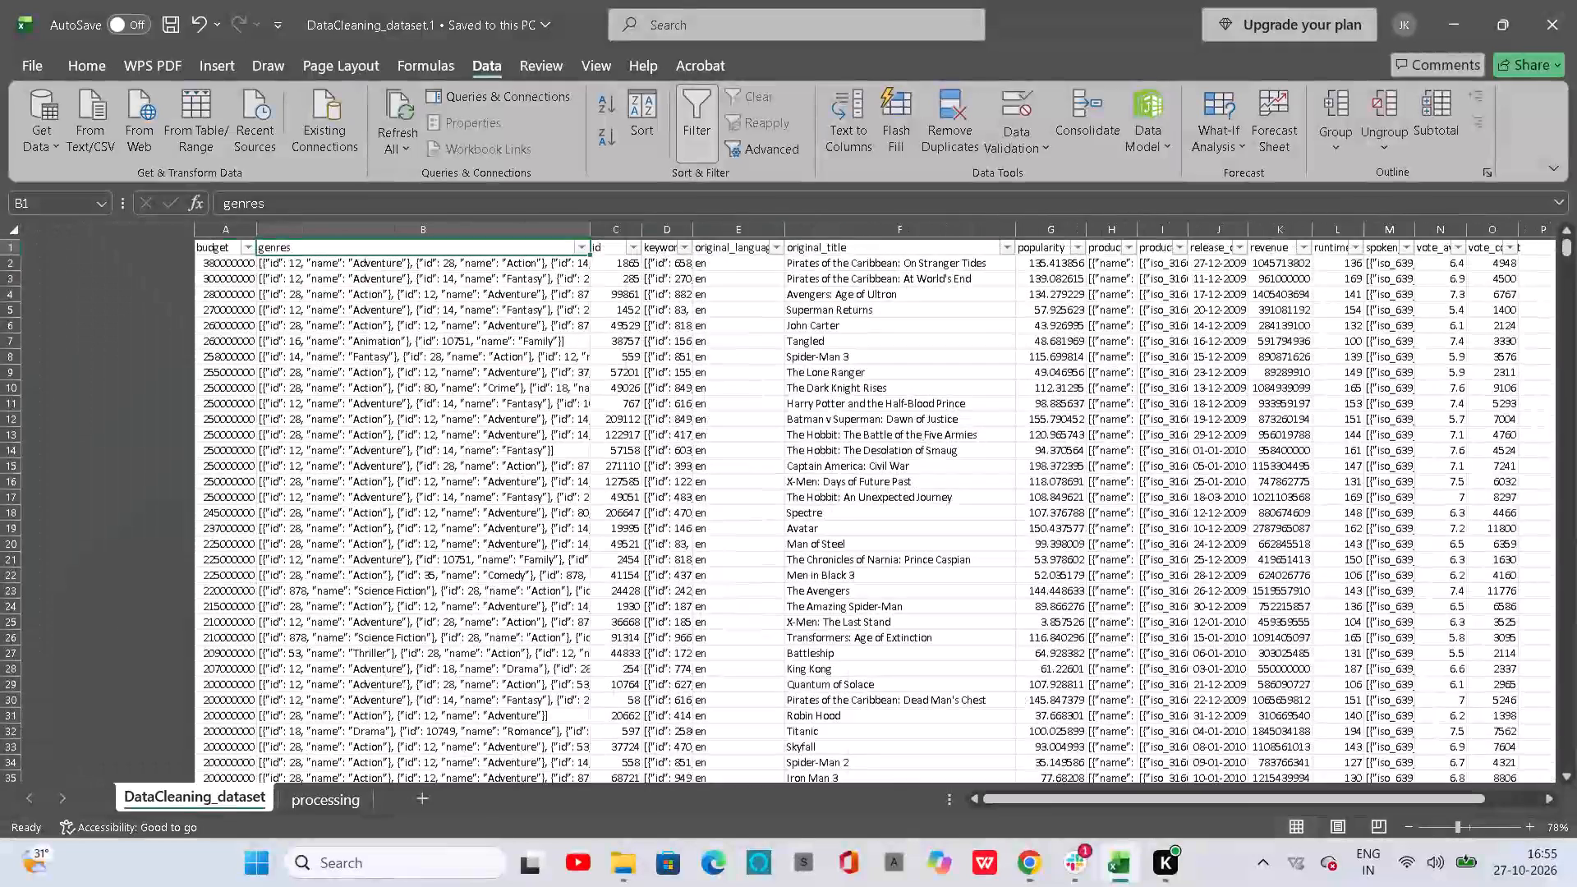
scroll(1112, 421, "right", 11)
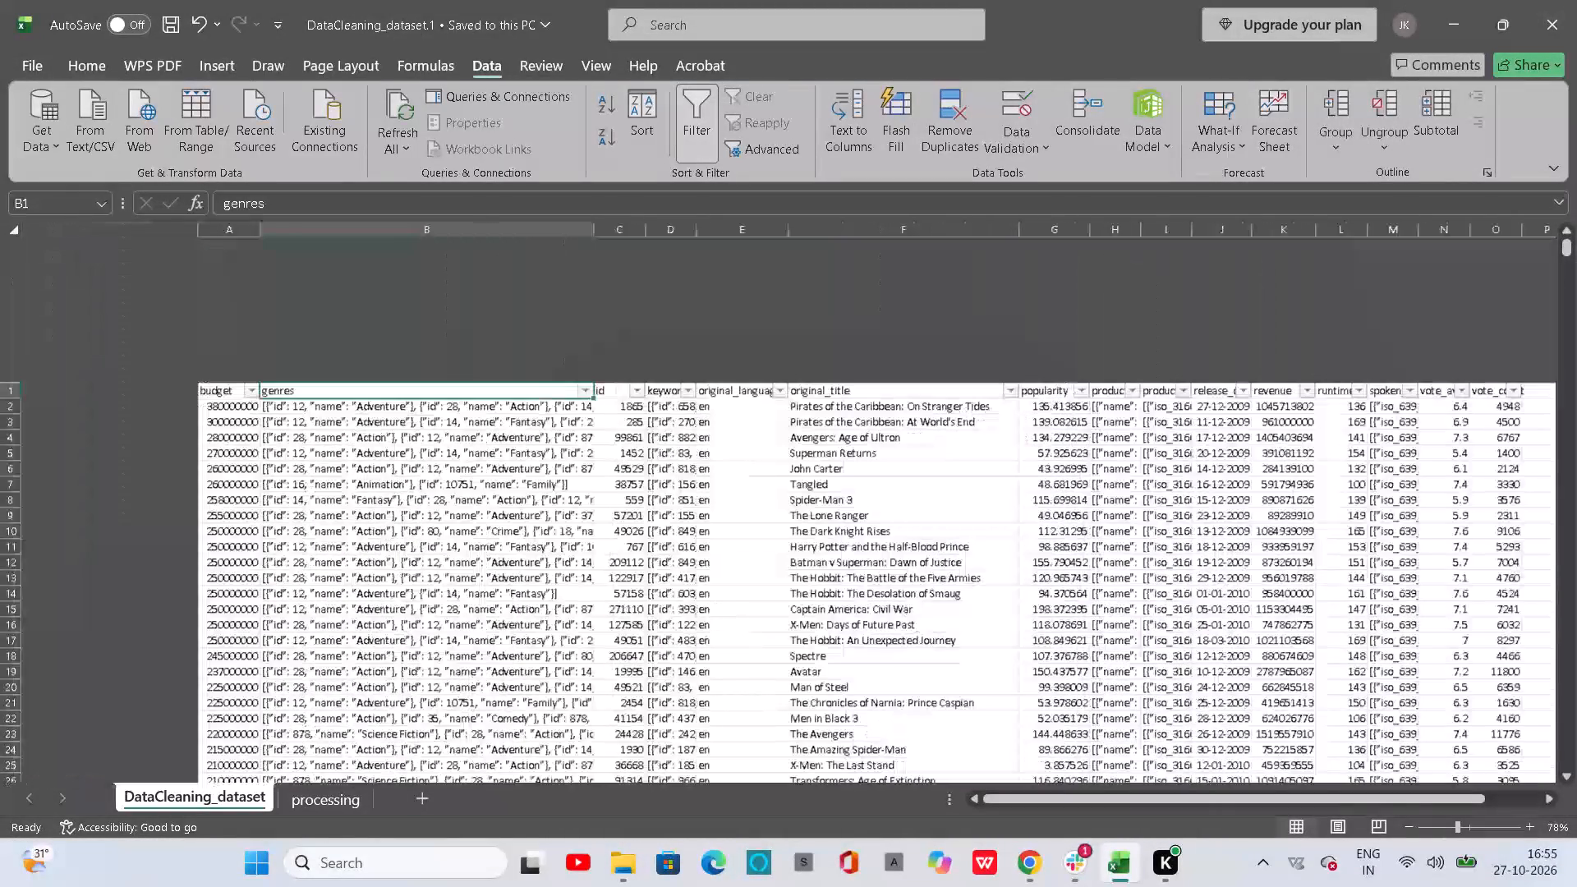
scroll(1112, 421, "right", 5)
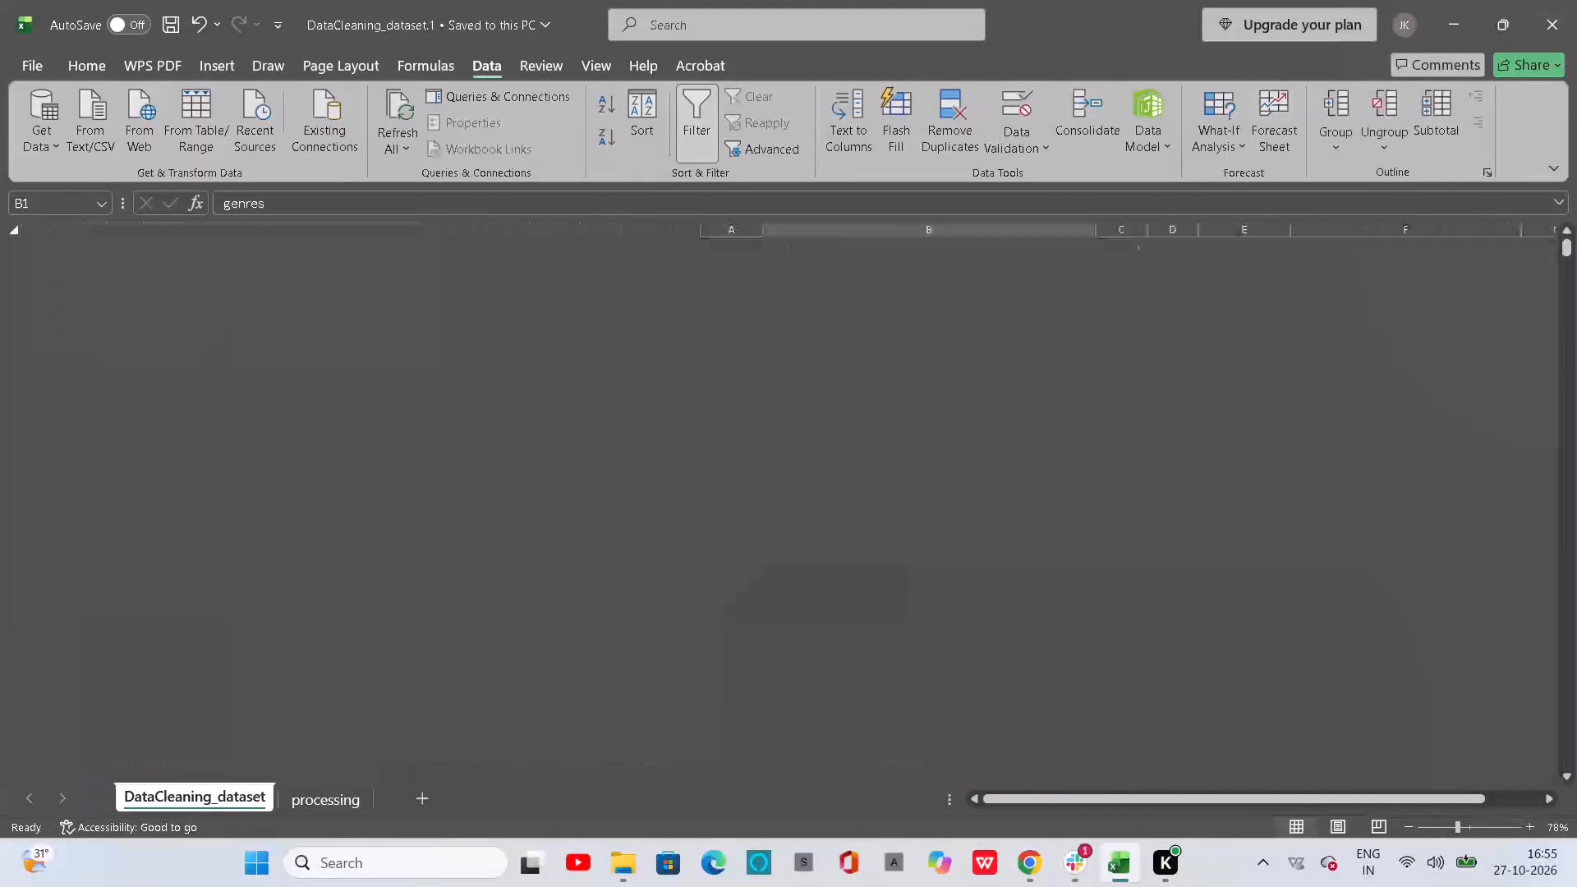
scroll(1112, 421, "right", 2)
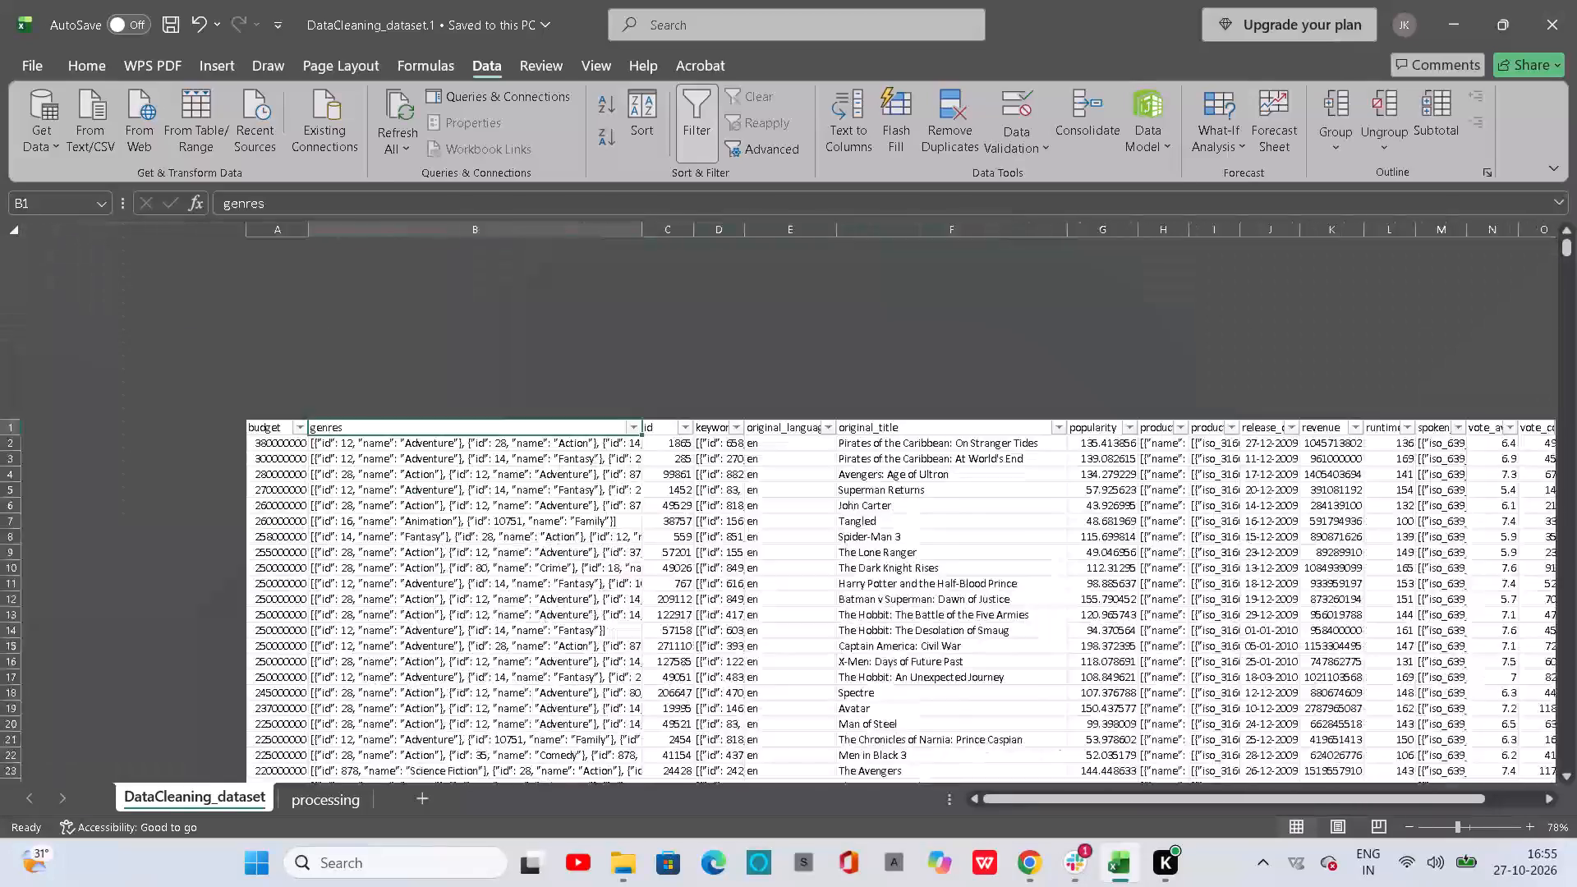
Examine the movie rows down to about row 140, along with the cleaning checklist and the joined record text beside them.
scroll(1351, 664, "down", 2)
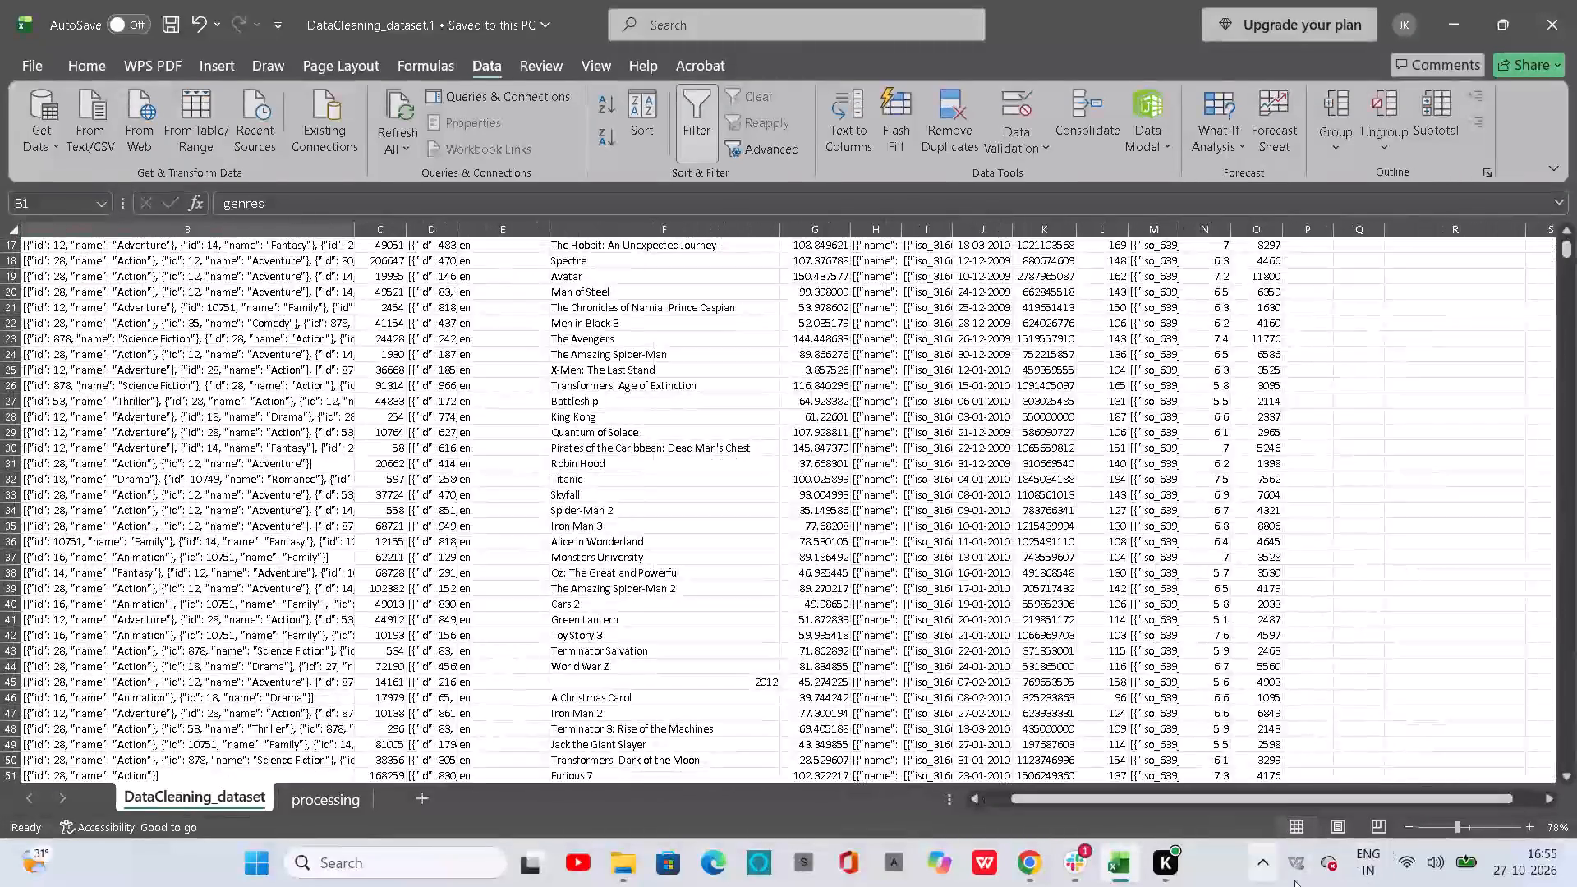
scroll(1028, 642, "down", 2)
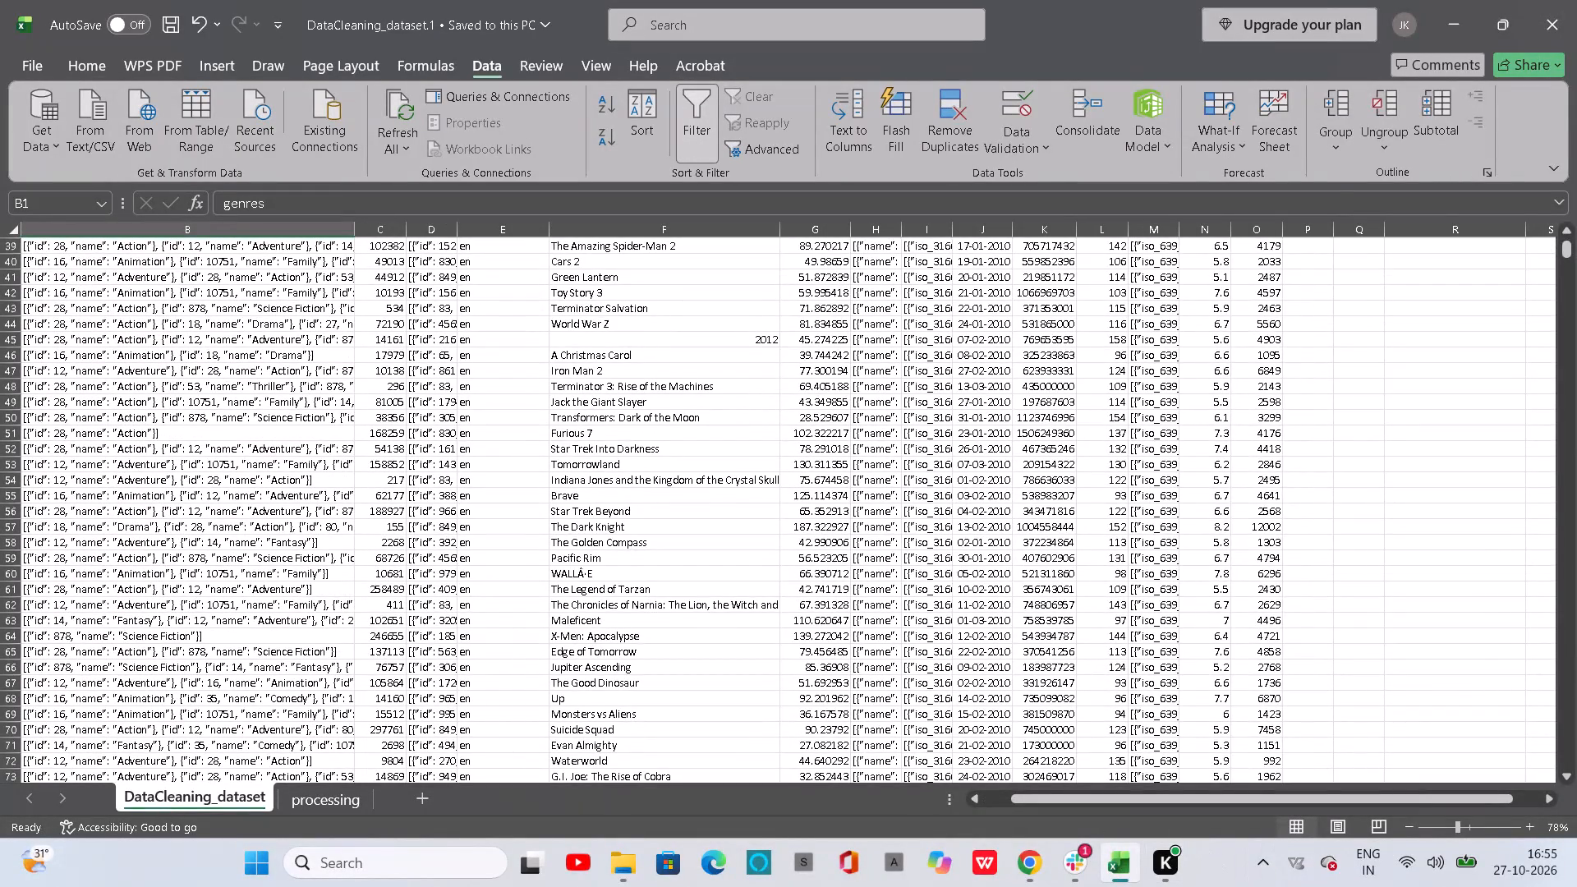
scroll(1028, 642, "down", 6)
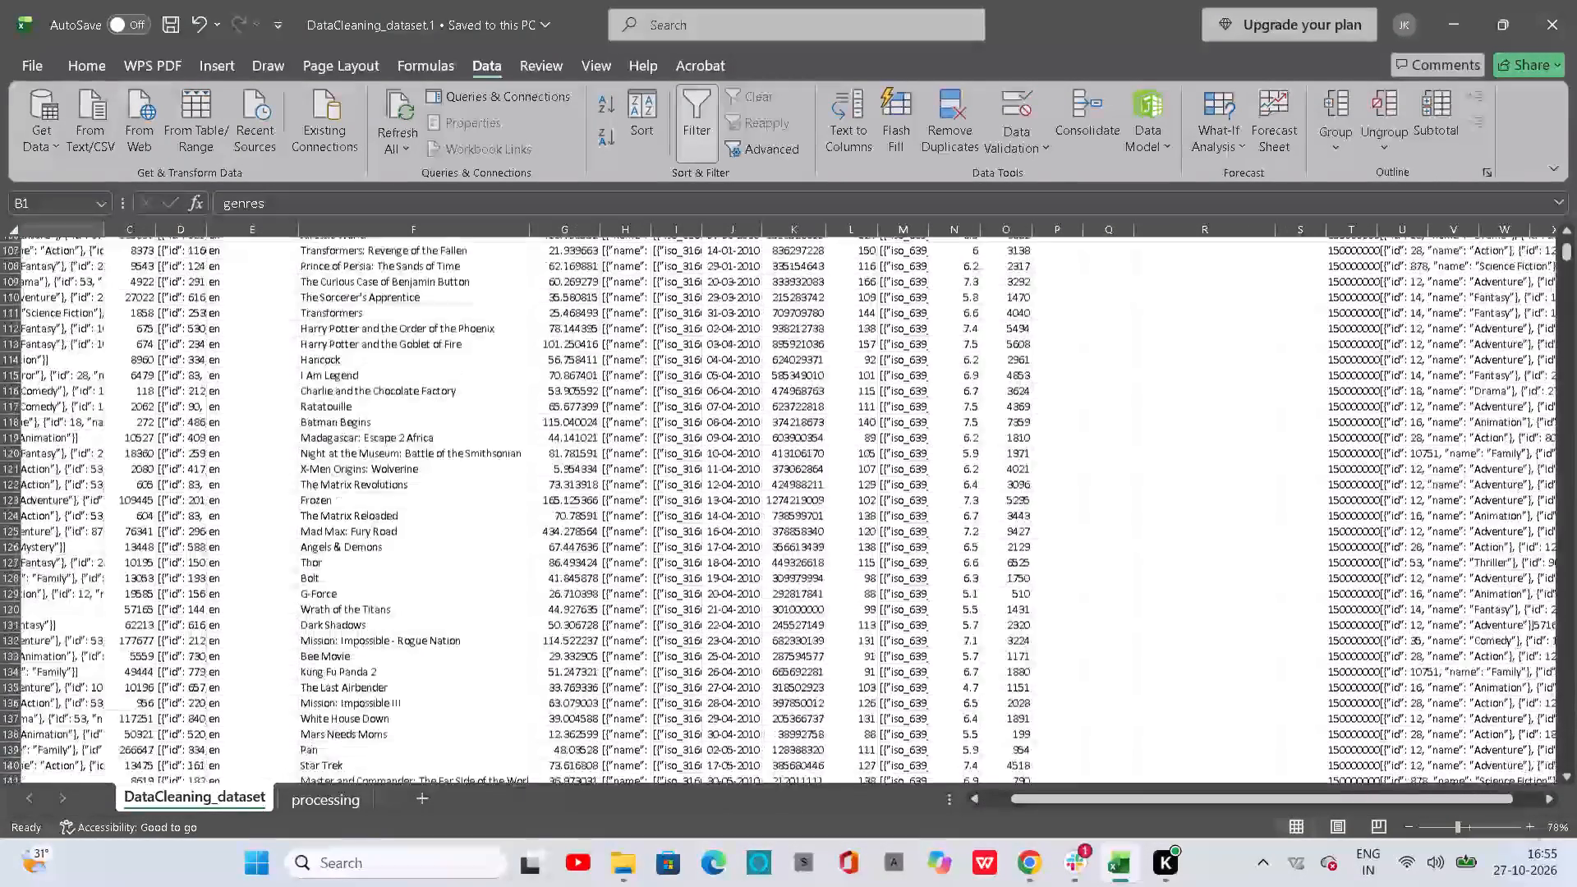
scroll(1028, 642, "right", 2)
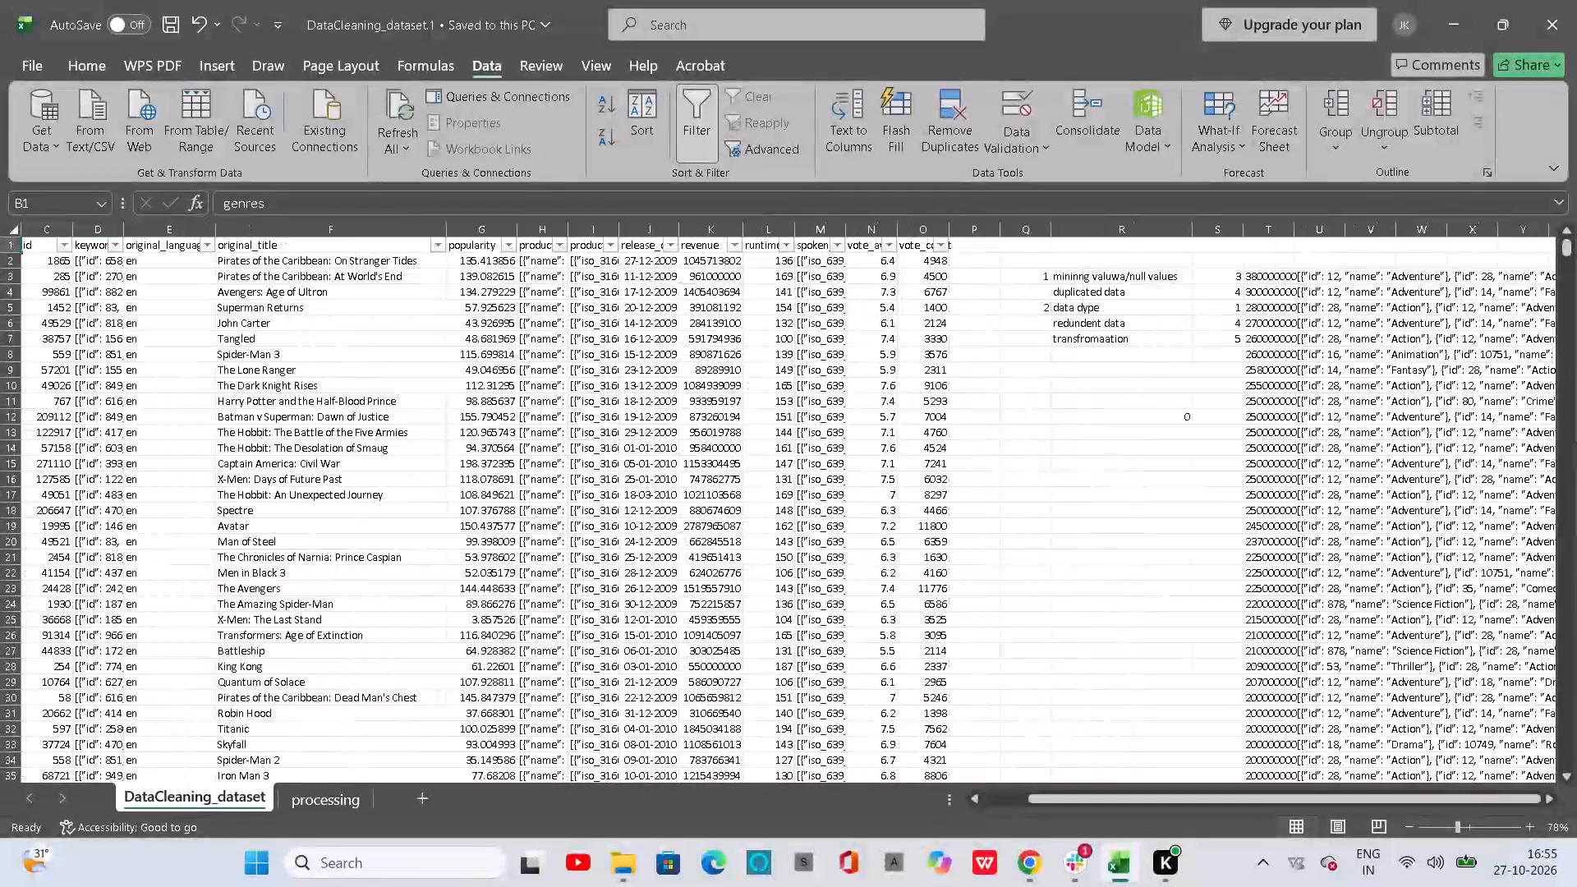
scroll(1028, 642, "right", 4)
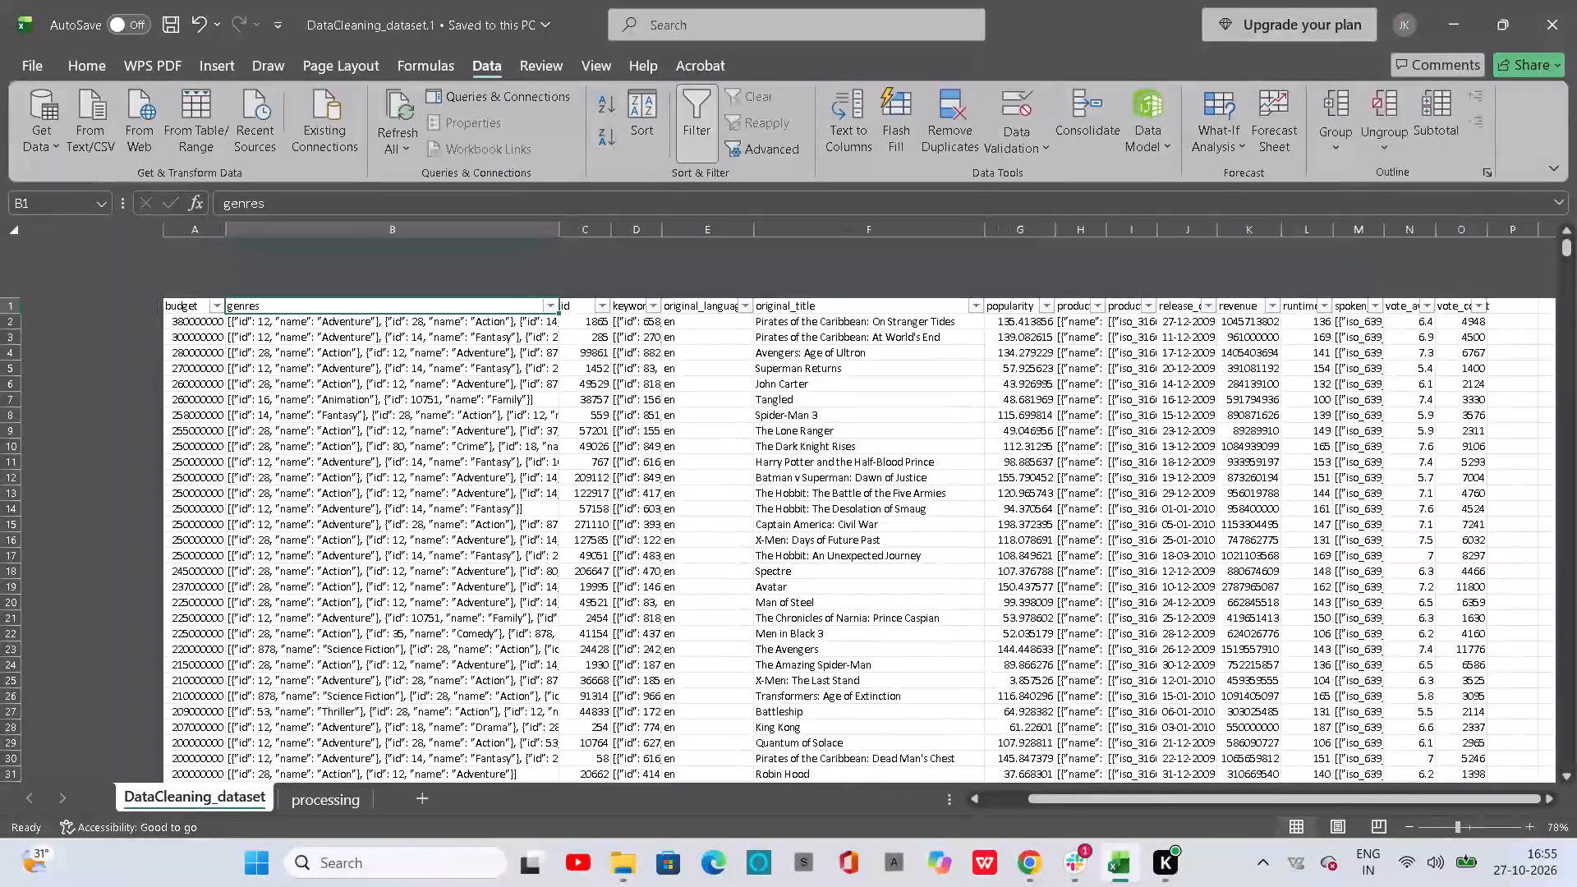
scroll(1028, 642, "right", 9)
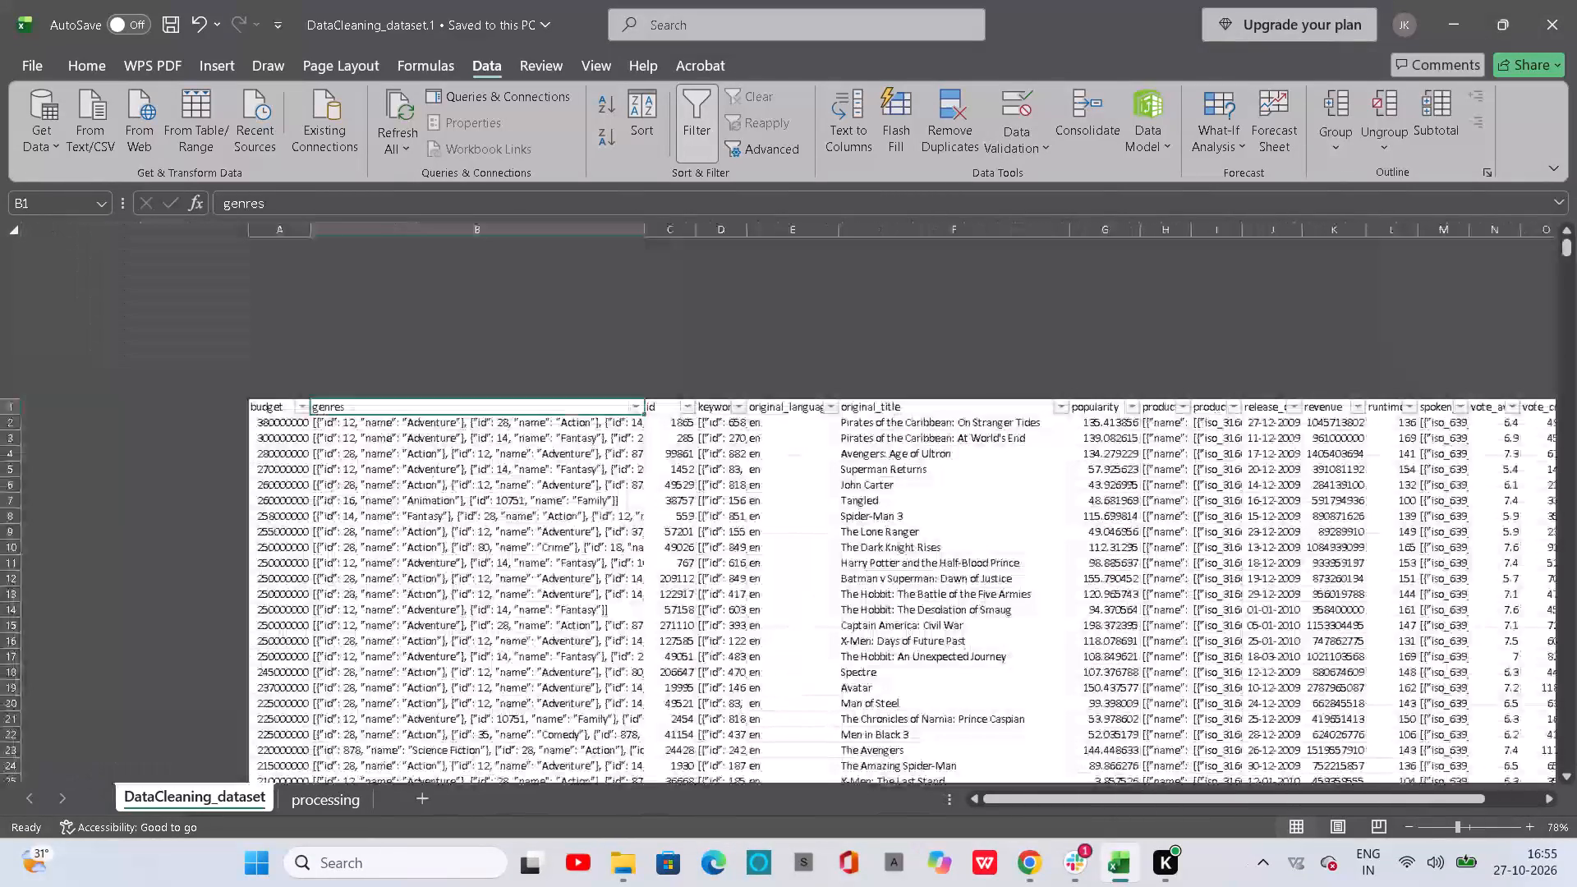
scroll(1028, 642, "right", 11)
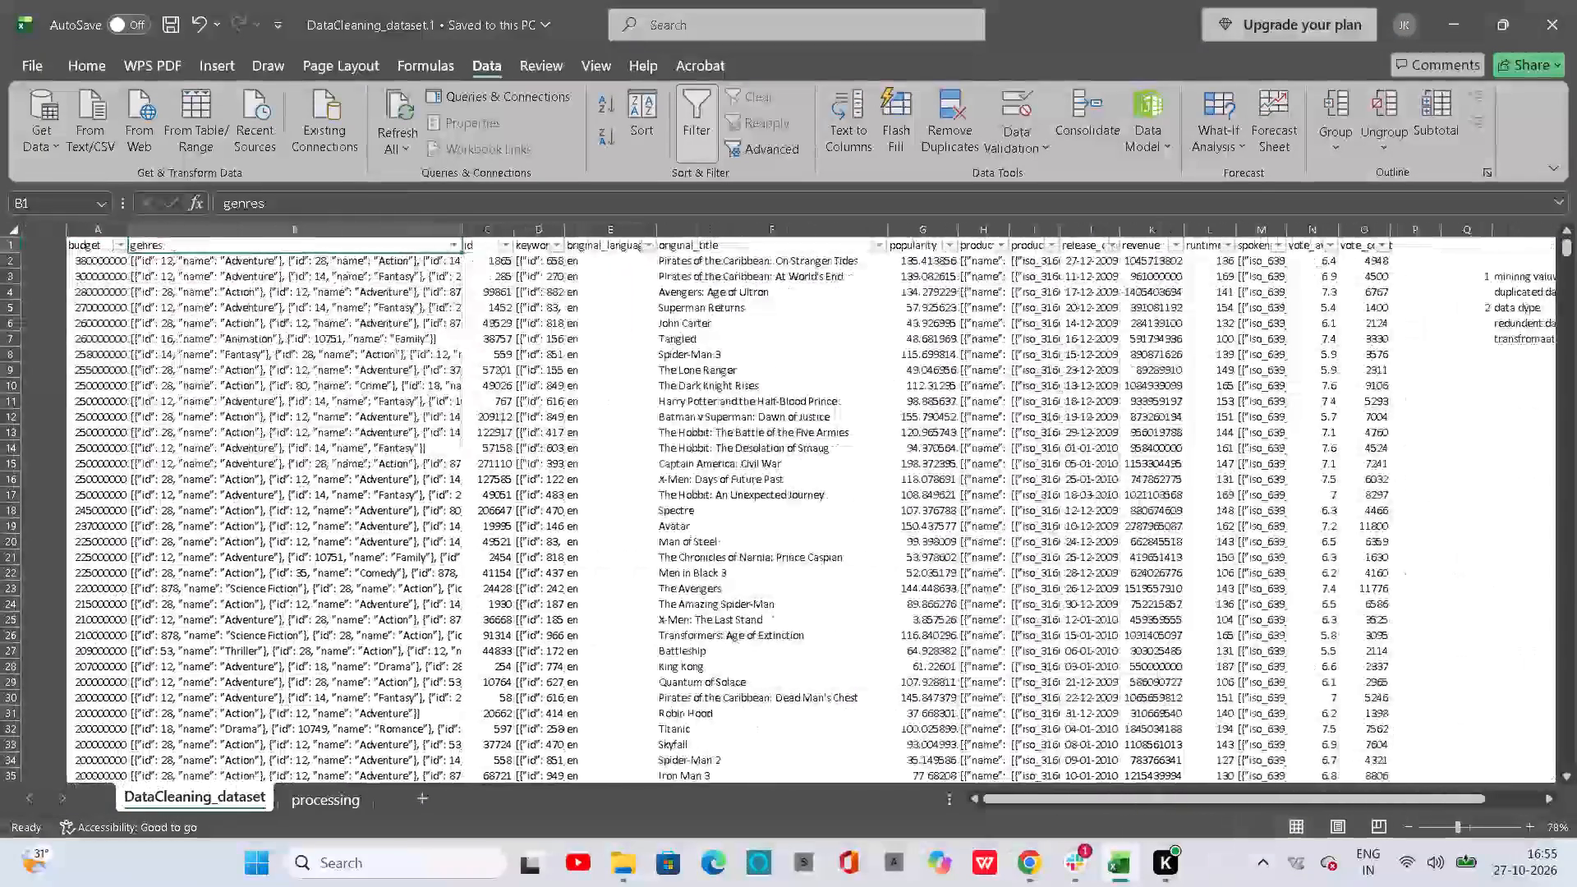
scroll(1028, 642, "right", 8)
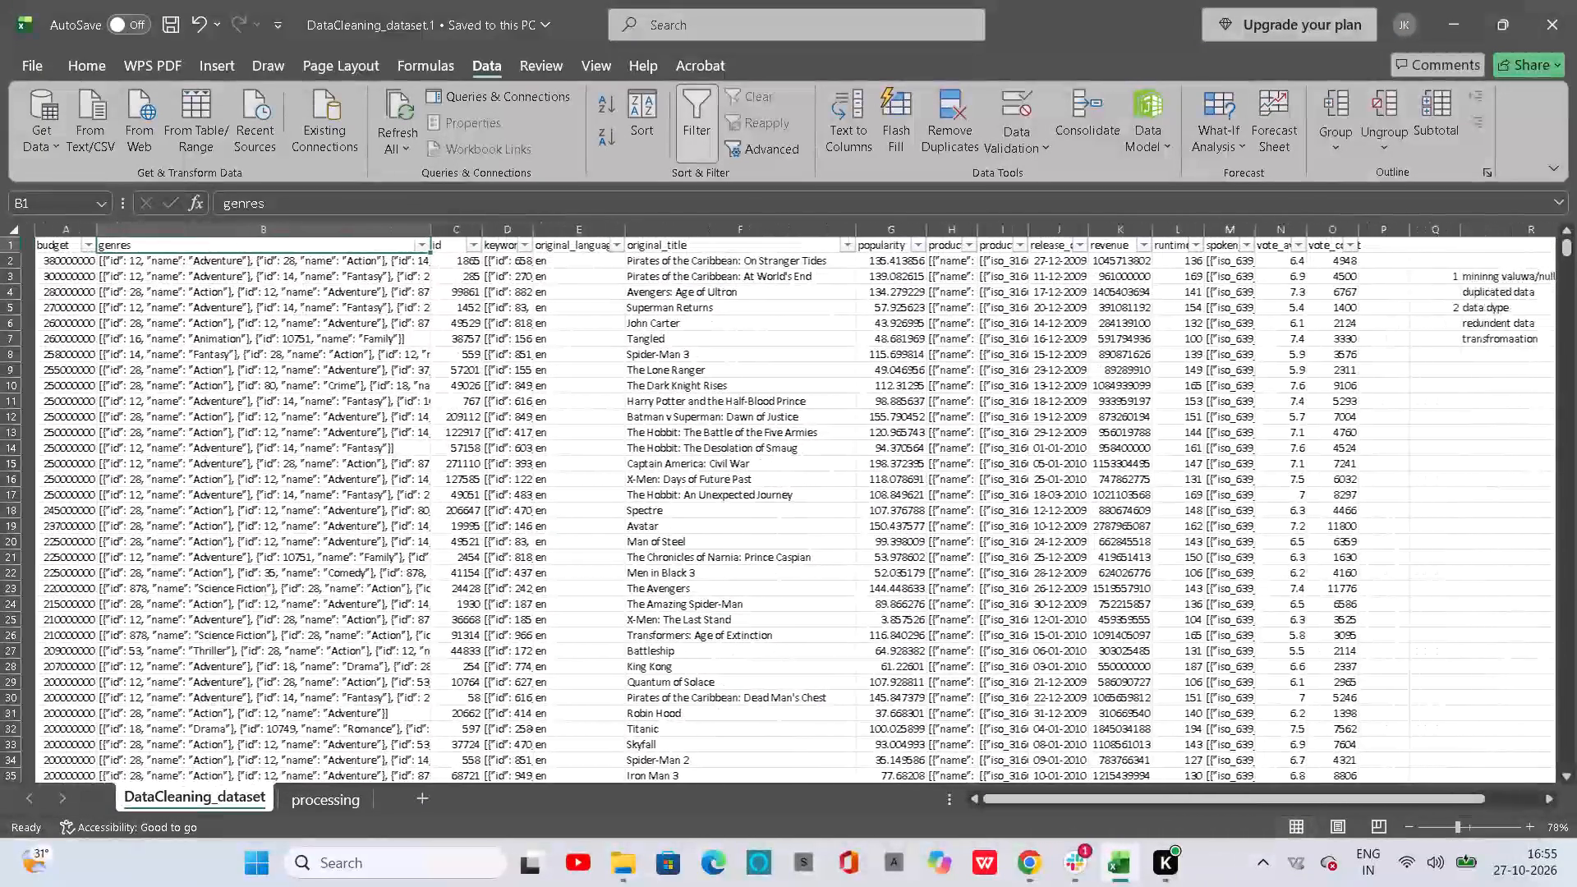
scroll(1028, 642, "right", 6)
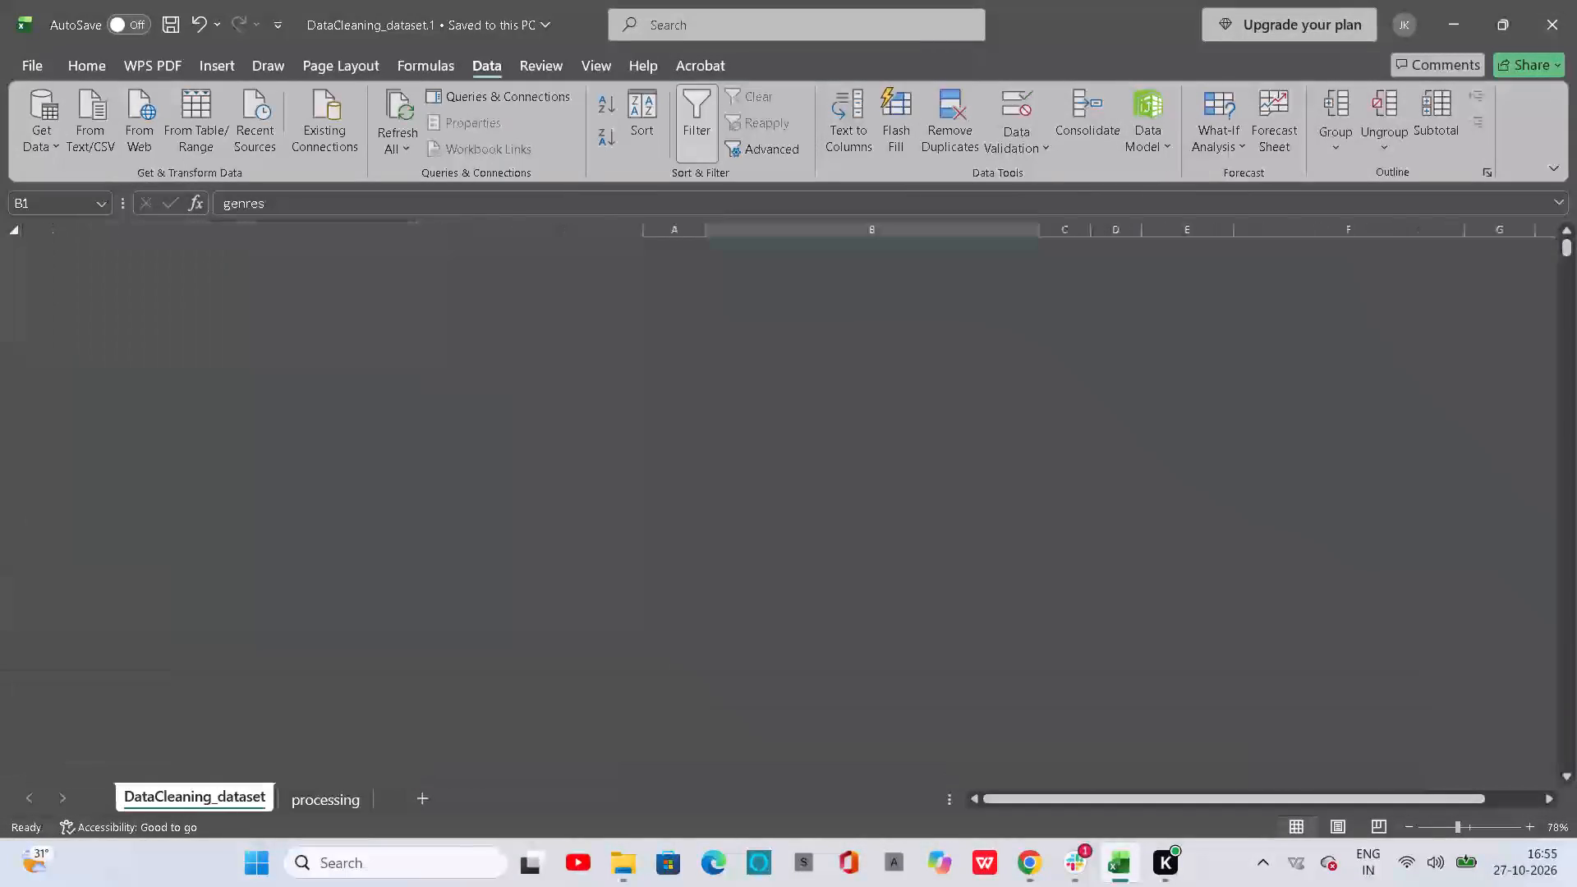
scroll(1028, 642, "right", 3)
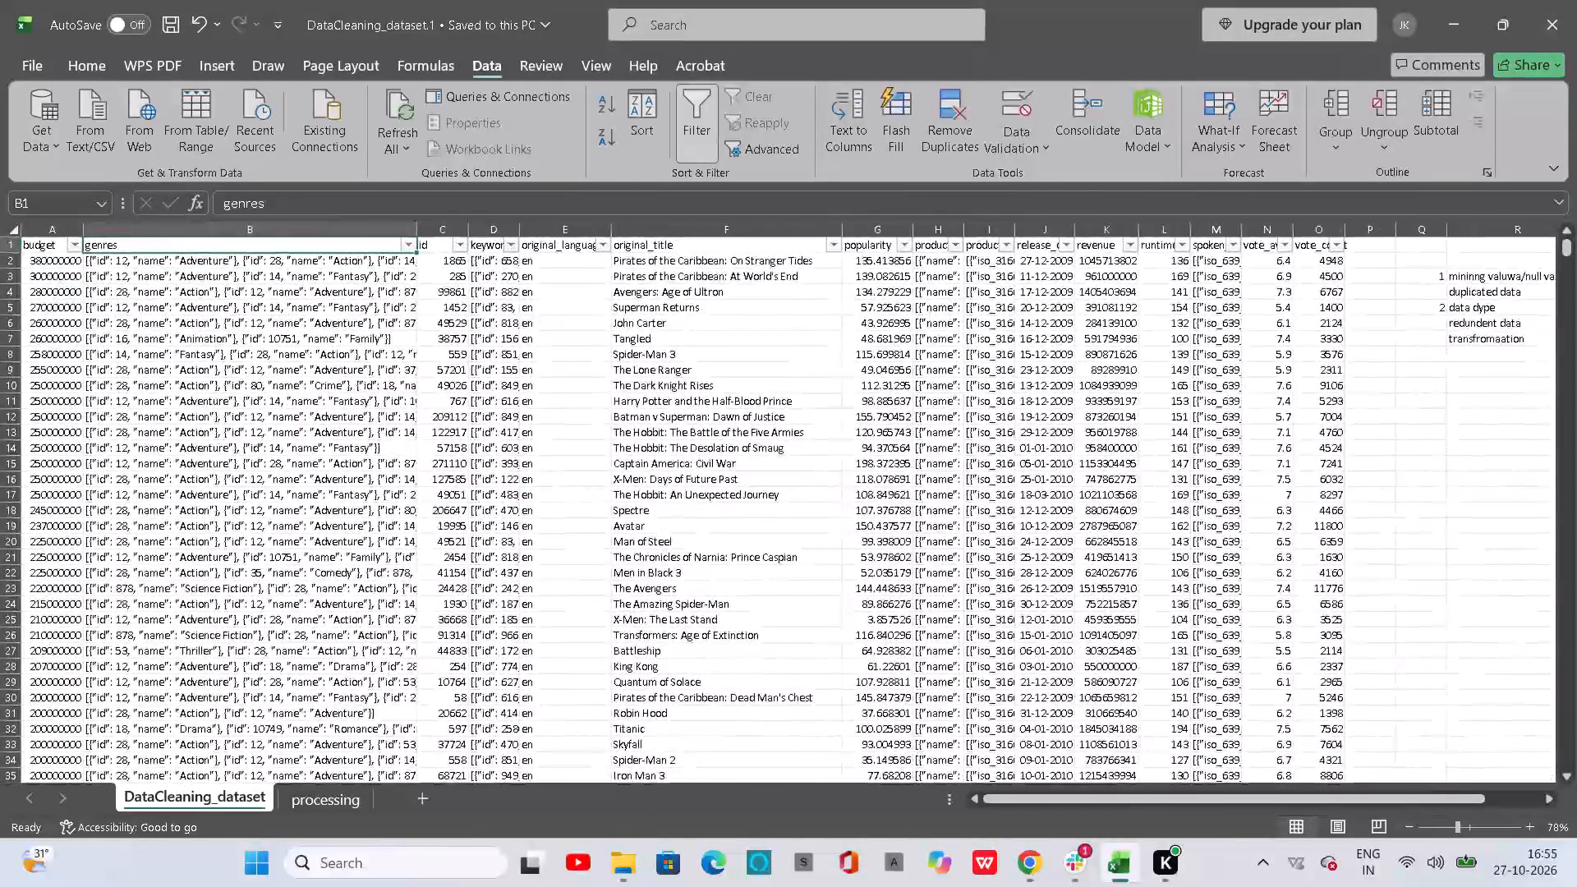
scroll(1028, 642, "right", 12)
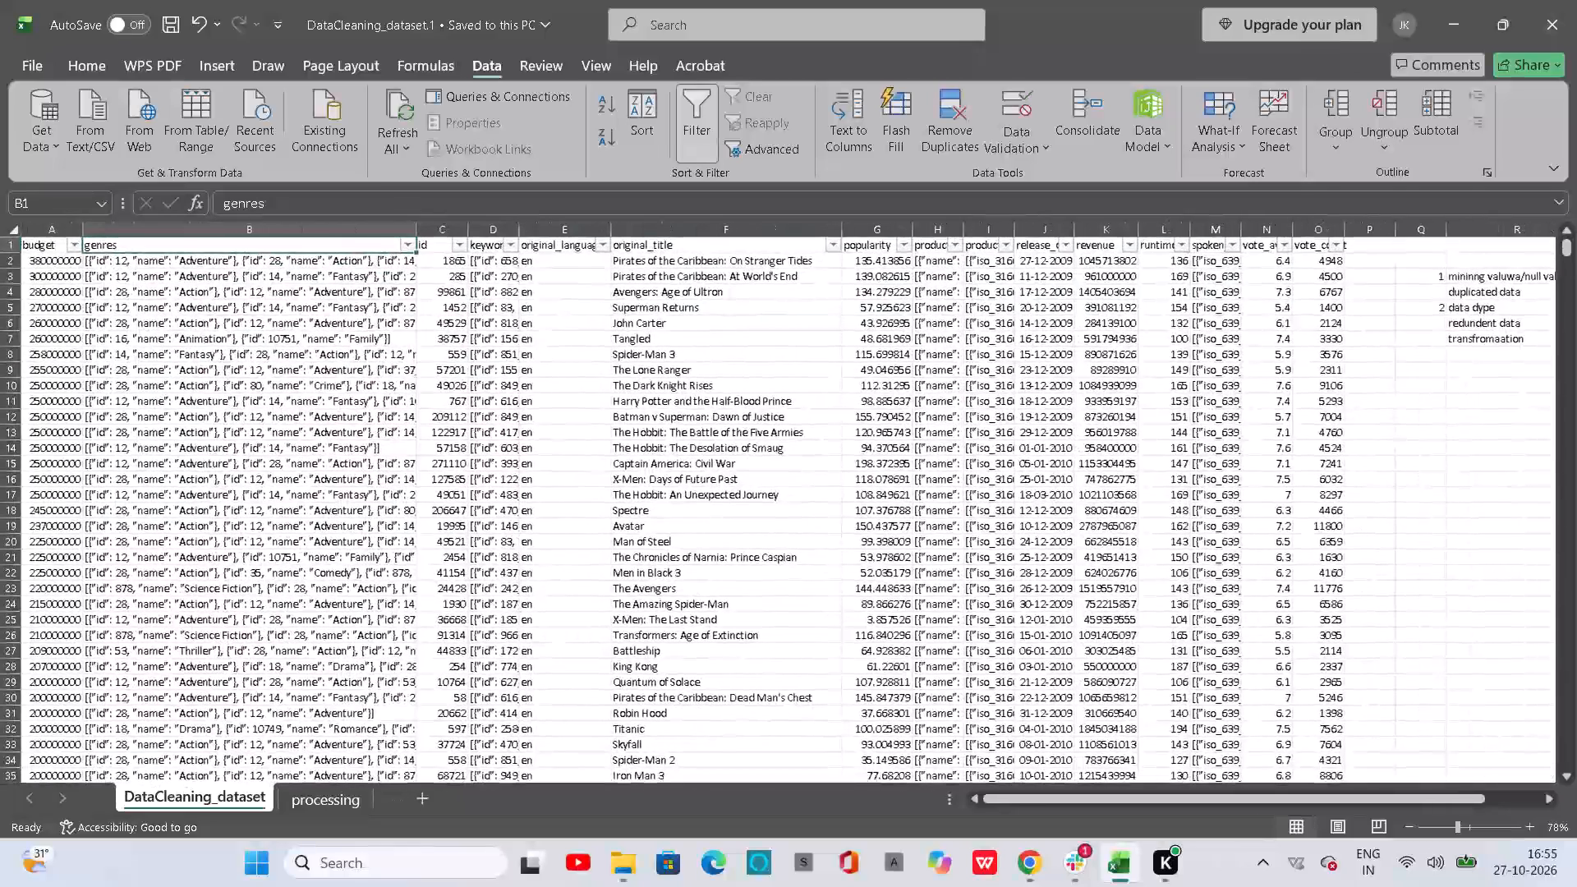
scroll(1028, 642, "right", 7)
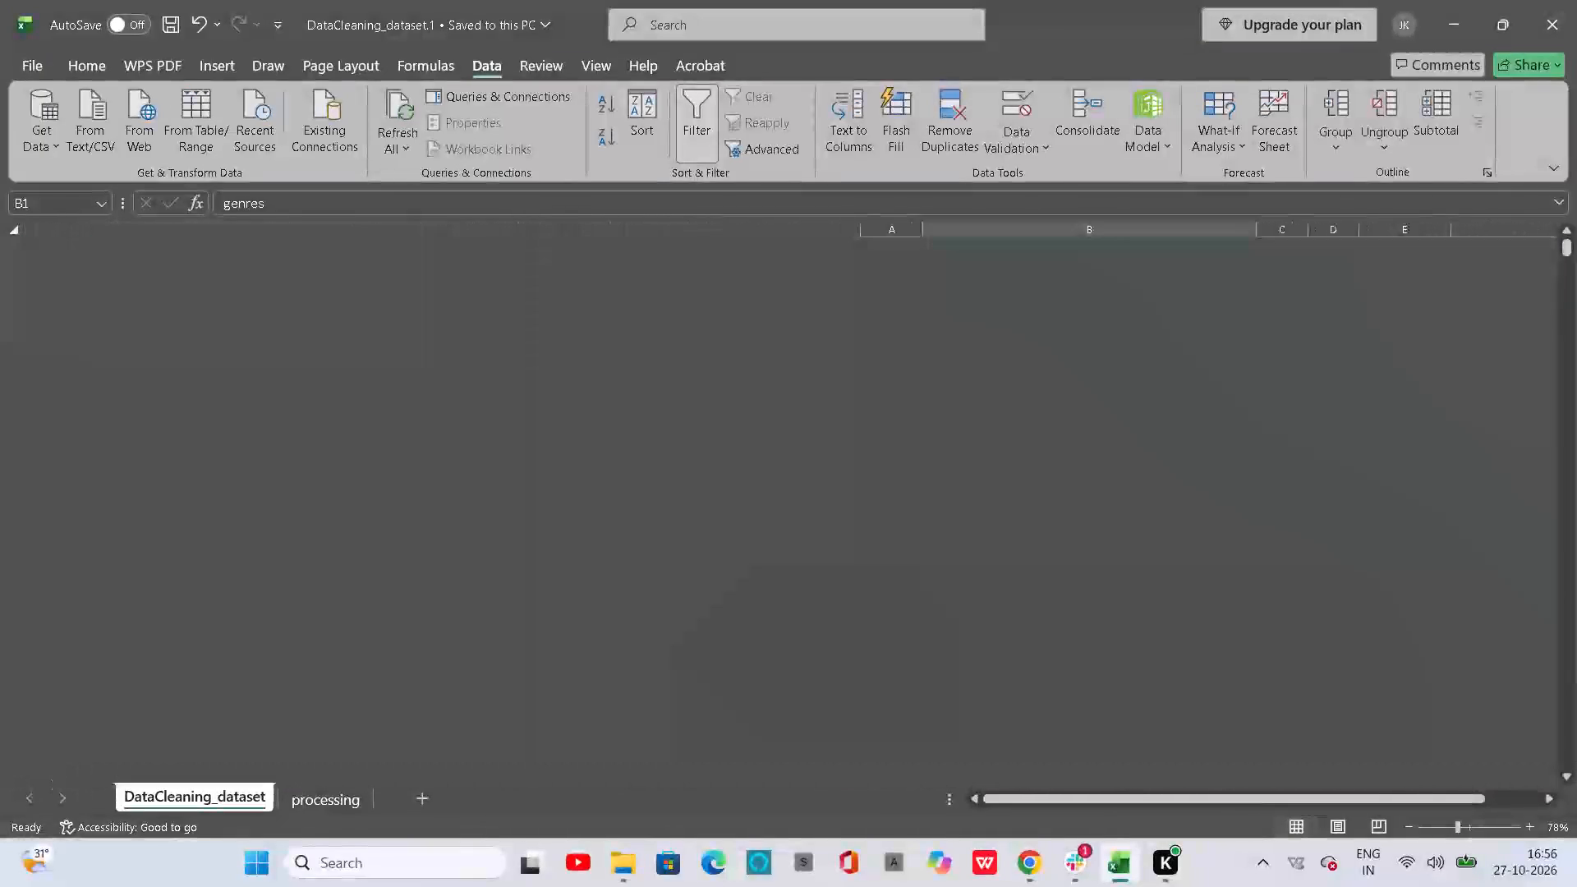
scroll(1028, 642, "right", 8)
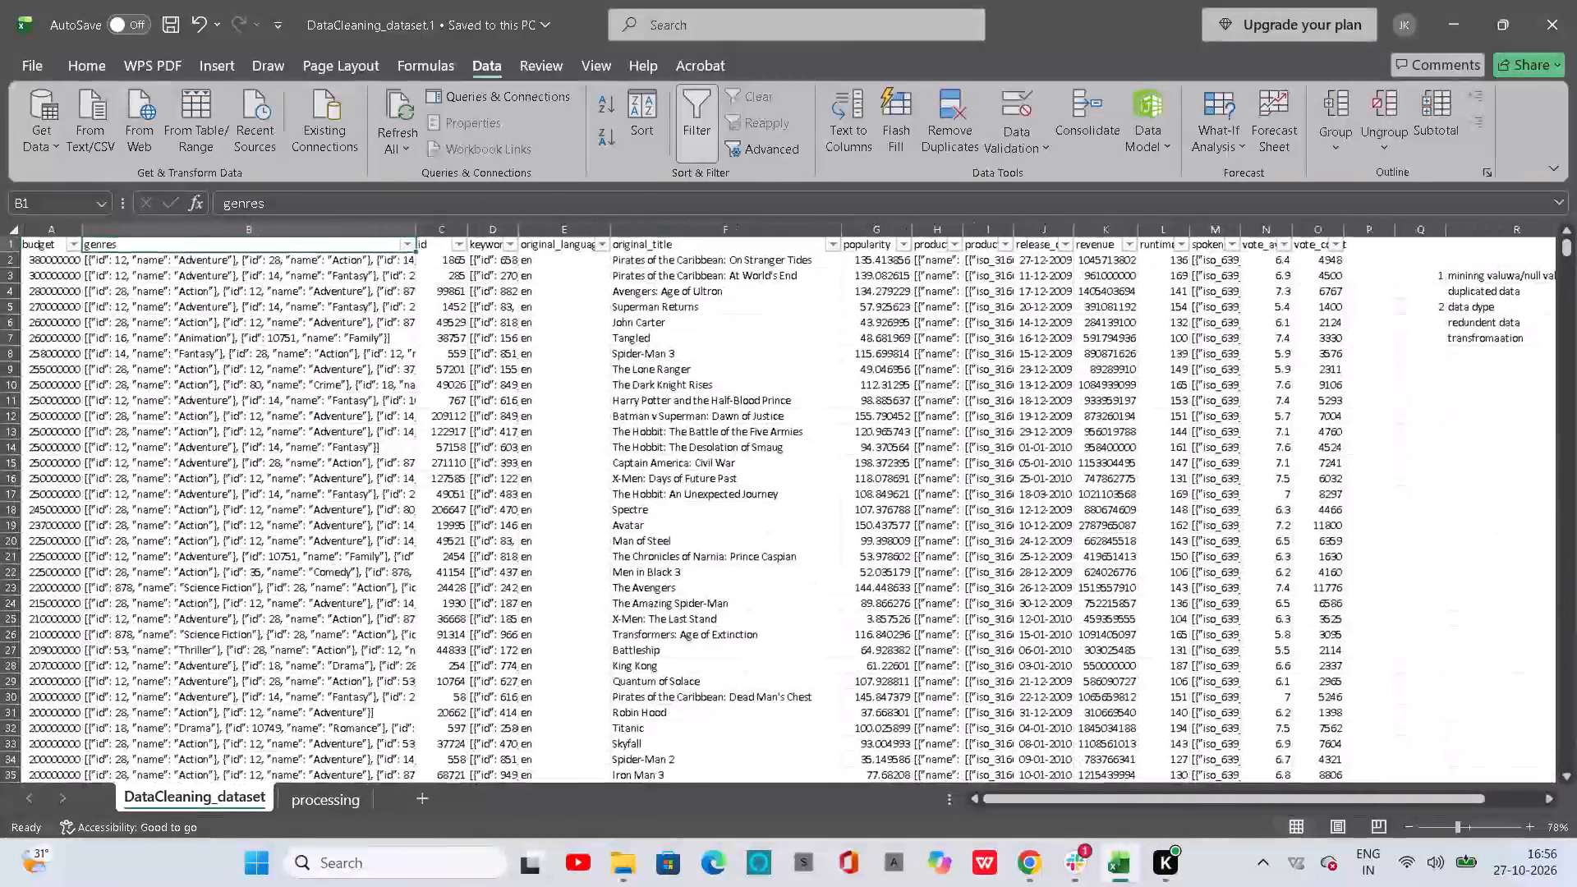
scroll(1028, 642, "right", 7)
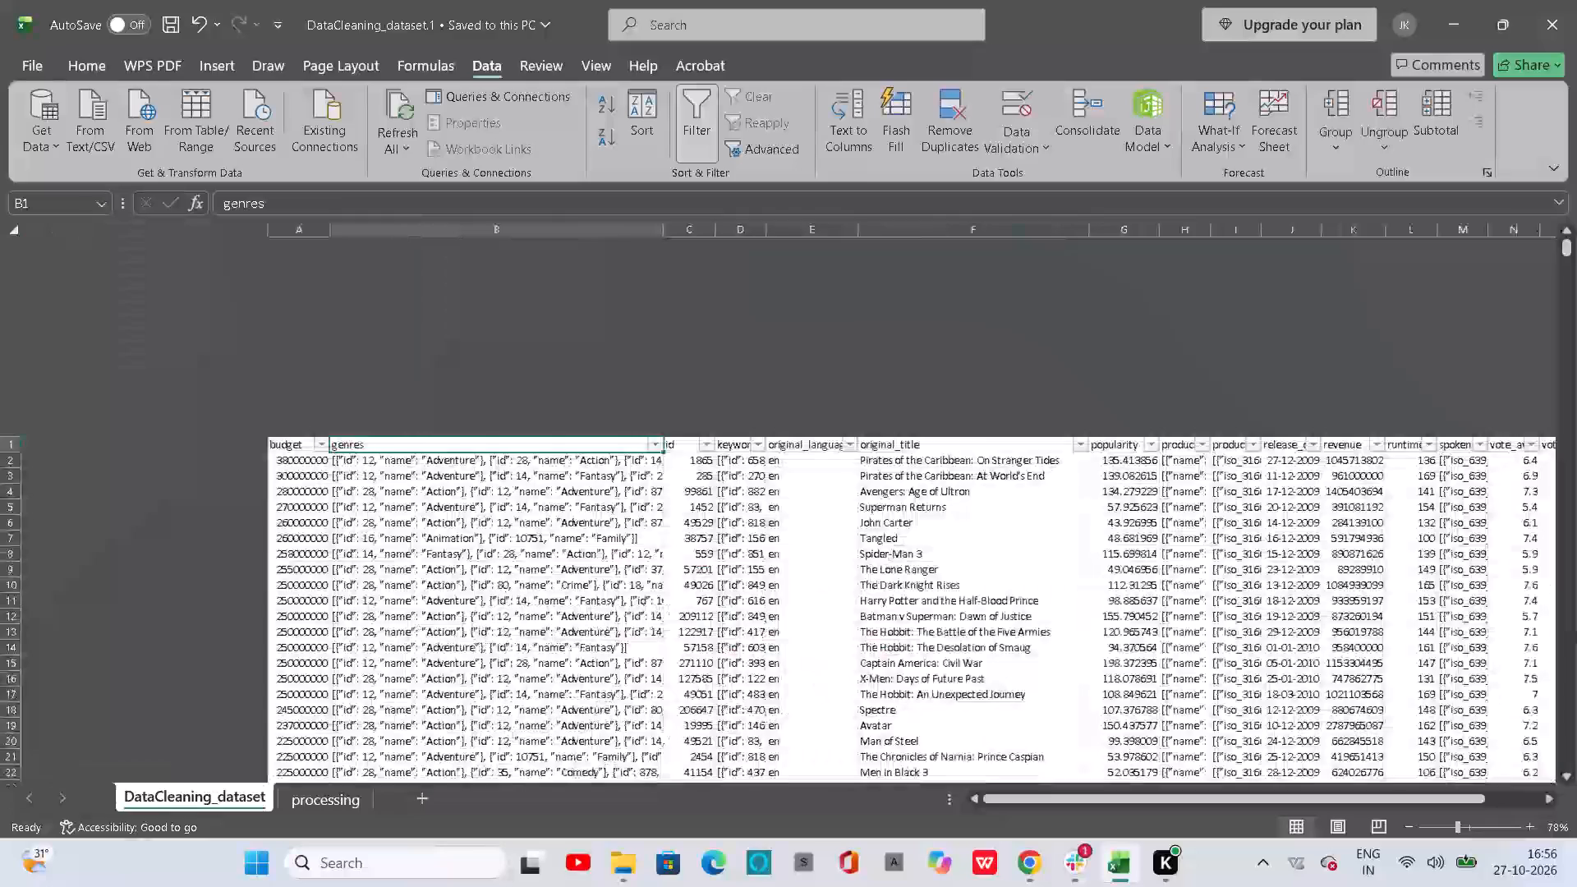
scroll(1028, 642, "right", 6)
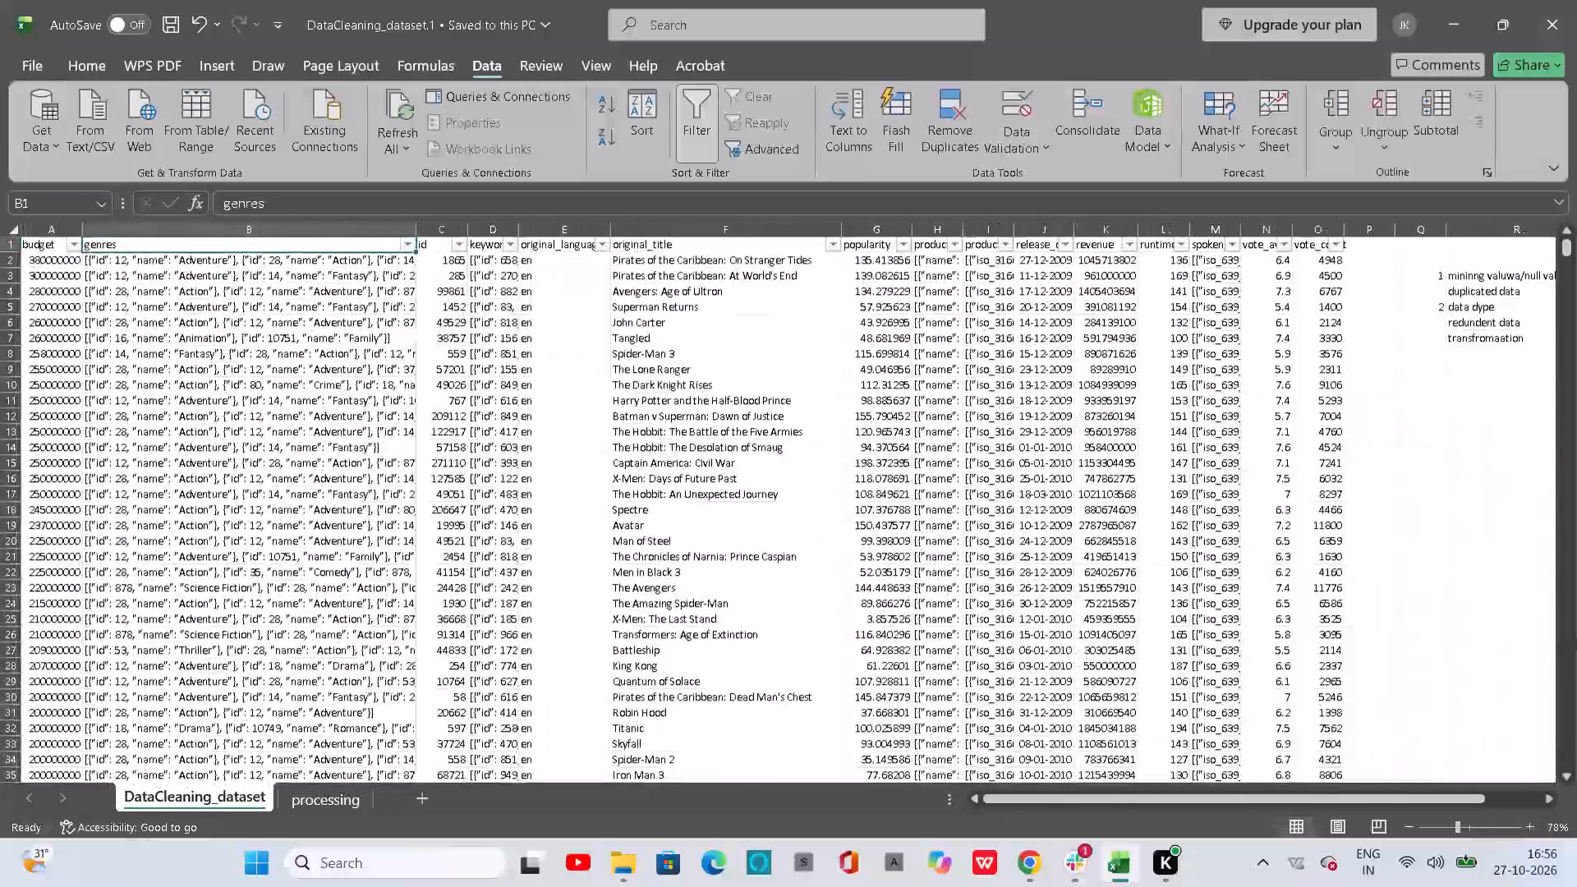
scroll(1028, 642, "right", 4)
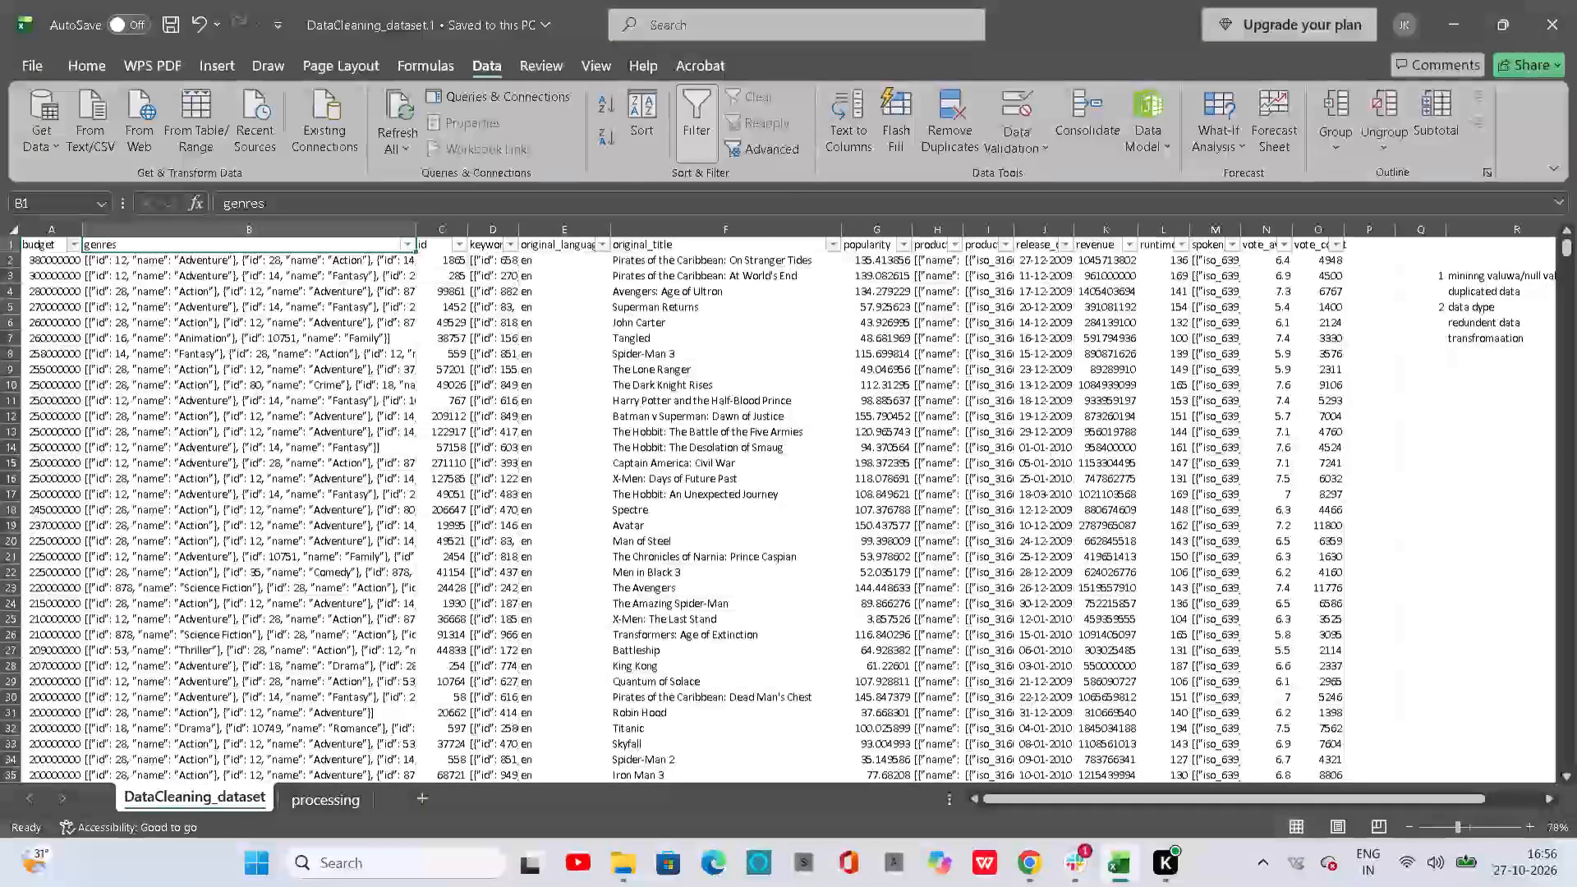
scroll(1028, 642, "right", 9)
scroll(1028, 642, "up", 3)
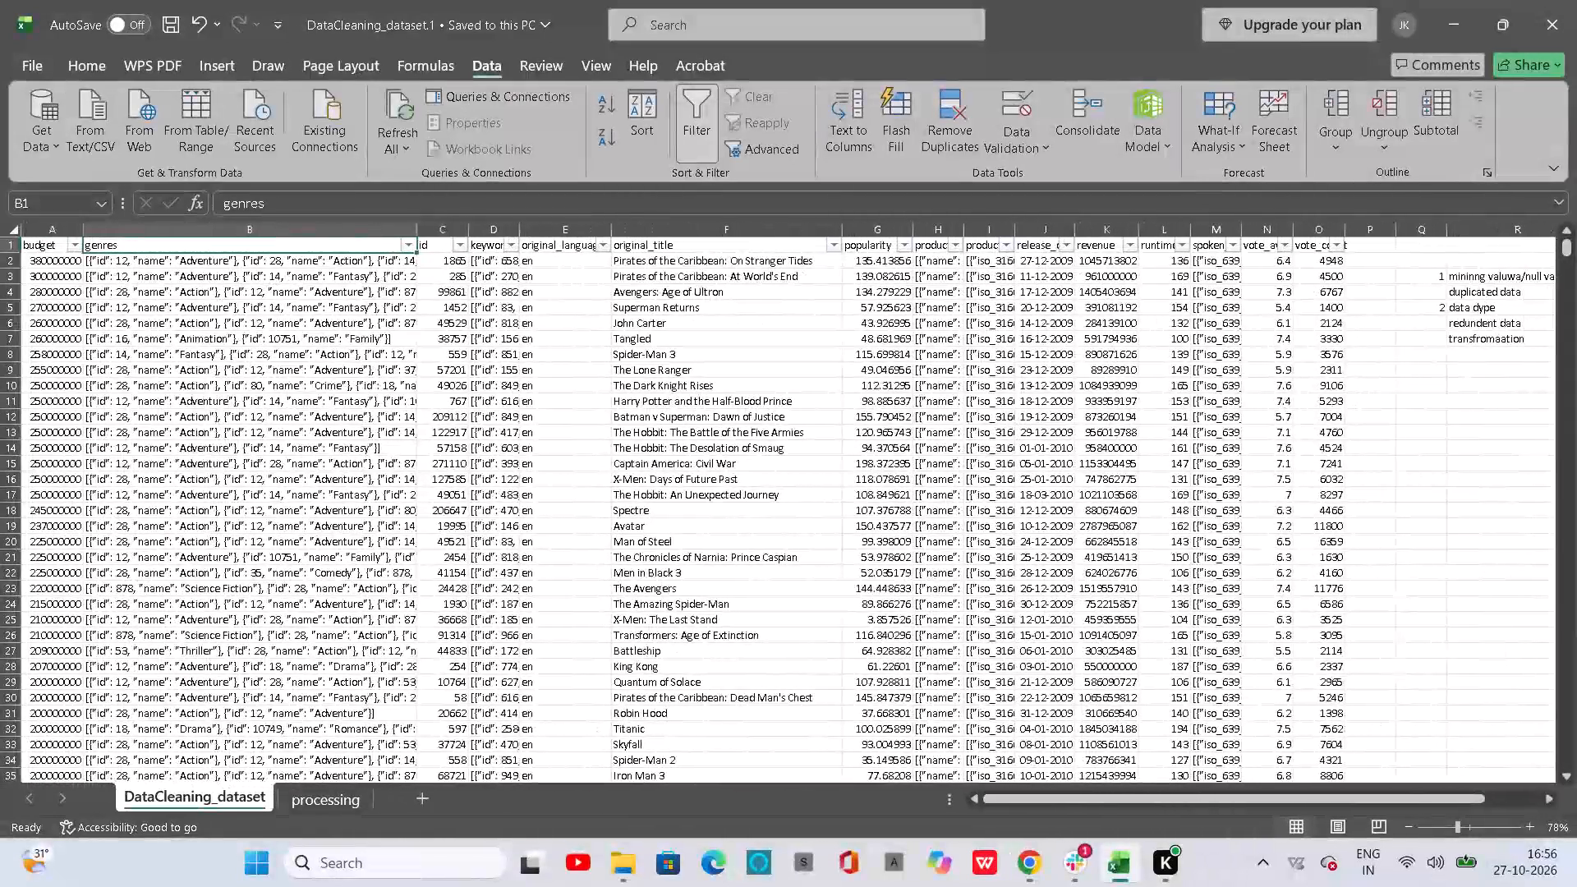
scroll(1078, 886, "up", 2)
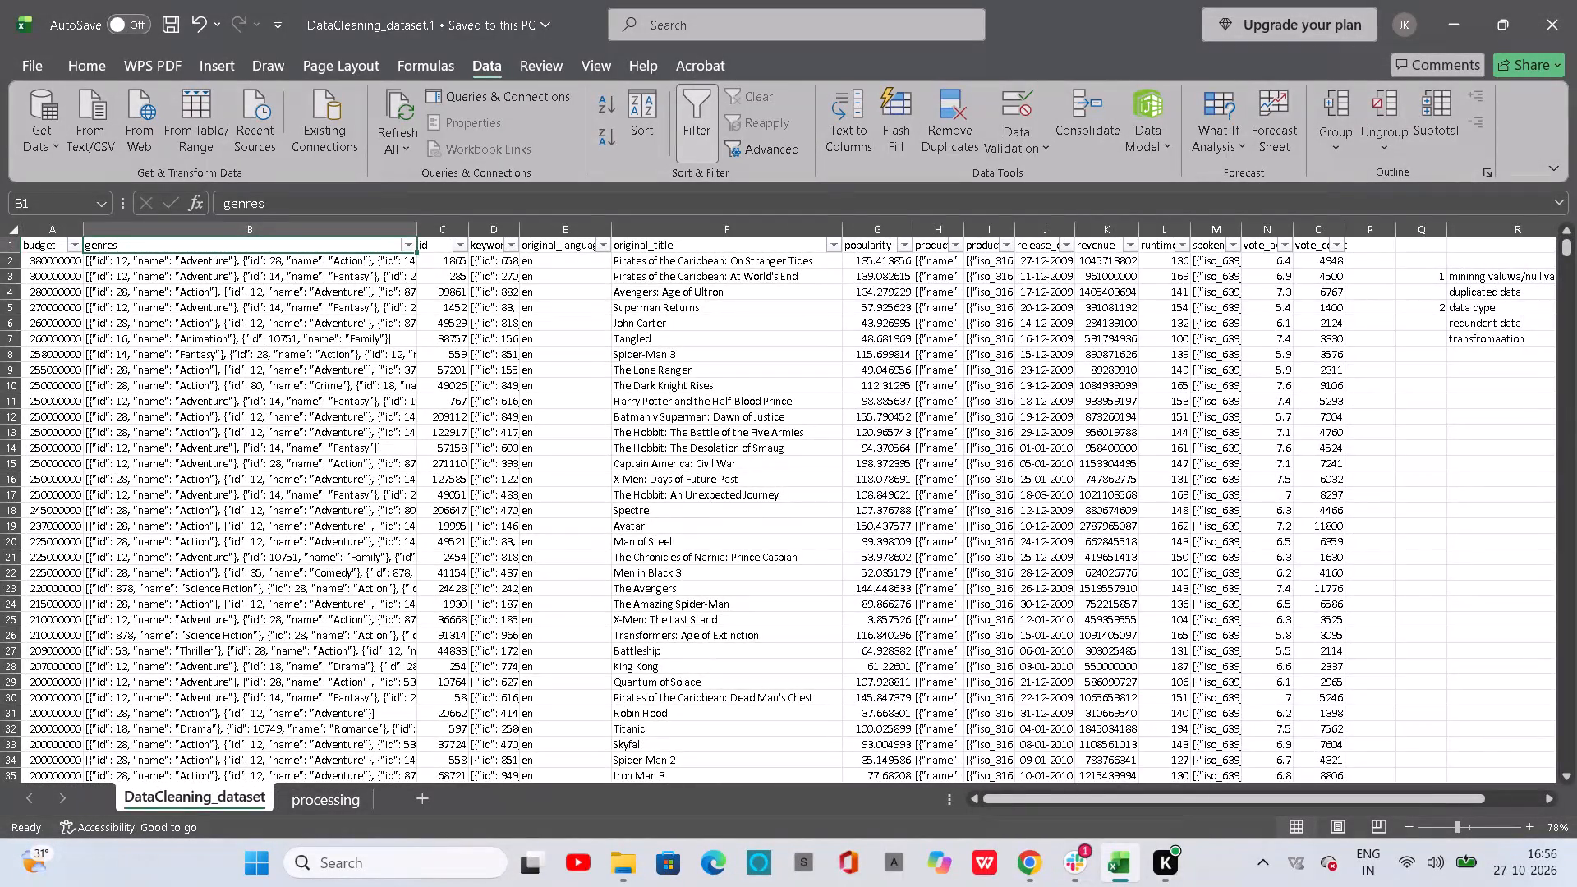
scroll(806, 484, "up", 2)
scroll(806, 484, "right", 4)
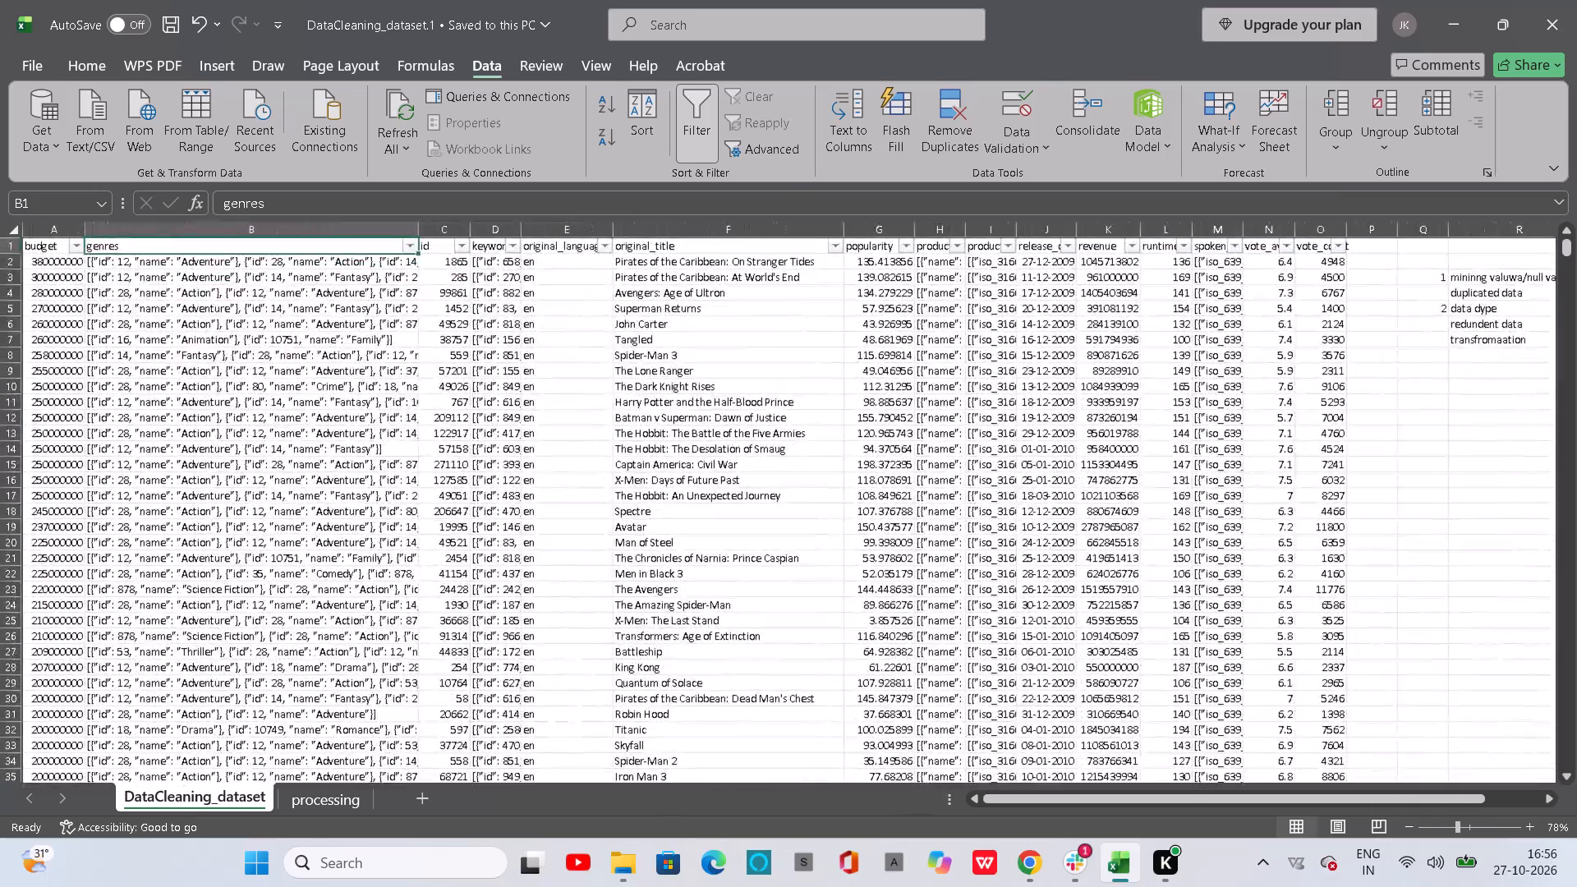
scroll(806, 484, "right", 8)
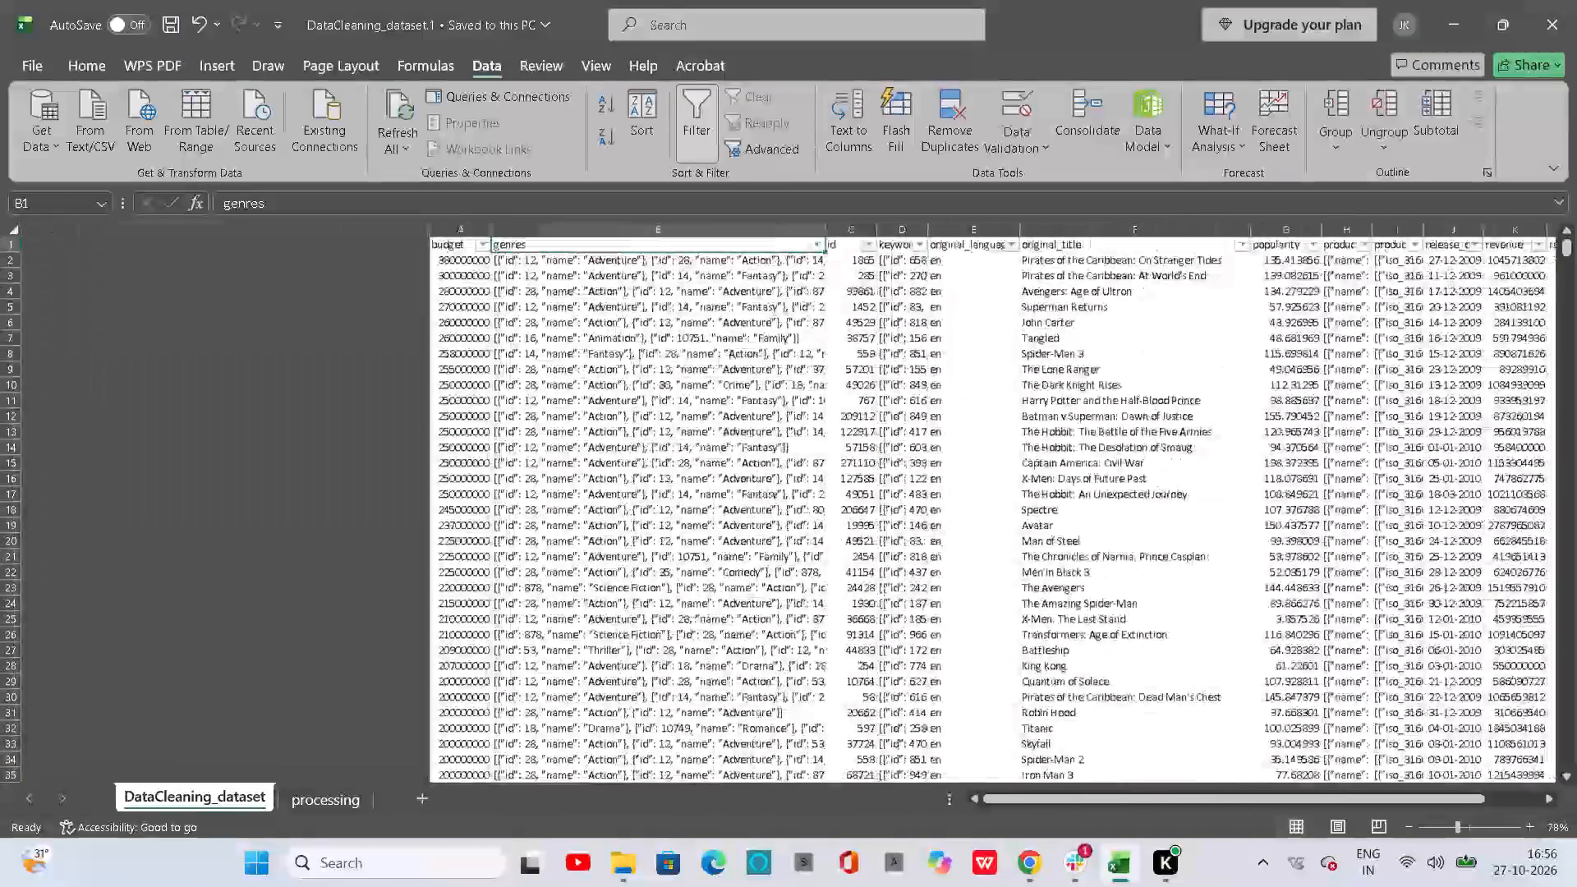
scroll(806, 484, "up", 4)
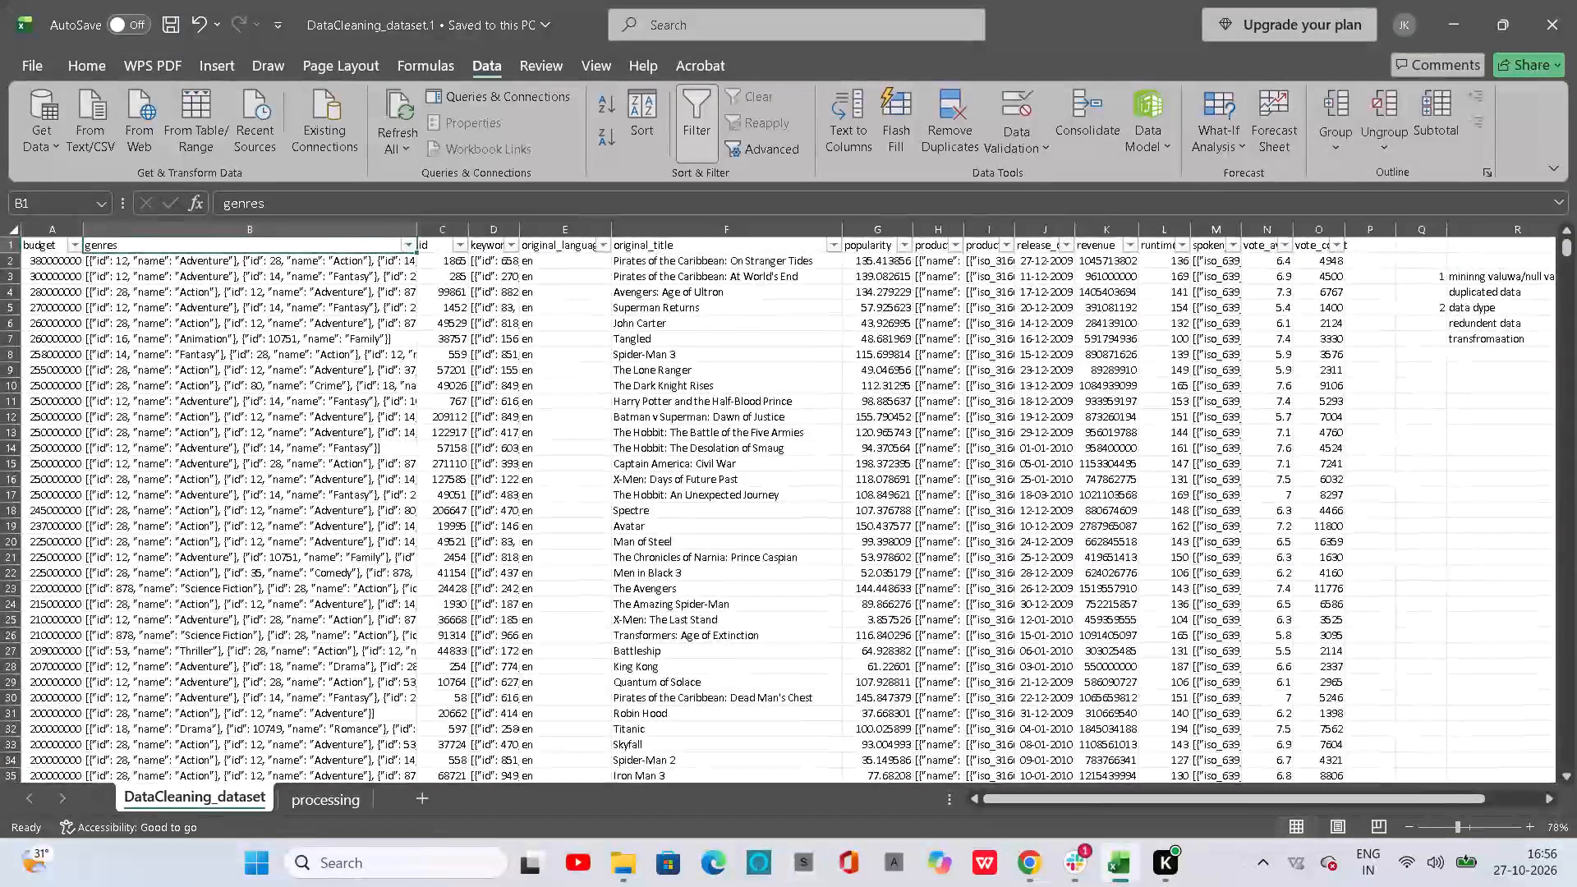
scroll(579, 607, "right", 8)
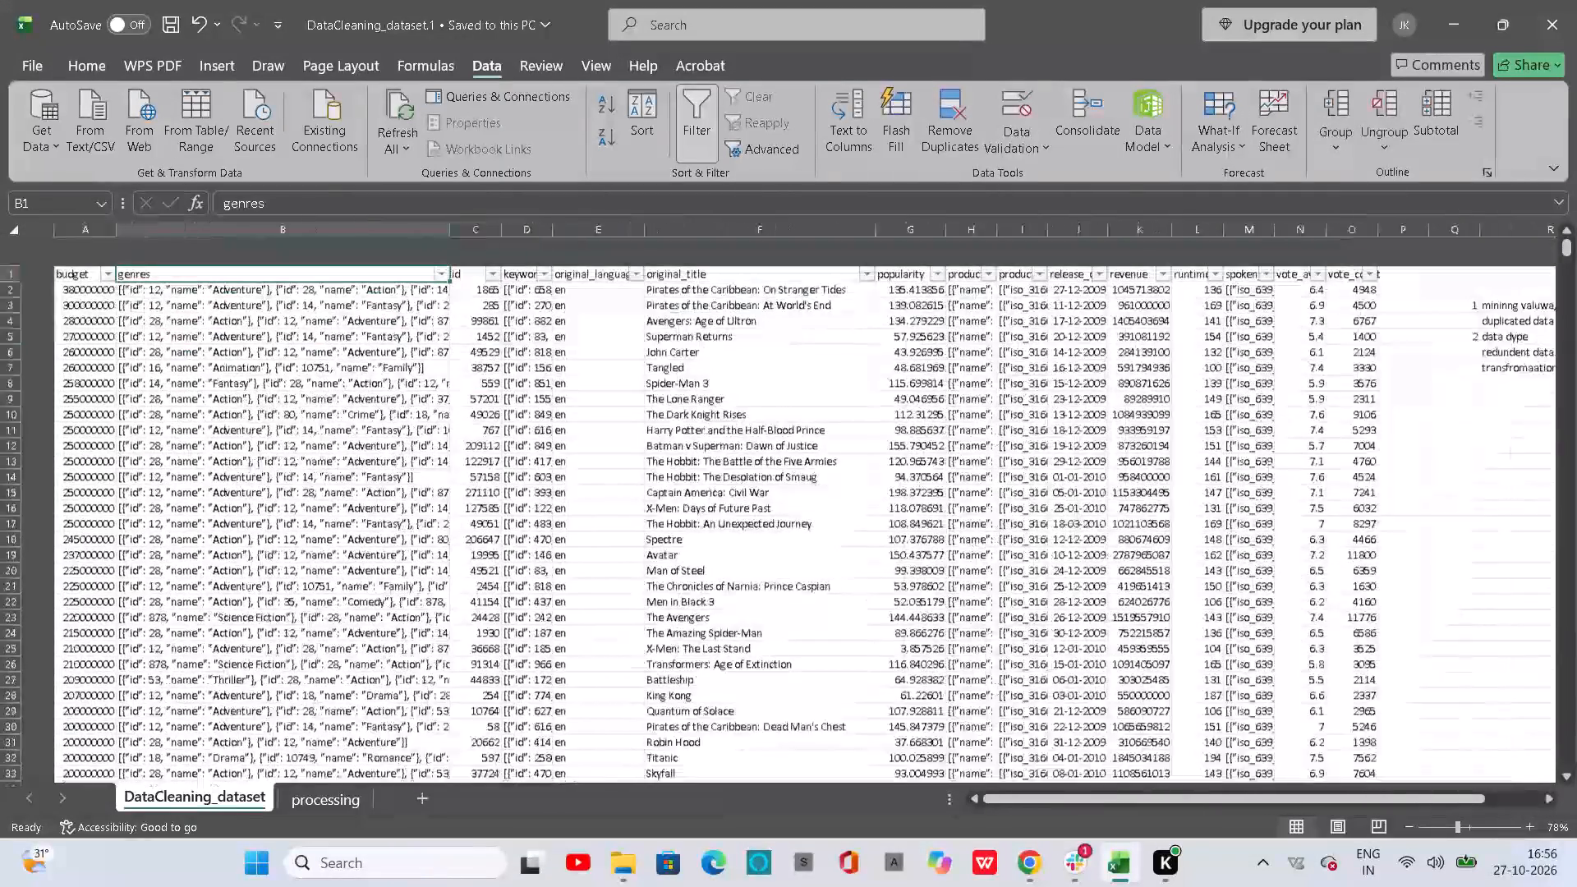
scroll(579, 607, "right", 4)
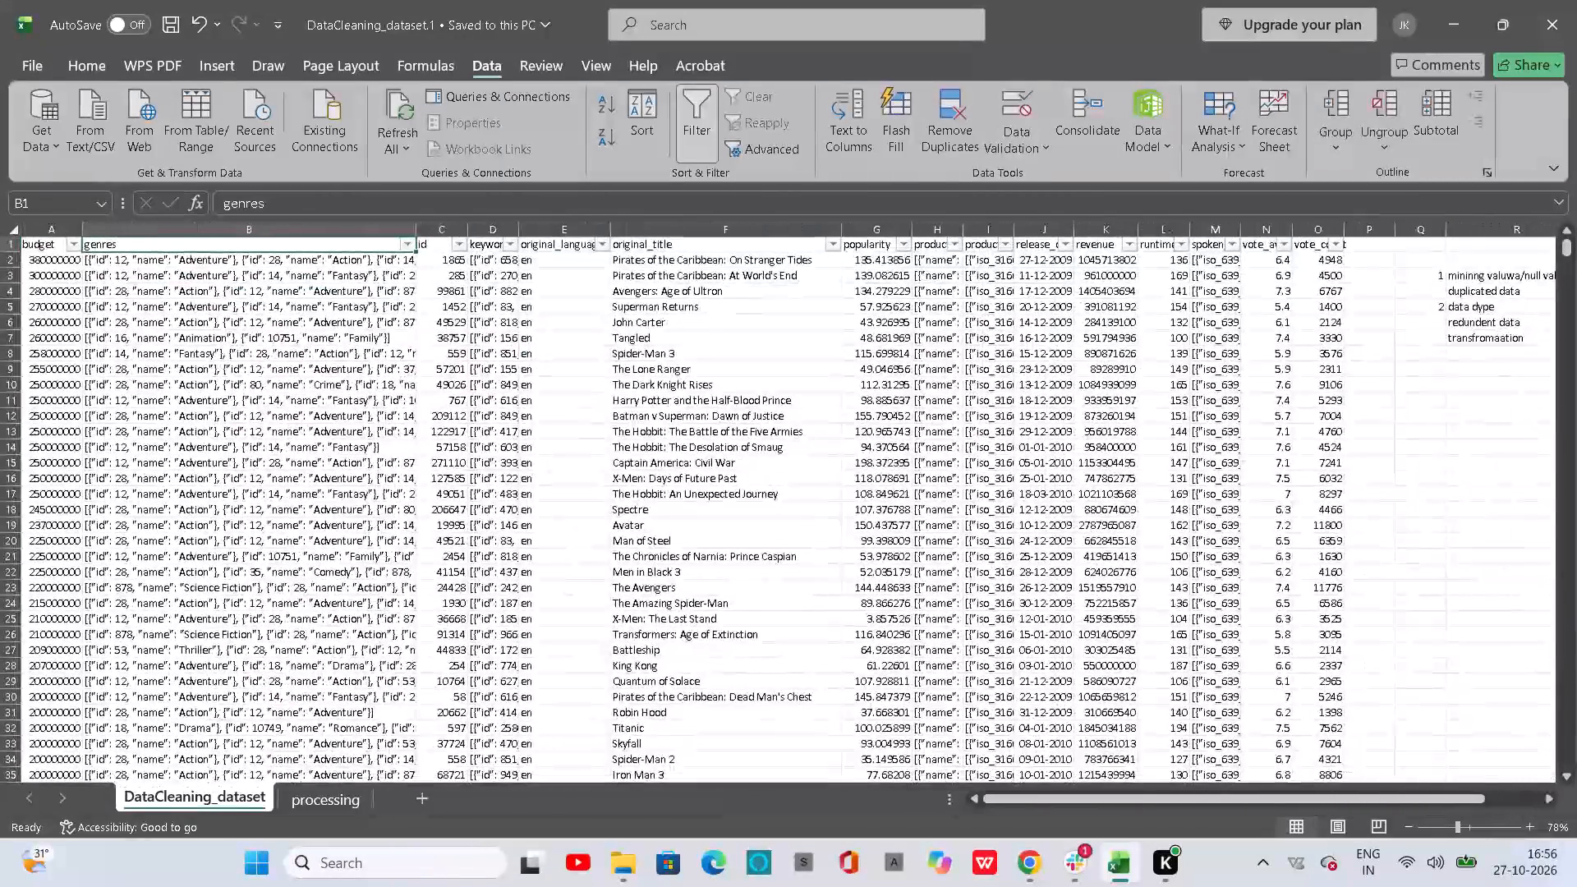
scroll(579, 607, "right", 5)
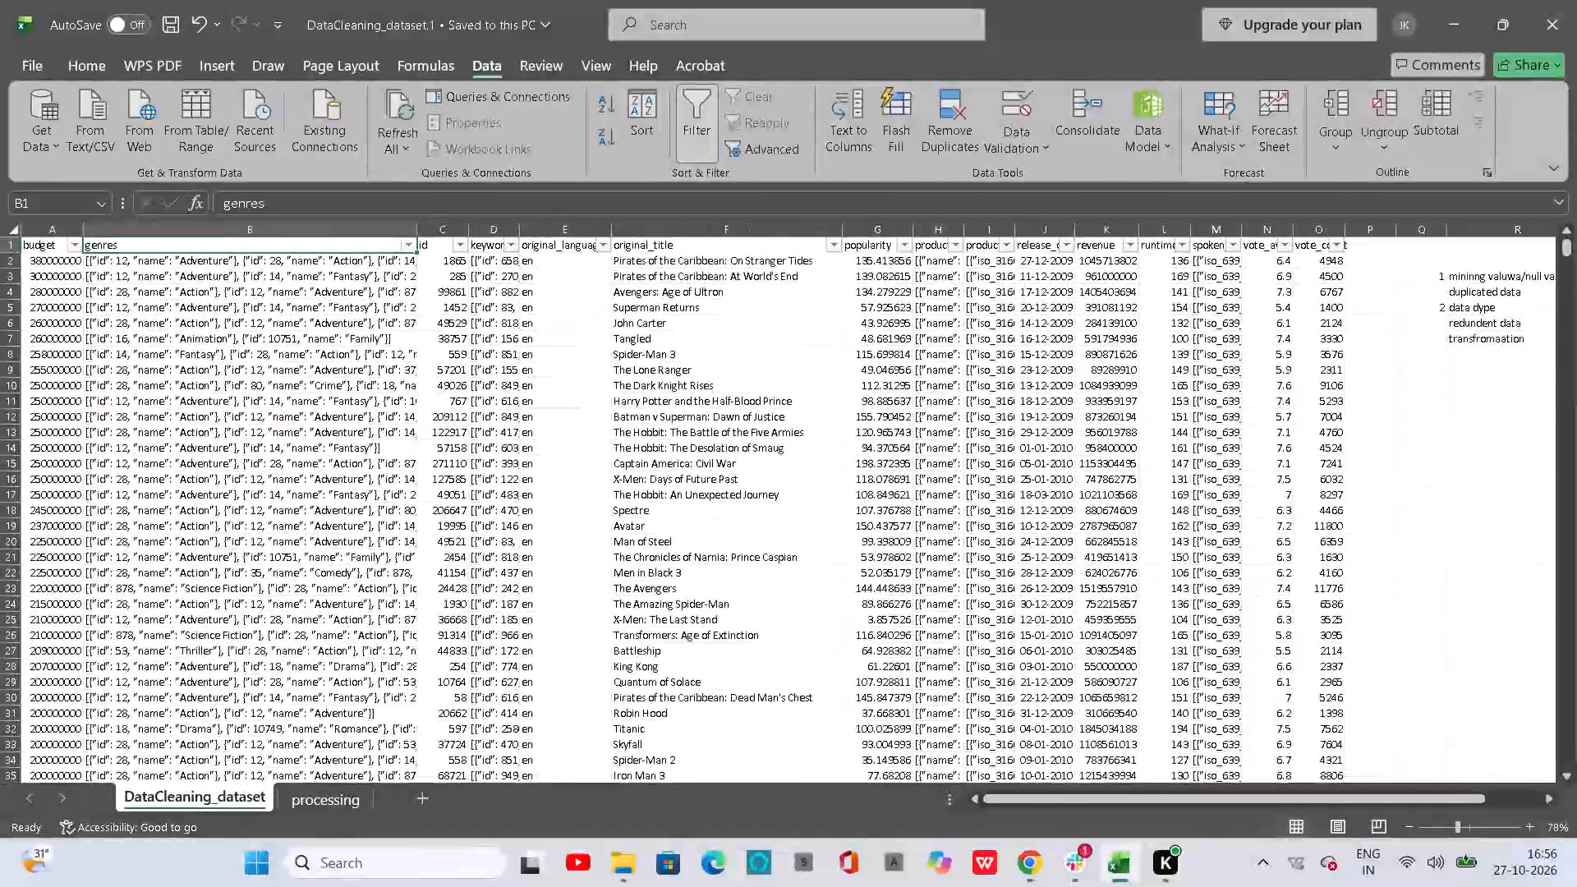
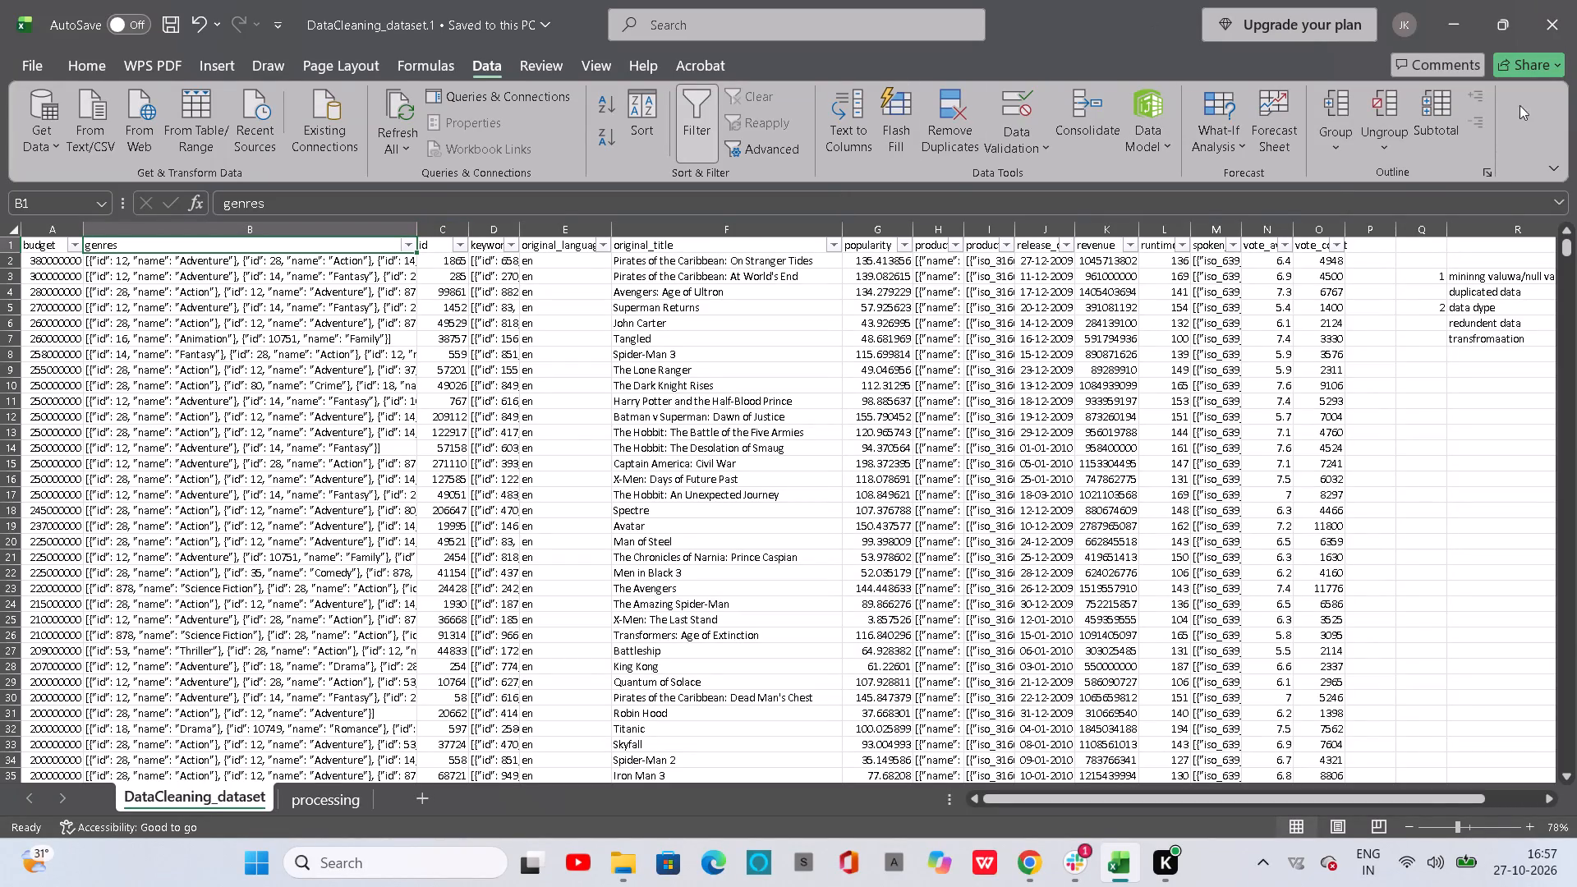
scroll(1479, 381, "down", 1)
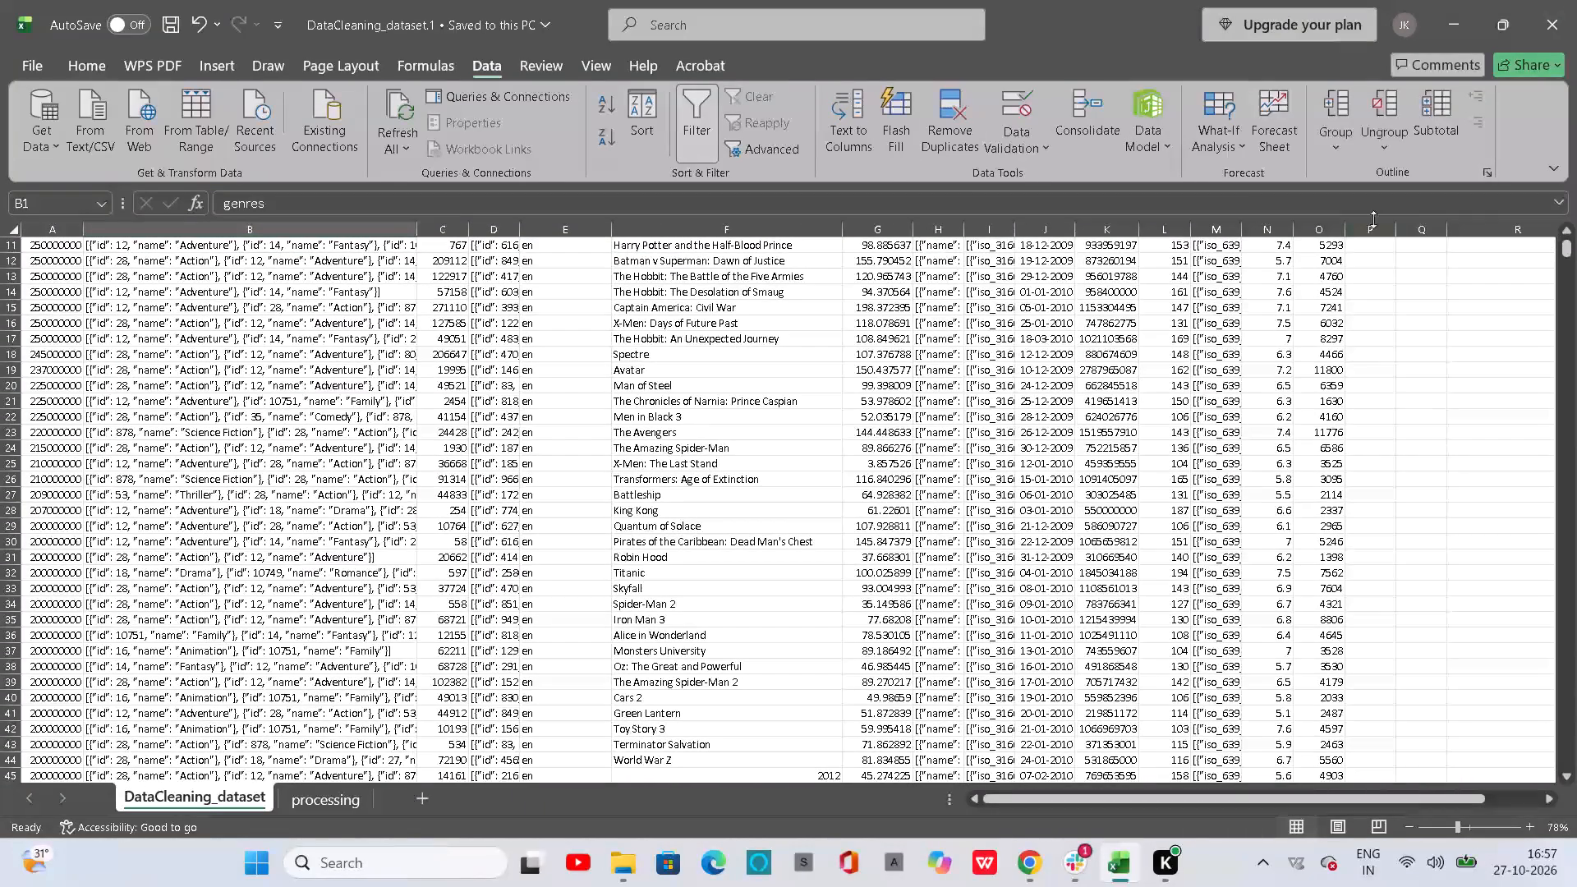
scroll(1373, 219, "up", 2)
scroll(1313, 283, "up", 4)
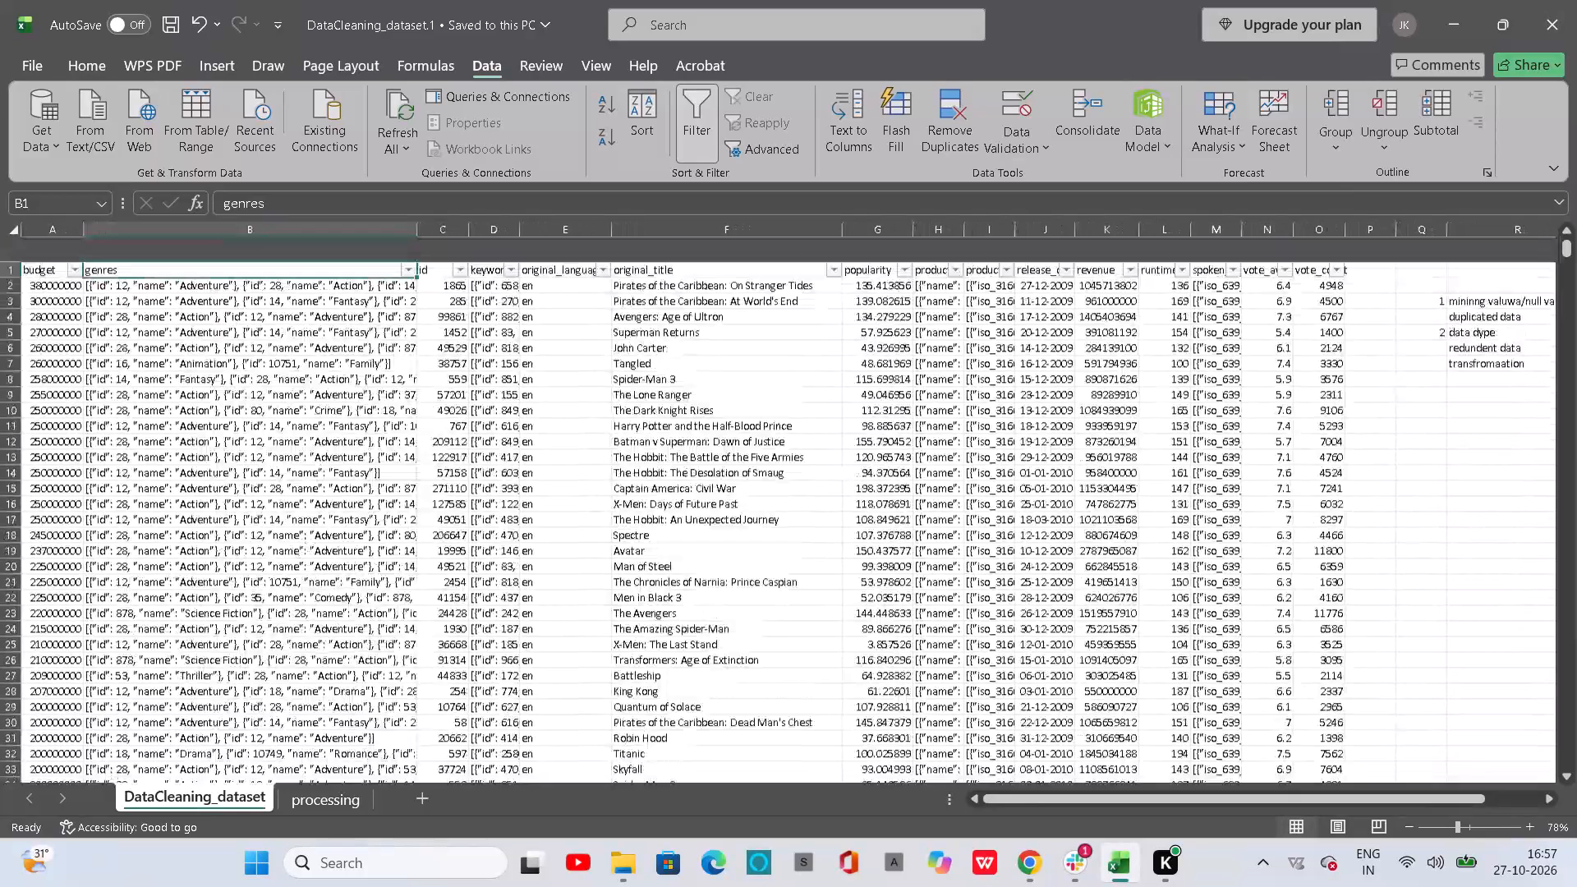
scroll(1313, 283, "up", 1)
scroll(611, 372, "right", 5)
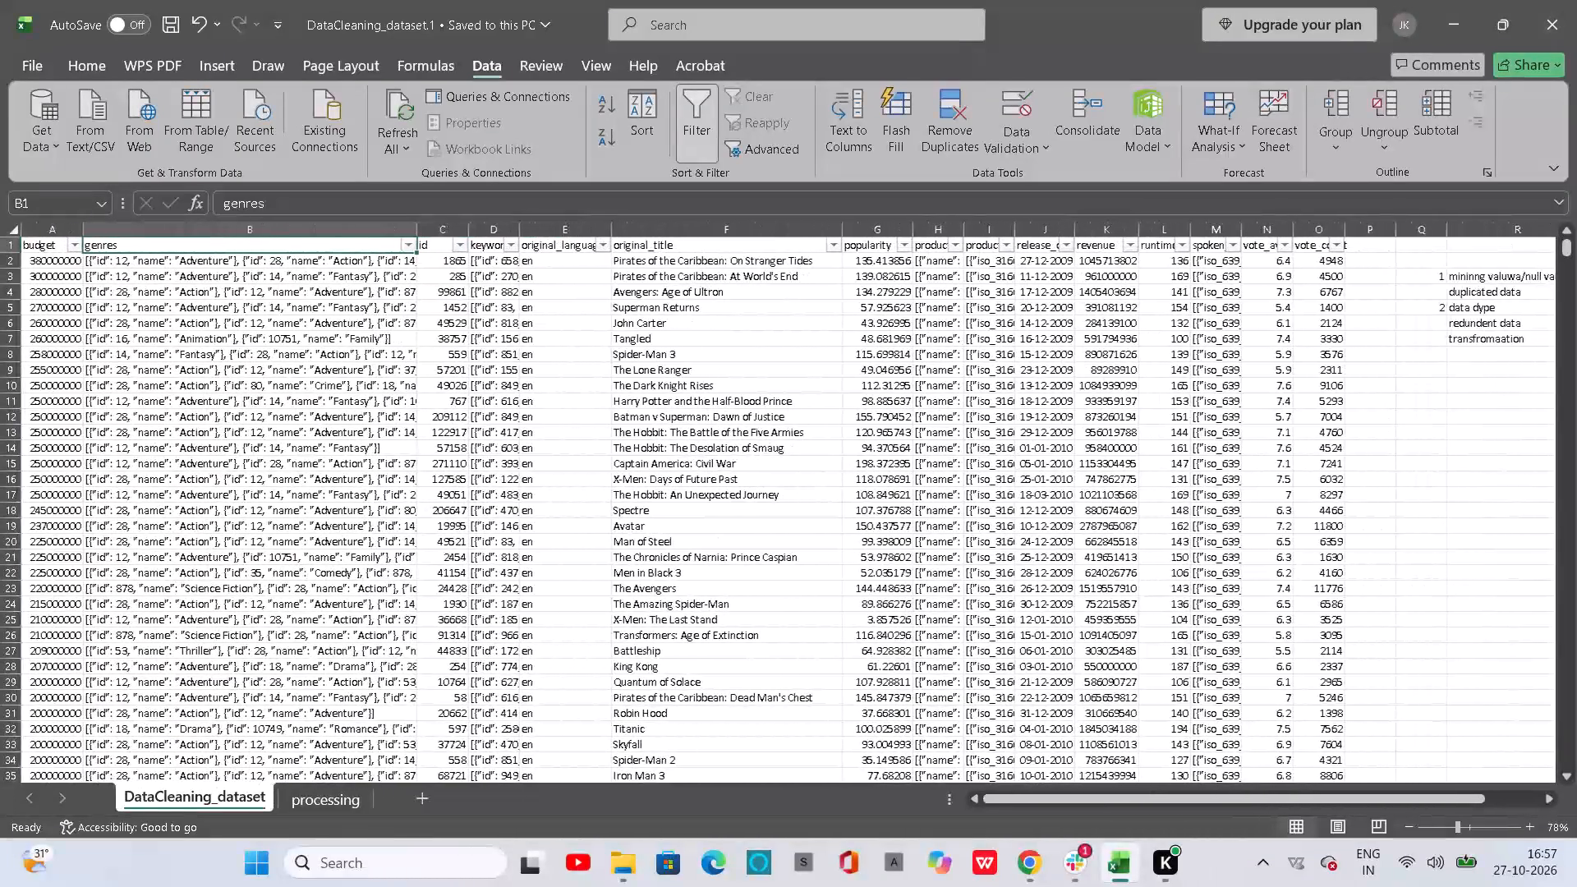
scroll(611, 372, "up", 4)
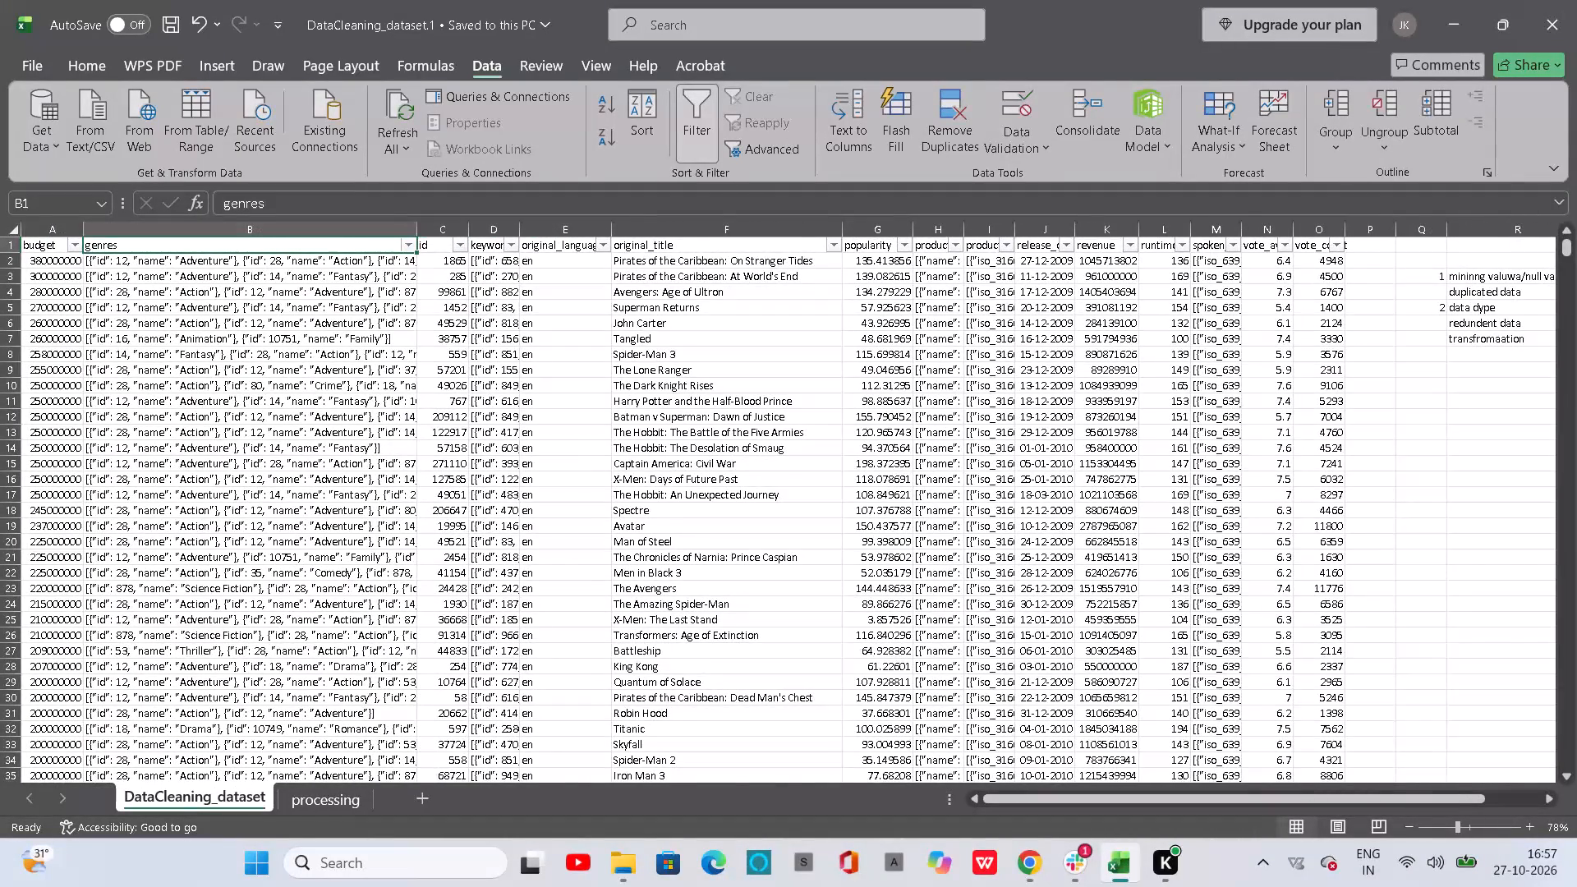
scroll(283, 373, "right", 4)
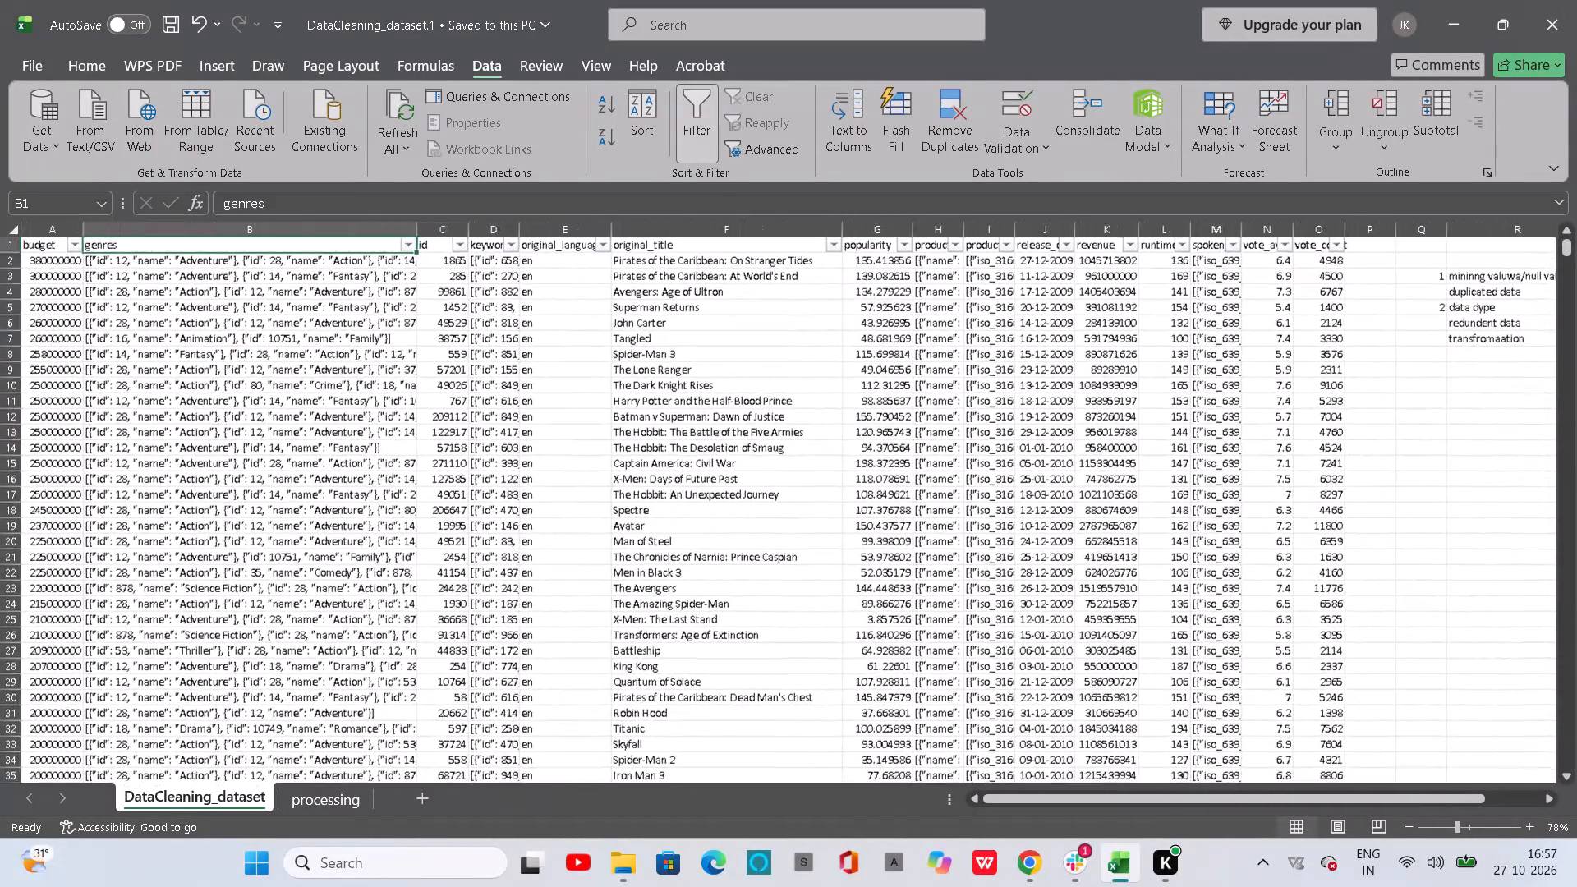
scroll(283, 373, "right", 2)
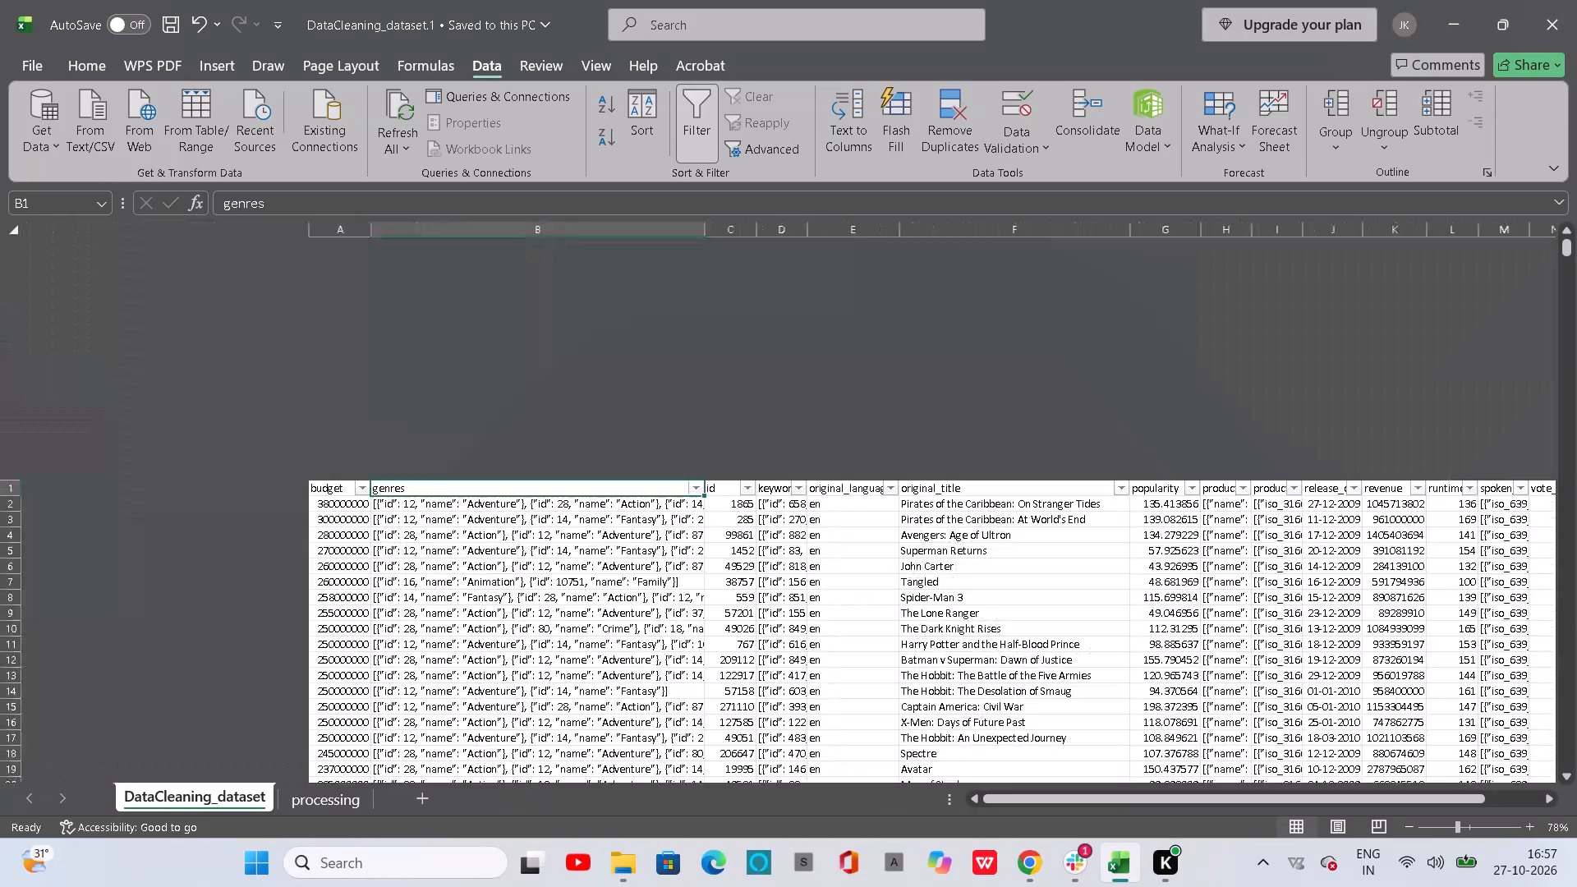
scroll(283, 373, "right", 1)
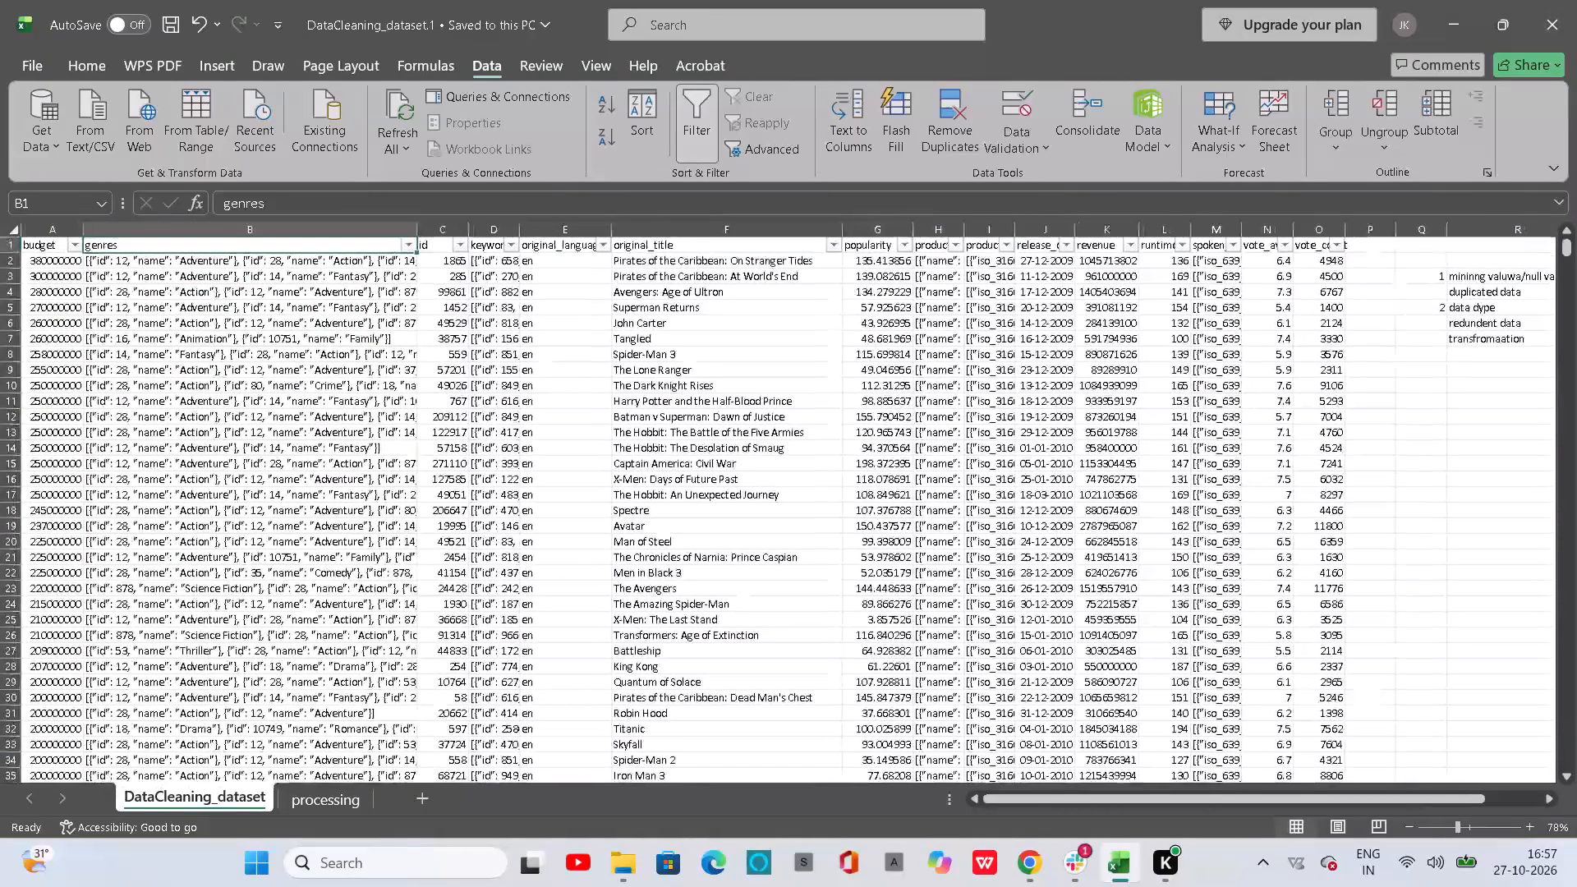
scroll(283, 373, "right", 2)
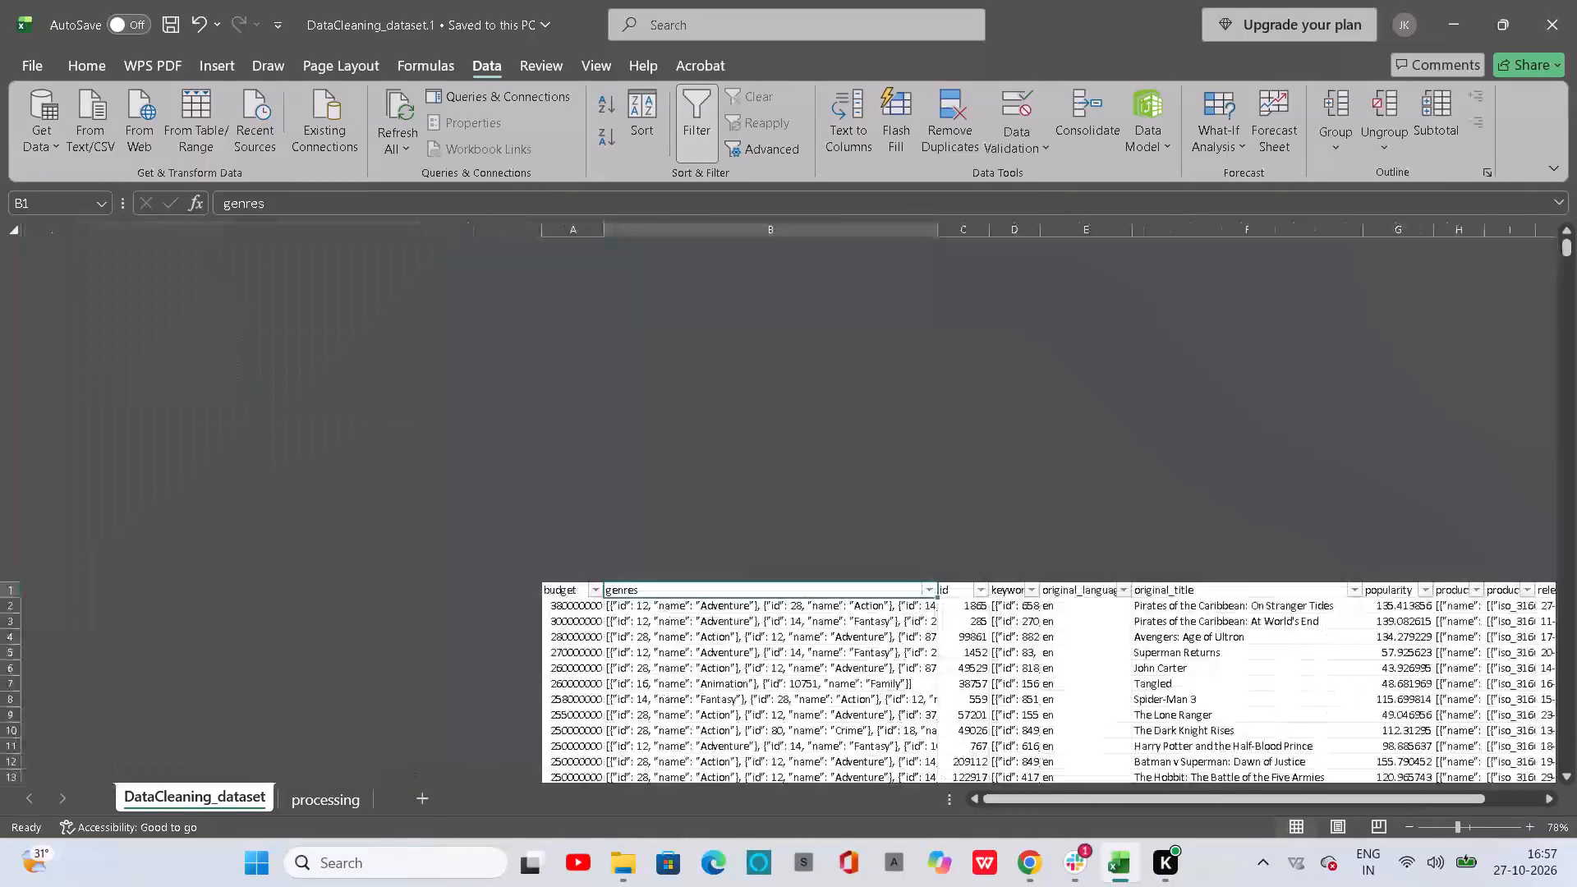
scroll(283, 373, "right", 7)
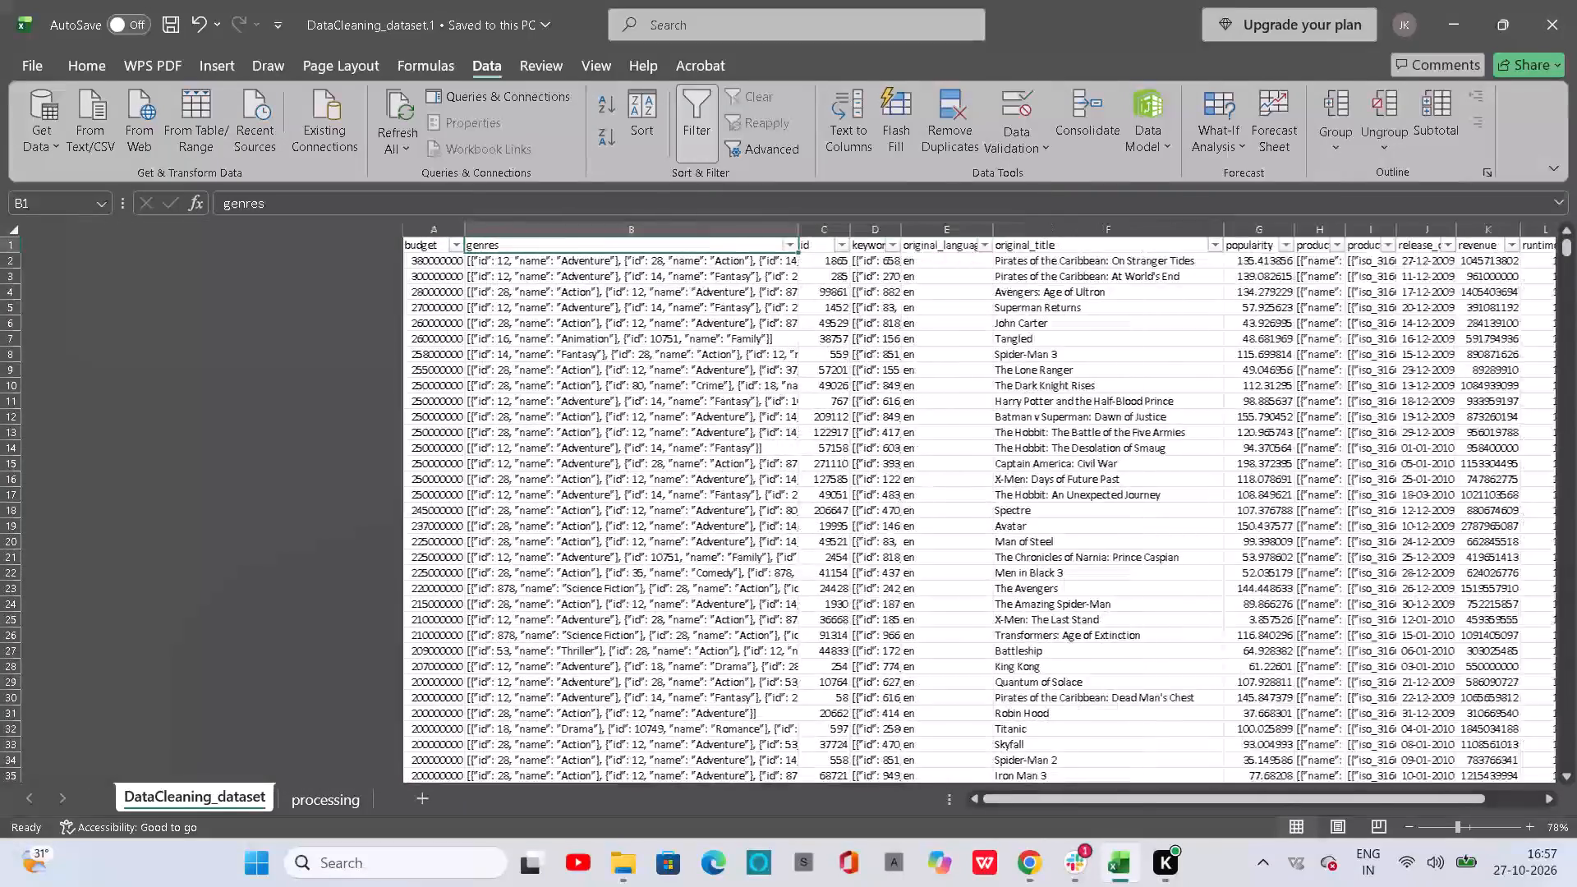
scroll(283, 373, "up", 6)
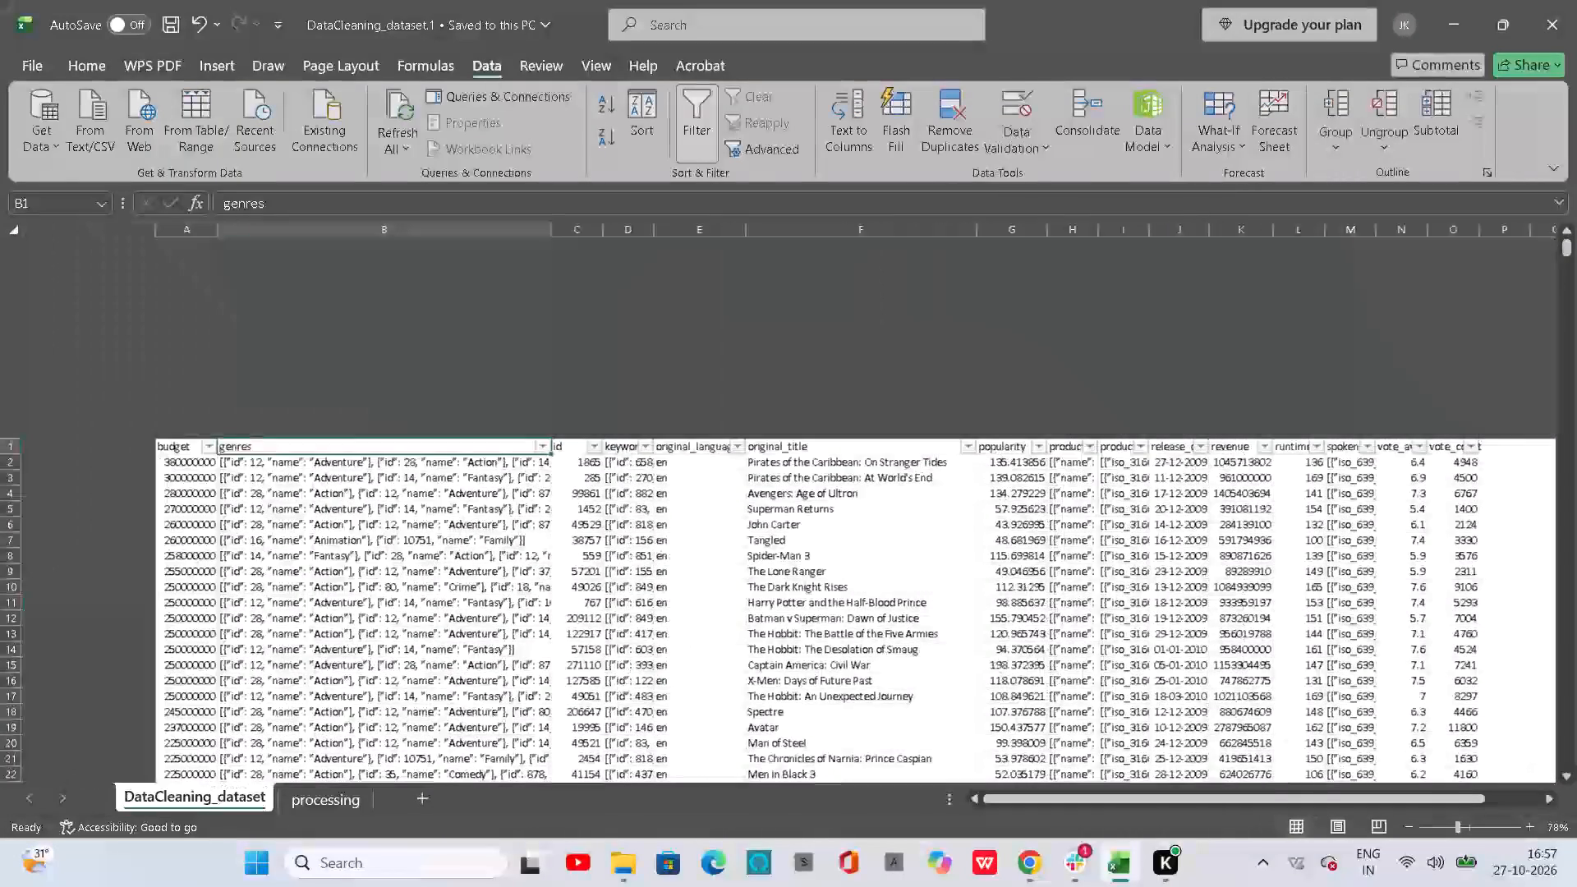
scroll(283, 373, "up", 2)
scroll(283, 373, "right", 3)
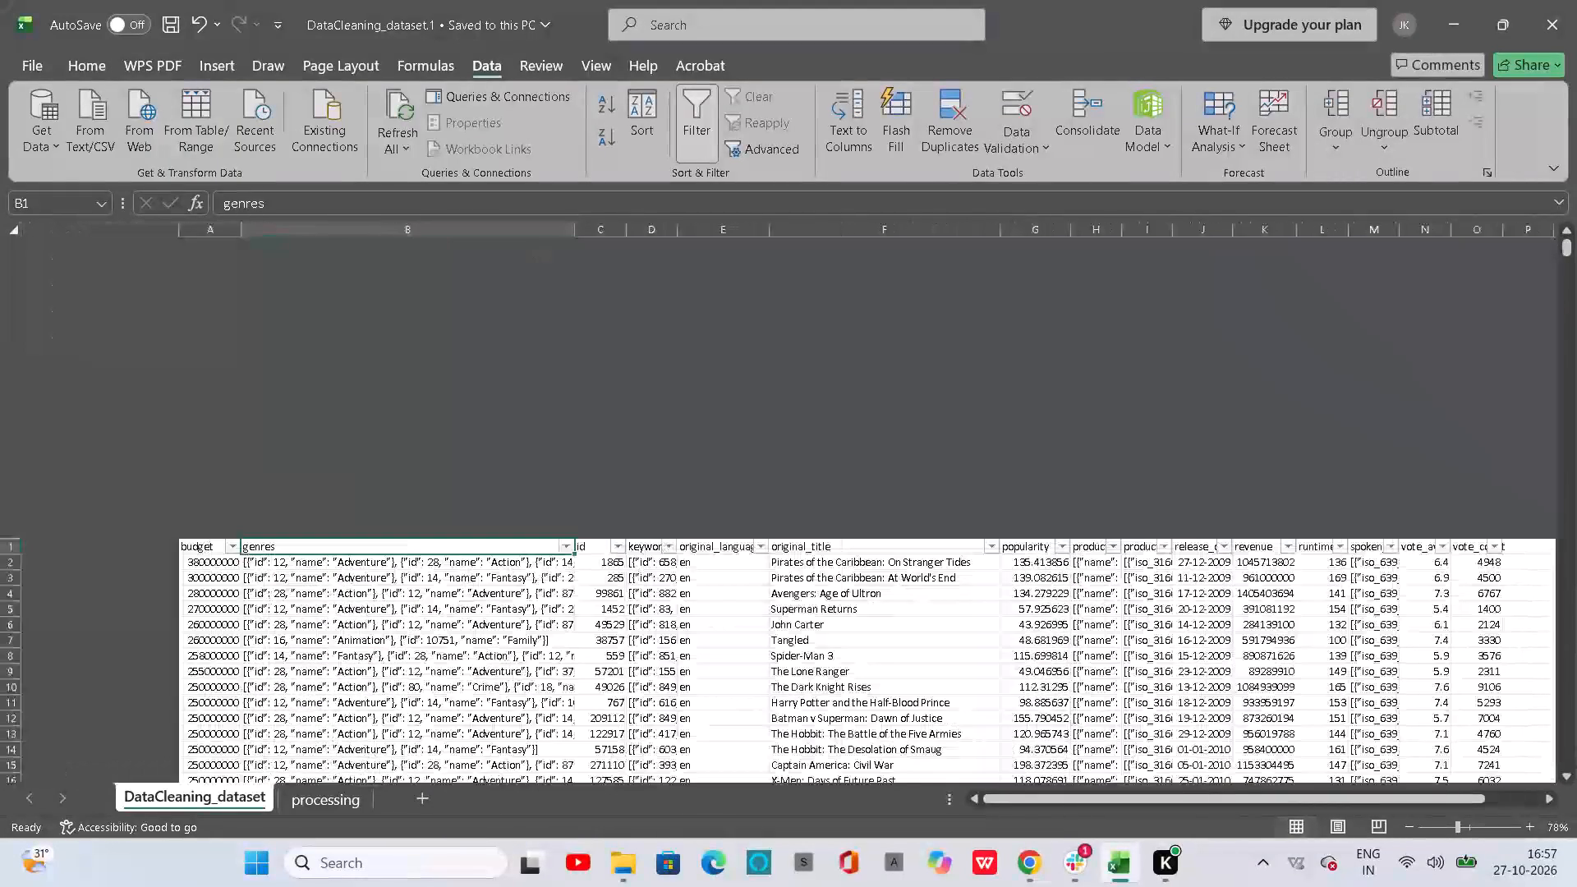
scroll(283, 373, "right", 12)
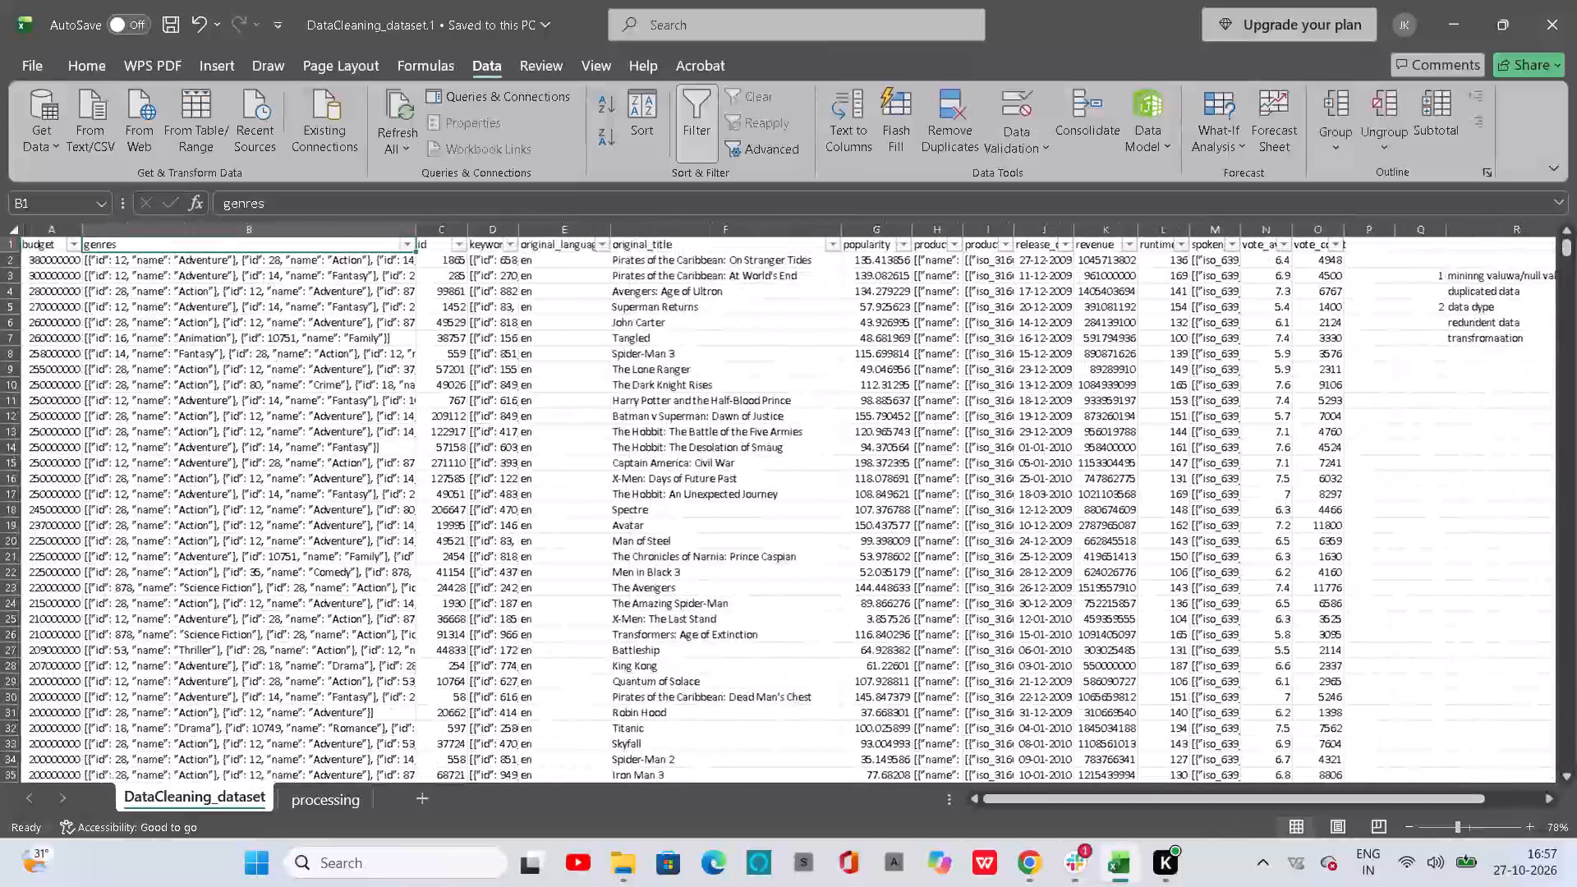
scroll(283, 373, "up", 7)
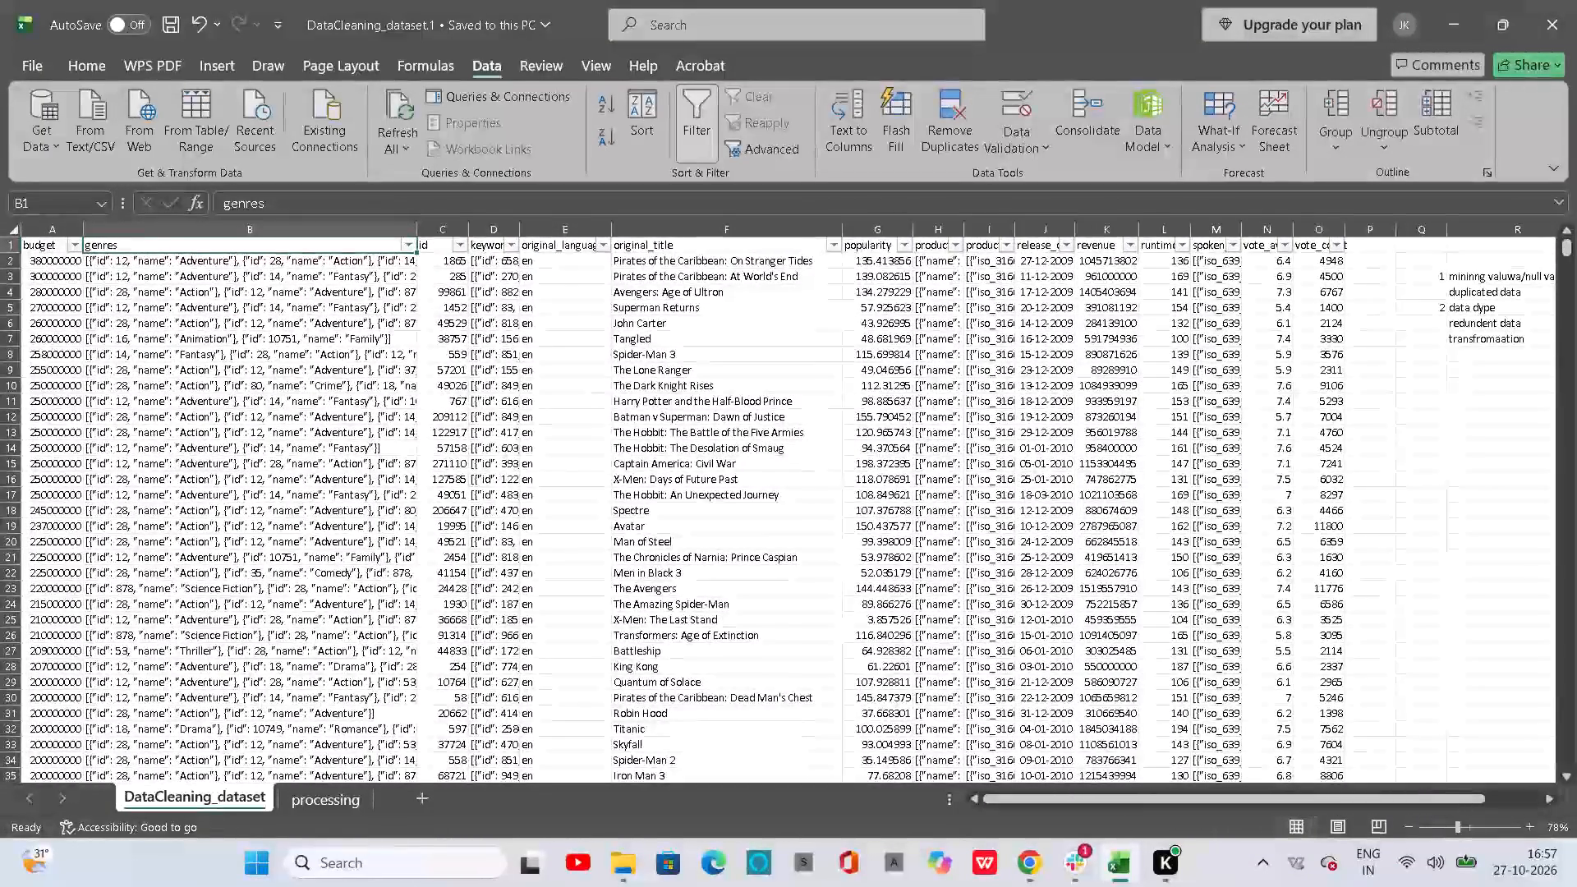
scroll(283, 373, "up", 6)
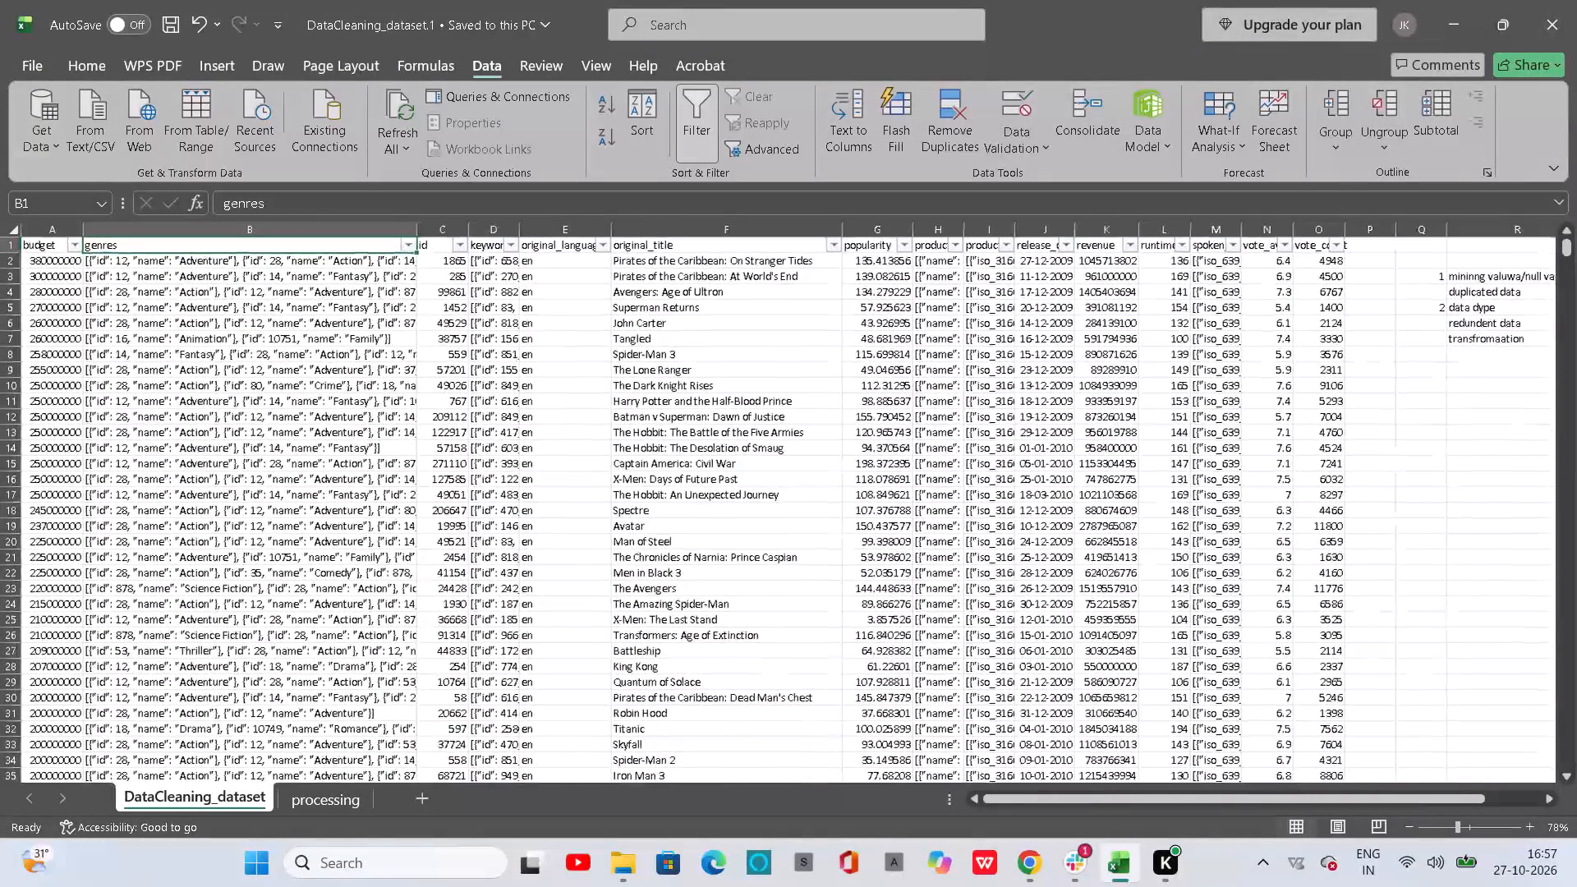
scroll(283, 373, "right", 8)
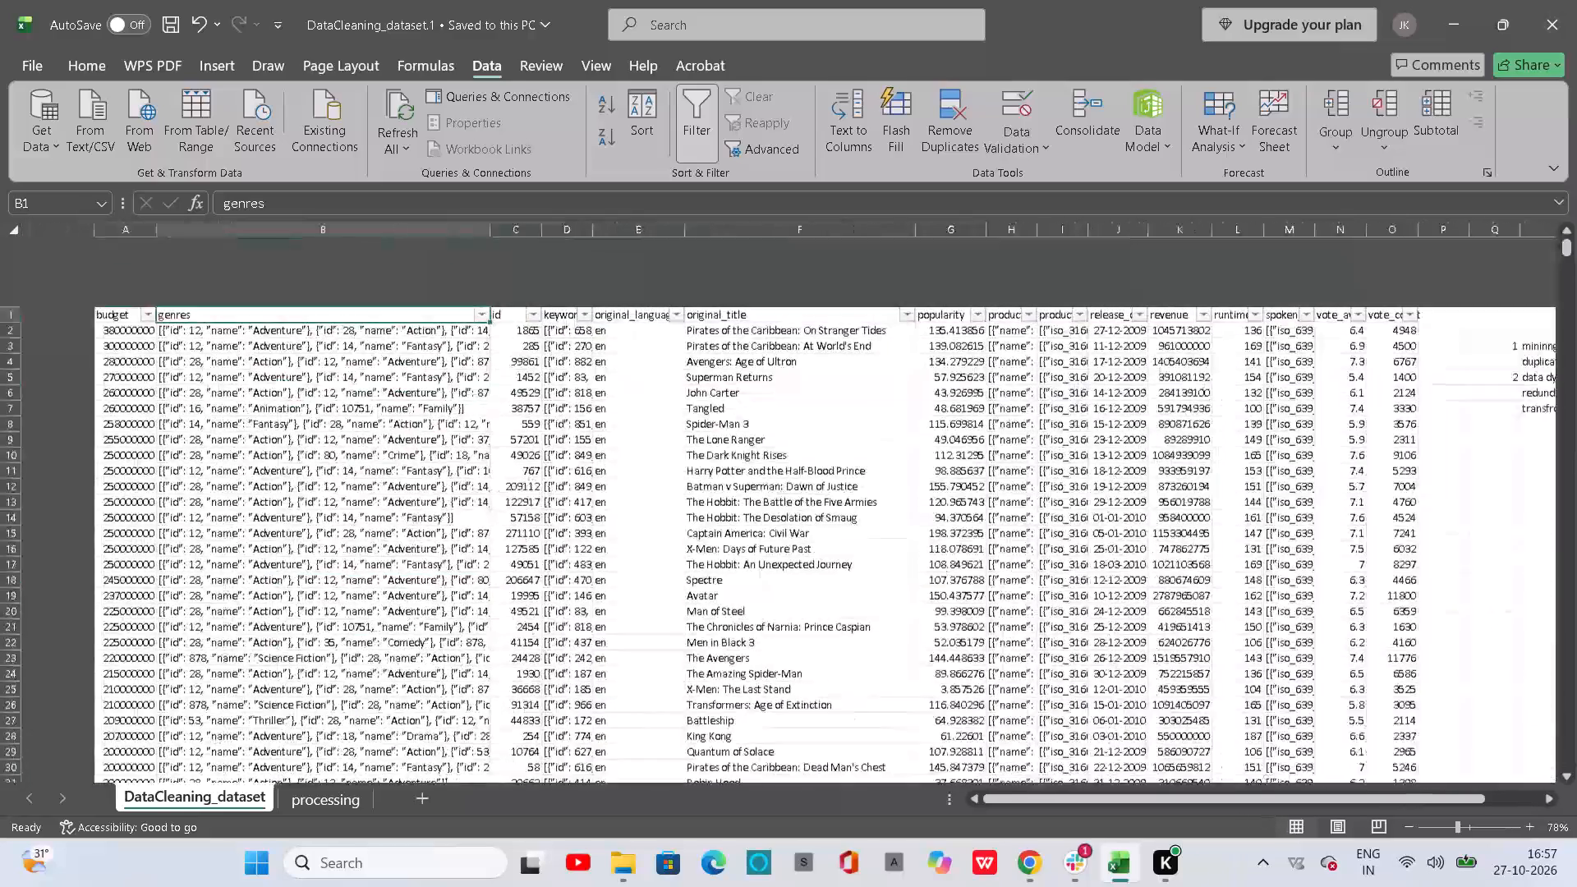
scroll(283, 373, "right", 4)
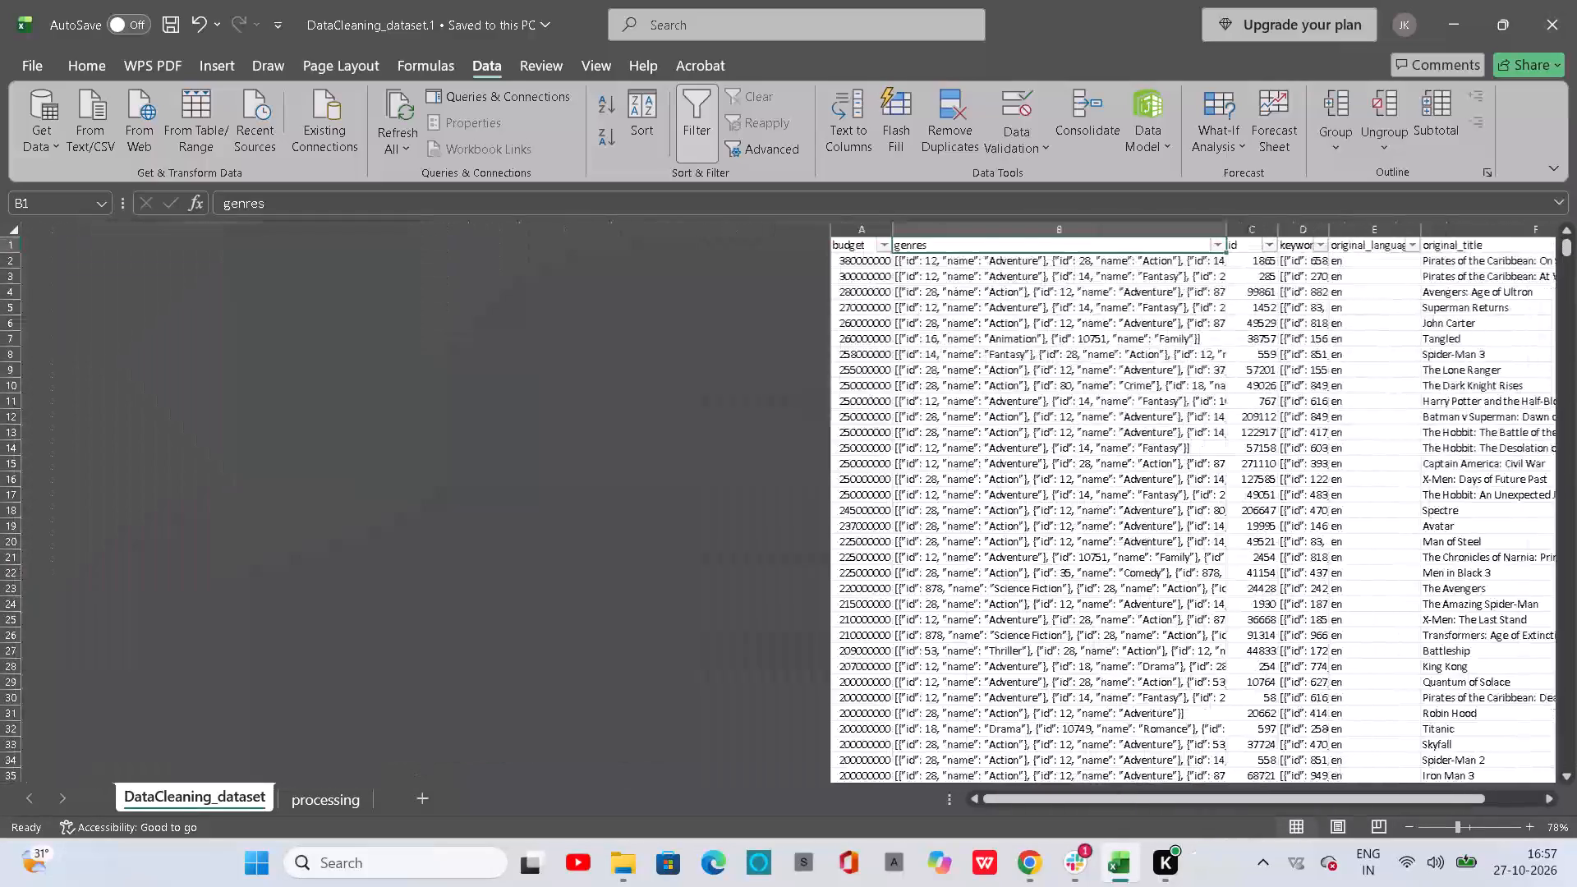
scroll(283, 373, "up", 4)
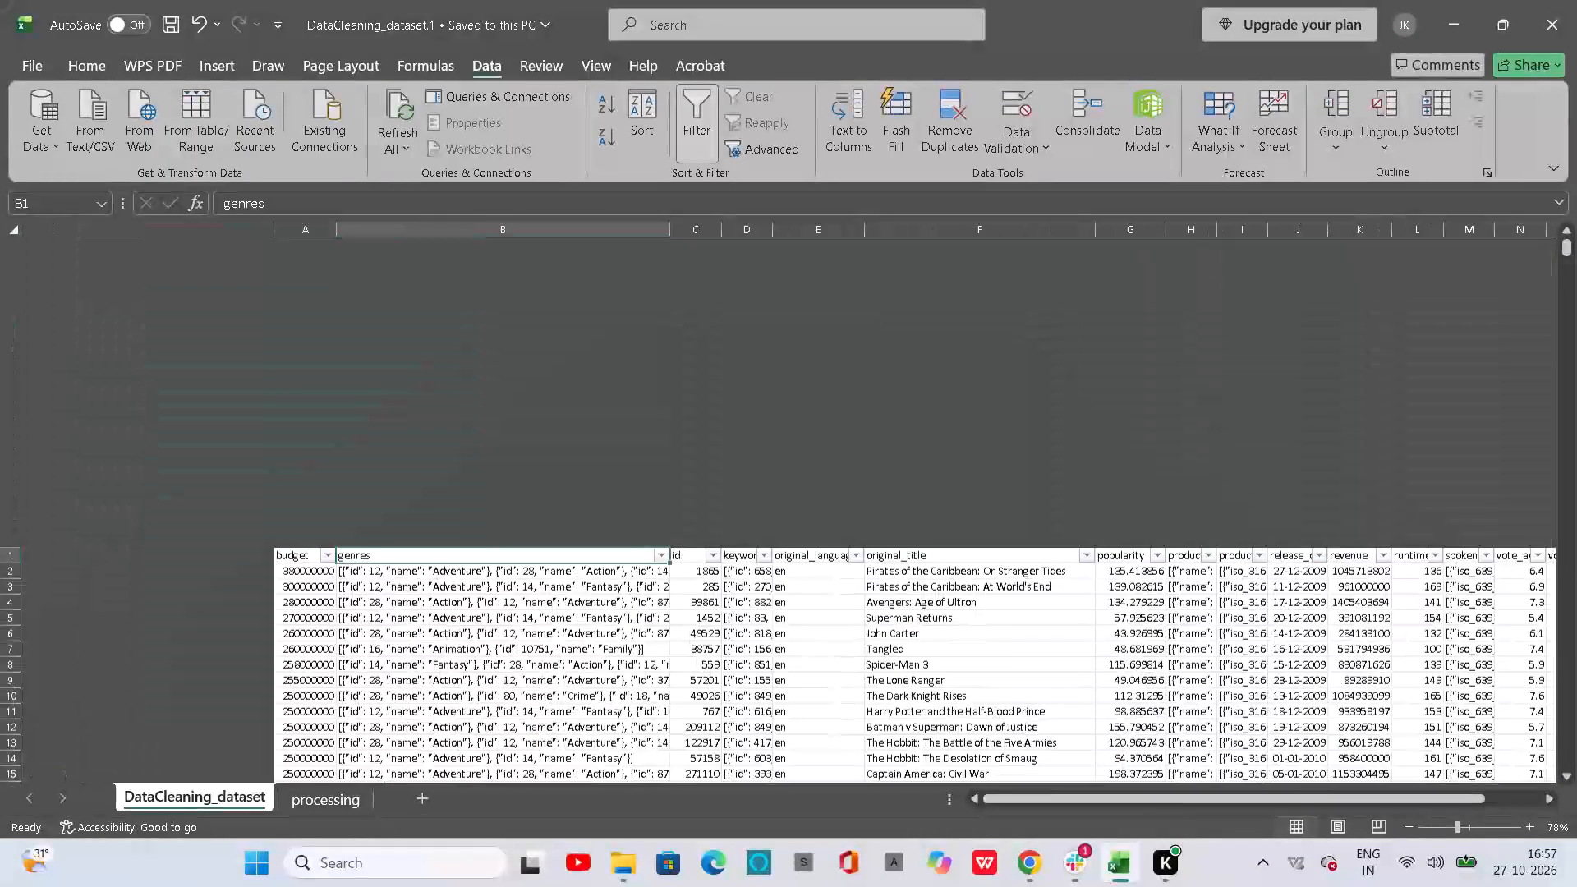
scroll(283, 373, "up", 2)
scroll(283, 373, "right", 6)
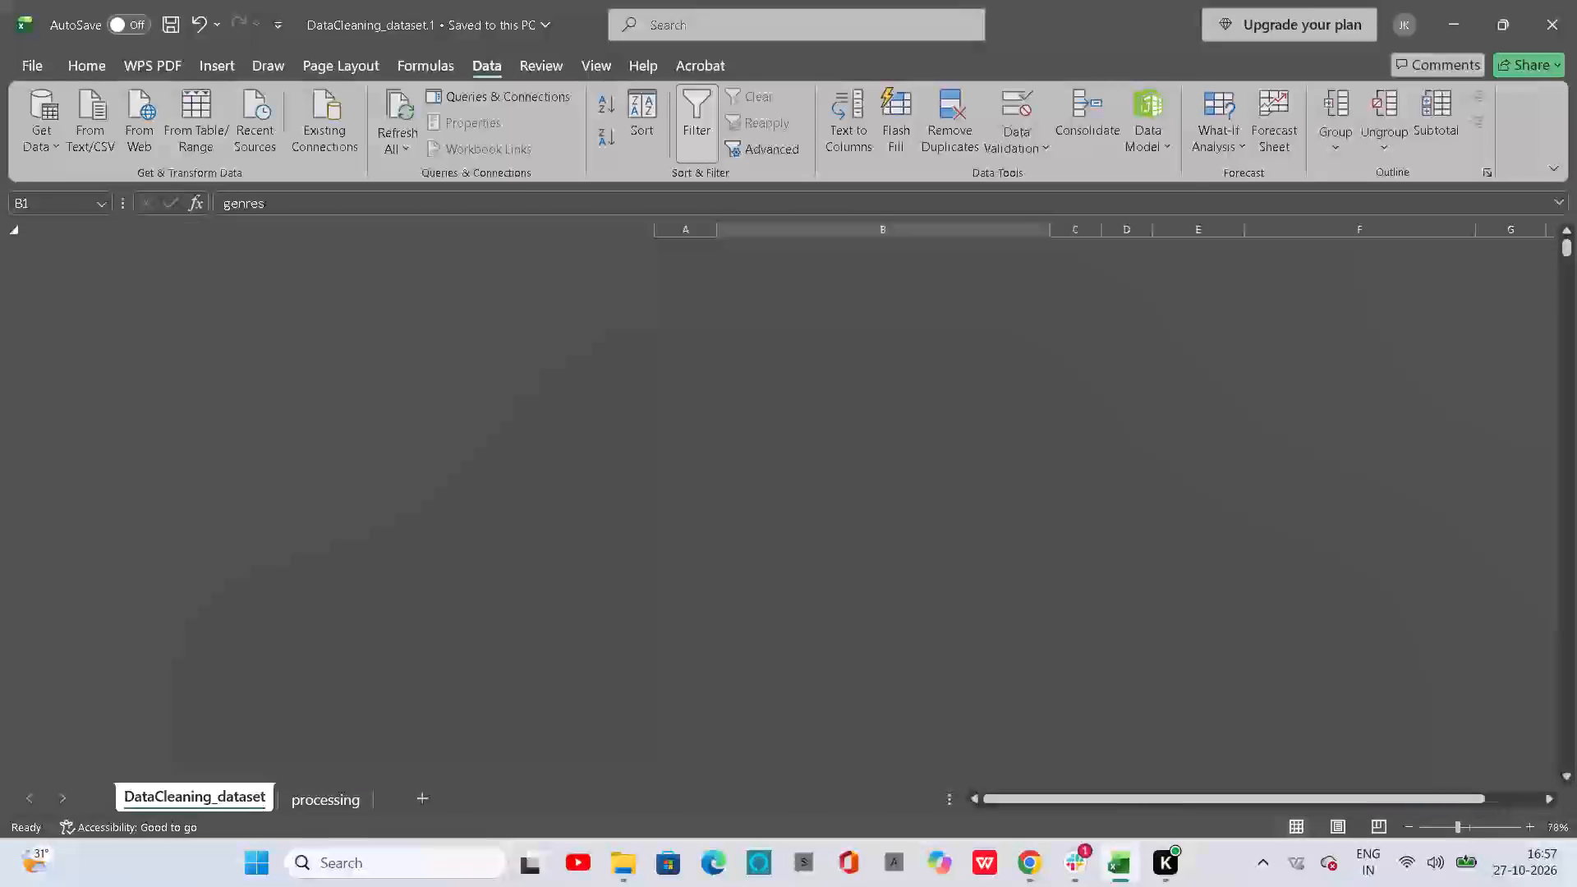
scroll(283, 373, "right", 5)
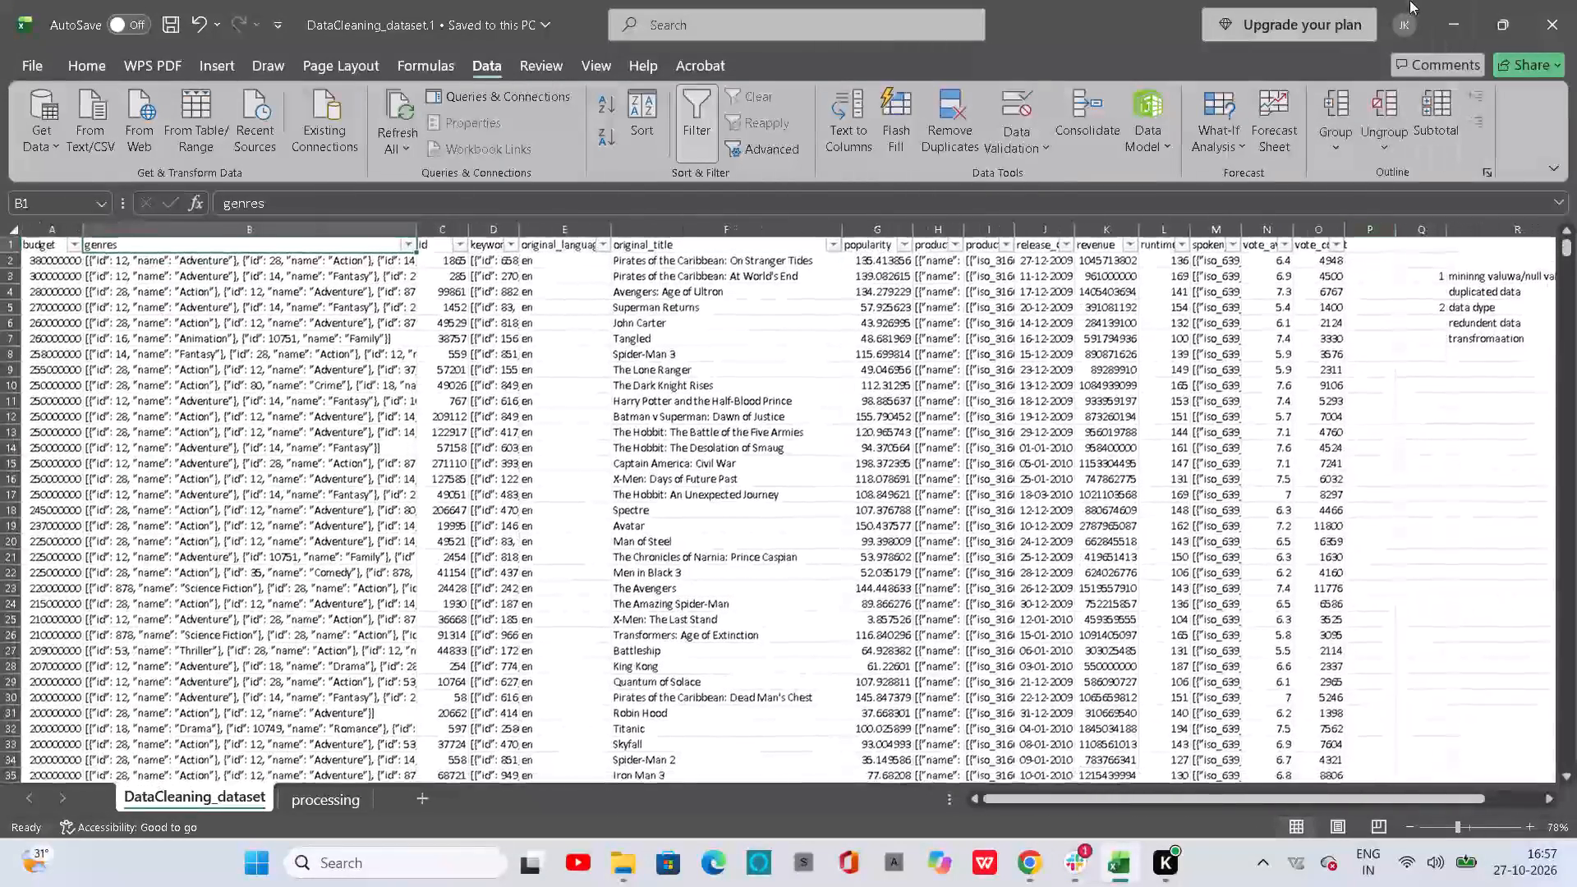